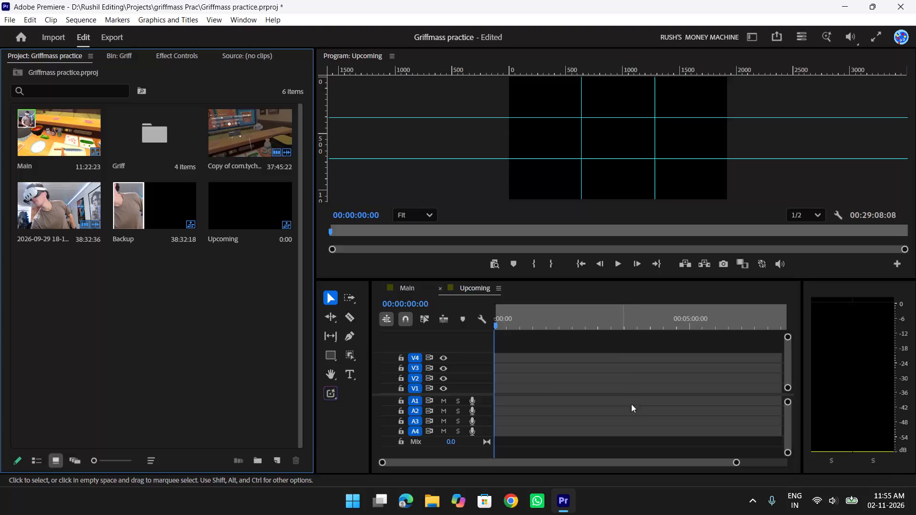
Close the Main sequence in the timeline and reopen it from the project, so it sits after Upcoming.
click(610, 343)
click(383, 284)
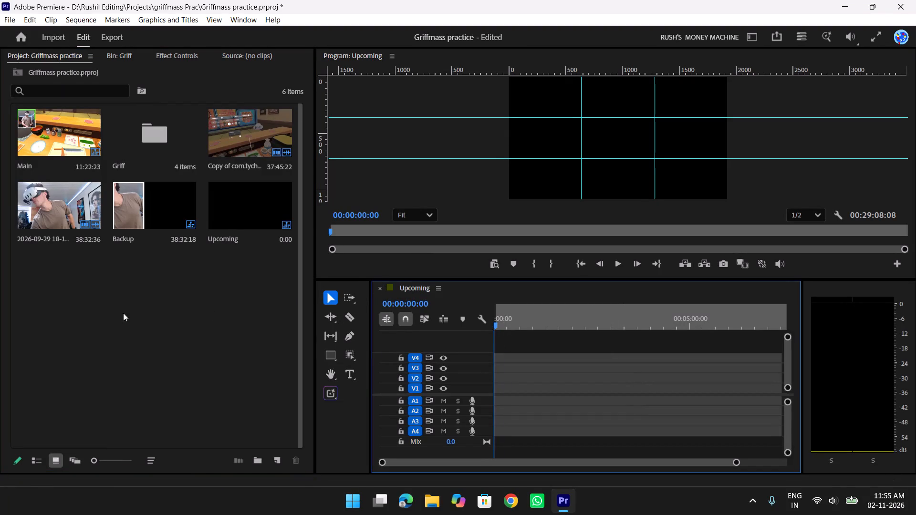
click(123, 313)
double_click(62, 134)
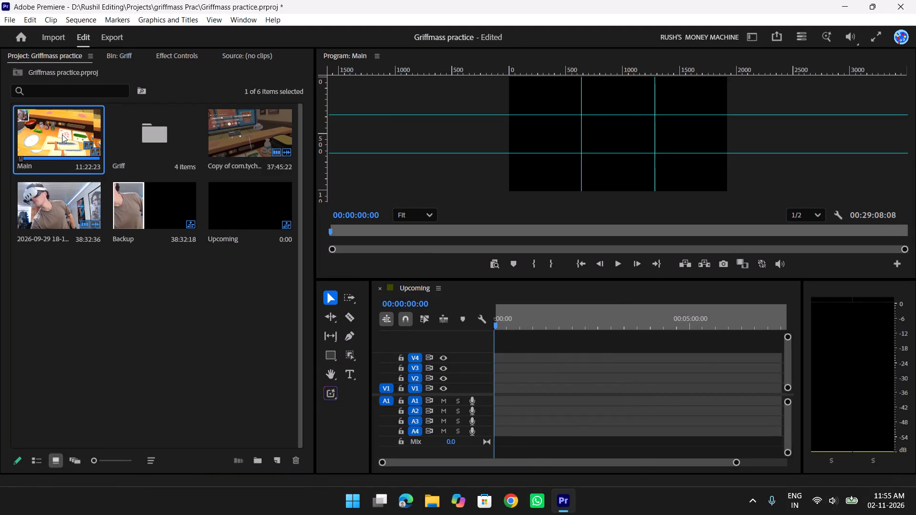
Scrub through the end portion of the Main sequence, then return the playhead to its start at 00:00:00:00.
drag(672, 325, 592, 321)
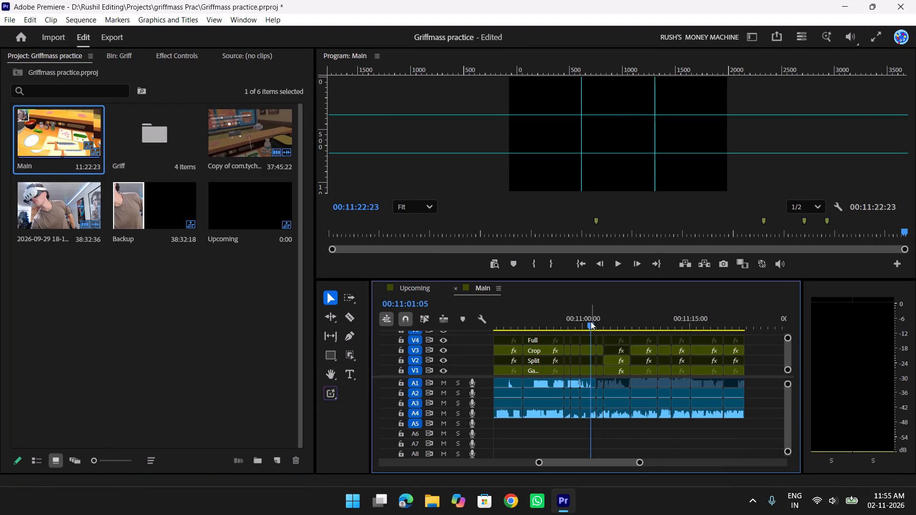
key(y)
key(y)
text(yy)
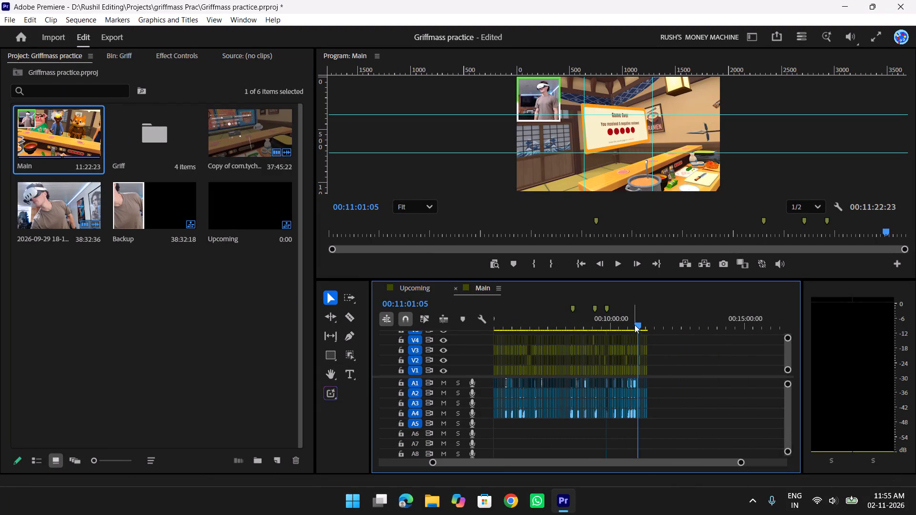
drag(636, 322, 215, 312)
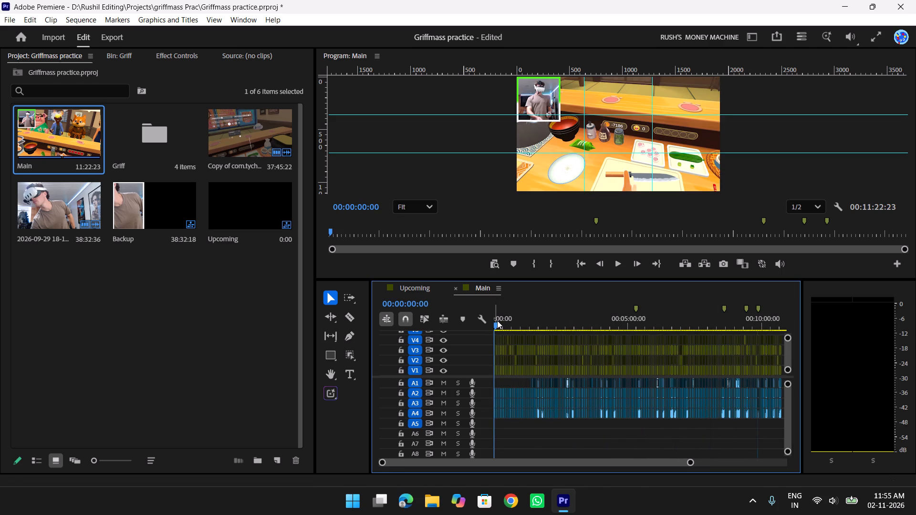
click(579, 261)
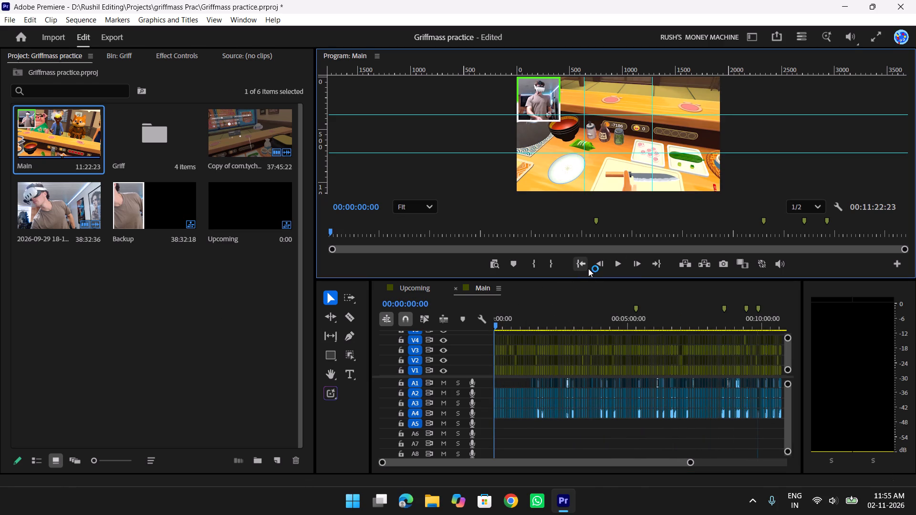
text(tttt)
click(579, 334)
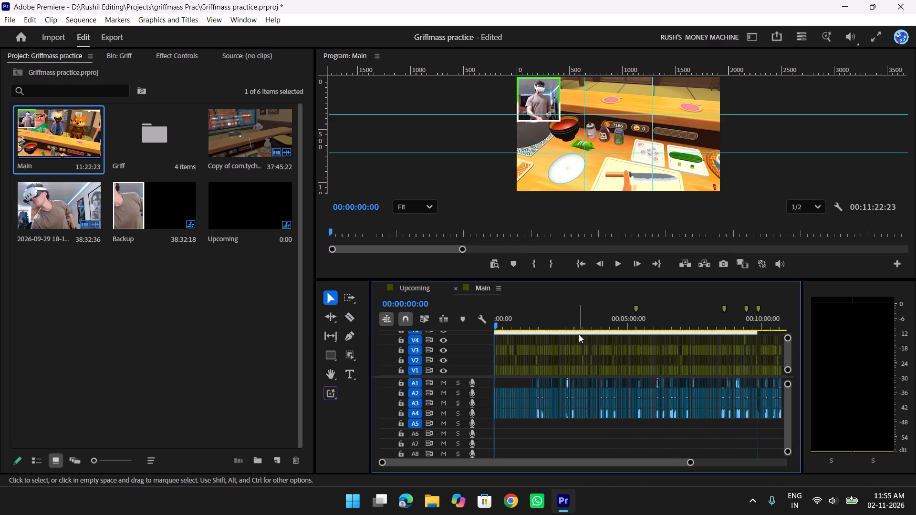
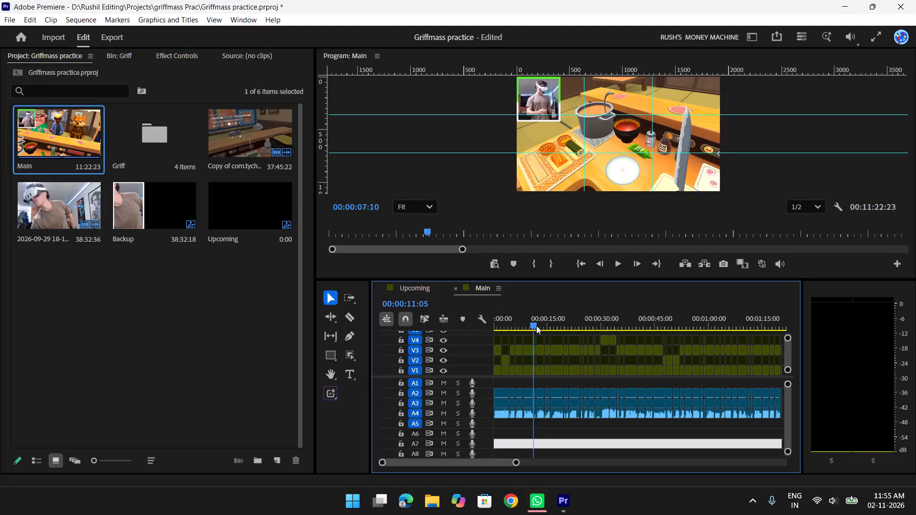
Play the Main sequence from about 00:00:11:05 to the first split-screen section near 00:00:48:27, reviewing the cuts.
key(space)
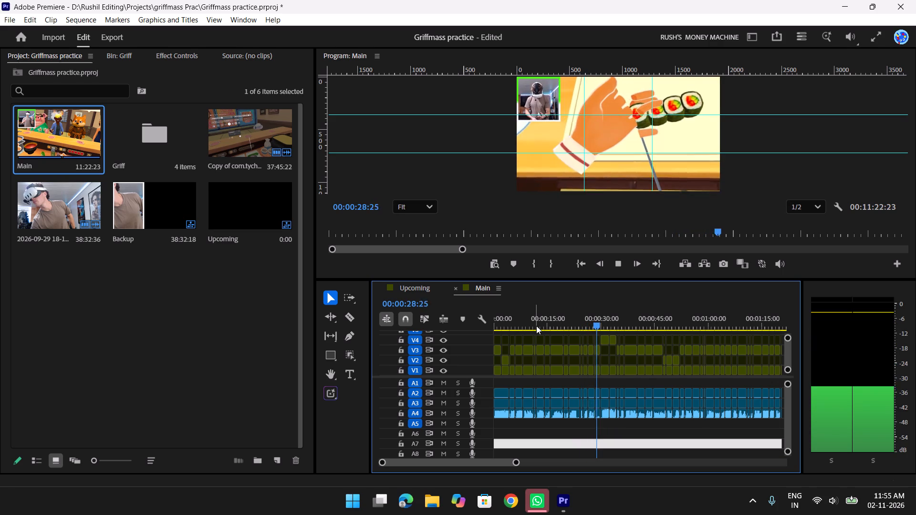
text(ttttt)
scroll(536, 326, down, 8)
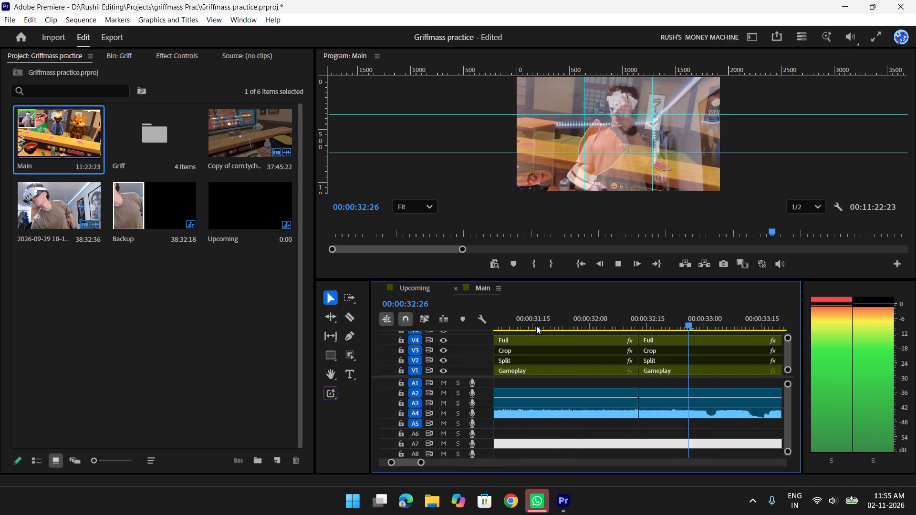
scroll(536, 326, down, 8)
key(y)
scroll(536, 326, down, 3)
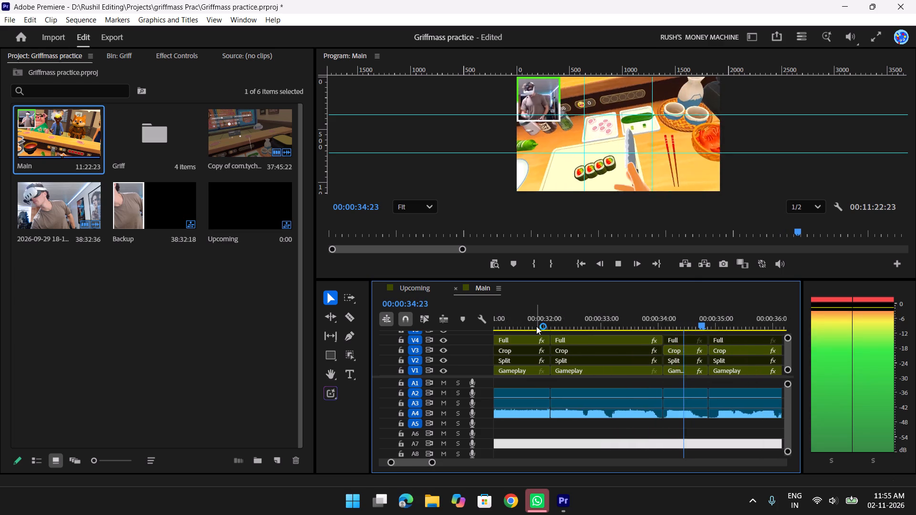
scroll(536, 326, down, 6)
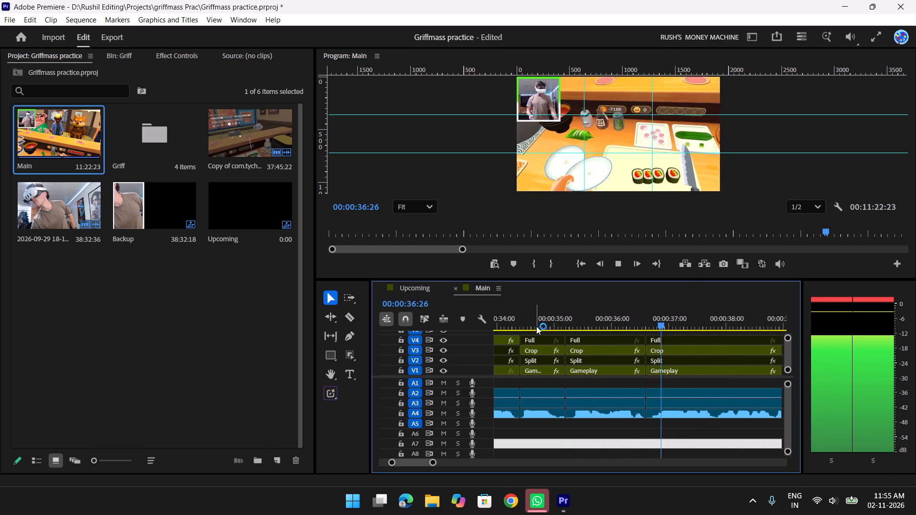
key(y)
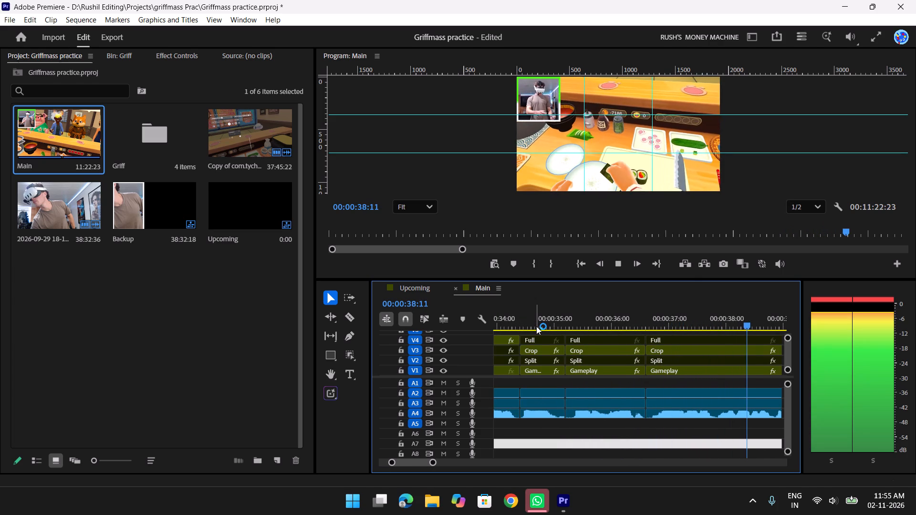
scroll(536, 326, down, 2)
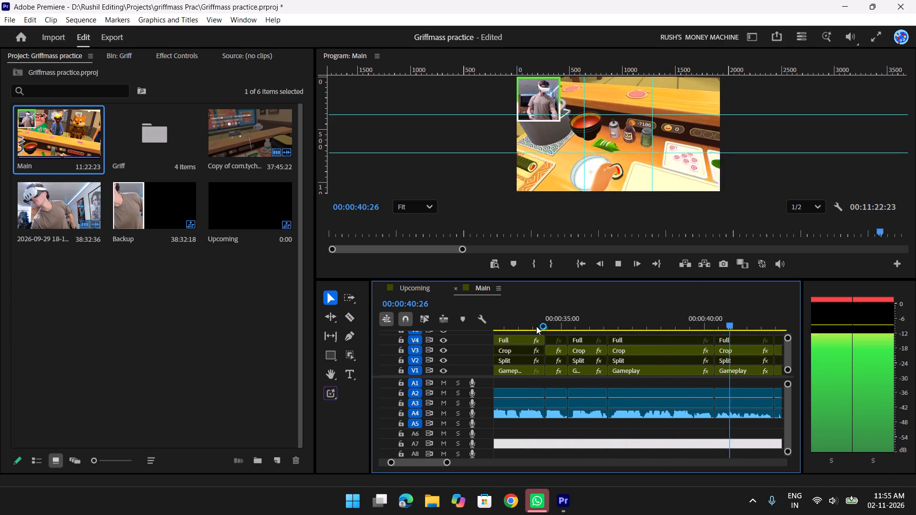
scroll(536, 326, down, 3)
key(y)
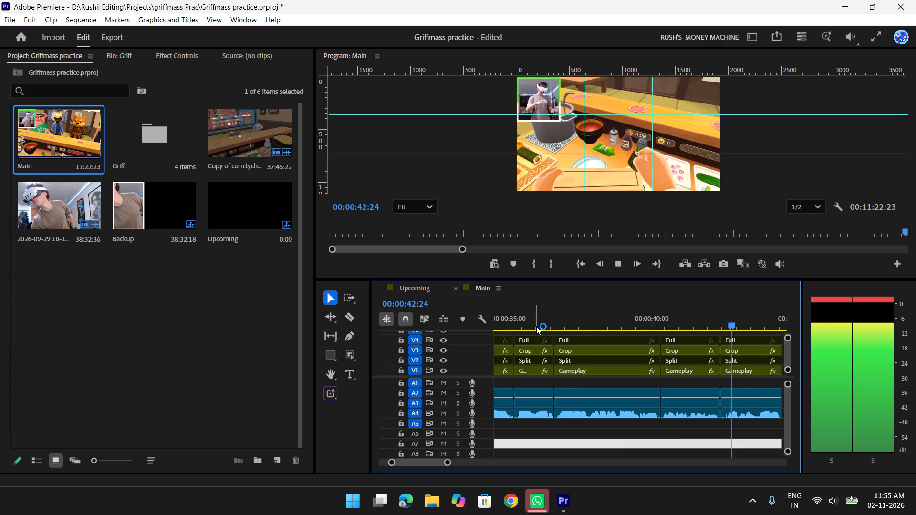
scroll(536, 326, down, 5)
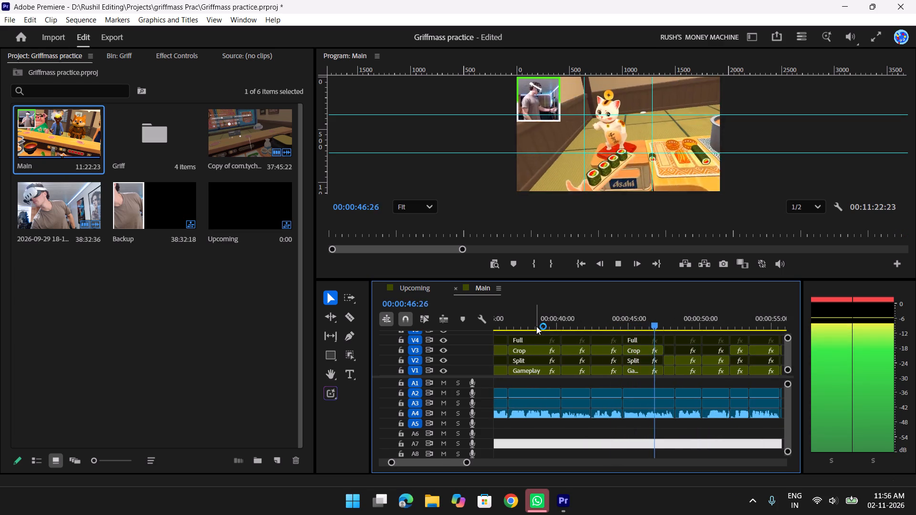
key(space)
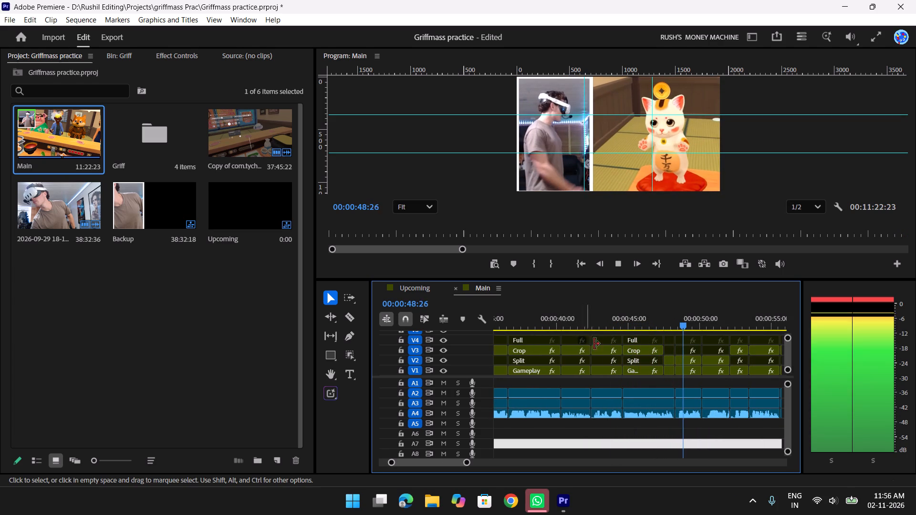
Set the scale of the short Split clip on V2 at about 00:00:47:25 to 132.
click(631, 360)
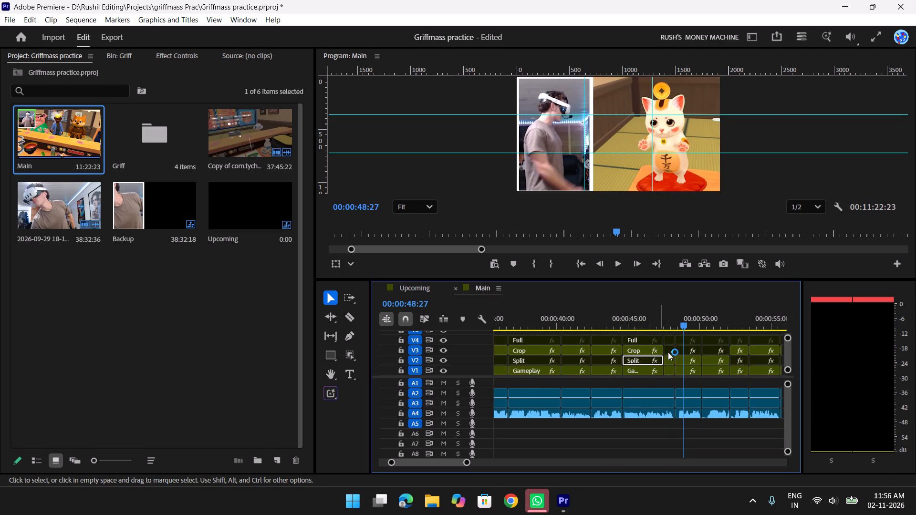
drag(685, 319, 670, 318)
click(668, 361)
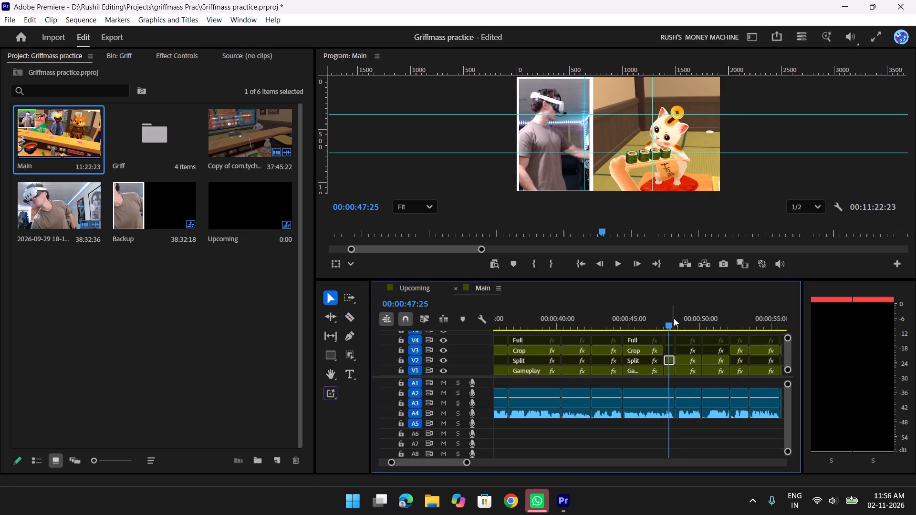
click(212, 310)
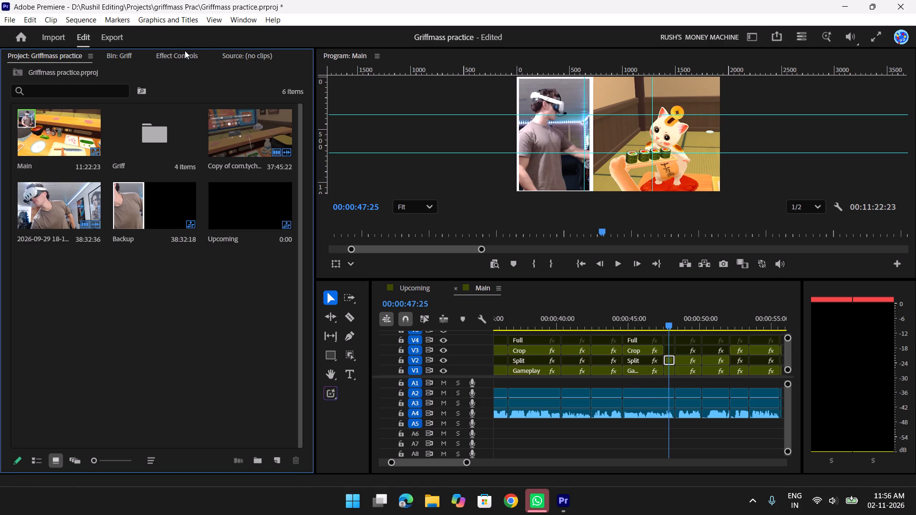
click(171, 56)
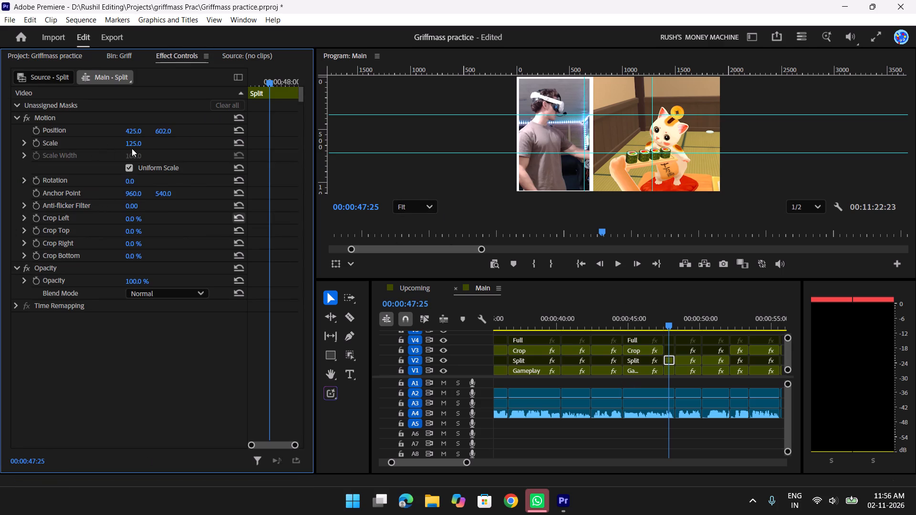
drag(135, 146, 144, 151)
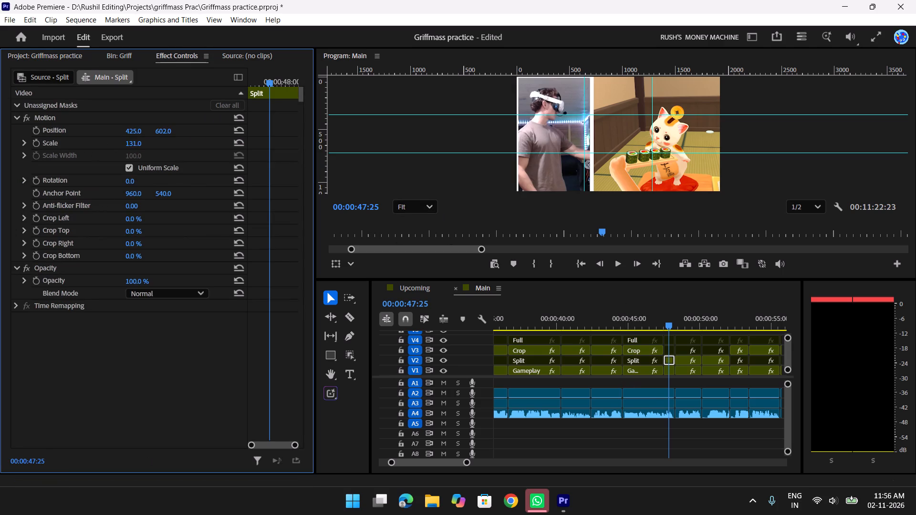
drag(144, 151, 147, 153)
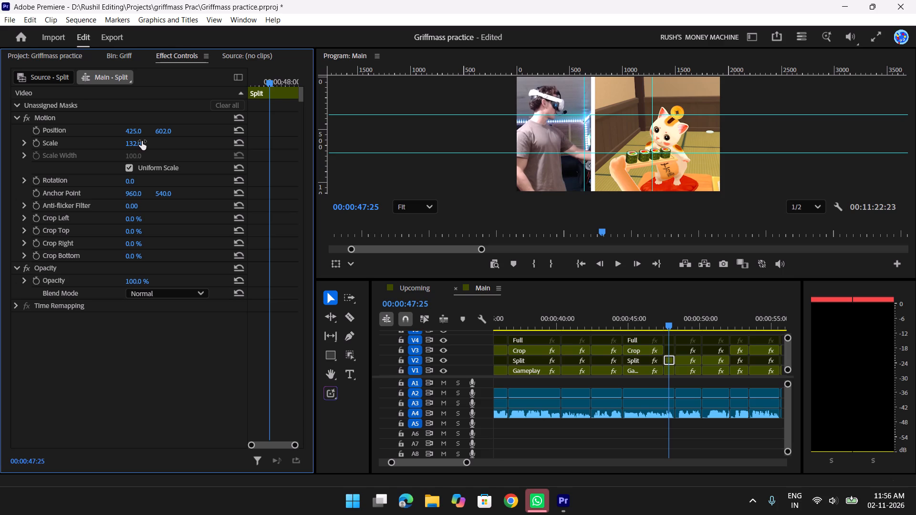
Shift the Split clip's framing horizontally by setting its Position X value to 353.
click(132, 132)
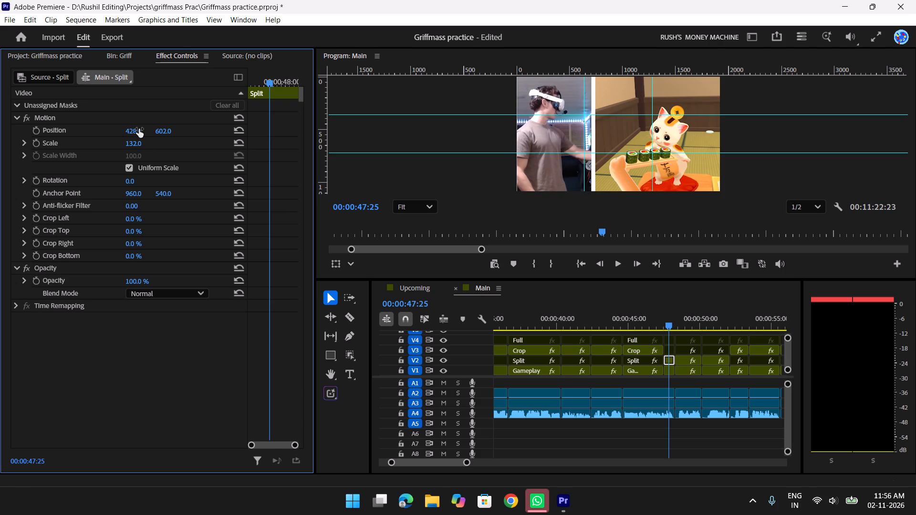
click(164, 131)
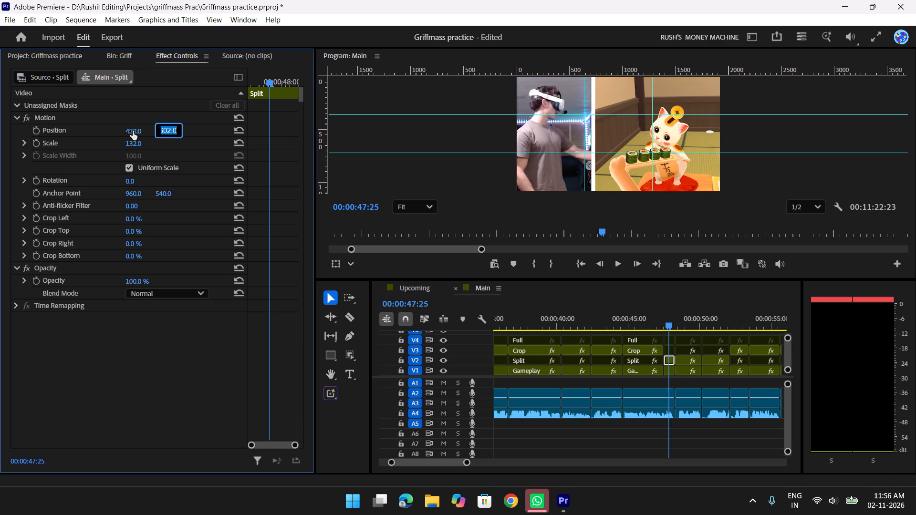
click(133, 131)
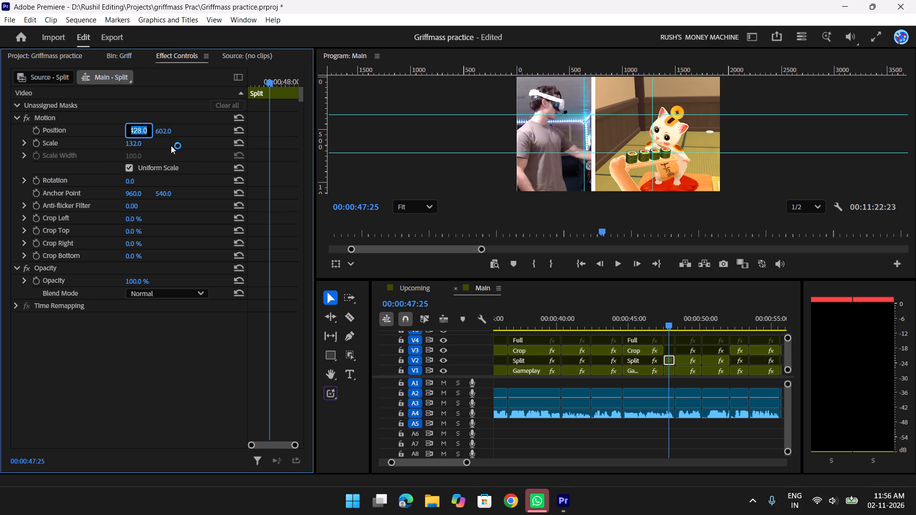
key(Up)
key(Up)
key(Up)
key(Up)
key(Up)
key(Up)
key(Up)
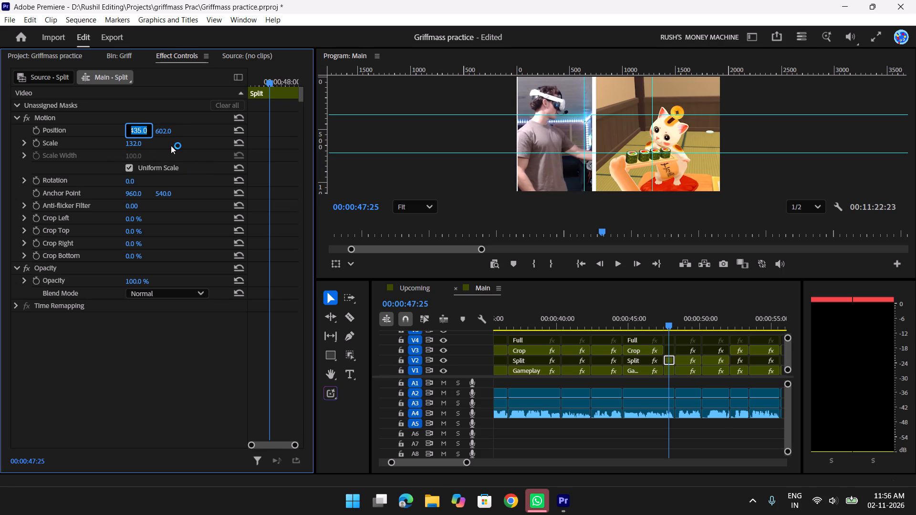
key(Up)
key(Up)
key(Up)
key(Up)
key(Up)
key(Up)
key(Up)
key(Up)
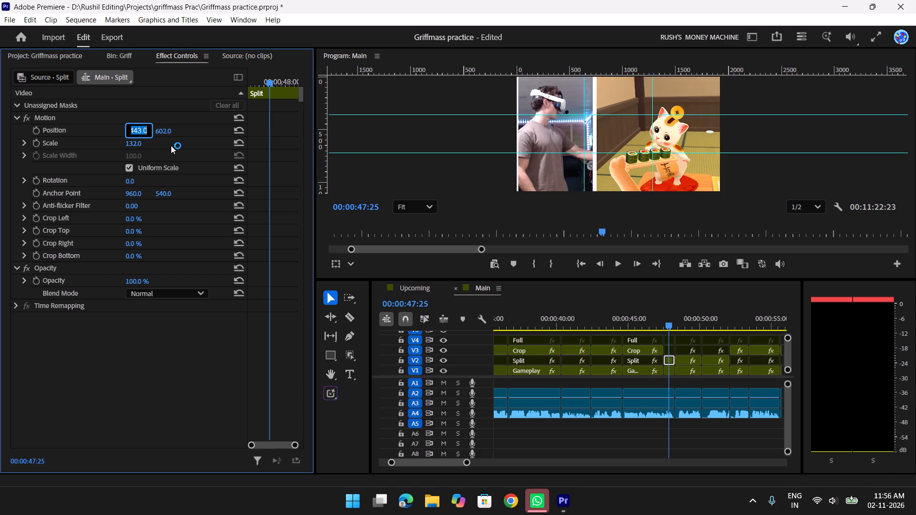
key(Up)
key(Down)
key(Down)
key(Down)
key(Down)
key(Down)
key(Down)
key(Down)
key(Down)
key(Down)
key(Down)
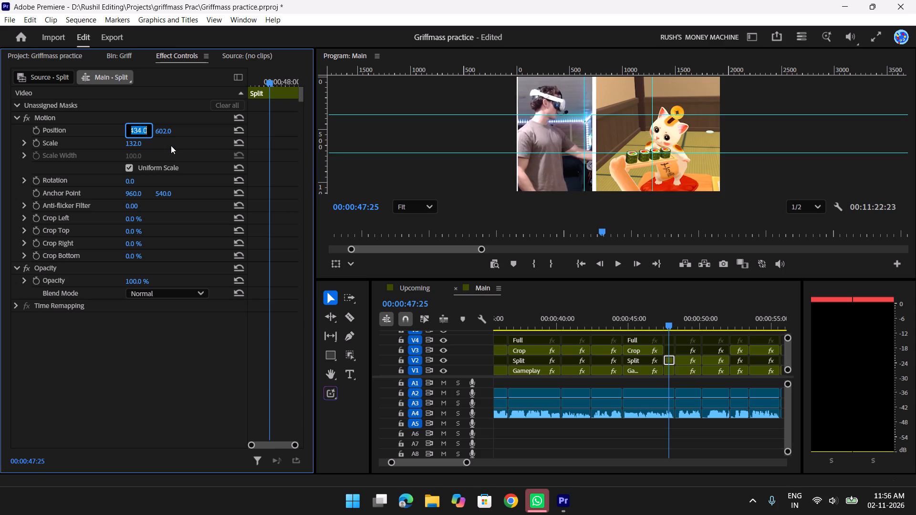
key(Down)
key(Down)
key(Down)
key(Down)
key(Down)
key(Down)
key(Down)
key(Down)
key(Down)
key(Down)
key(Down)
key(Down)
key(Down)
key(Down)
key(Down)
key(Down)
key(Down)
key(Down)
key(Down)
key(Down)
key(Down)
key(Down)
key(Down)
key(Down)
key(Down)
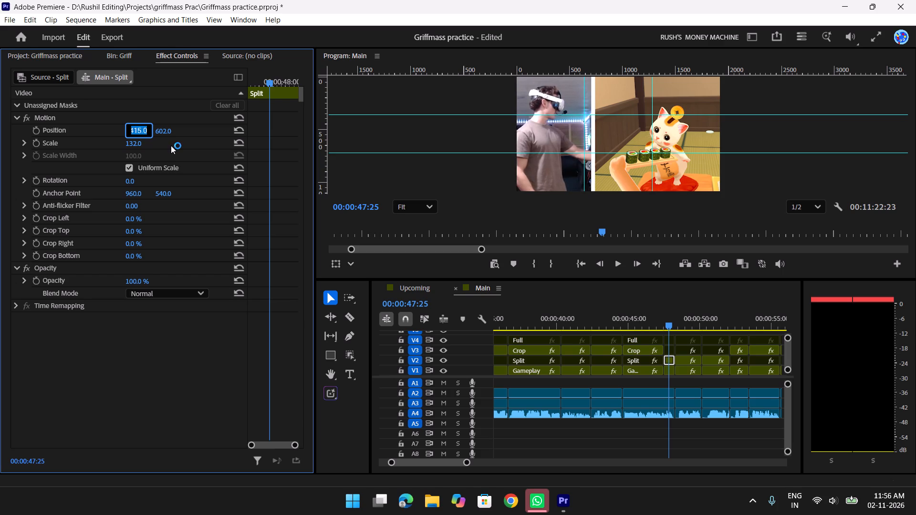
key(Down)
key(Down)
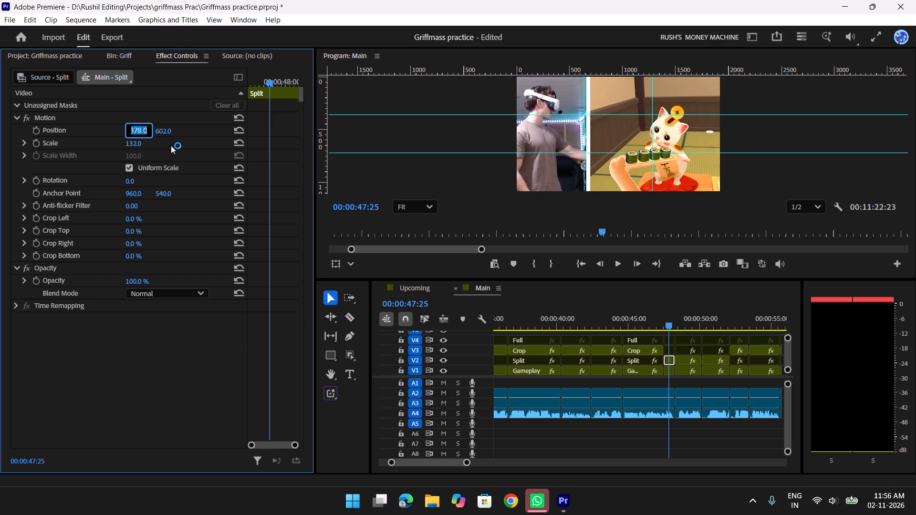
key(Down)
key(Down)
key(Down)
key(Down)
key(Down)
key(Down)
key(Down)
key(Down)
key(Down)
key(Down)
key(Down)
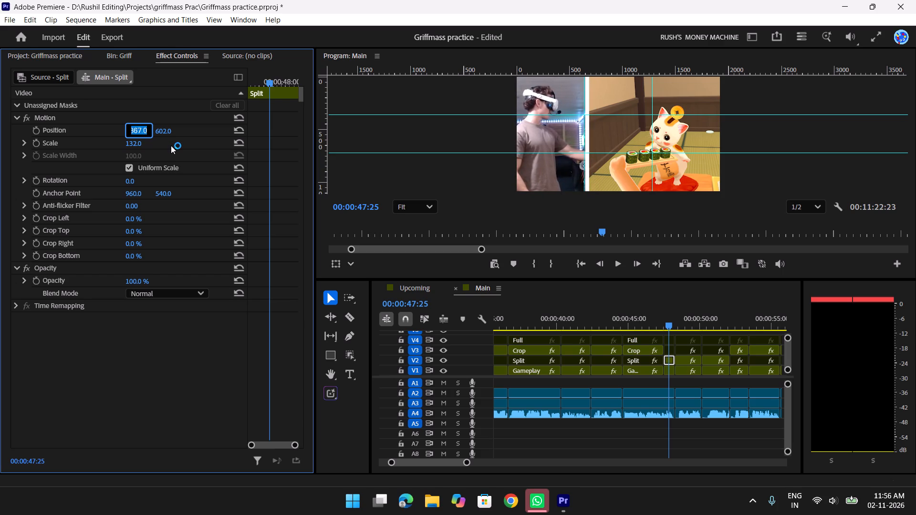
key(Down)
key(Down)
key(Down)
key(Down)
key(Down)
key(Down)
key(Down)
key(Down)
key(Down)
key(Down)
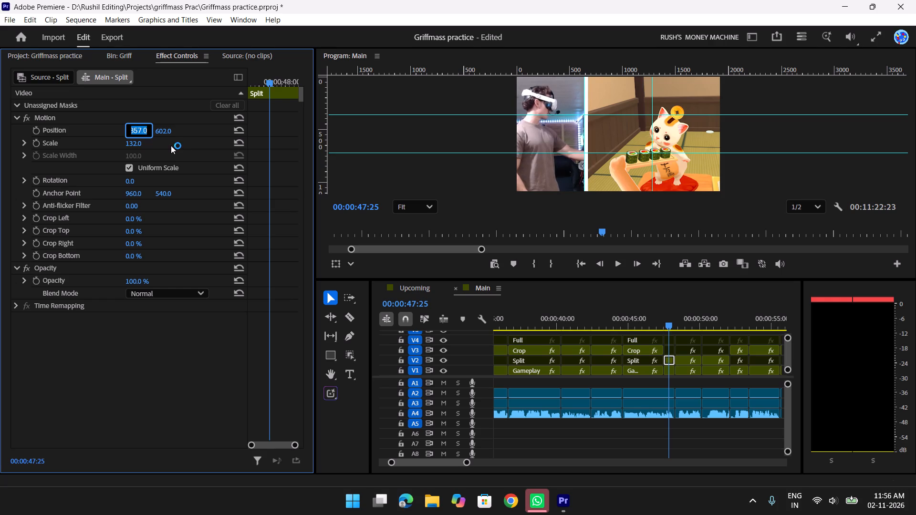
key(Down)
key(Down)
key(Down)
key(Down)
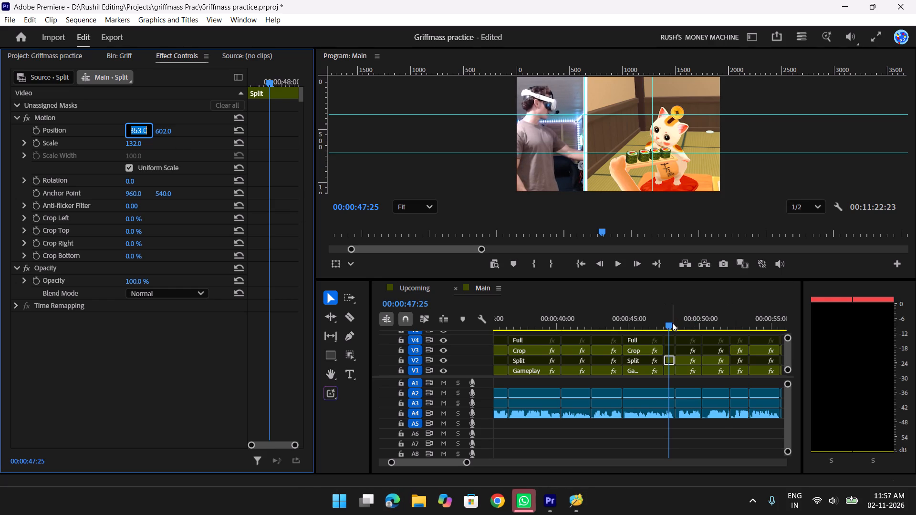
Play back the transition from the gameplay view into the adjusted Split clip, from about 00:00:45 to 00:00:49, to check the framing.
drag(672, 323, 679, 325)
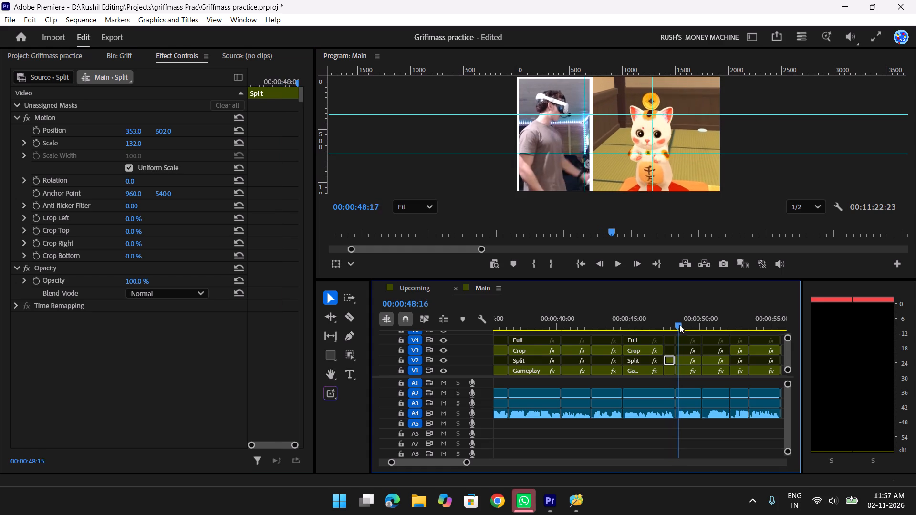
drag(679, 325, 661, 325)
key(space)
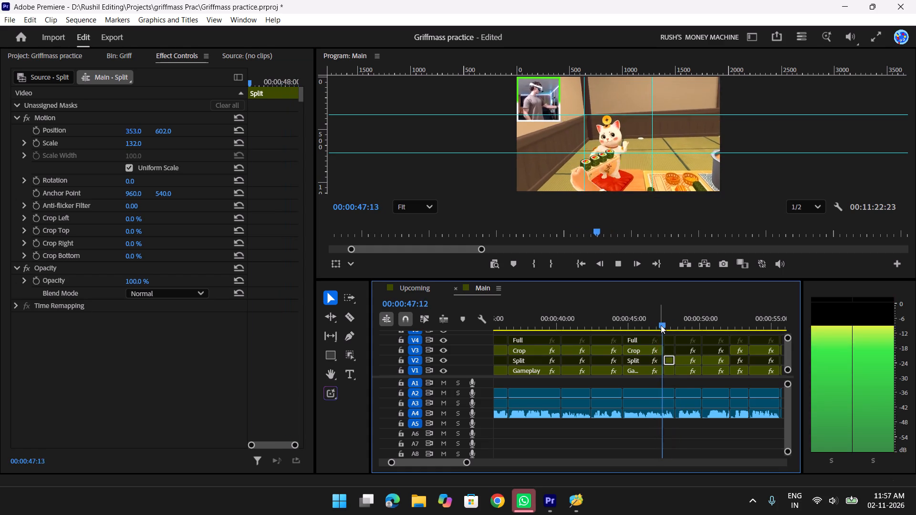
key(space)
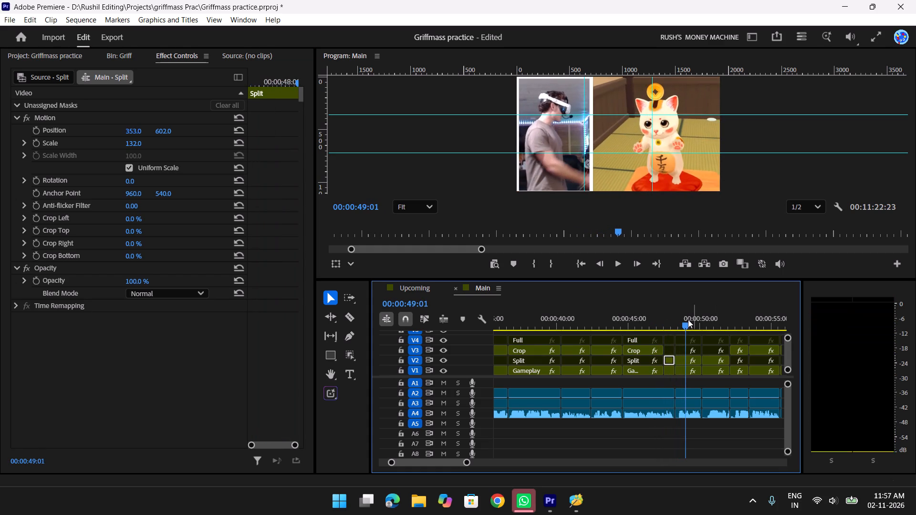
drag(679, 319, 672, 319)
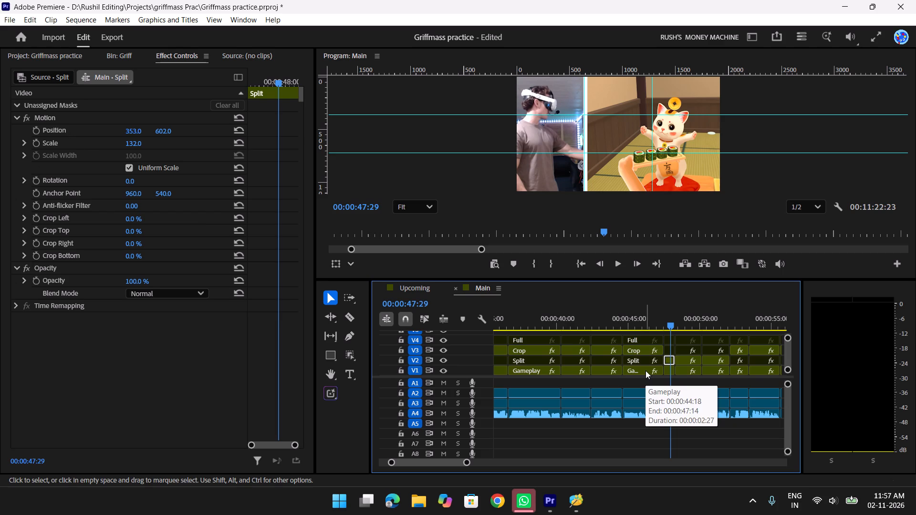
drag(668, 321, 637, 318)
key(space)
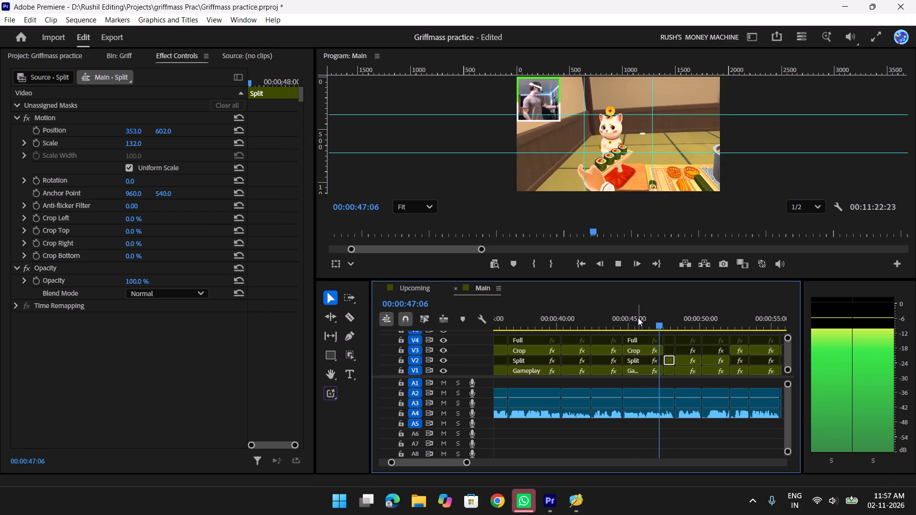
key(space)
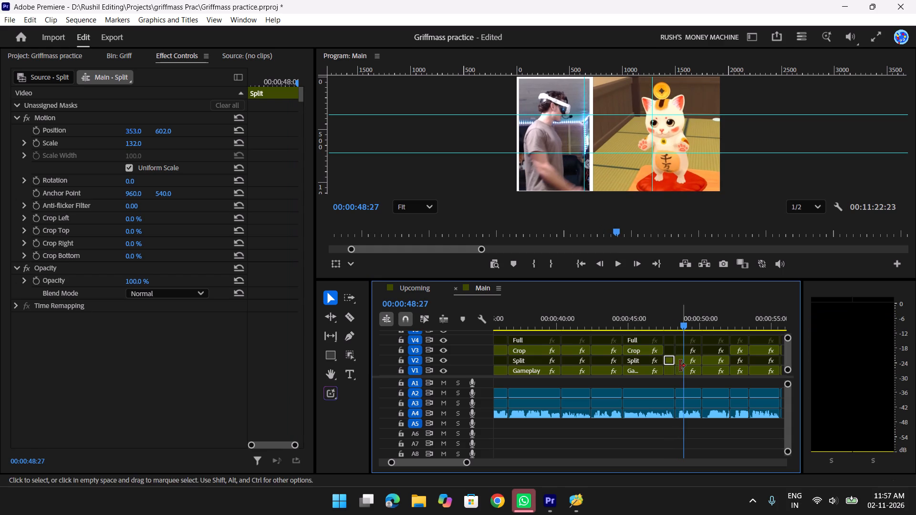
Copy the Motion settings of the adjusted Split clip at about 00:00:47:29.
drag(689, 314, 672, 316)
click(92, 116)
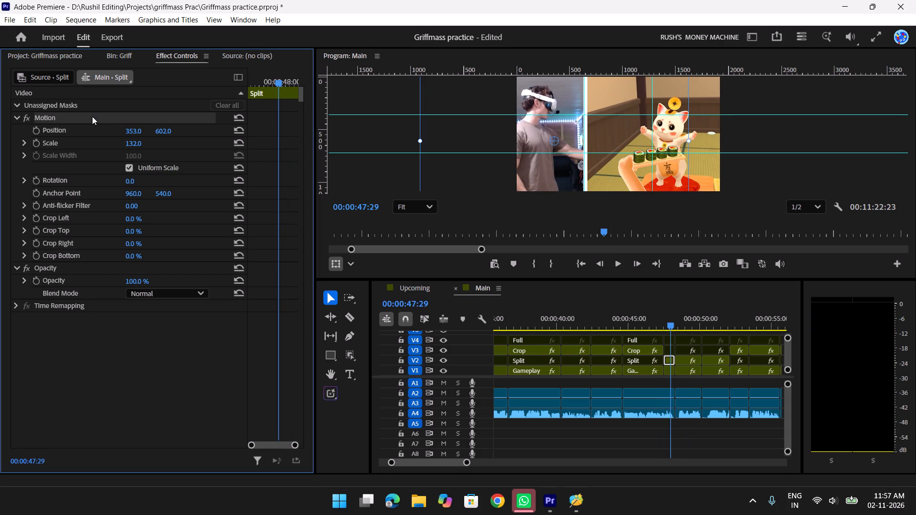
key(ctrl+c)
key(ctrl+c)
key(ctrl+c)
Paste the copied Motion settings onto the V2 Split clip that follows at about 00:00:48:14.
click(676, 325)
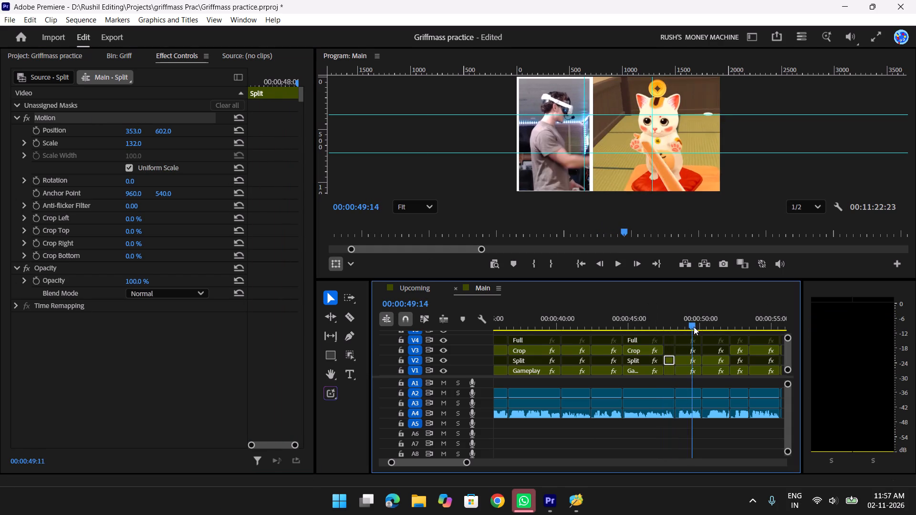
click(686, 360)
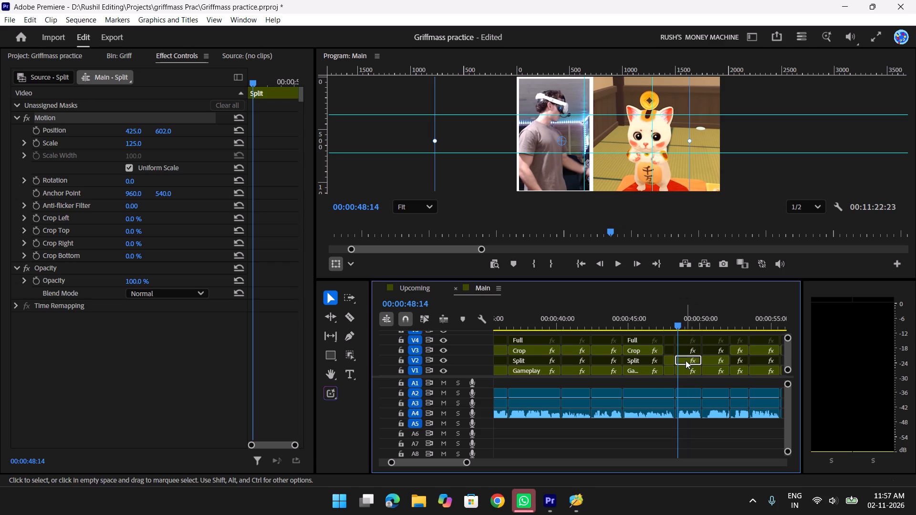
key(ctrl+v)
Paste the same Motion settings onto the next V2 Split clip, at about 00:00:50:25.
scroll(685, 360, down, 4)
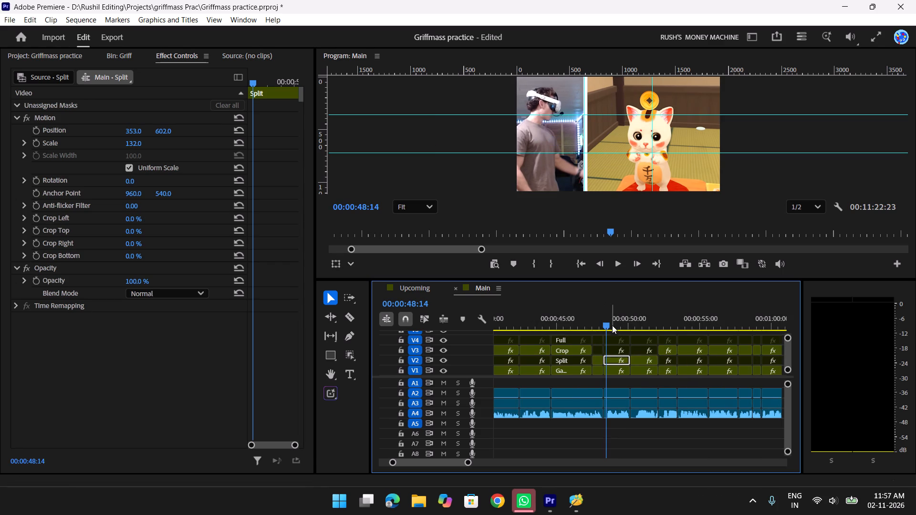
drag(612, 324, 640, 325)
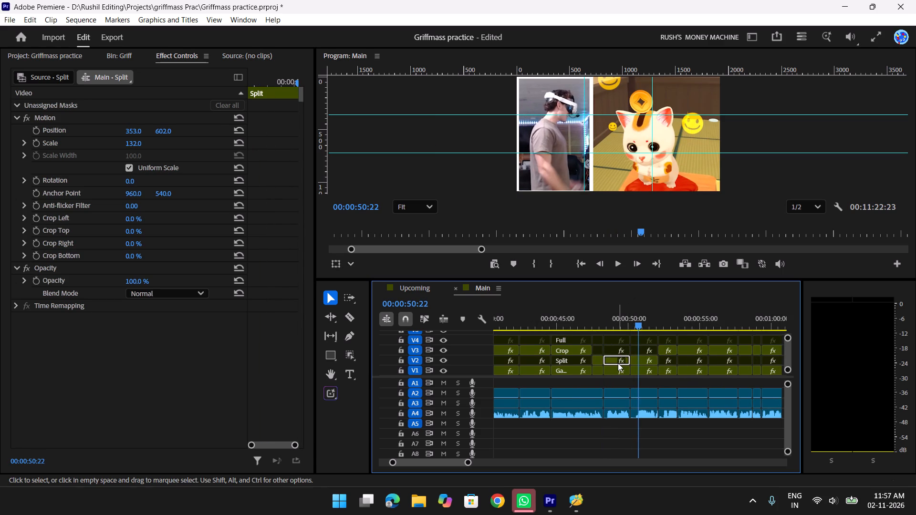
key(ctrl+v)
click(639, 313)
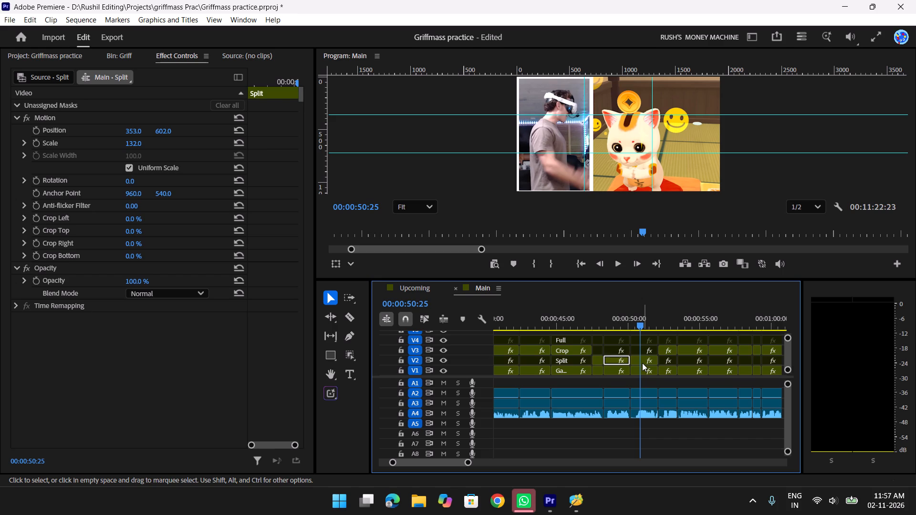
click(641, 362)
key(ctrl+v)
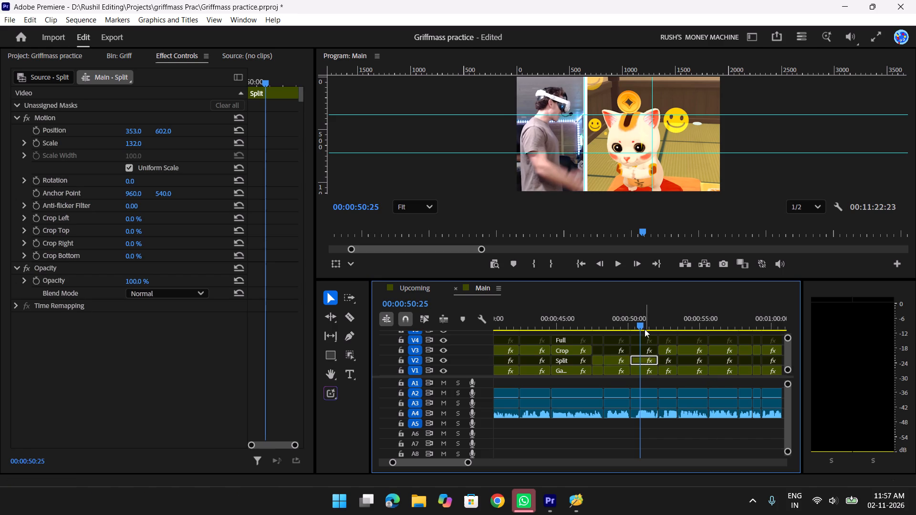
Play back the reframed Split clips, and ripple trim the start of the second one up to about 00:00:50:16.
key(space)
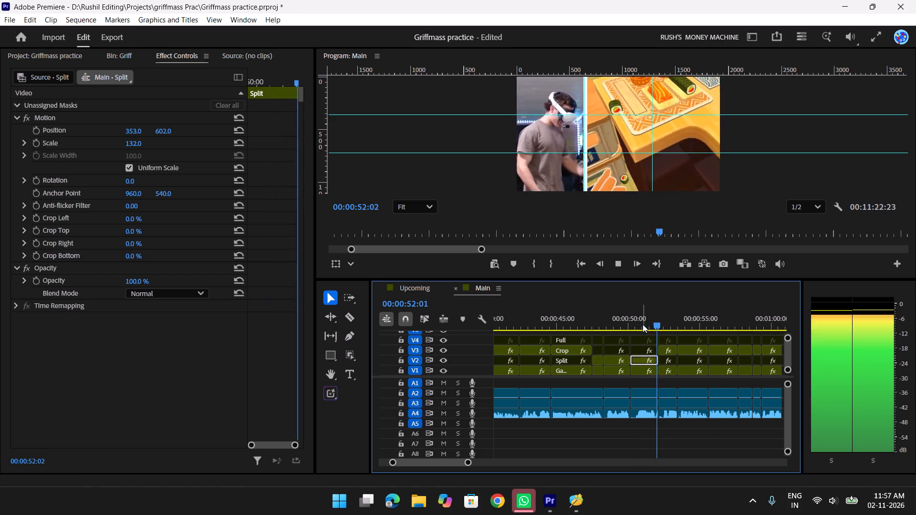
scroll(643, 324, down, 3)
key(space)
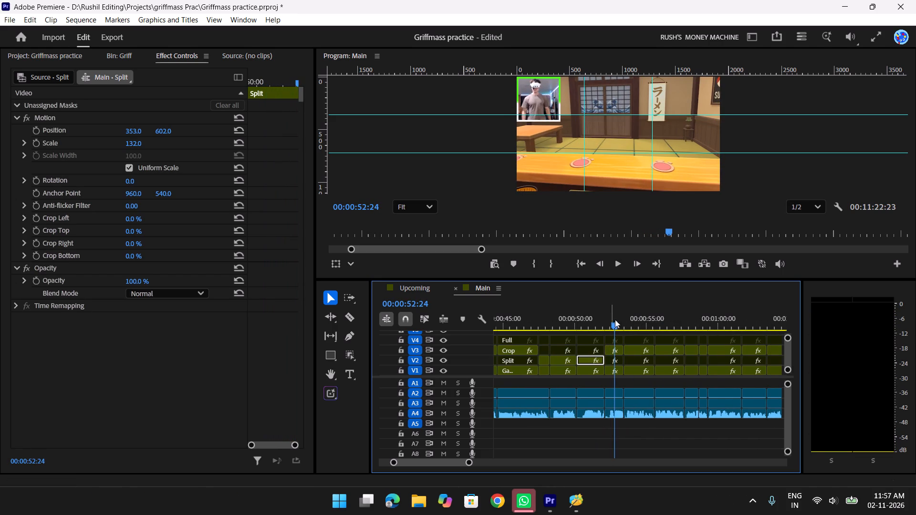
drag(618, 320, 583, 325)
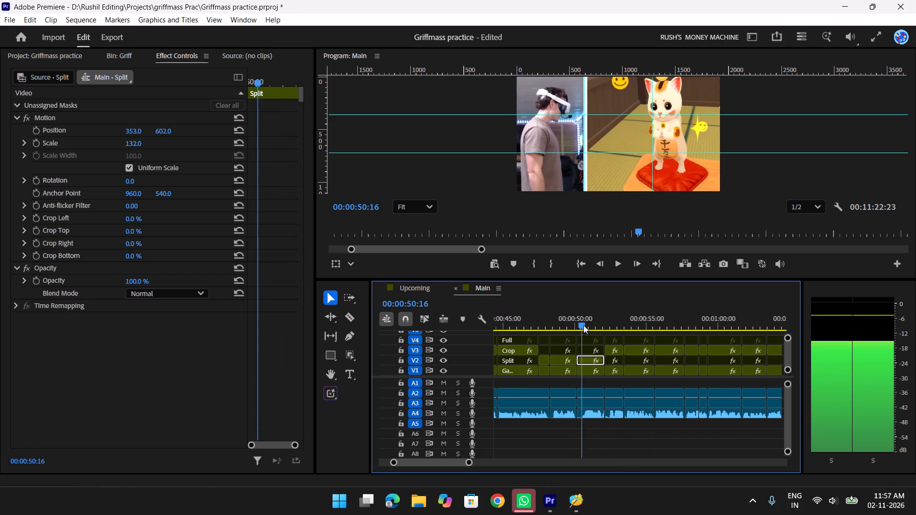
drag(583, 325, 489, 322)
key(q)
drag(480, 317, 513, 320)
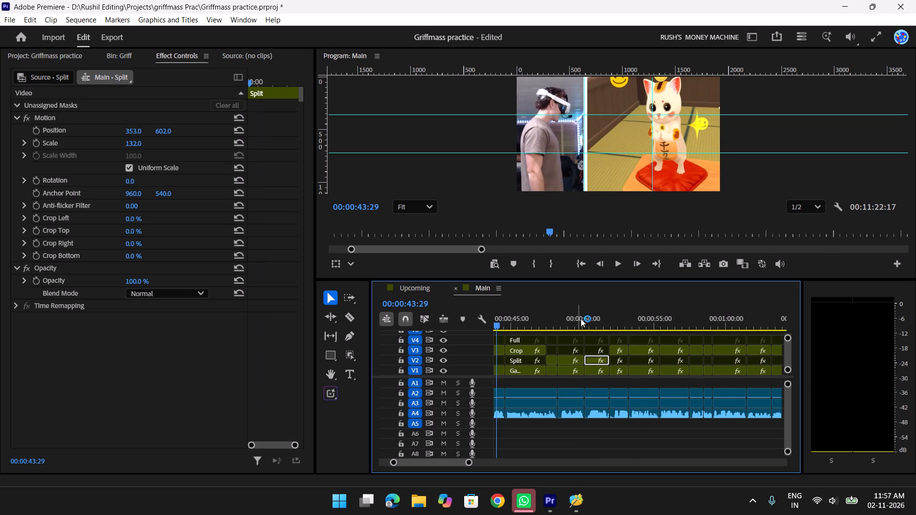
Review the Main sequence from just before the trimmed cut, at about 00:00:49, through the split-screen section at about 00:01:37.
click(575, 318)
key(space)
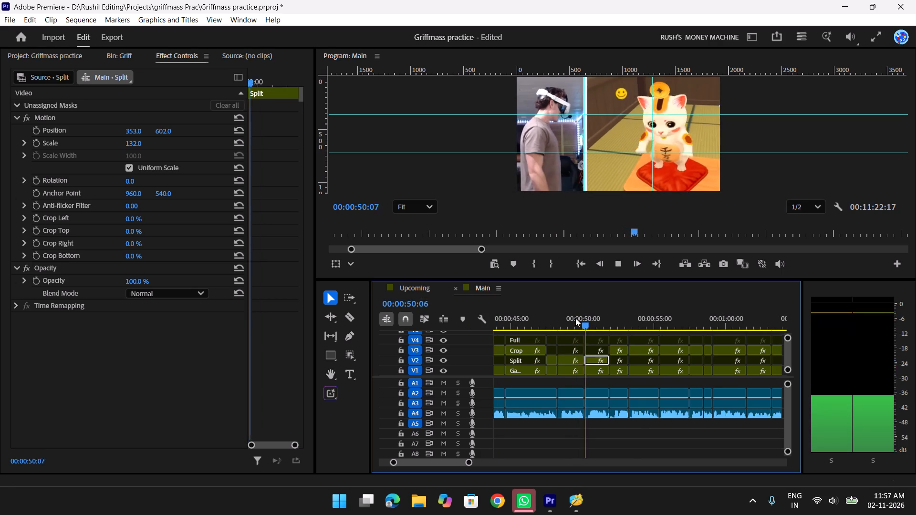
scroll(575, 318, down, 4)
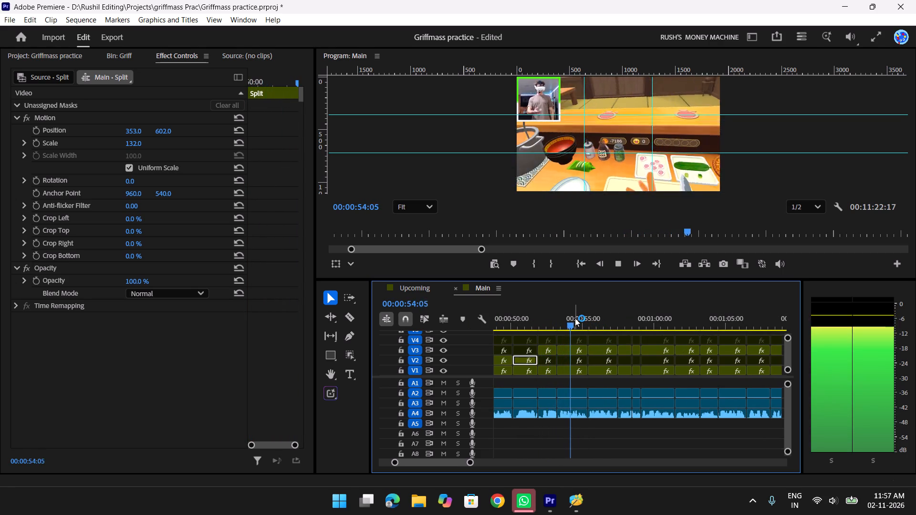
key(space)
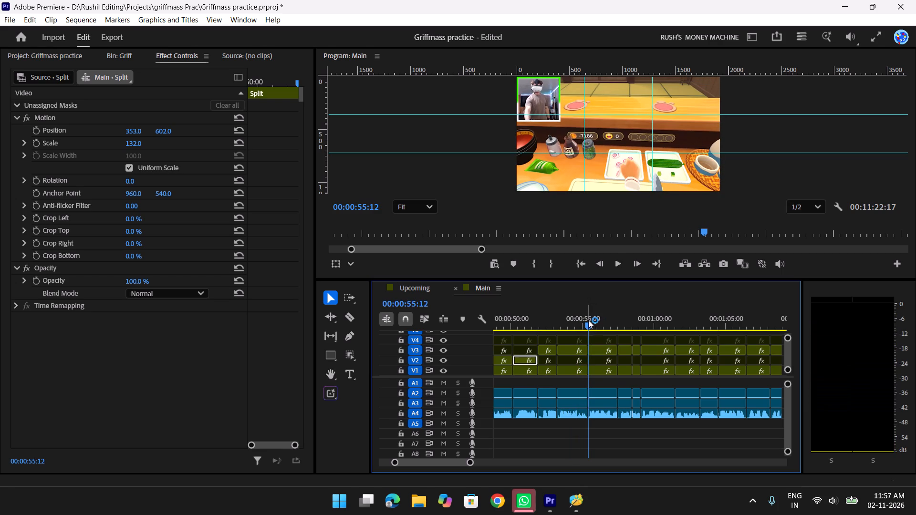
key(y)
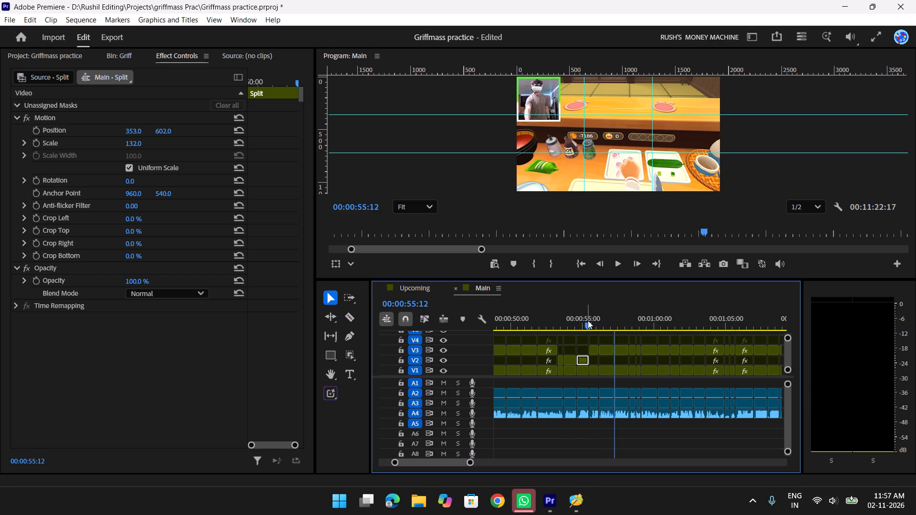
drag(611, 325, 678, 332)
scroll(679, 337, down, 9)
drag(524, 322, 729, 344)
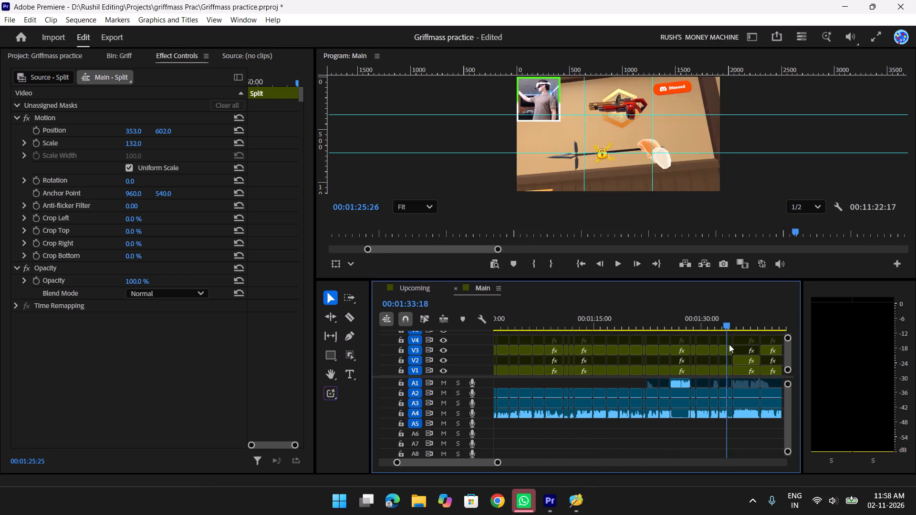
drag(729, 344, 749, 353)
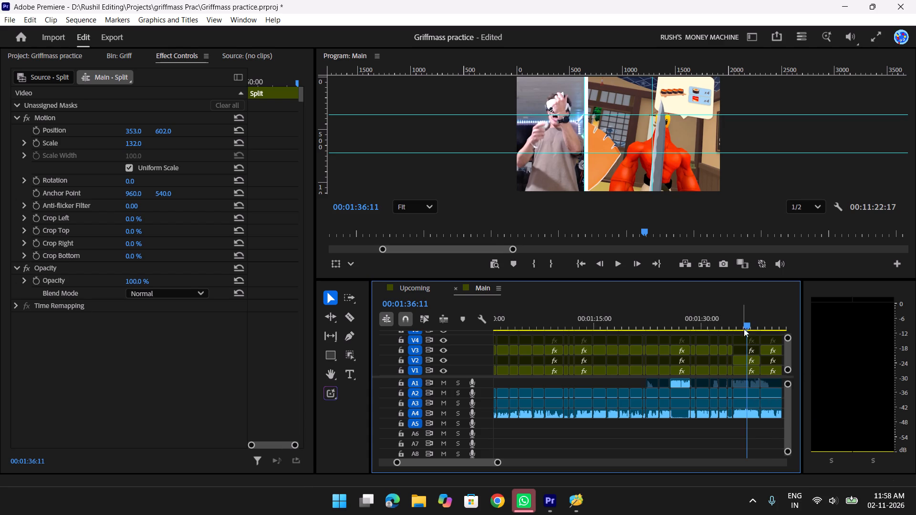
drag(749, 321, 725, 321)
drag(723, 319, 768, 327)
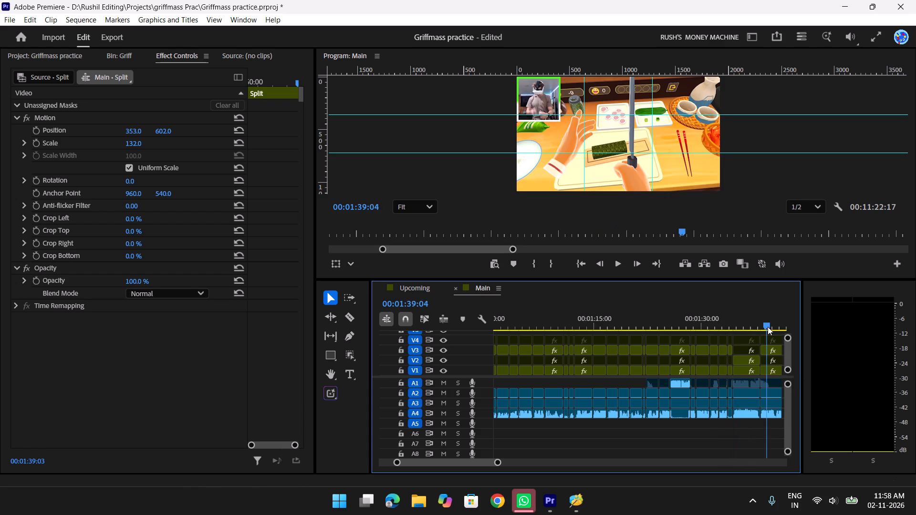
drag(768, 327, 757, 327)
Save the Griffmass practice project.
key(ctrl+s)
key(ctrl+s)
key(ctrl+s)
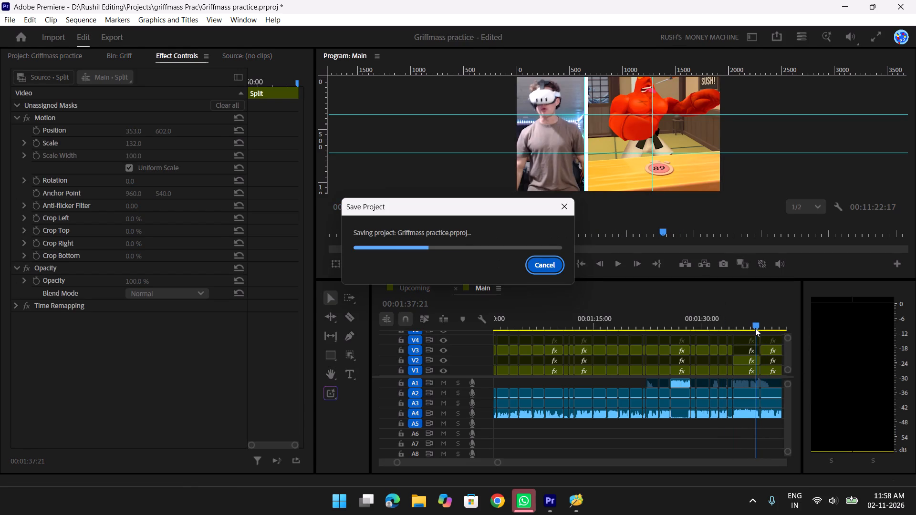
Scan the Main sequence from about 00:01:45 to 00:02:22 to look over the following clips.
text(yy)
drag(670, 321, 685, 321)
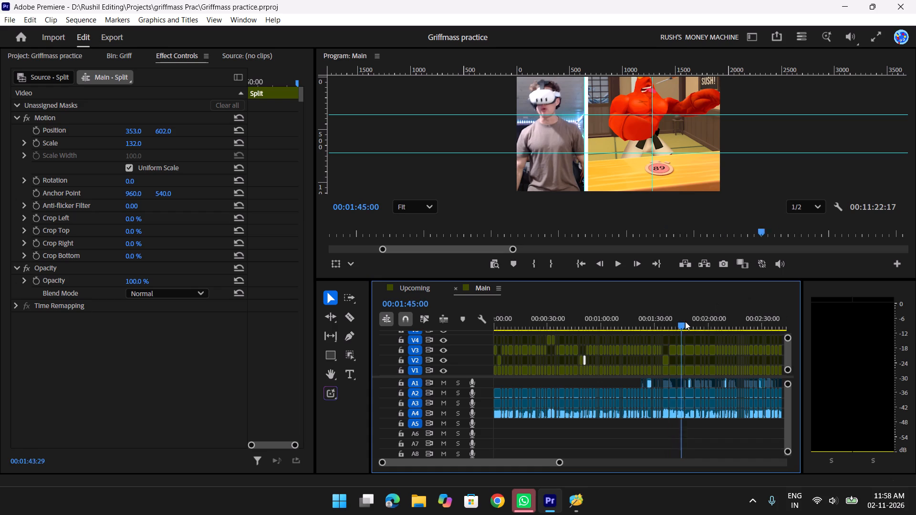
drag(685, 321, 752, 331)
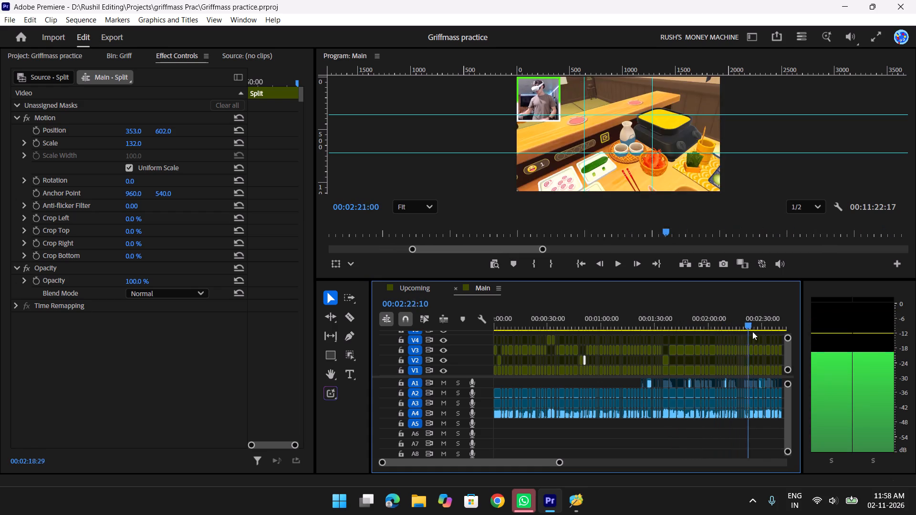
drag(752, 331, 705, 333)
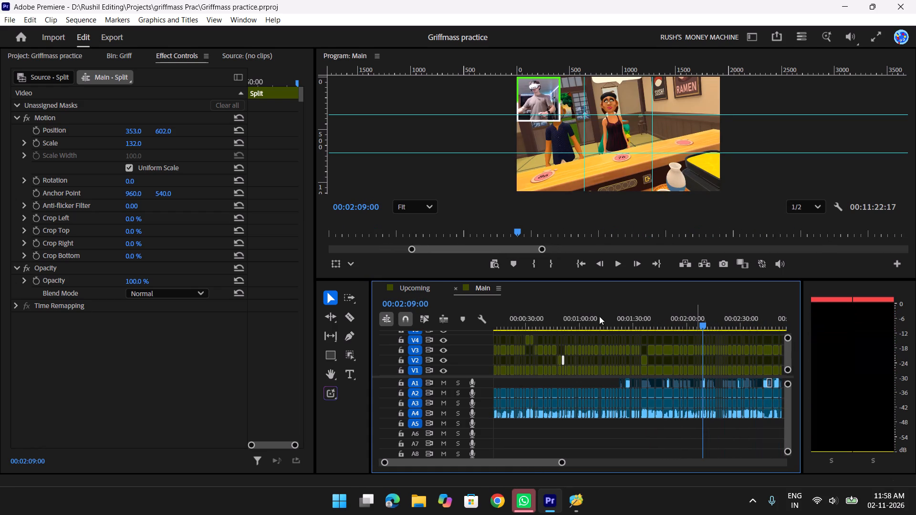
Return to the start of the Main sequence and play back its opening seconds with a closer timeline view.
click(583, 268)
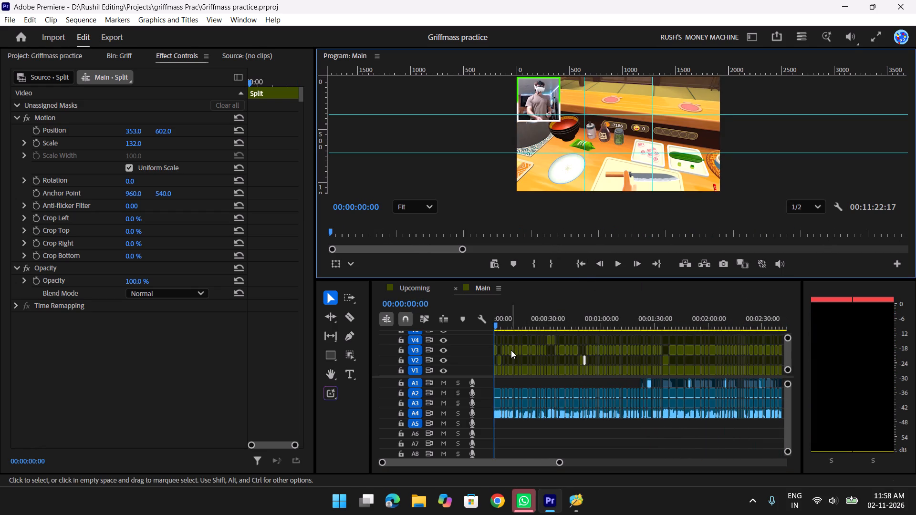
text(tt)
click(607, 428)
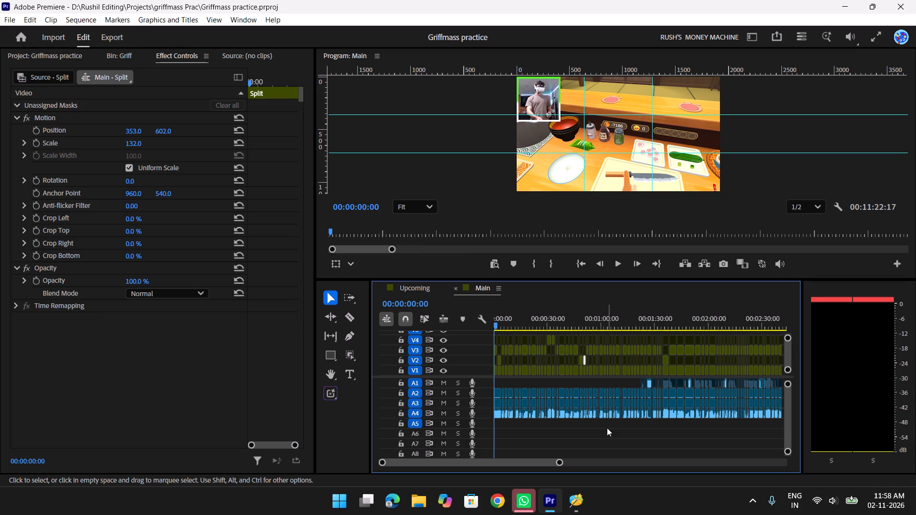
text(ttt)
drag(535, 325, 563, 325)
key(space)
scroll(565, 326, down, 2)
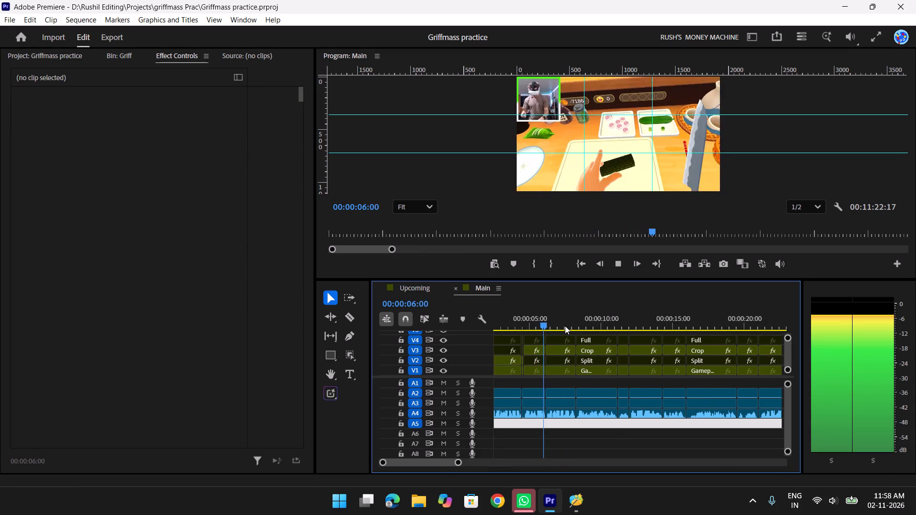
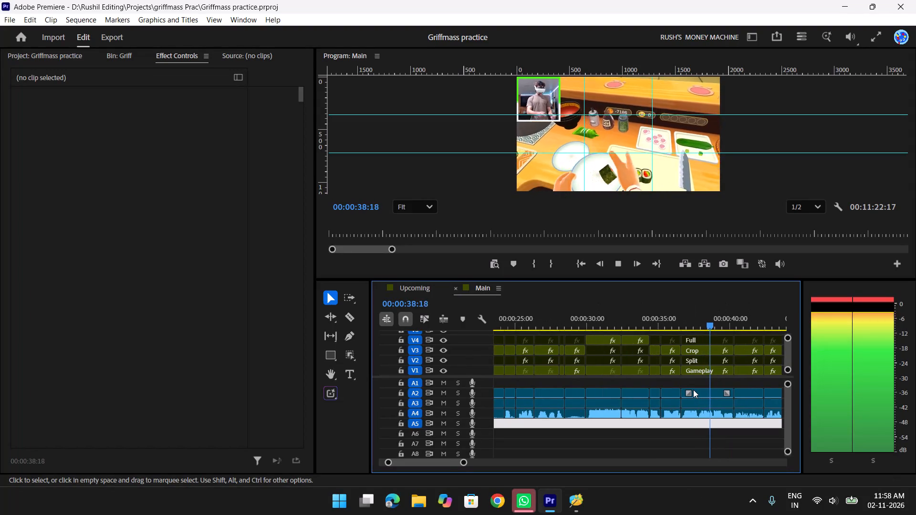
Continue reviewing the Main sequence during playback from about 00:00:38, keeping the upcoming clips in view on the timeline.
scroll(693, 390, down, 2)
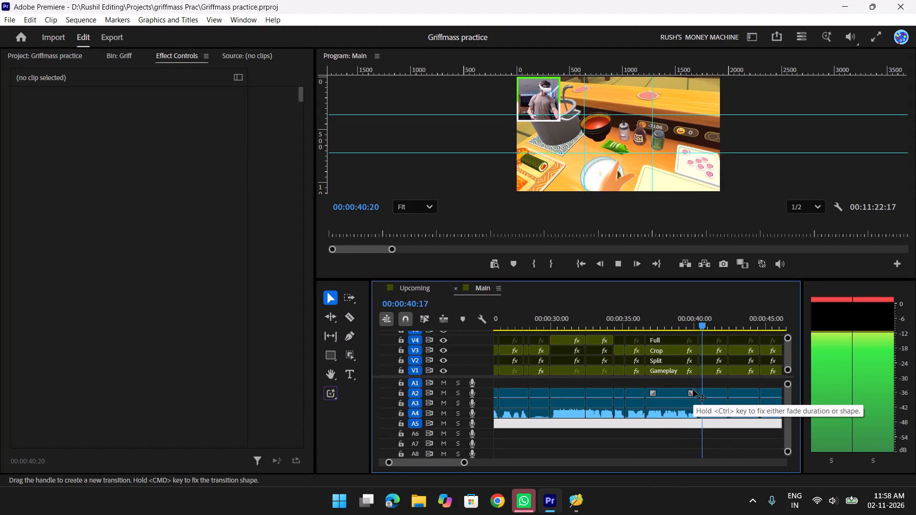
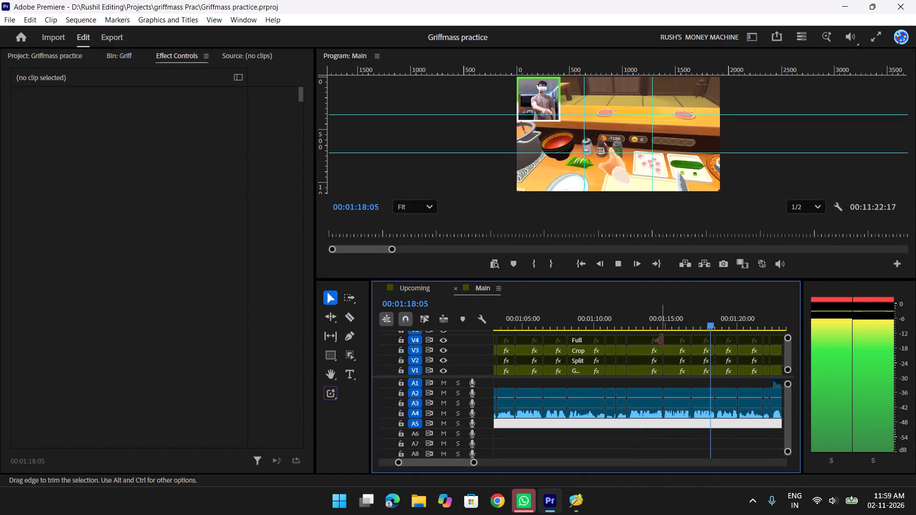
Continue reviewing the Main sequence during playback from about 00:01:18 to 00:02:00, checking the picture-in-picture gameplay clips and their cuts.
scroll(664, 342, down, 4)
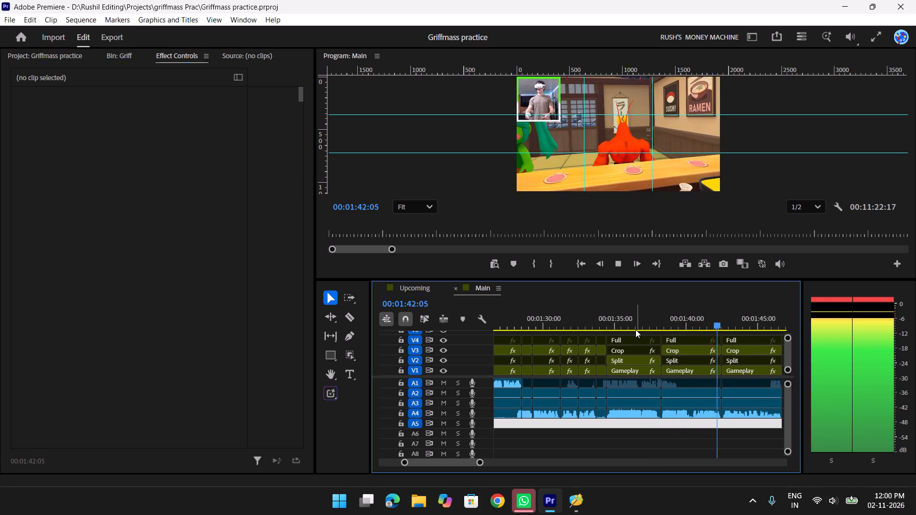
scroll(635, 330, down, 2)
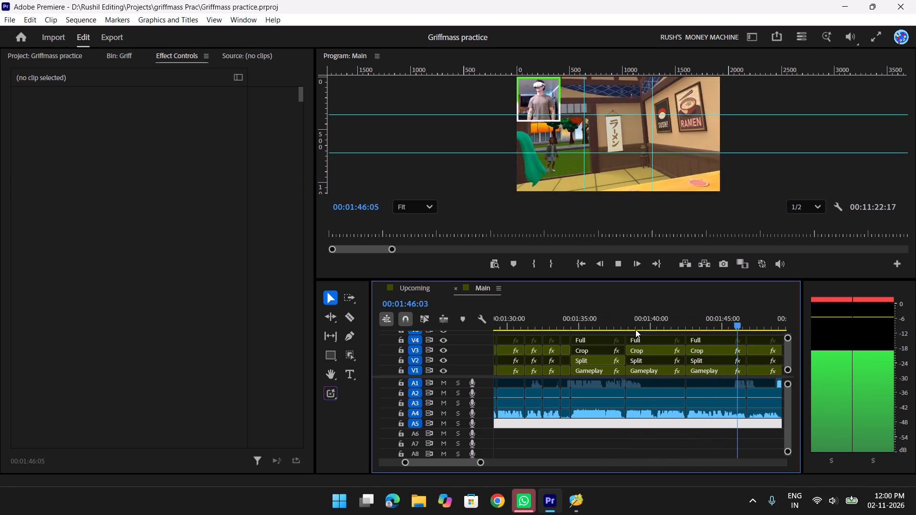
scroll(635, 330, down, 3)
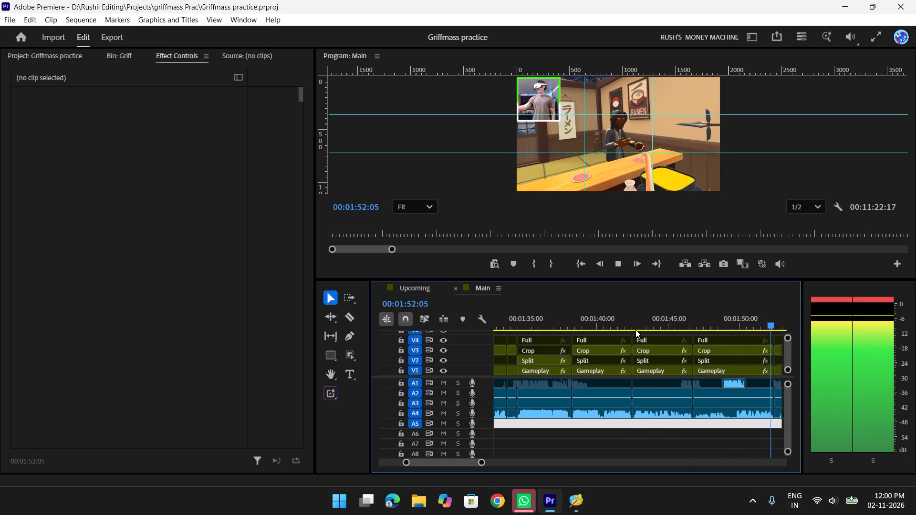
scroll(635, 330, down, 5)
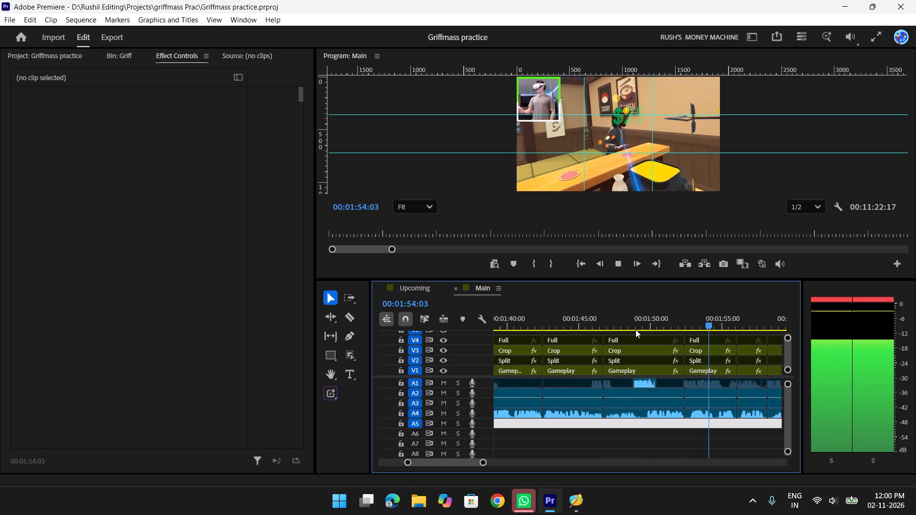
scroll(635, 330, down, 3)
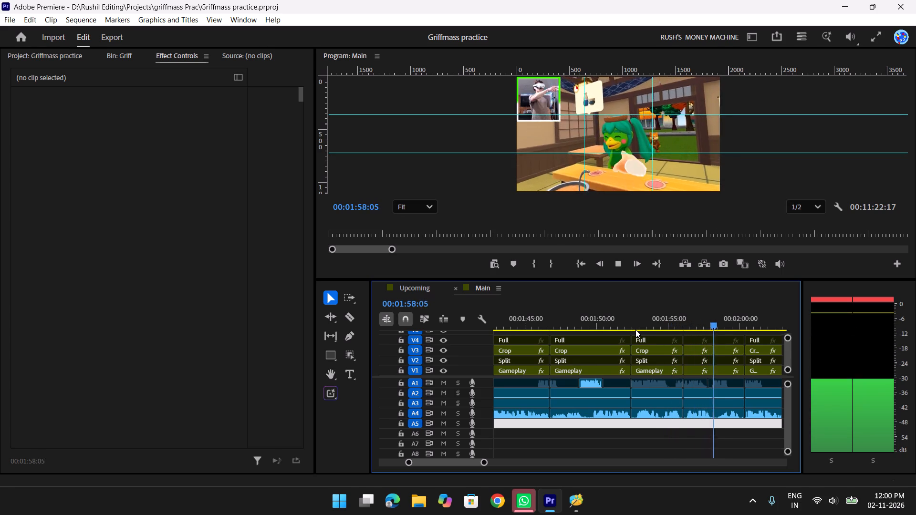
scroll(635, 330, down, 3)
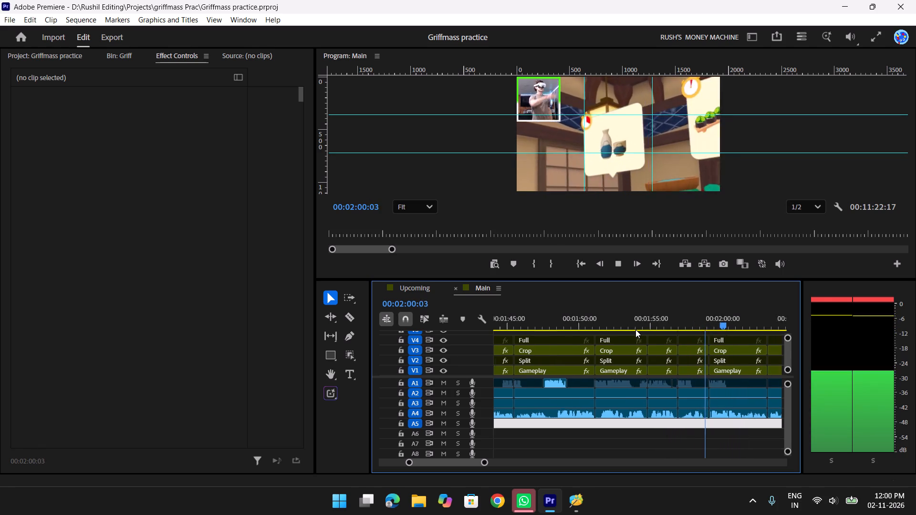
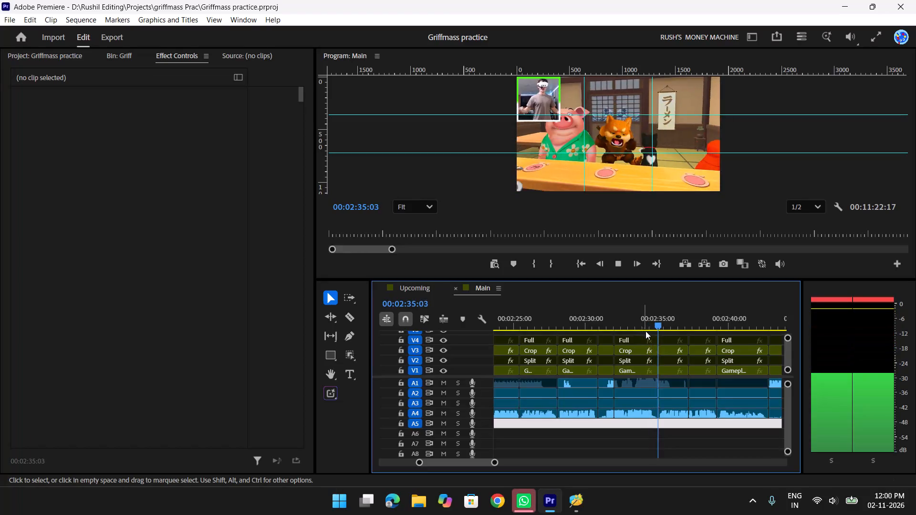
Replay the picture-in-picture section from about 00:02:23 to 00:02:29 several times, examining the gameplay clips and their cuts.
key(space)
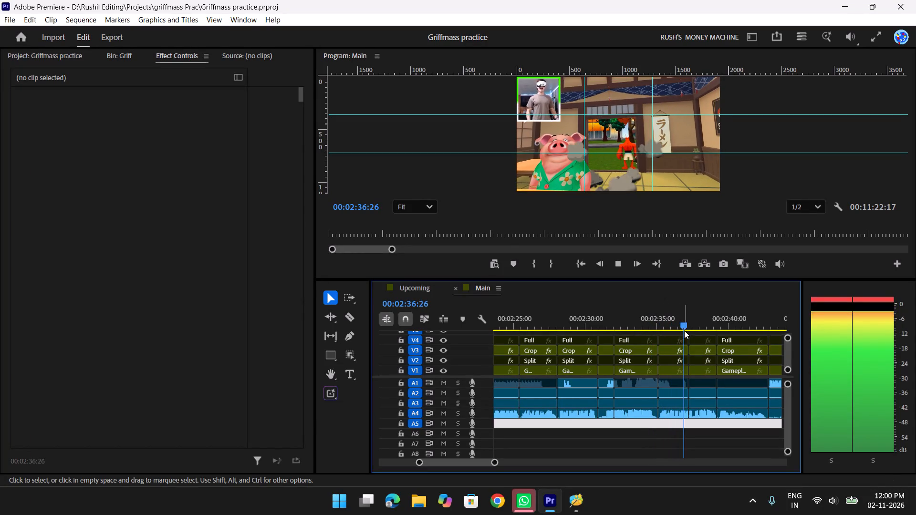
drag(687, 322, 537, 317)
key(space)
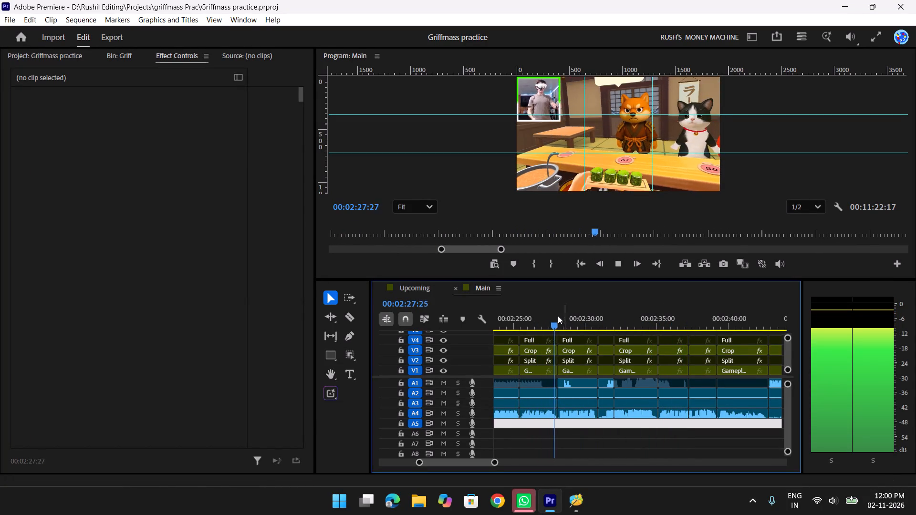
drag(554, 316, 505, 317)
key(space)
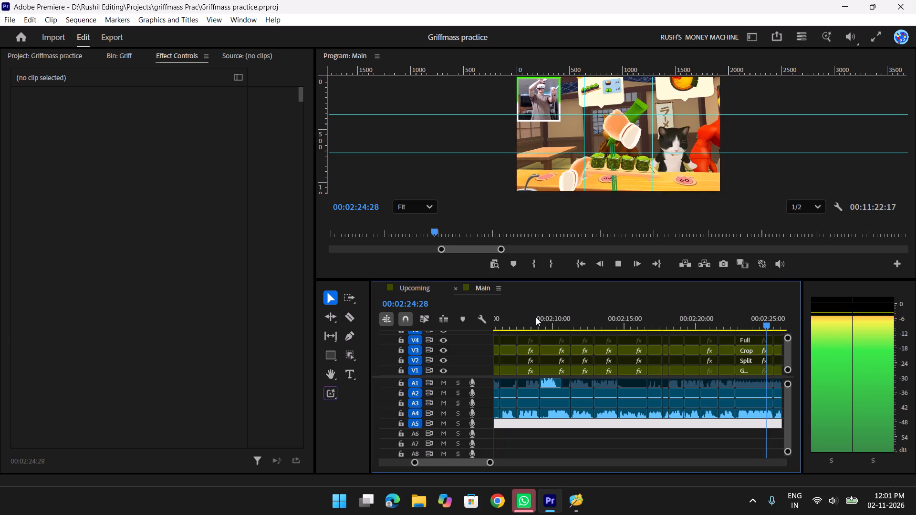
scroll(604, 381, up, 3)
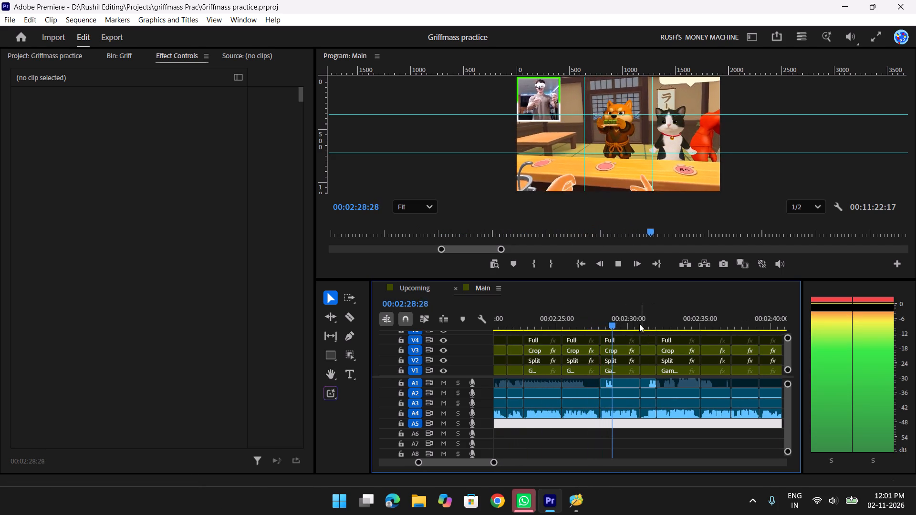
drag(595, 318, 518, 313)
key(space)
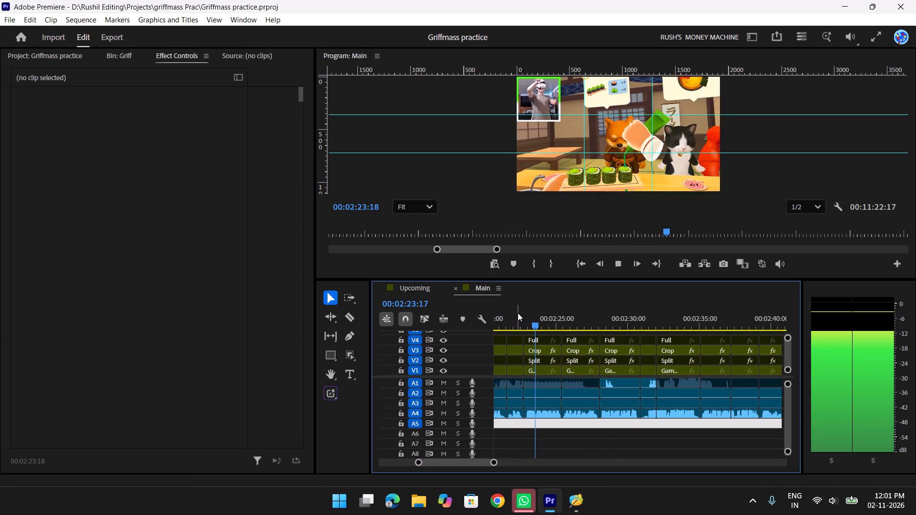
key(space)
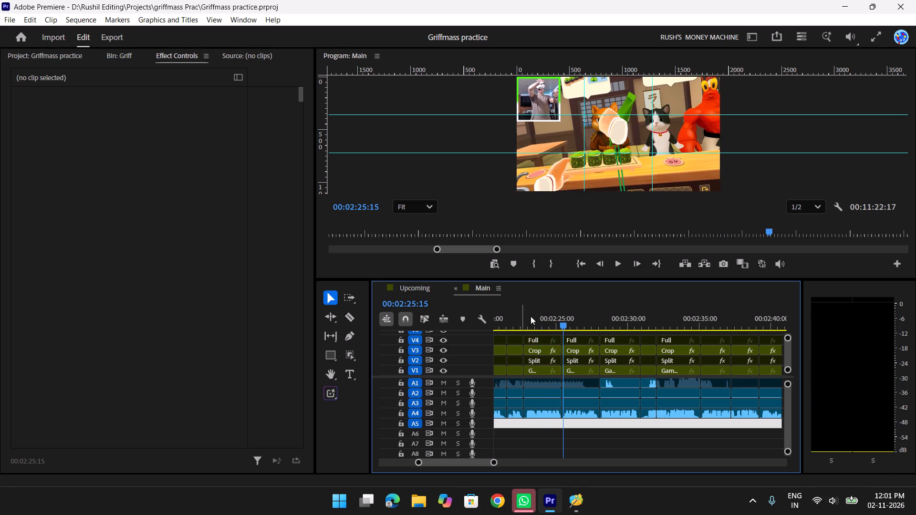
key(space)
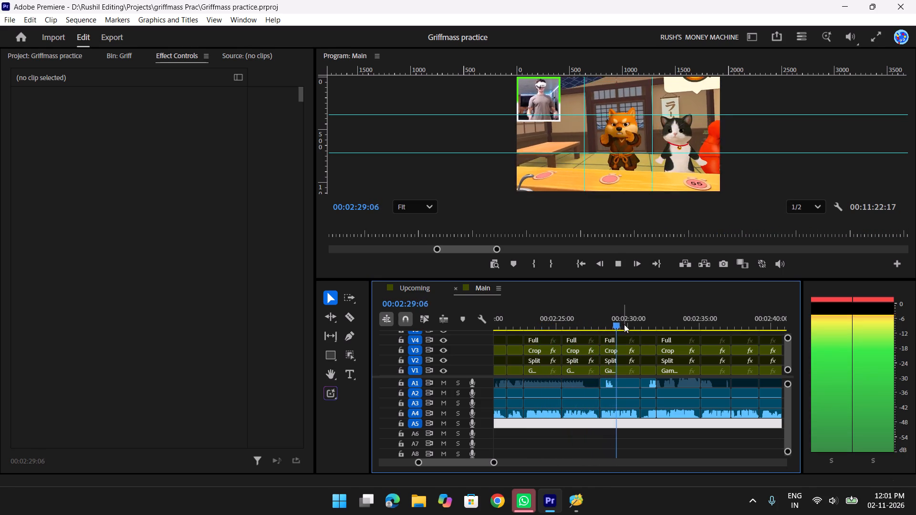
Add a sequence marker at 00:02:25:12, near the cut between the two picture-in-picture gameplay clips.
drag(614, 322, 563, 320)
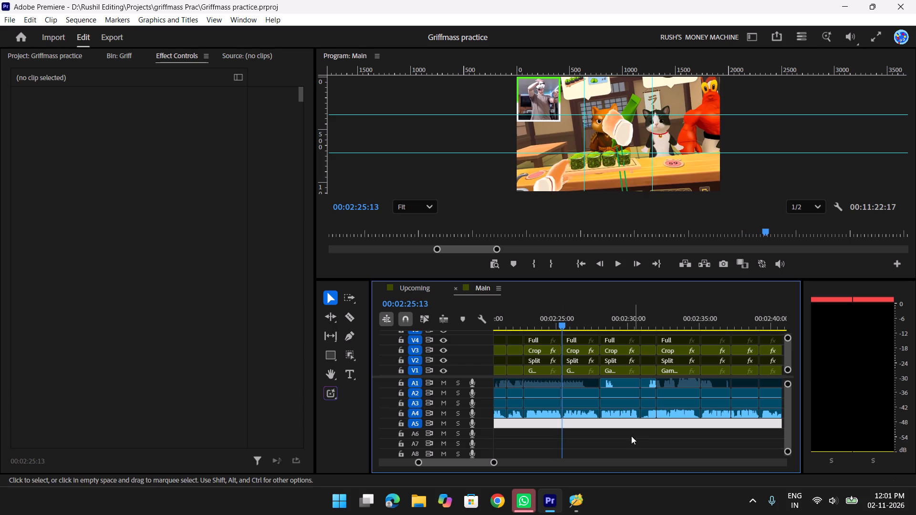
click(630, 438)
click(629, 451)
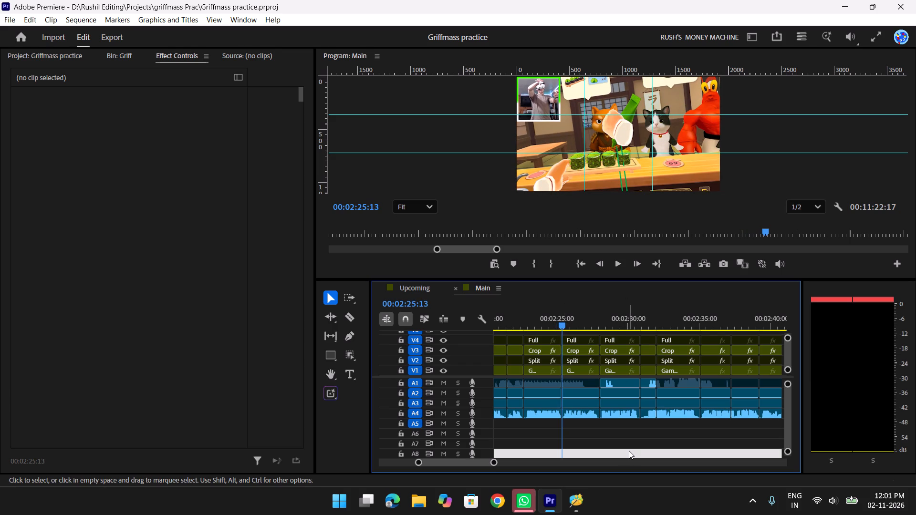
click(630, 305)
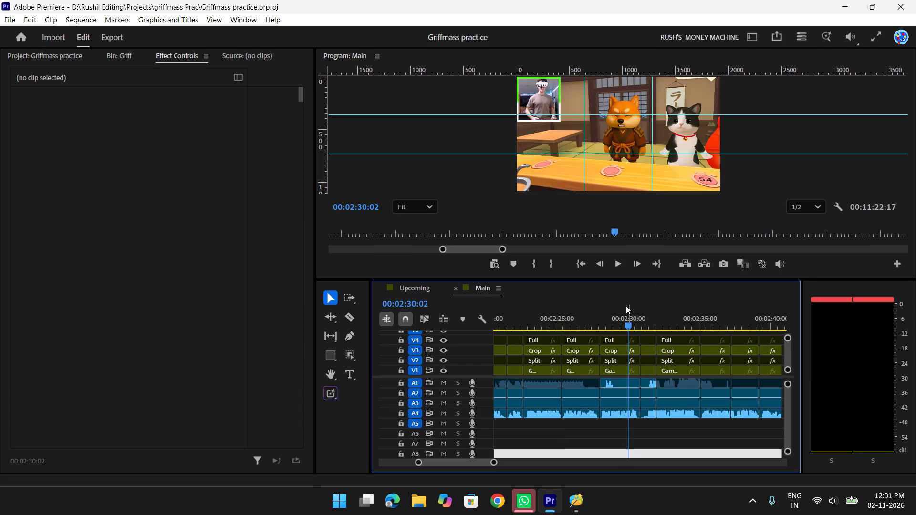
drag(614, 319, 563, 302)
key(m)
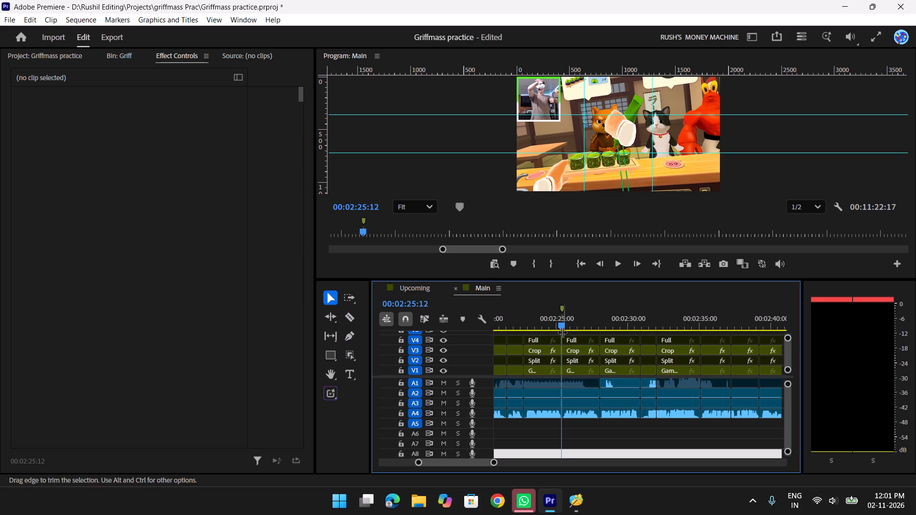
Continue playing the Main sequence from about 00:02:30 to 00:03:37, checking the picture-in-picture and split-screen framing.
drag(564, 327, 623, 340)
key(space)
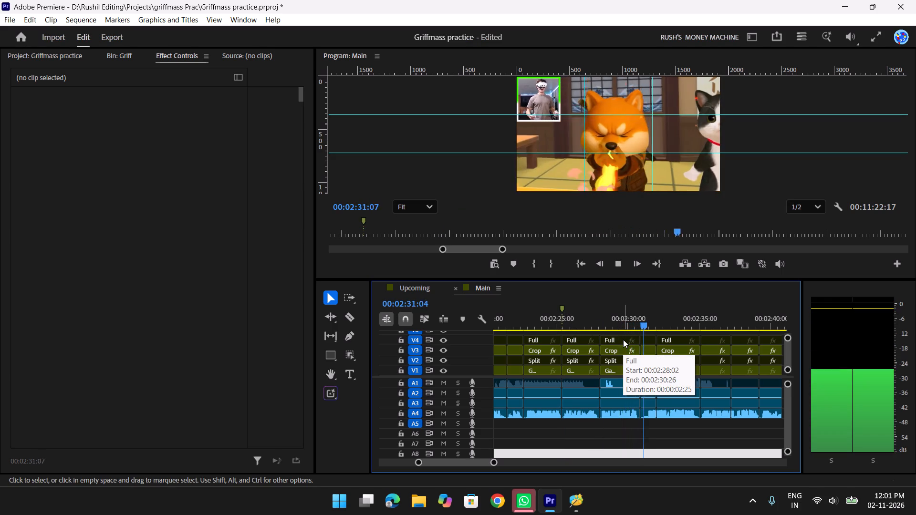
scroll(623, 340, down, 2)
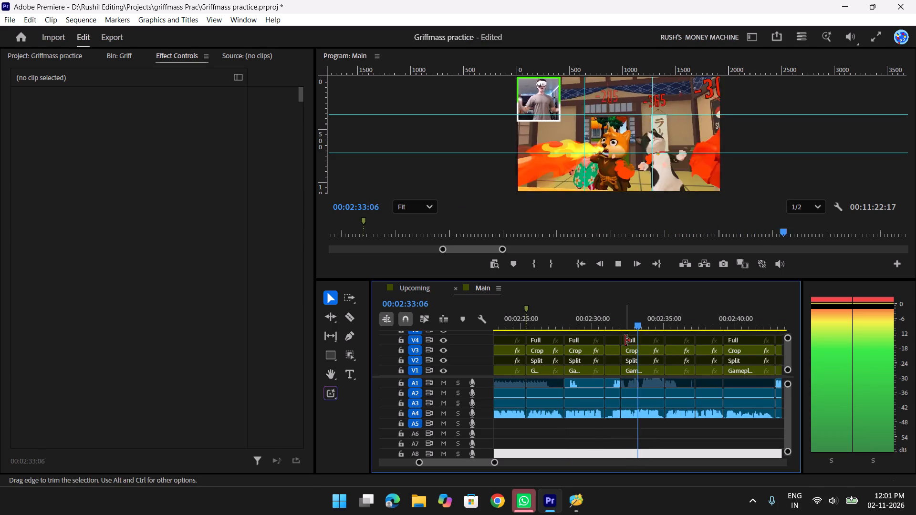
scroll(669, 336, down, 5)
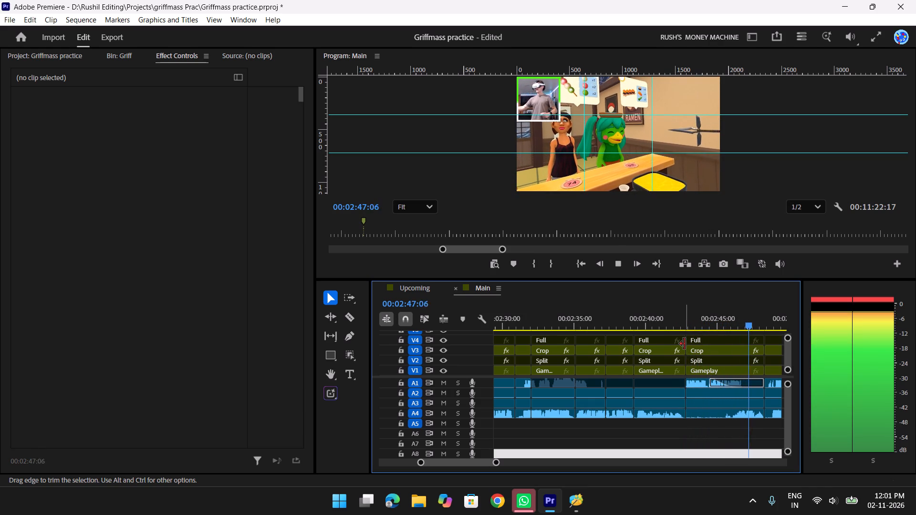
scroll(685, 344, down, 7)
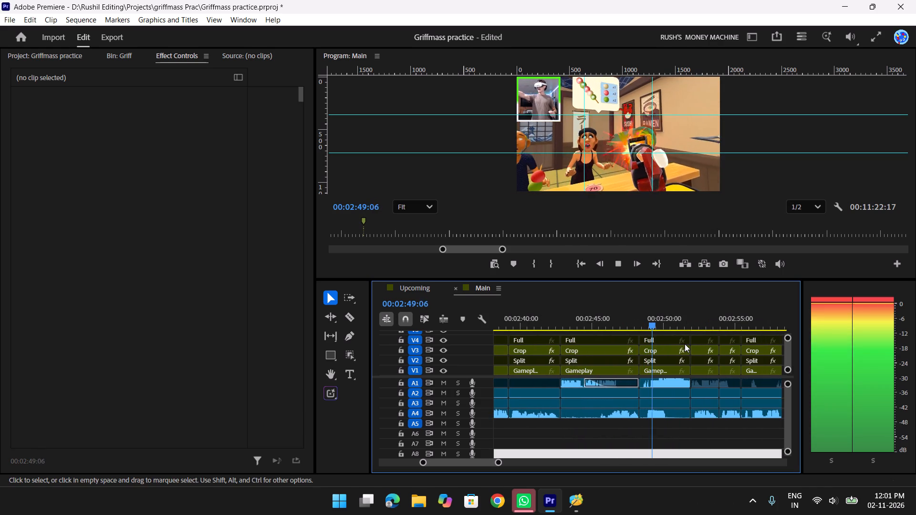
scroll(685, 344, down, 2)
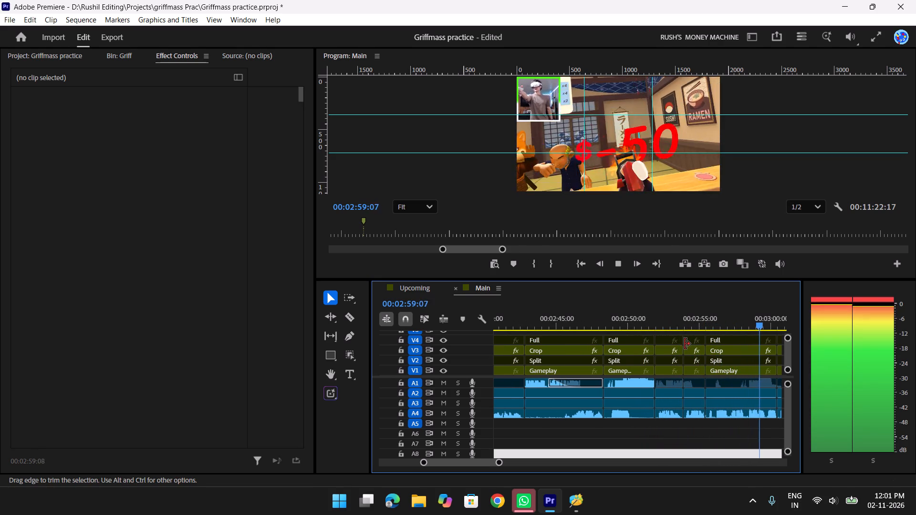
scroll(685, 344, down, 3)
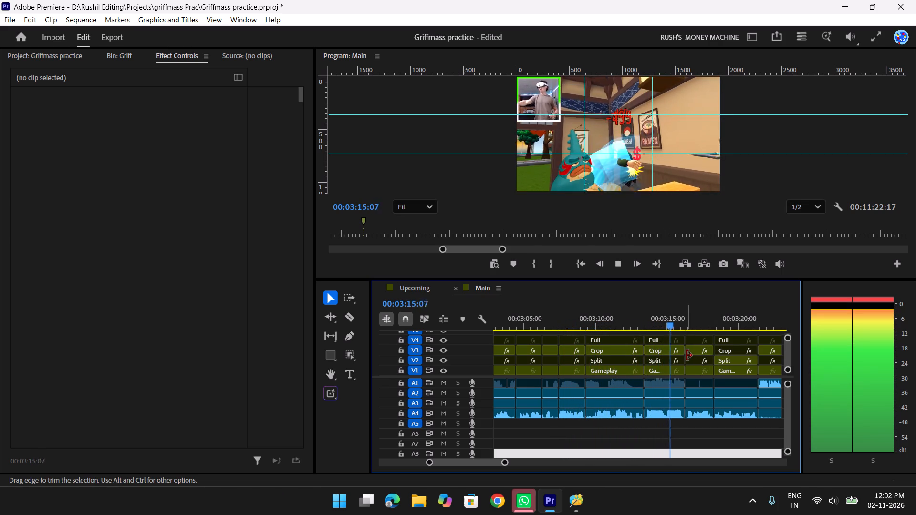
scroll(687, 355, down, 2)
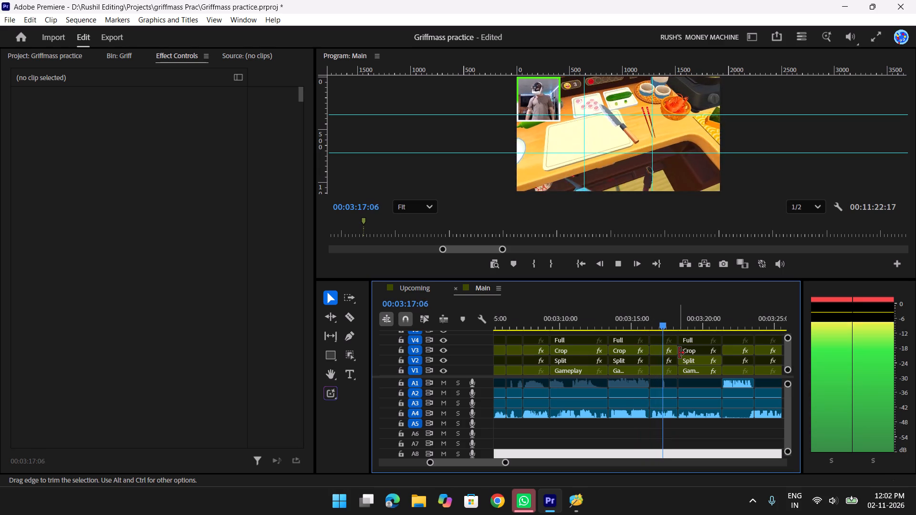
scroll(678, 349, down, 4)
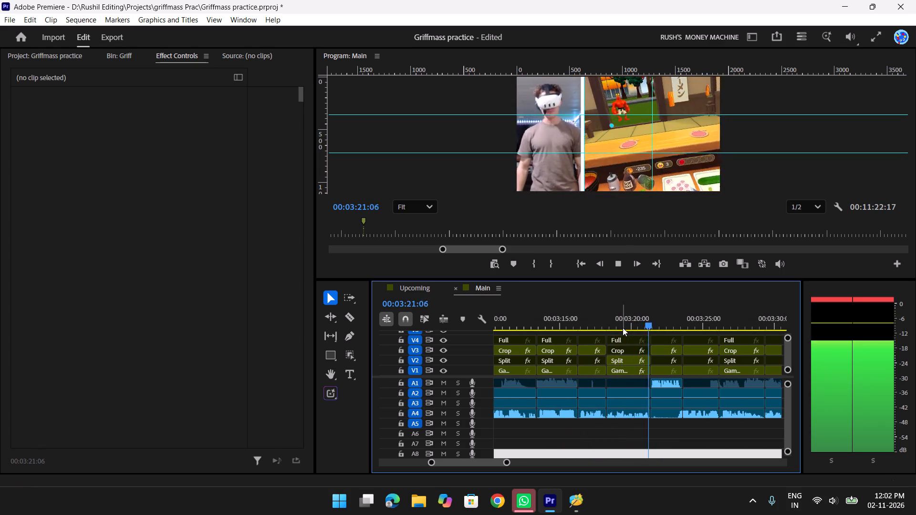
scroll(623, 328, down, 2)
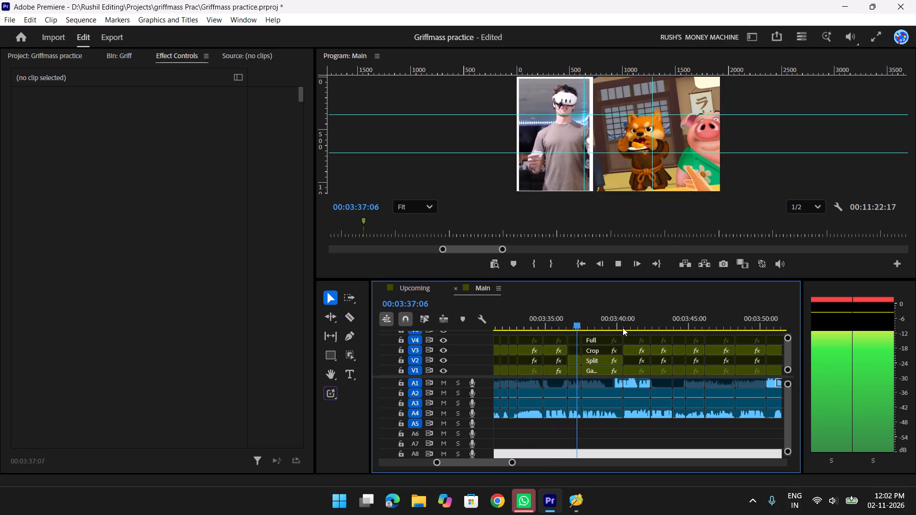
Paste the copied Motion settings, position 353, 602 and scale 132, onto the V2 Split clip at about 00:03:38.
key(v)
key(v)
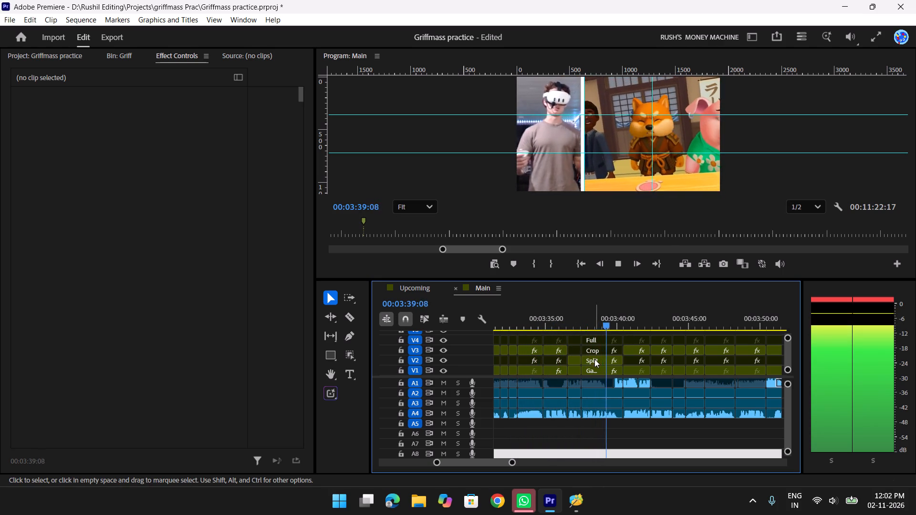
click(595, 359)
drag(622, 329, 597, 326)
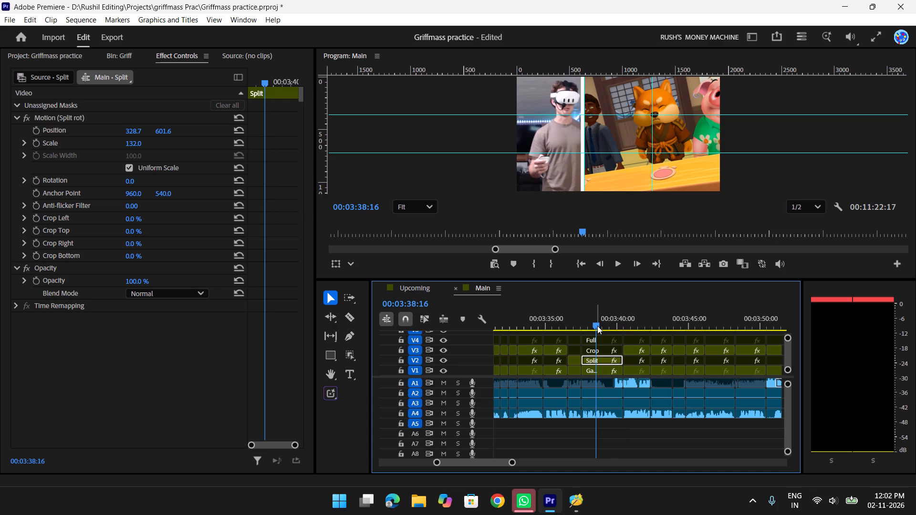
key(ctrl+v)
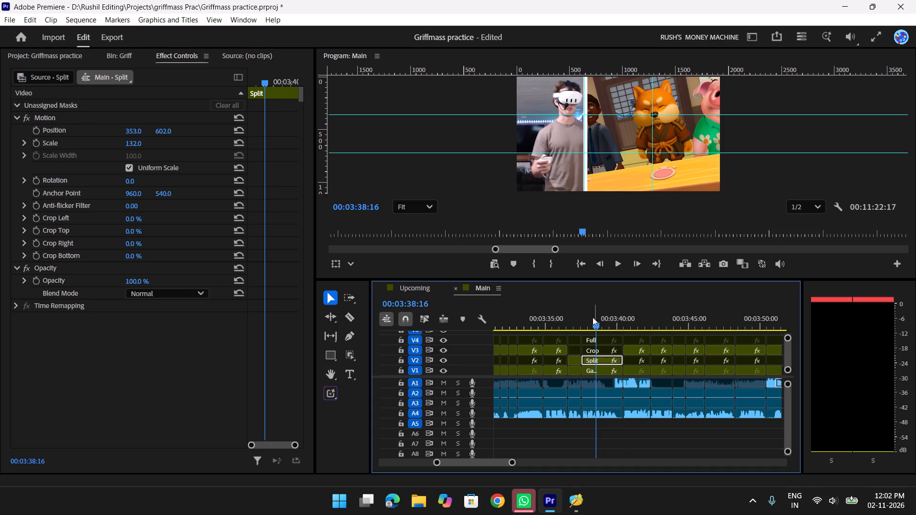
Paste the same Motion settings, position 353, 602 and scale 132, onto the short V2 Split clip just before it, at about 00:03:37.
drag(592, 317, 576, 319)
key(space)
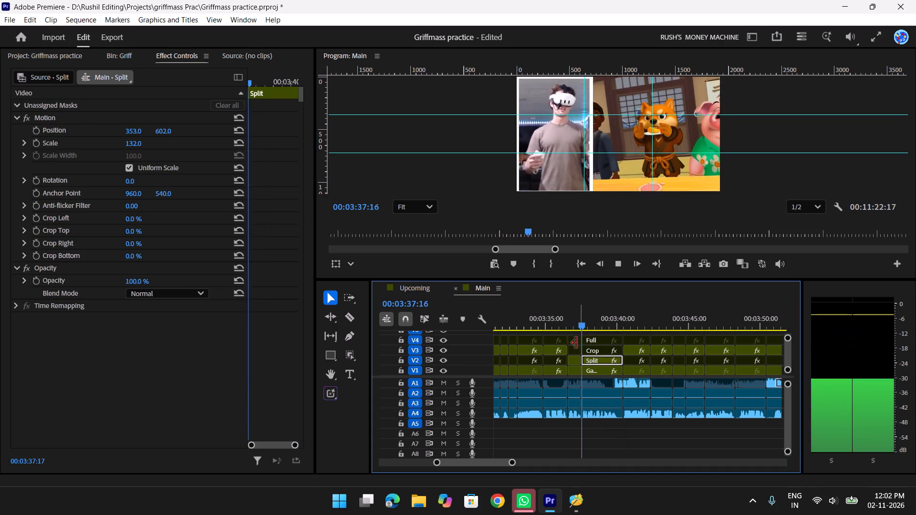
key(space)
click(572, 360)
key(ctrl+v)
Play back the Main sequence from about 00:03:36 to 00:04:41, checking the corrected split-screen clips and the picture-in-picture framing.
drag(581, 322, 562, 324)
key(space)
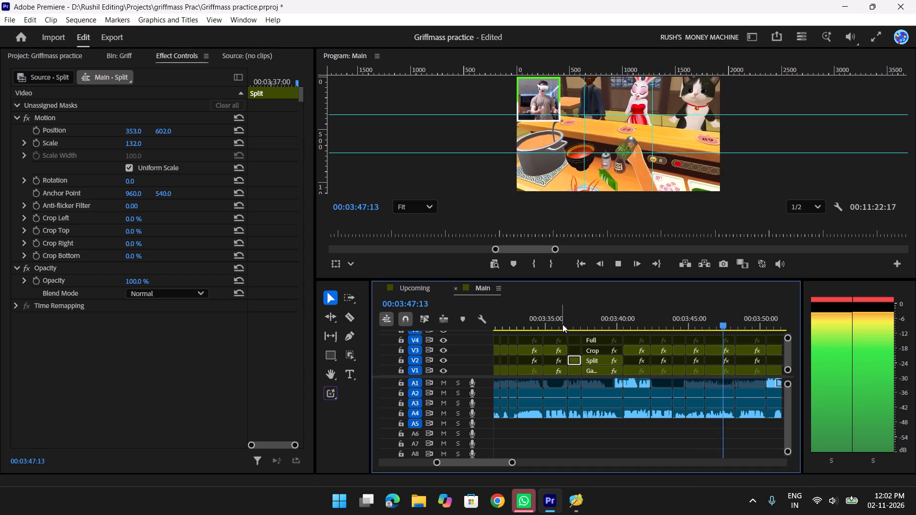
scroll(660, 359, down, 4)
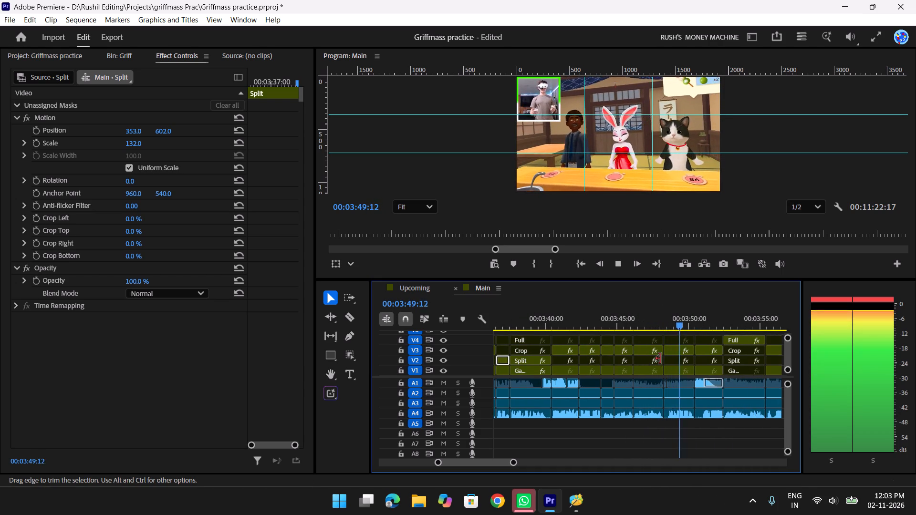
scroll(660, 359, down, 5)
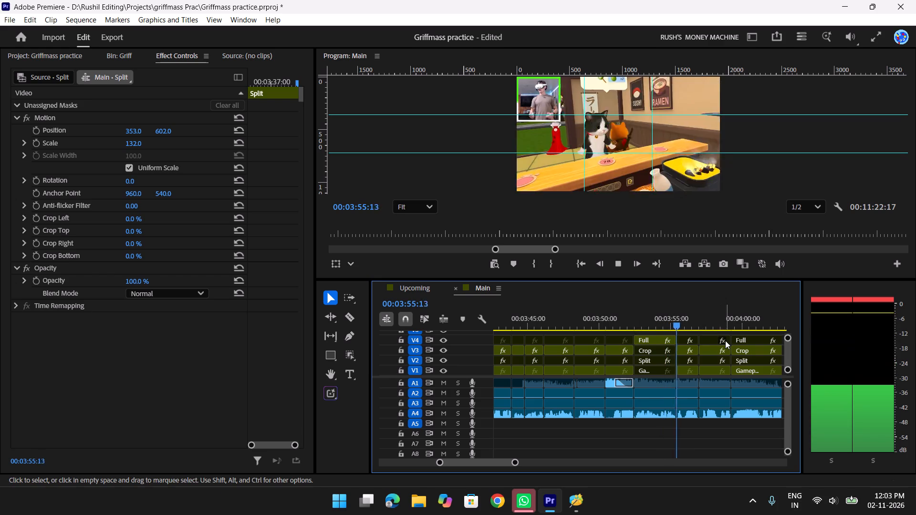
scroll(725, 340, down, 3)
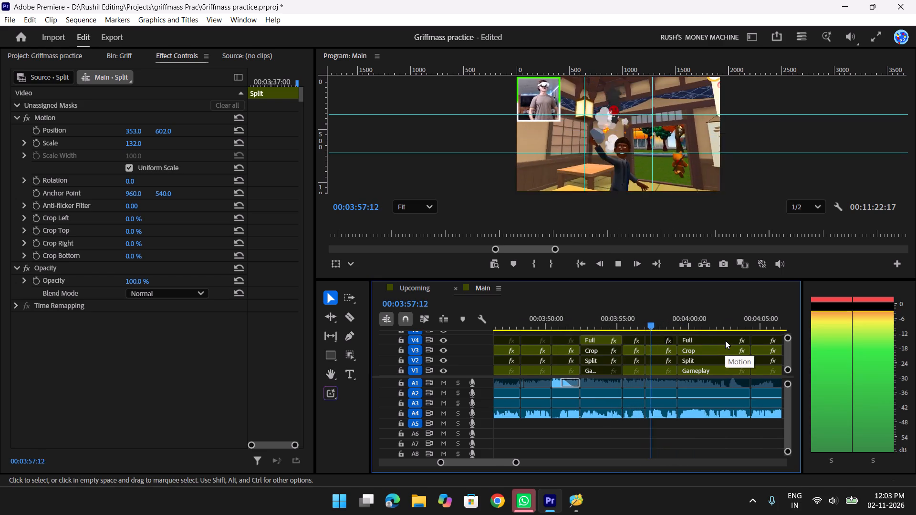
scroll(725, 340, down, 3)
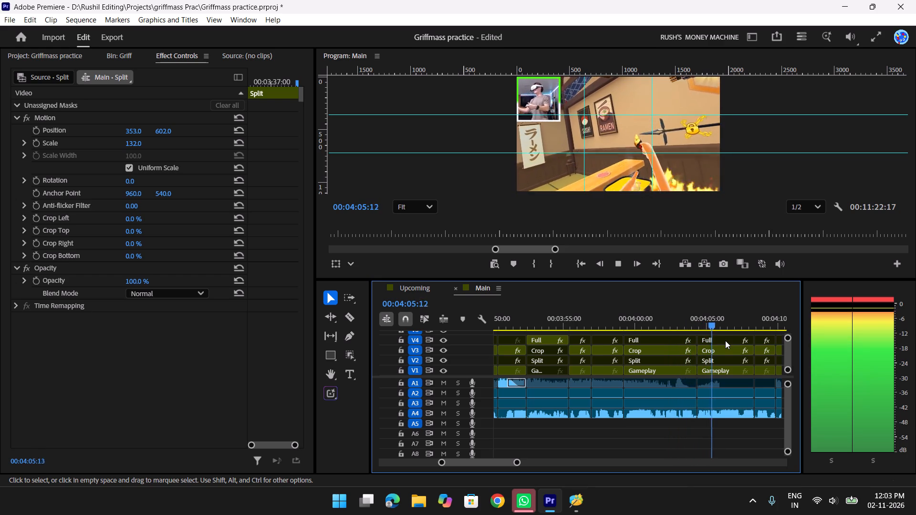
scroll(725, 340, down, 6)
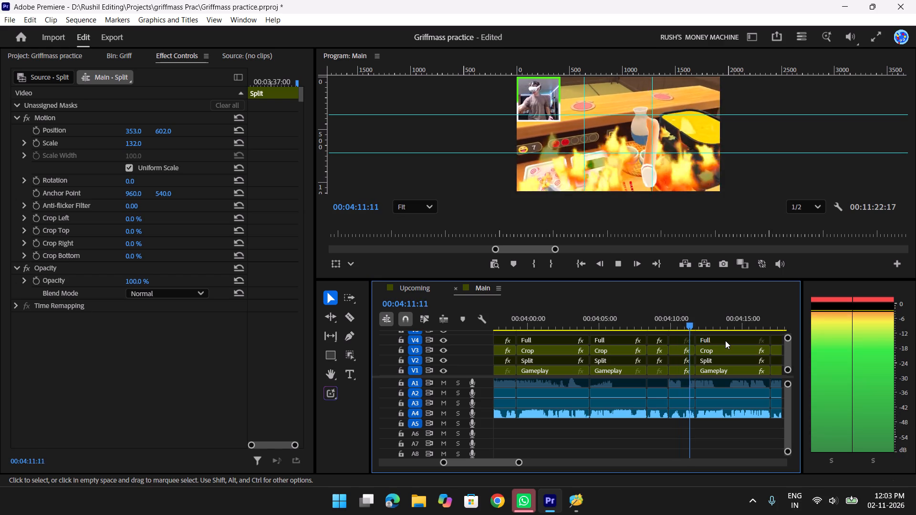
scroll(725, 340, down, 3)
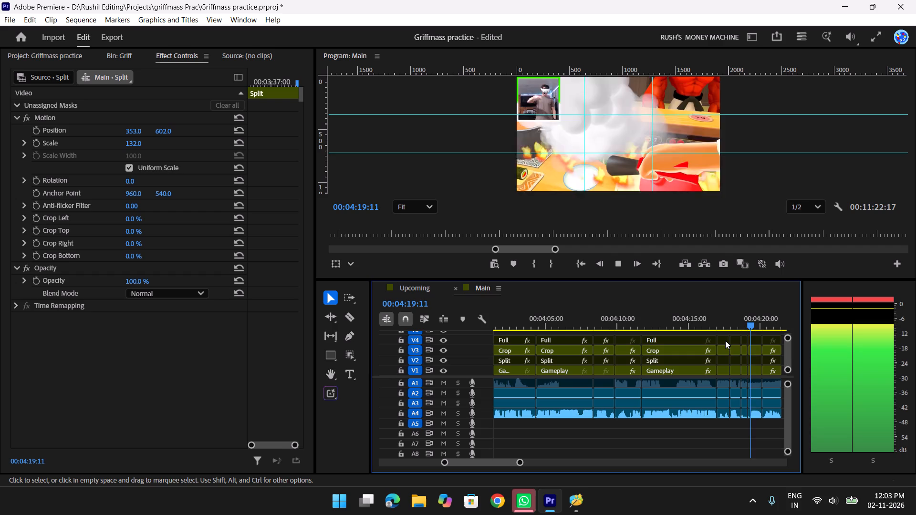
scroll(725, 340, down, 3)
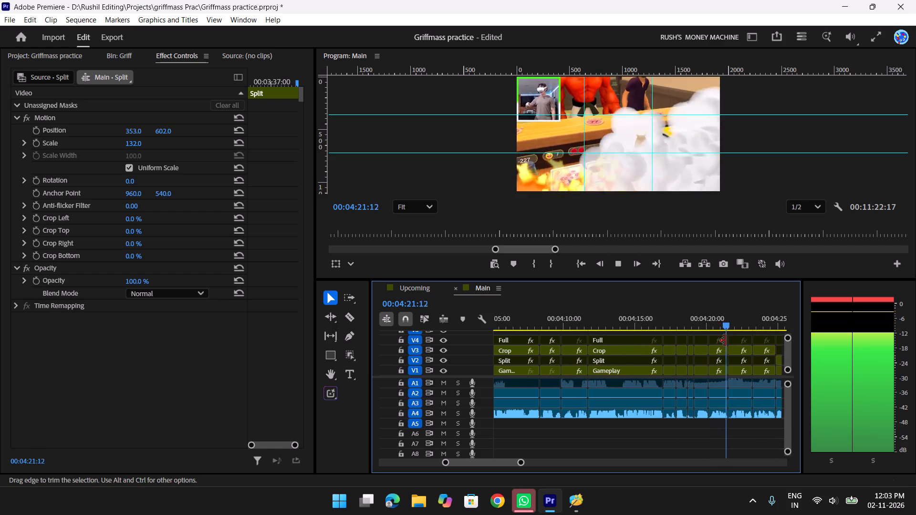
scroll(725, 340, down, 3)
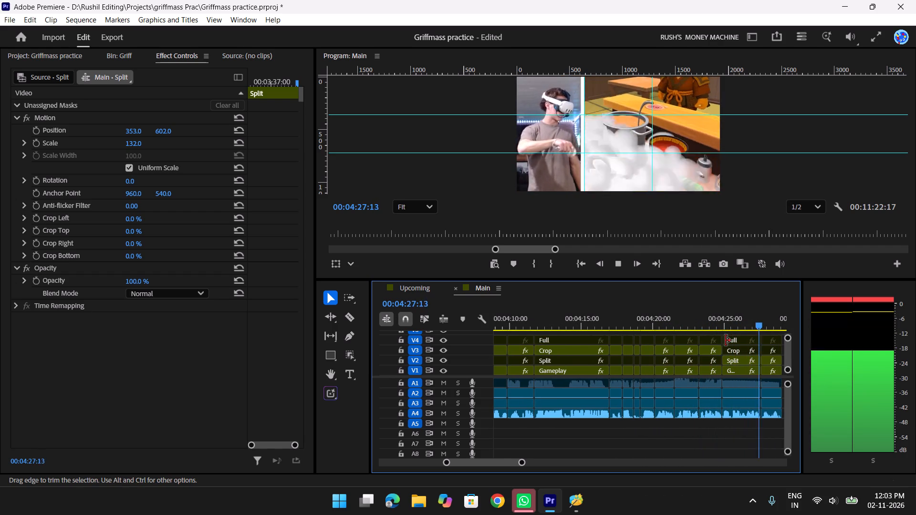
scroll(725, 340, down, 3)
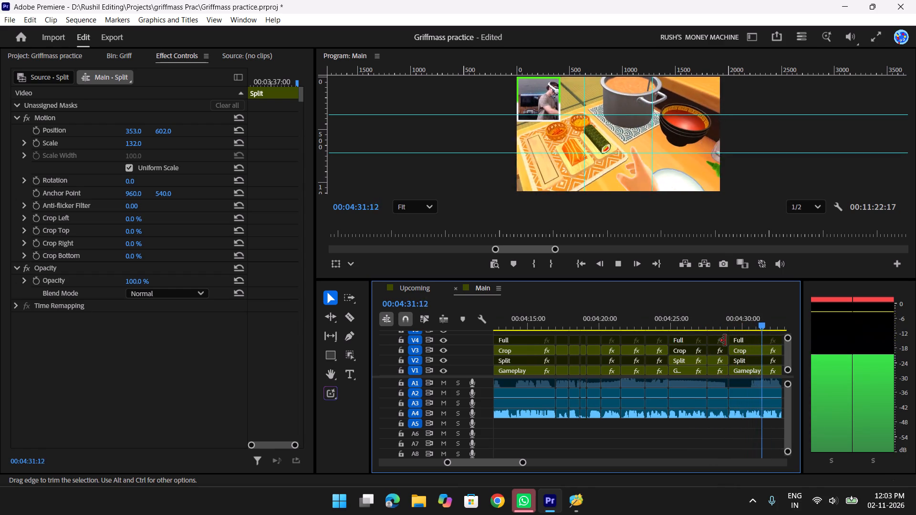
scroll(725, 340, down, 2)
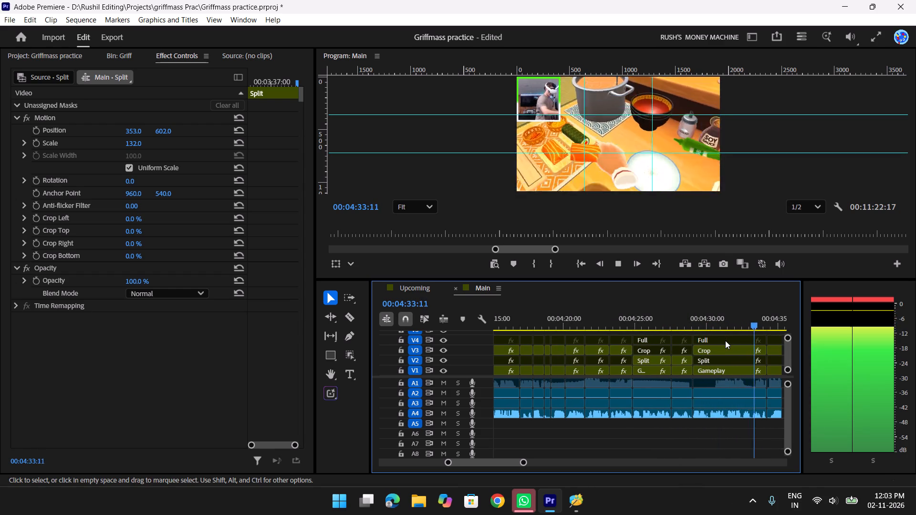
scroll(725, 340, down, 2)
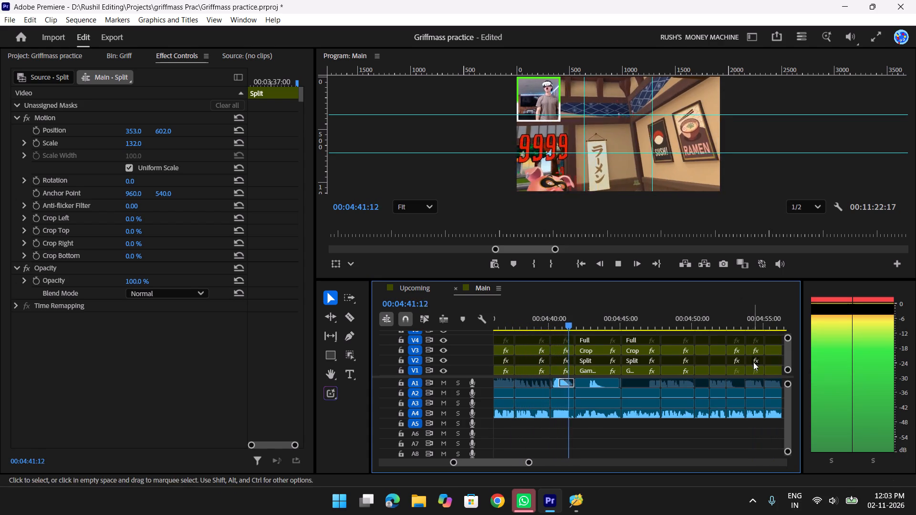
Skim and play the Main sequence from about 00:04:43 to 00:05:38, skipping short stretches while checking the gameplay cuts.
drag(595, 321, 624, 324)
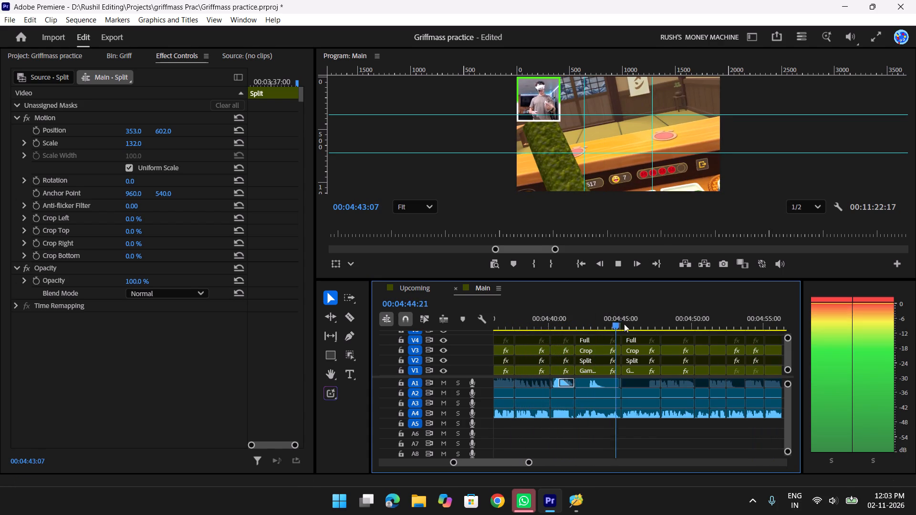
drag(624, 324, 645, 326)
key(space)
scroll(645, 326, down, 2)
drag(625, 320, 642, 324)
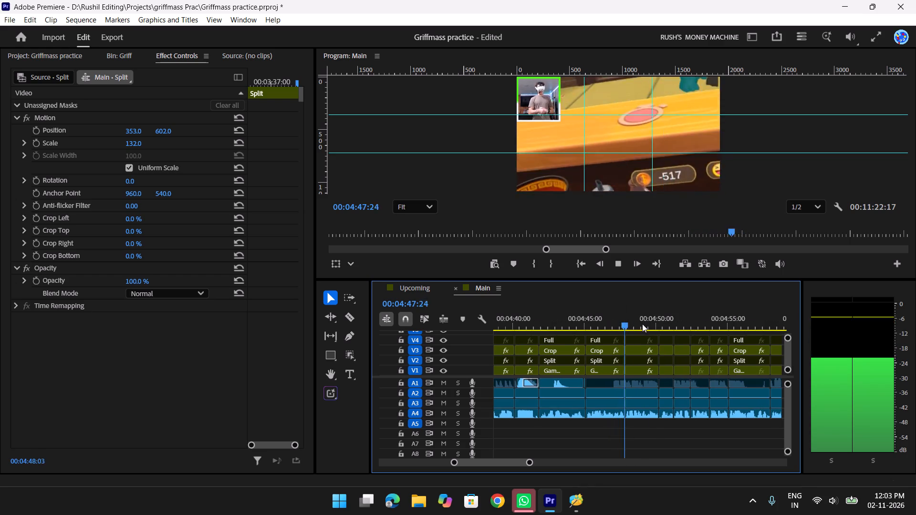
drag(642, 324, 655, 326)
key(space)
drag(657, 327, 682, 328)
key(space)
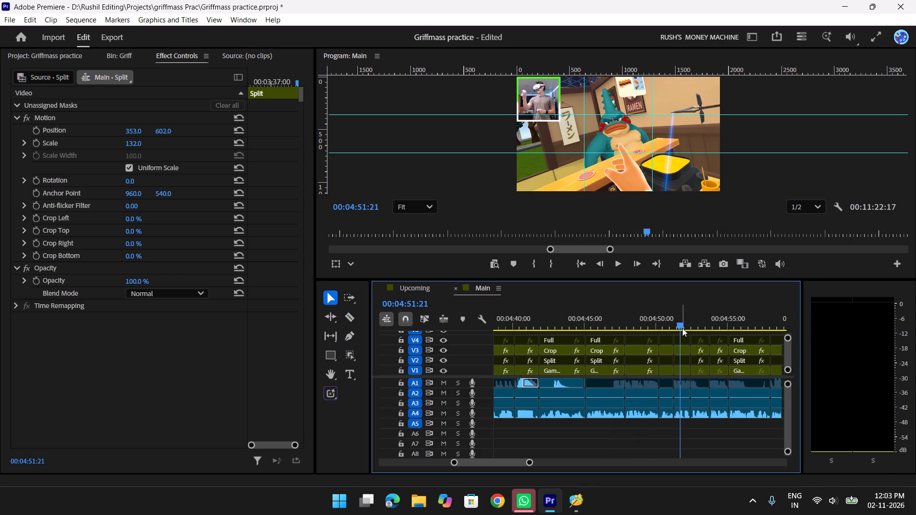
scroll(683, 328, down, 3)
drag(629, 316, 674, 318)
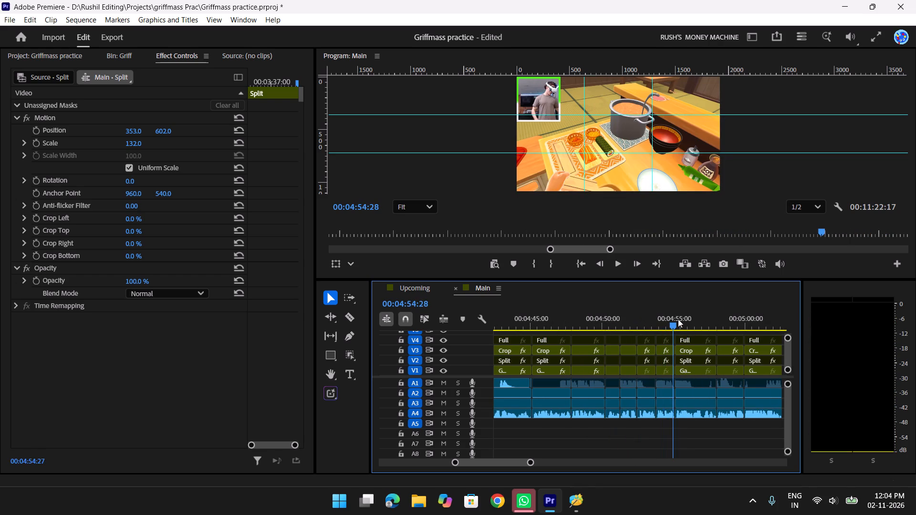
key(space)
scroll(678, 319, down, 3)
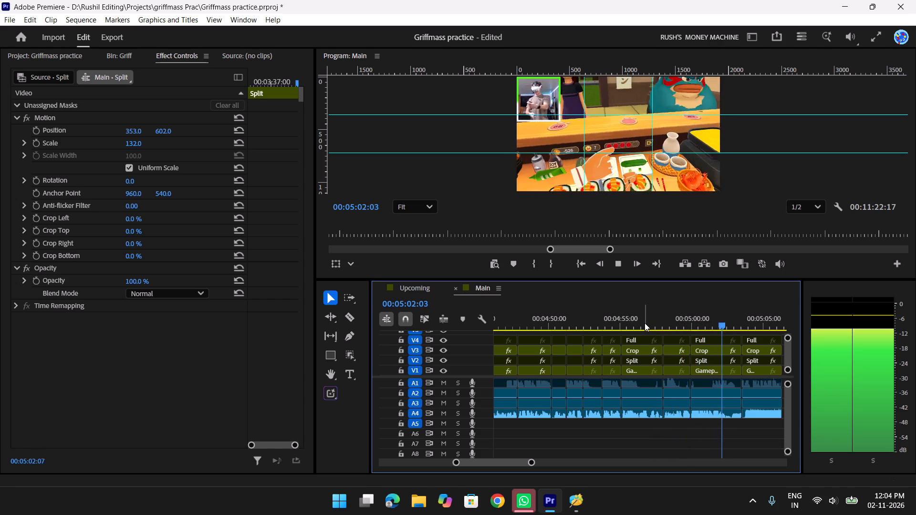
scroll(645, 323, down, 3)
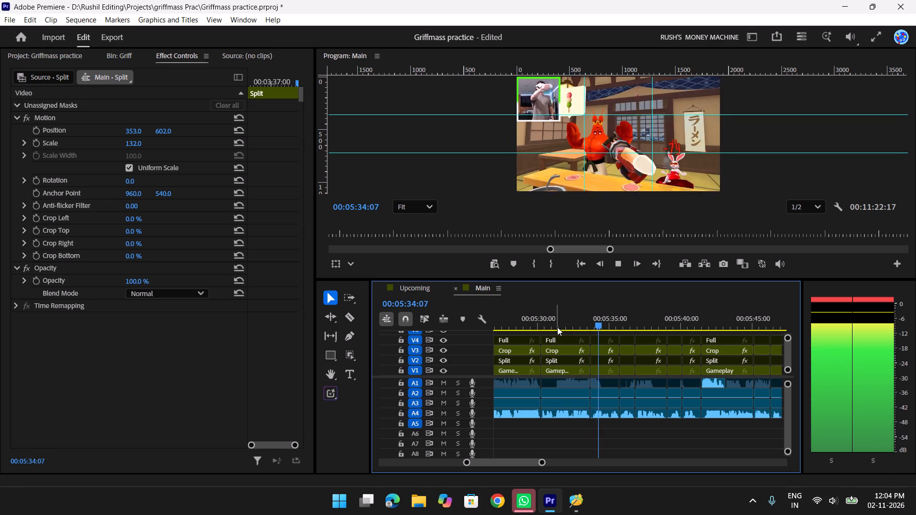
scroll(557, 327, down, 2)
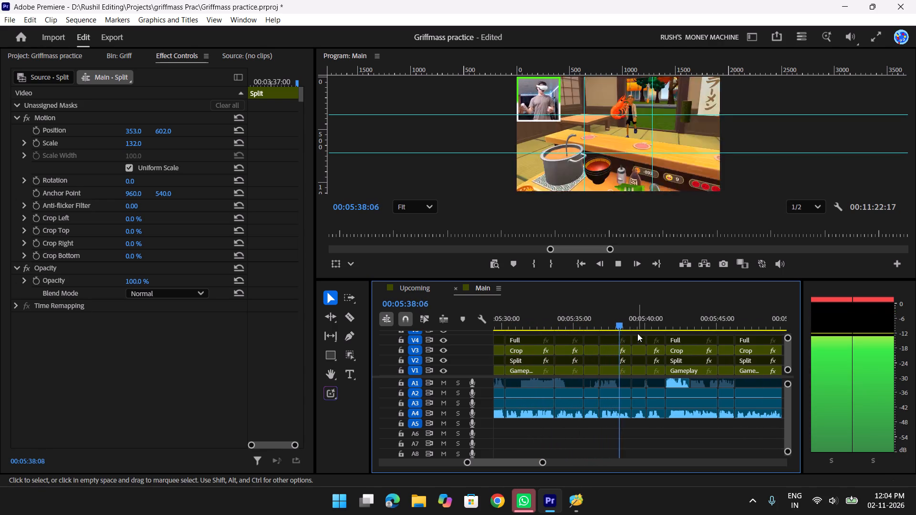
Deselect the Split clip and add a sequence marker at 00:05:36:29.
key(space)
drag(630, 323, 605, 320)
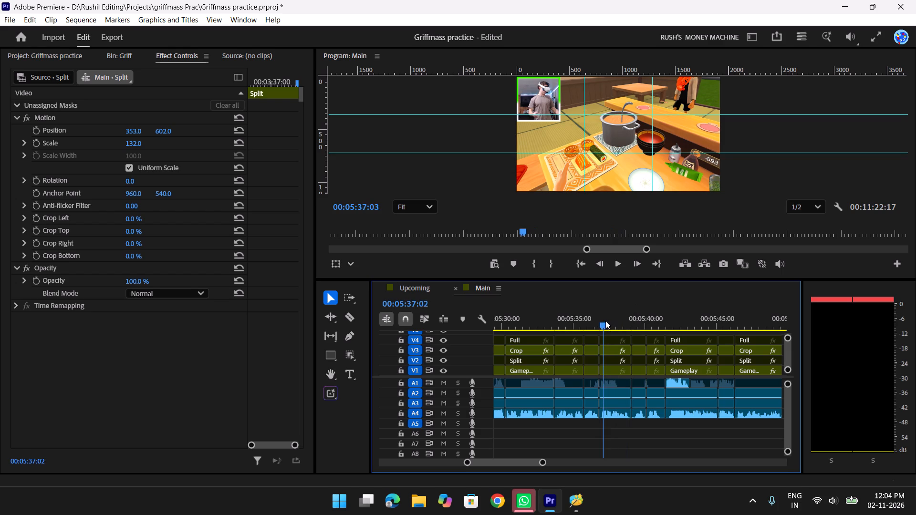
drag(605, 320, 604, 320)
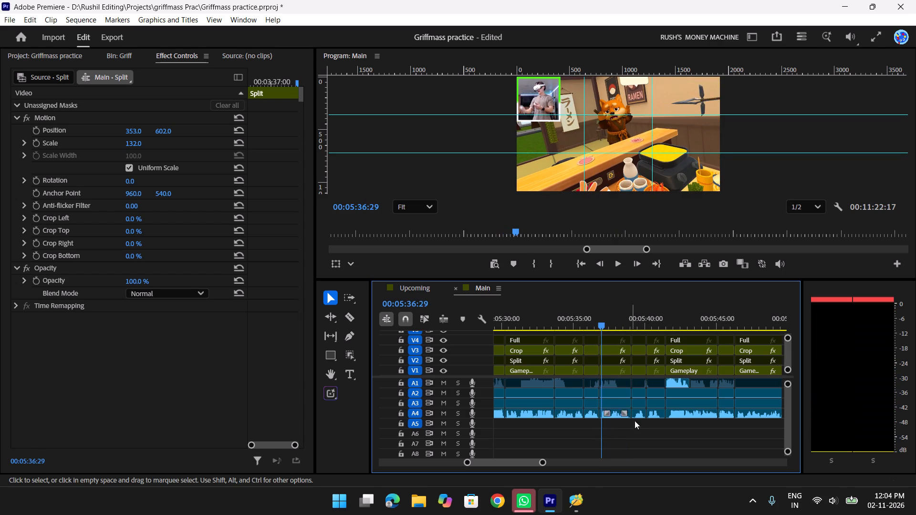
click(639, 434)
key(m)
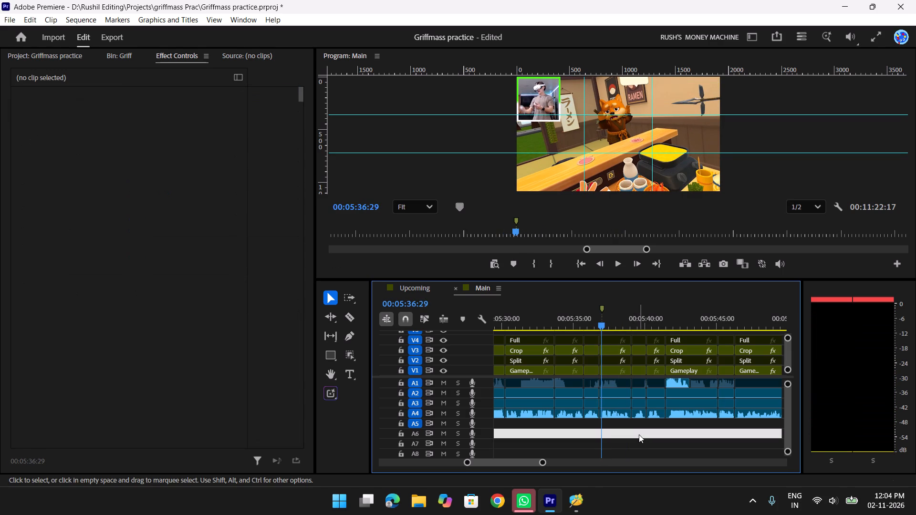
Play the Main sequence from 00:05:36:29 to about 00:06:11, replaying the section from about 00:05:59 to review its cuts.
key(space)
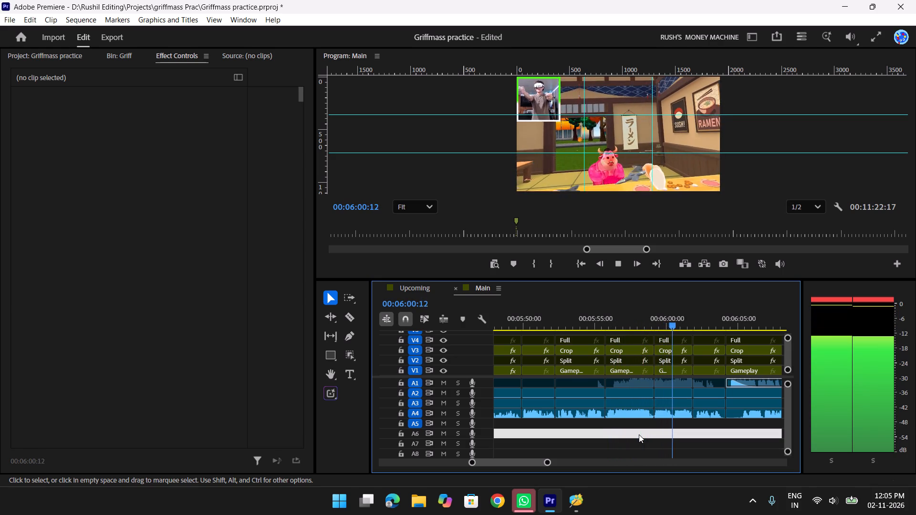
key(v)
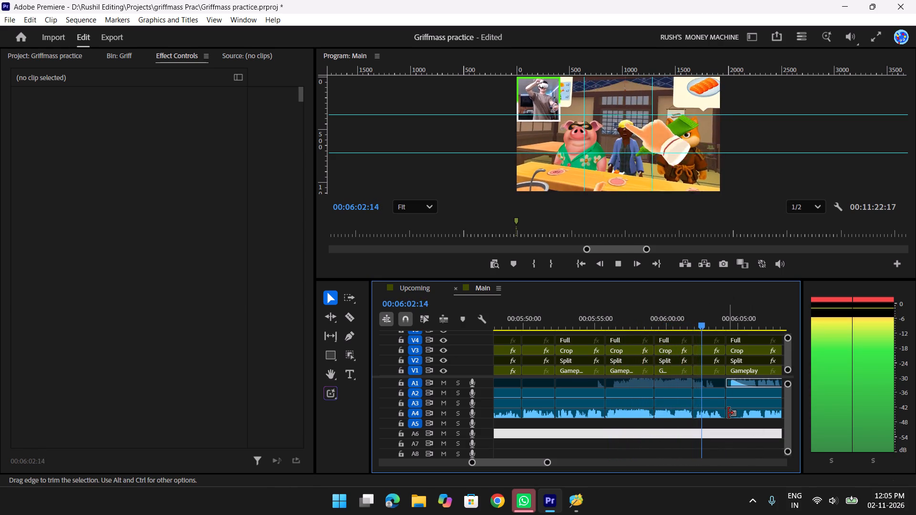
key(space)
drag(708, 310, 658, 324)
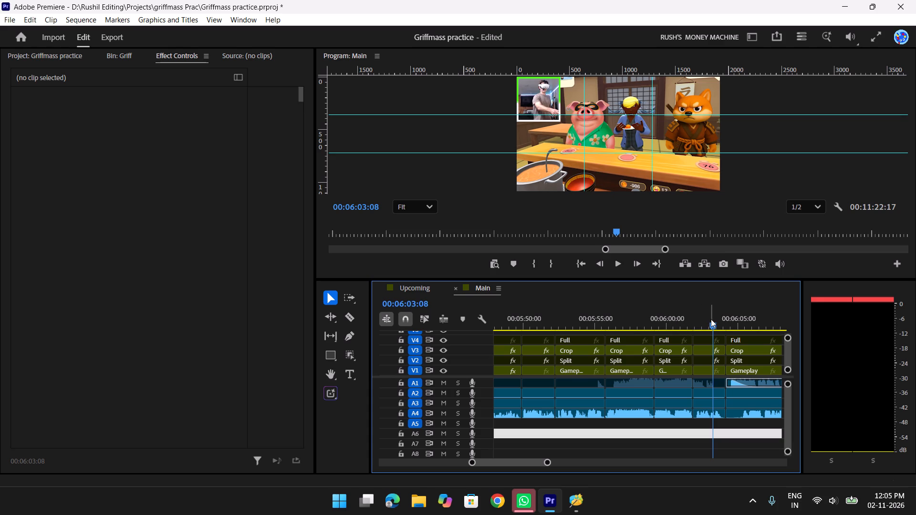
drag(703, 320, 648, 316)
key(space)
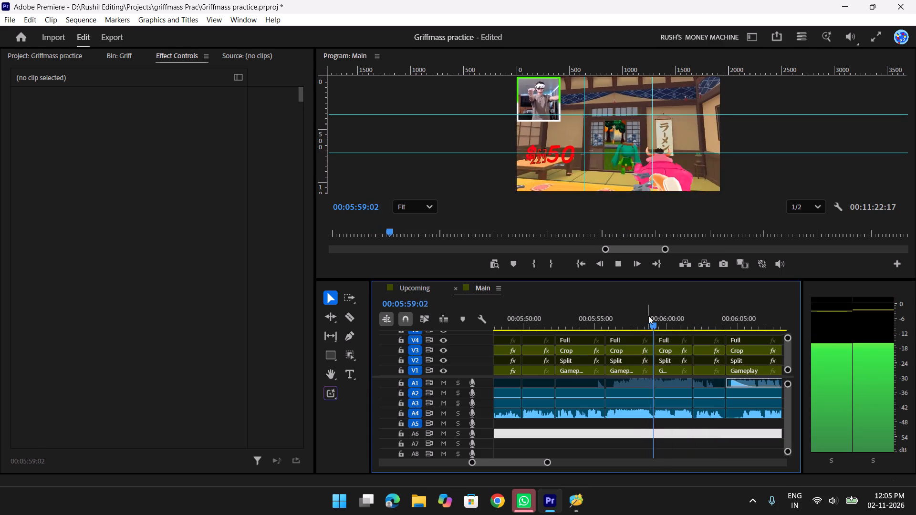
scroll(648, 316, down, 2)
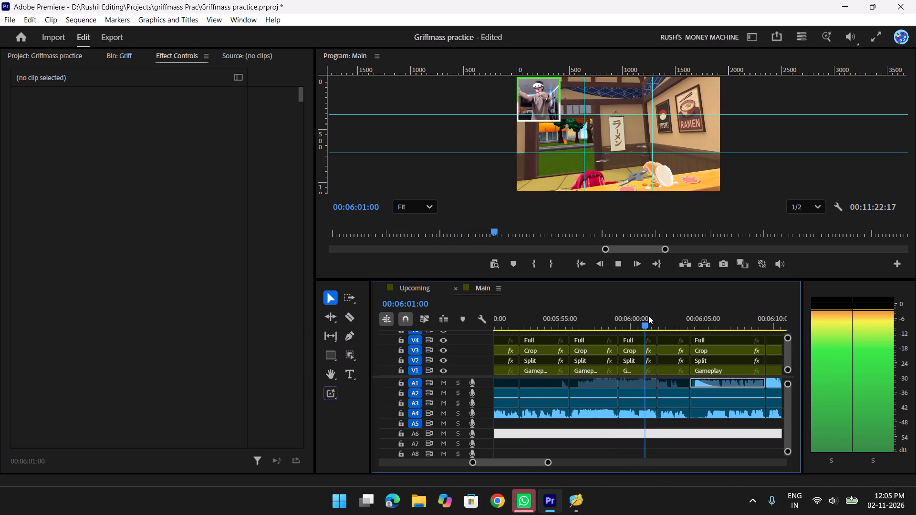
scroll(648, 316, down, 3)
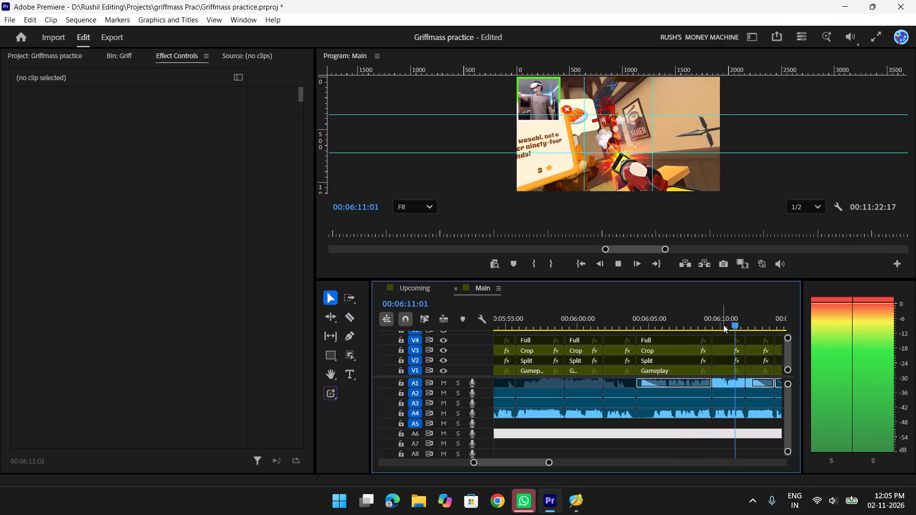
Add a sequence marker at about 00:06:04, where the long gameplay clip with the customer review card begins.
drag(741, 325, 659, 320)
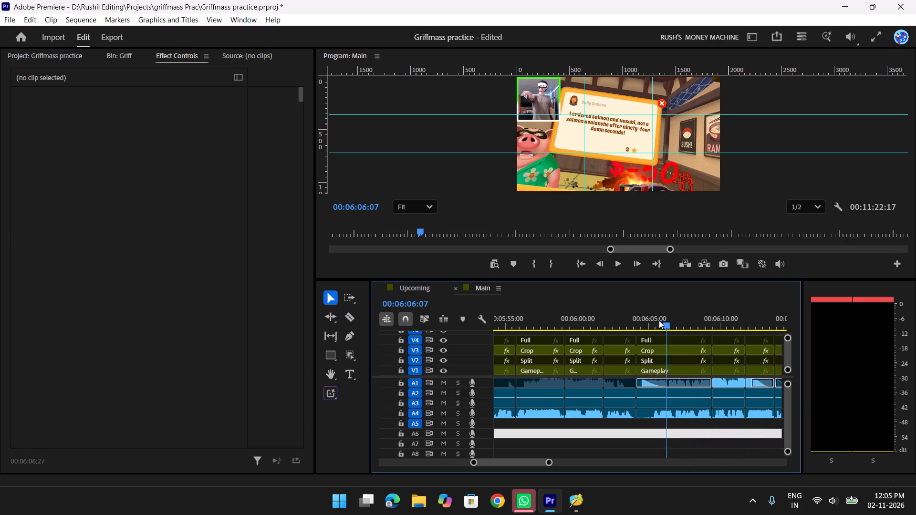
drag(659, 320, 636, 317)
key(m)
Play the Main sequence from about 00:06:06 to 00:06:36, skipping short stretches while checking the gameplay cuts.
key(space)
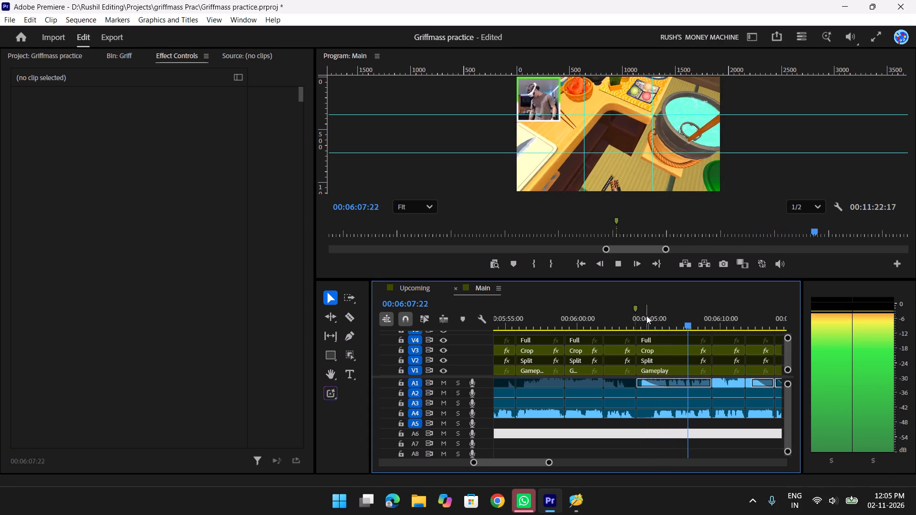
scroll(646, 316, down, 1)
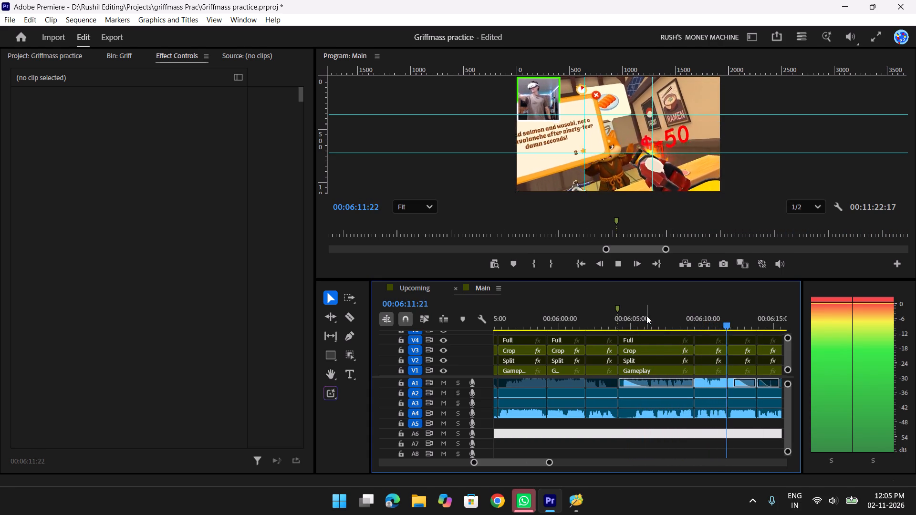
scroll(646, 316, down, 2)
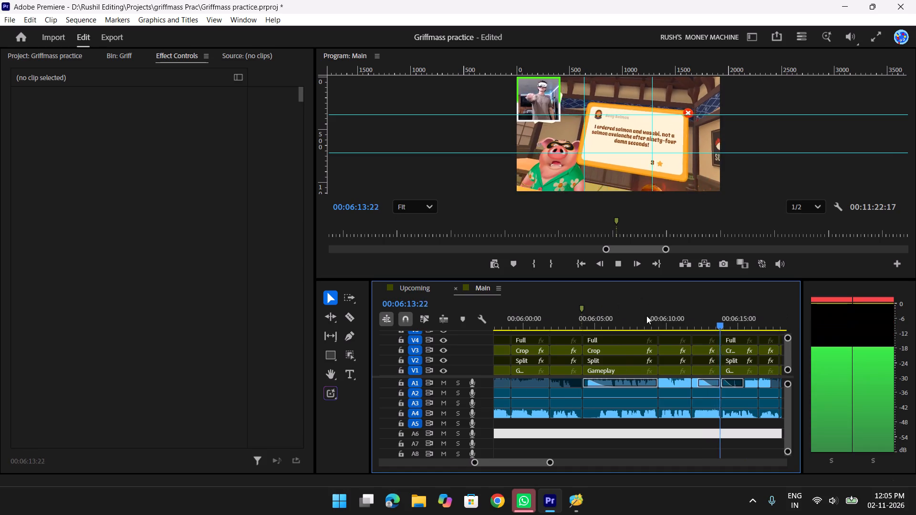
key(space)
scroll(646, 316, down, 4)
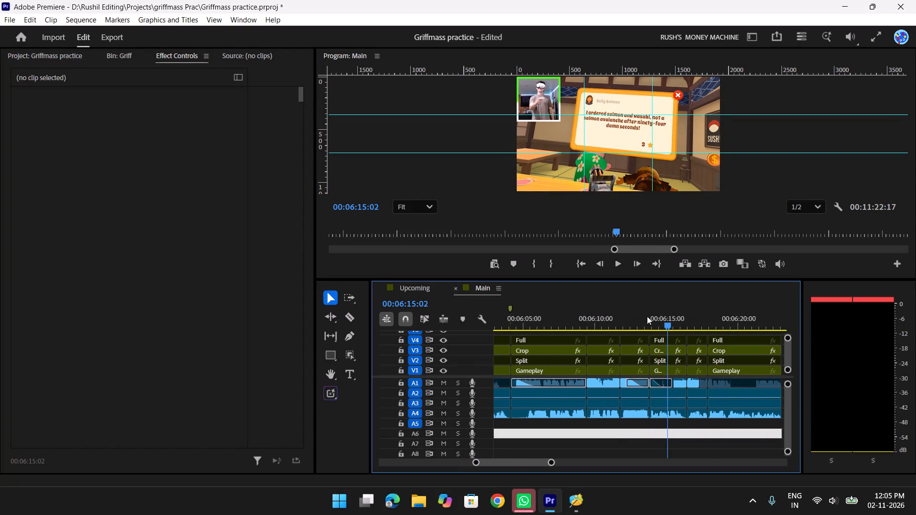
drag(671, 325, 703, 331)
key(space)
scroll(703, 331, down, 4)
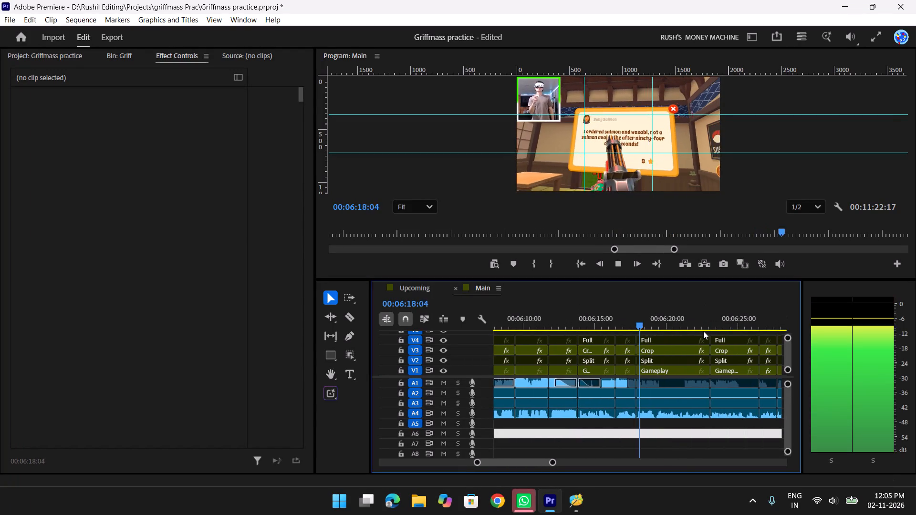
drag(653, 318, 702, 331)
key(space)
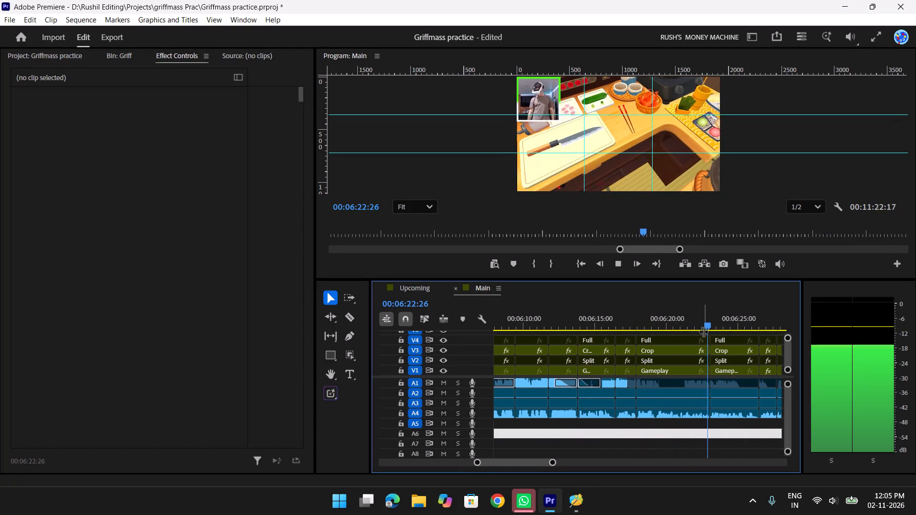
key(y)
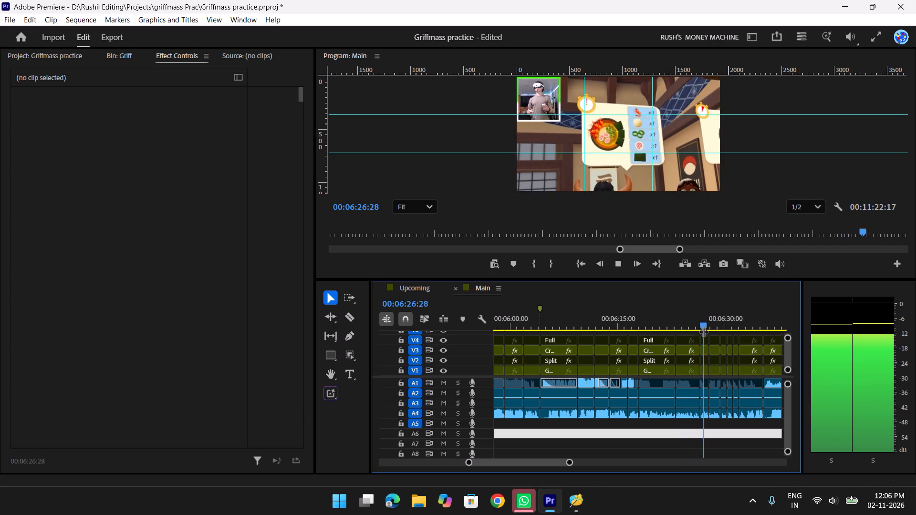
drag(709, 325, 738, 329)
scroll(739, 330, down, 7)
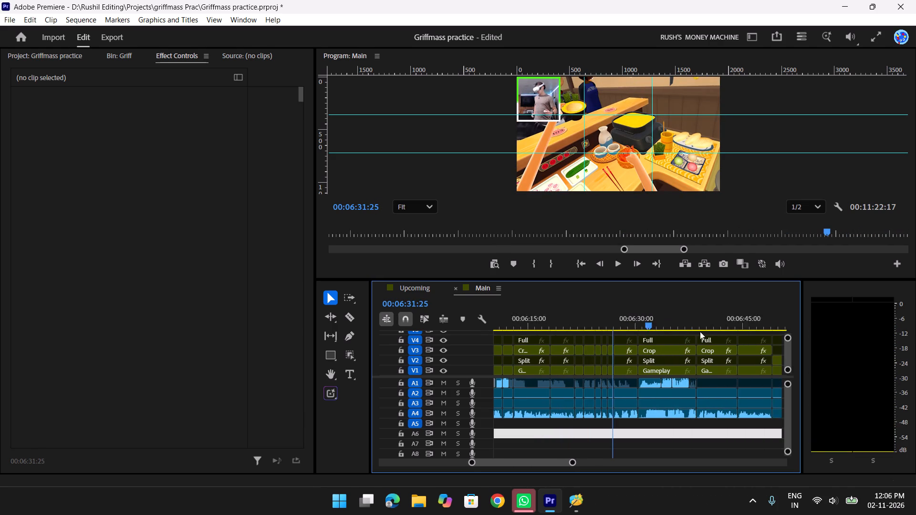
key(space)
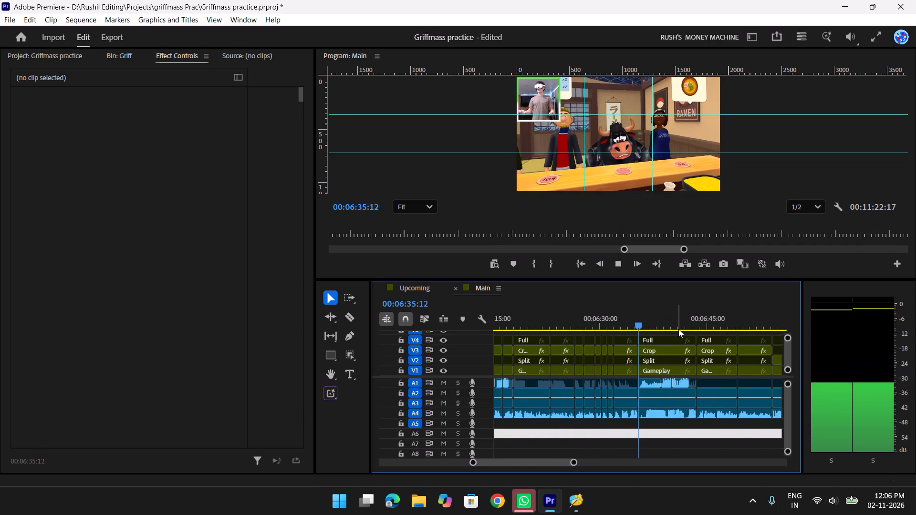
key(space)
Go back to the marker at 00:06:04:02 and skim the Main sequence again up to about 00:06:32.
scroll(679, 334, up, 8)
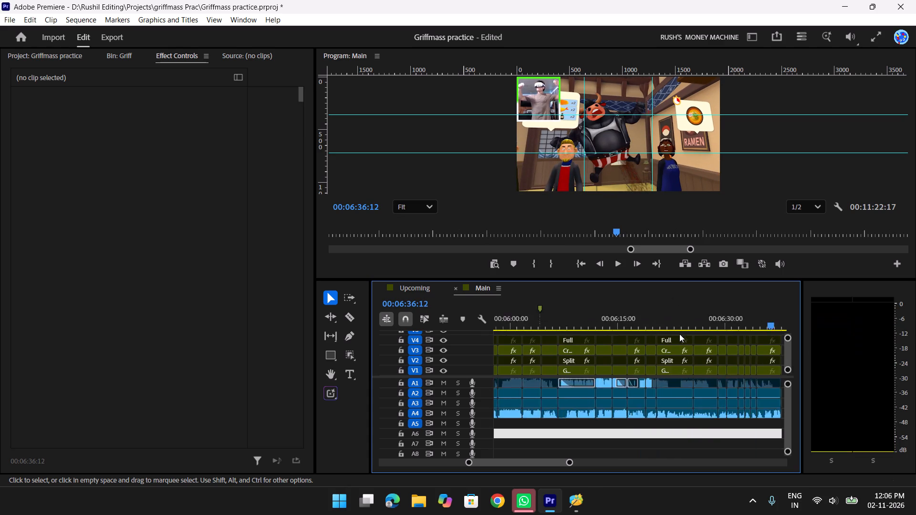
scroll(679, 334, up, 4)
click(629, 309)
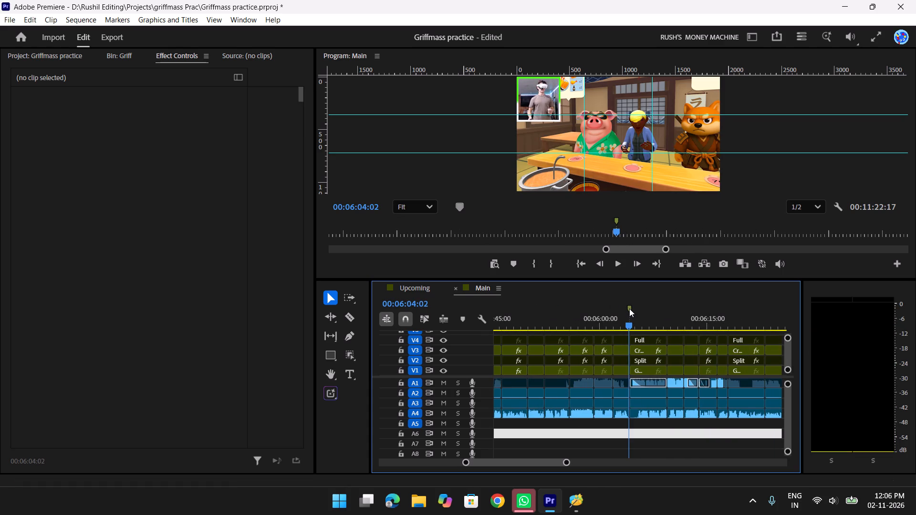
text(l)
key(space)
scroll(629, 309, down, 4)
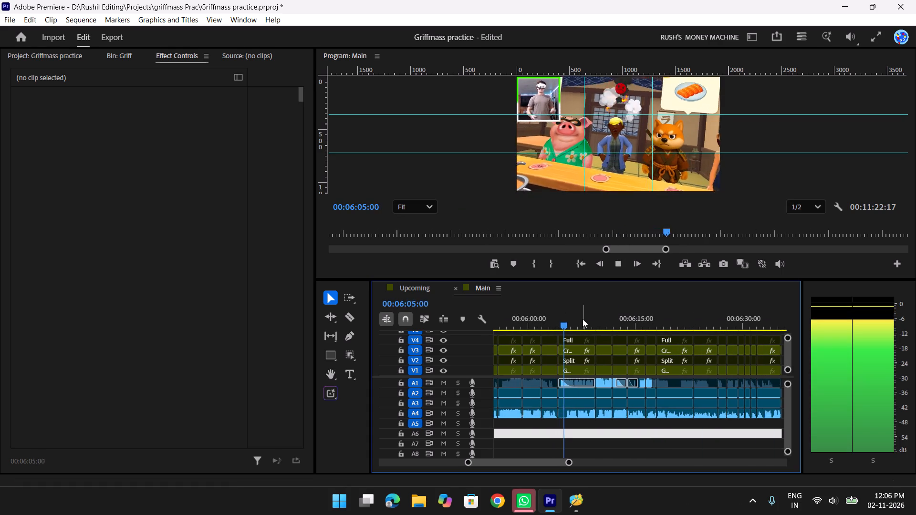
drag(584, 319, 708, 324)
scroll(709, 325, down, 4)
key(space)
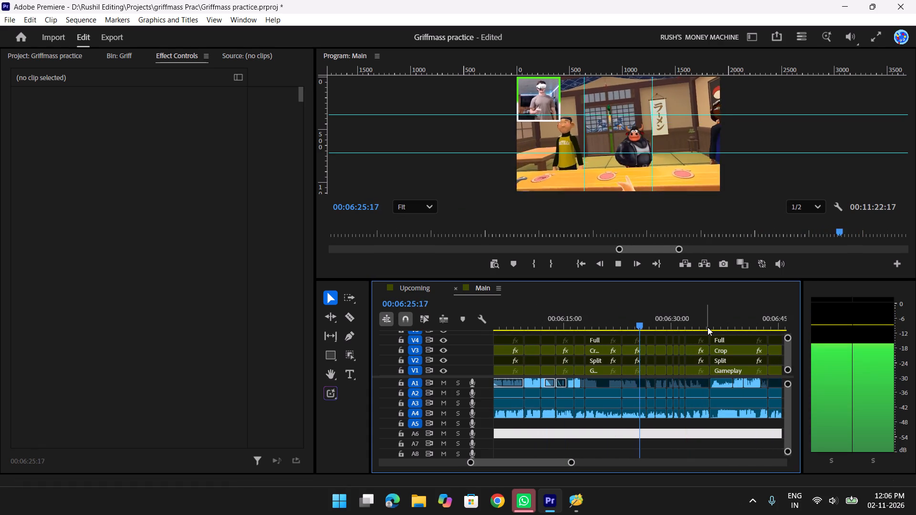
drag(666, 320, 656, 322)
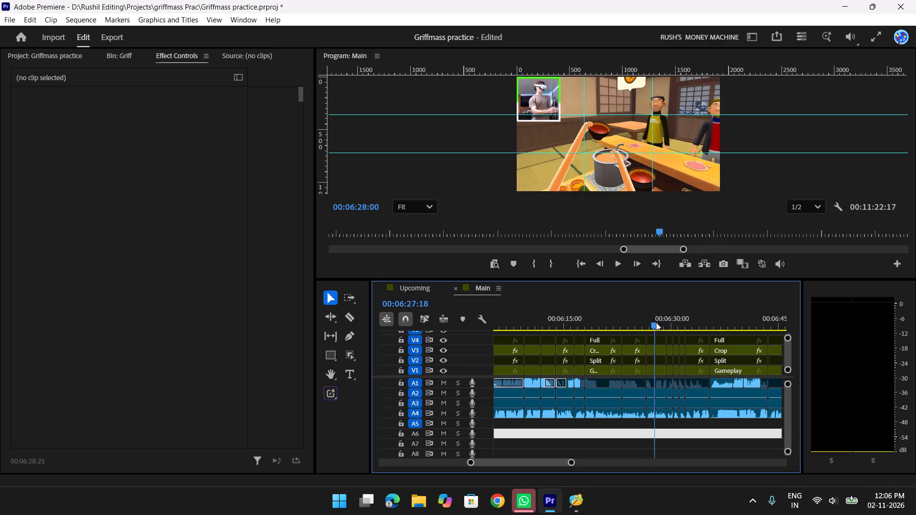
drag(656, 322, 675, 323)
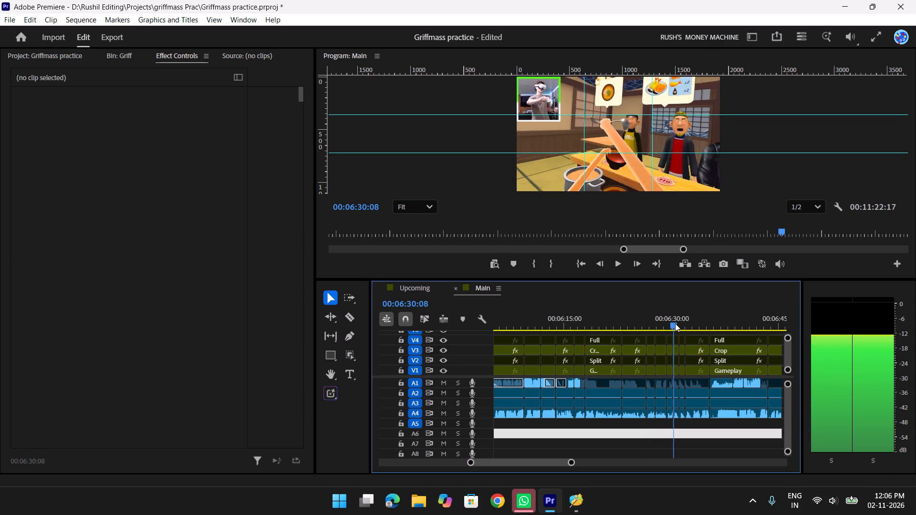
drag(675, 323, 688, 316)
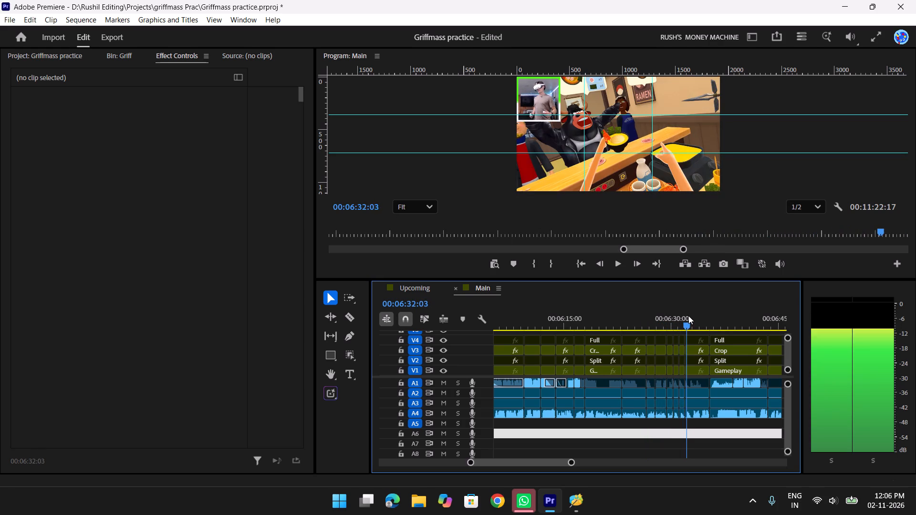
Replay the run of short gameplay cuts from about 00:06:30 and add a sequence marker at about 00:06:31.
drag(688, 316, 668, 315)
key(space)
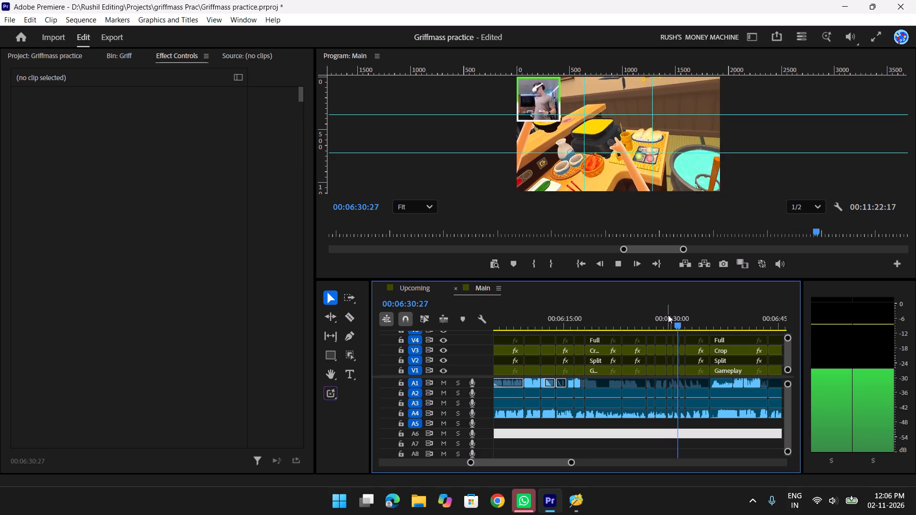
key(m)
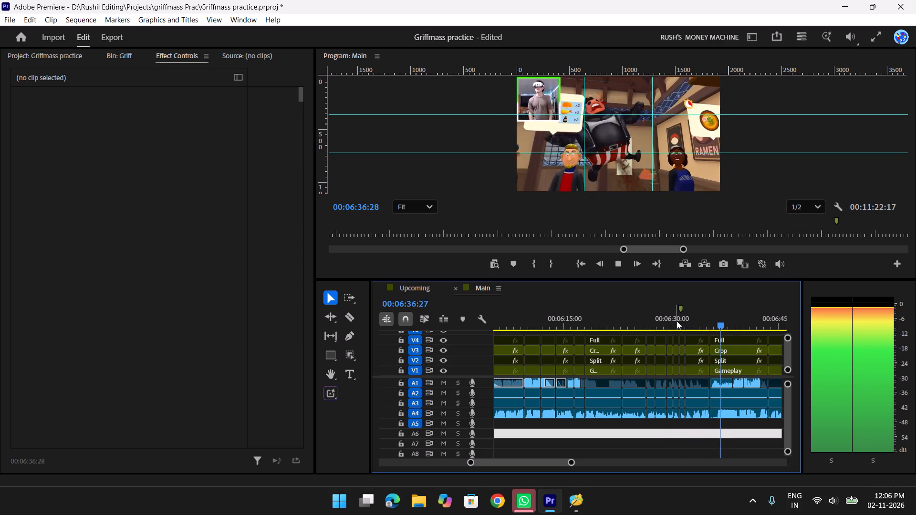
Play and skim the Main sequence from about 00:06:31 to 00:07:12, checking the results-board and split-screen clips.
scroll(677, 321, down, 4)
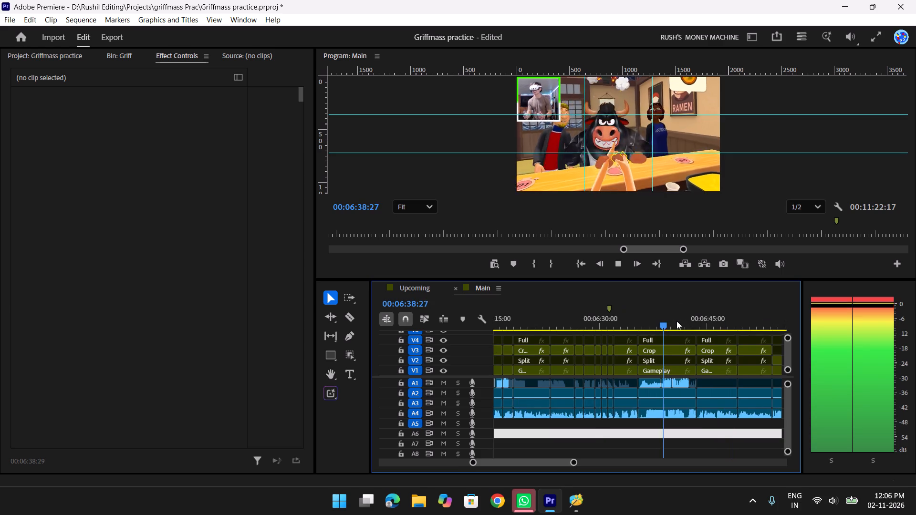
scroll(677, 321, down, 3)
drag(634, 317, 643, 318)
key(space)
scroll(643, 318, down, 3)
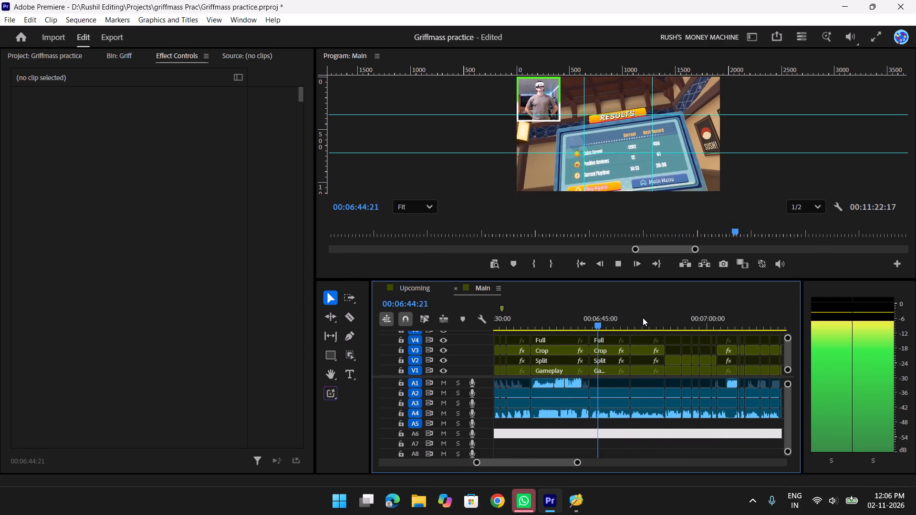
drag(614, 319, 706, 332)
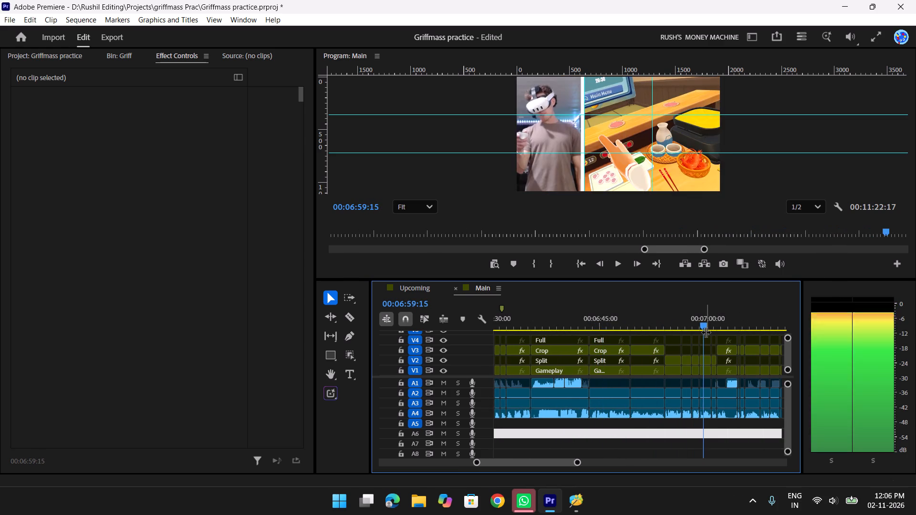
key(space)
scroll(706, 332, down, 3)
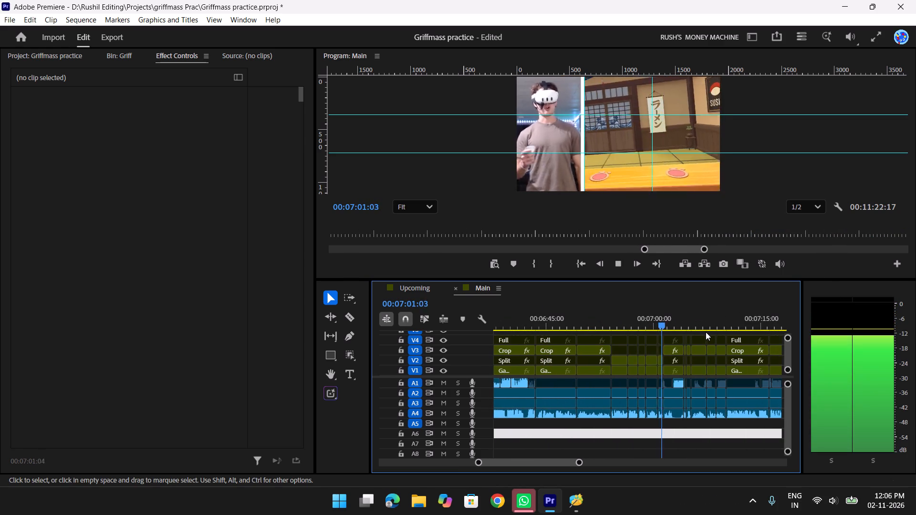
scroll(706, 332, down, 2)
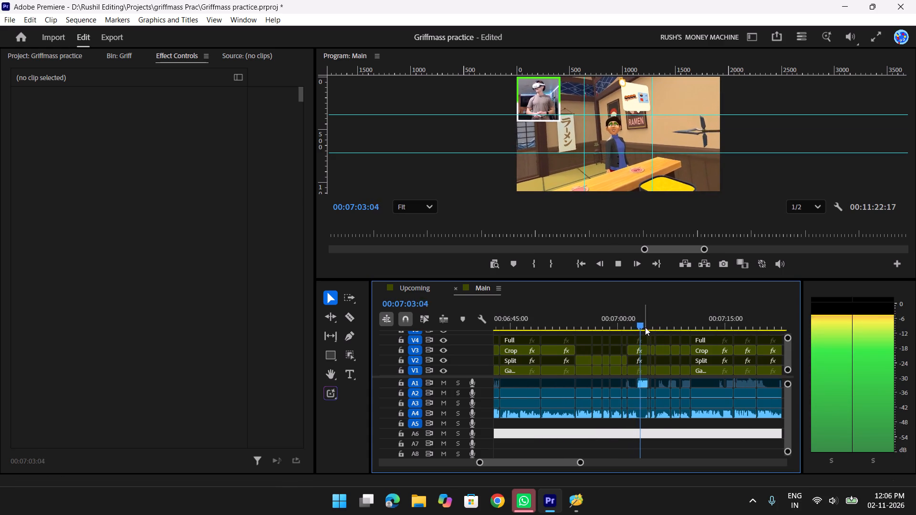
drag(645, 327, 664, 327)
key(space)
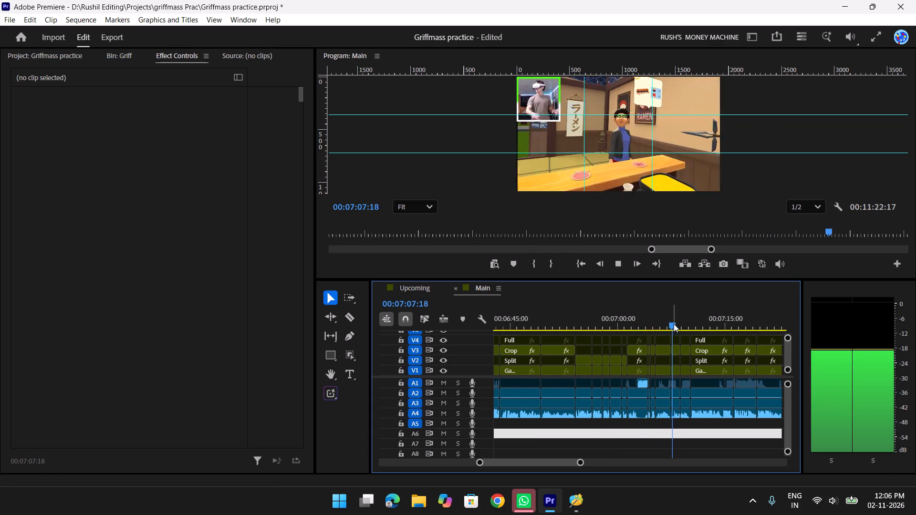
drag(674, 324, 681, 325)
key(space)
drag(681, 325, 707, 330)
key(space)
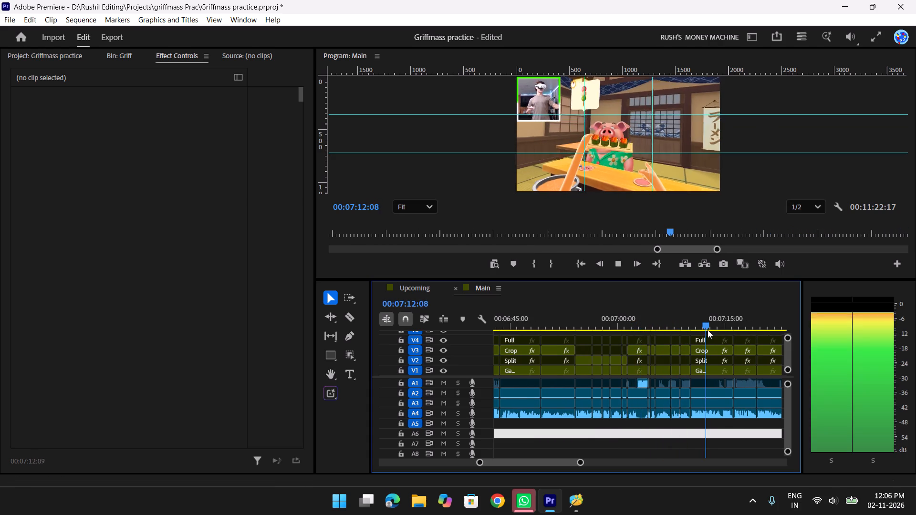
Play and skim the Main sequence from about 00:07:12 to 00:07:45, skipping short stretches while checking the gameplay cuts.
scroll(708, 330, down, 3)
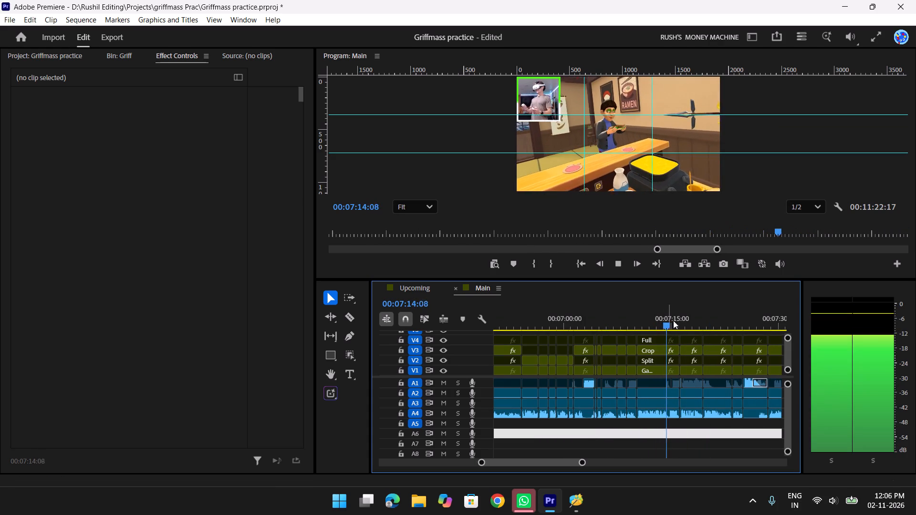
drag(677, 321, 686, 322)
key(space)
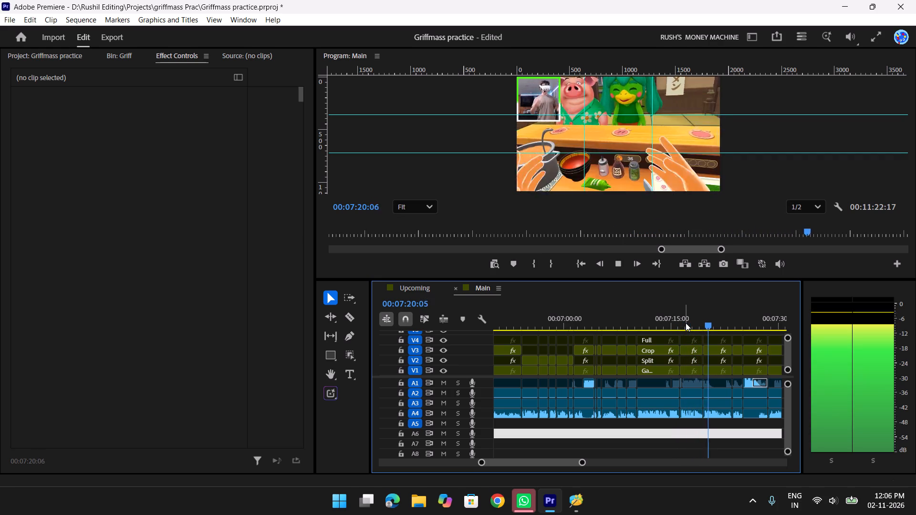
scroll(686, 323, down, 3)
drag(664, 320, 677, 320)
key(space)
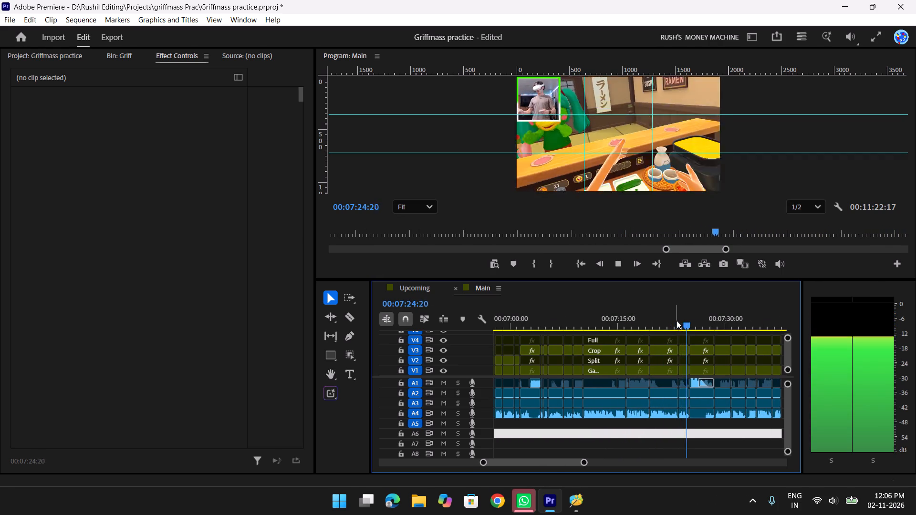
scroll(677, 320, down, 2)
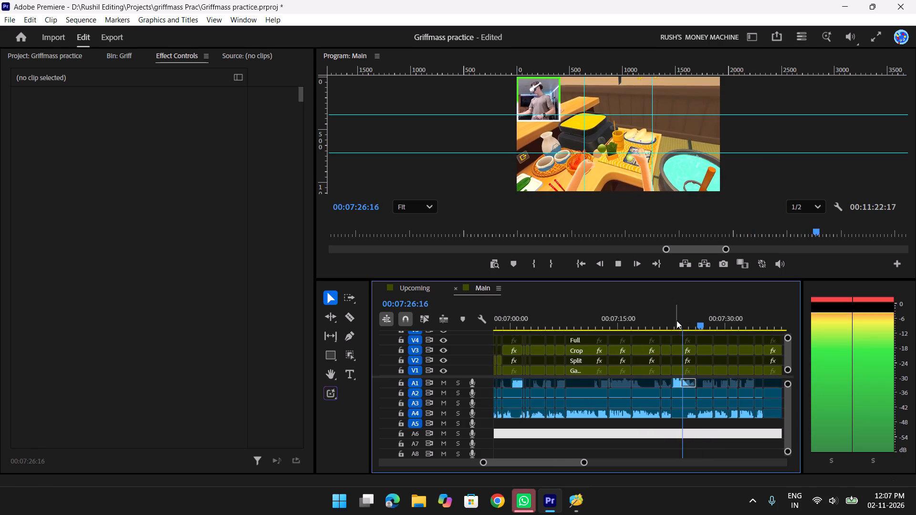
scroll(677, 320, down, 3)
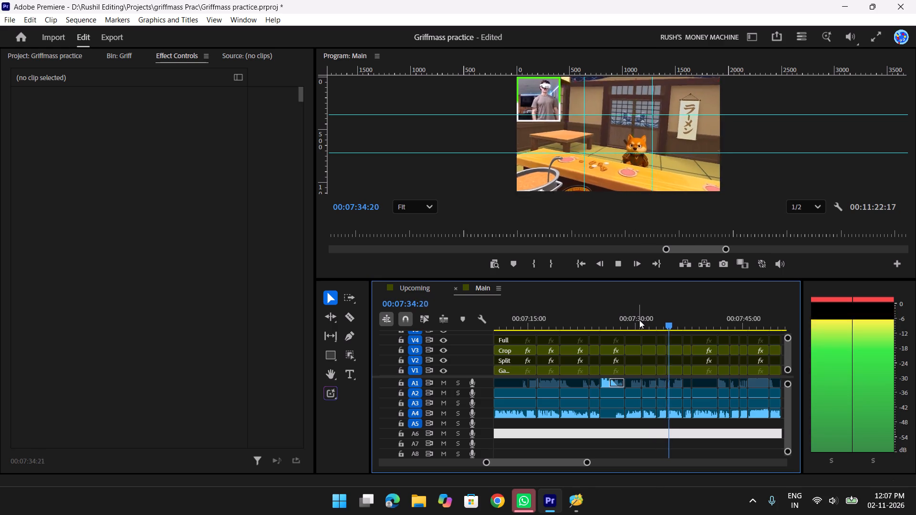
scroll(639, 319, down, 3)
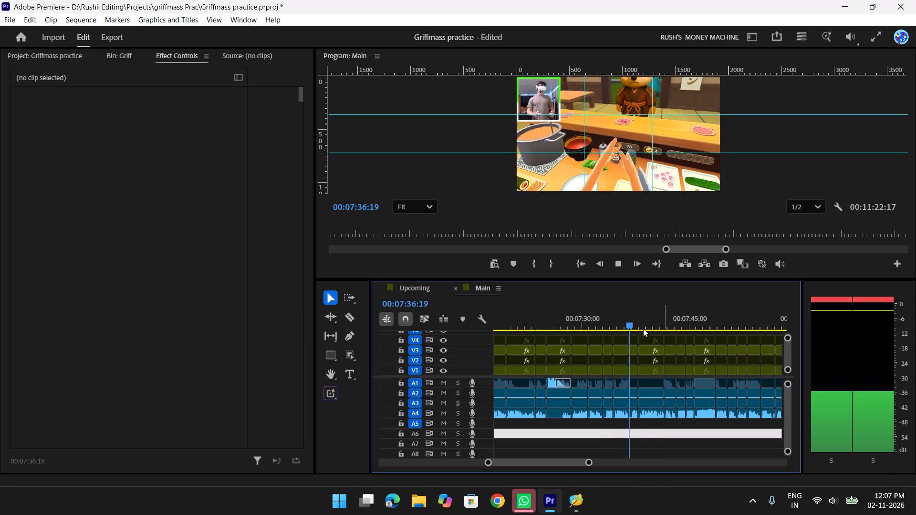
drag(636, 320, 658, 324)
key(space)
scroll(659, 324, down, 2)
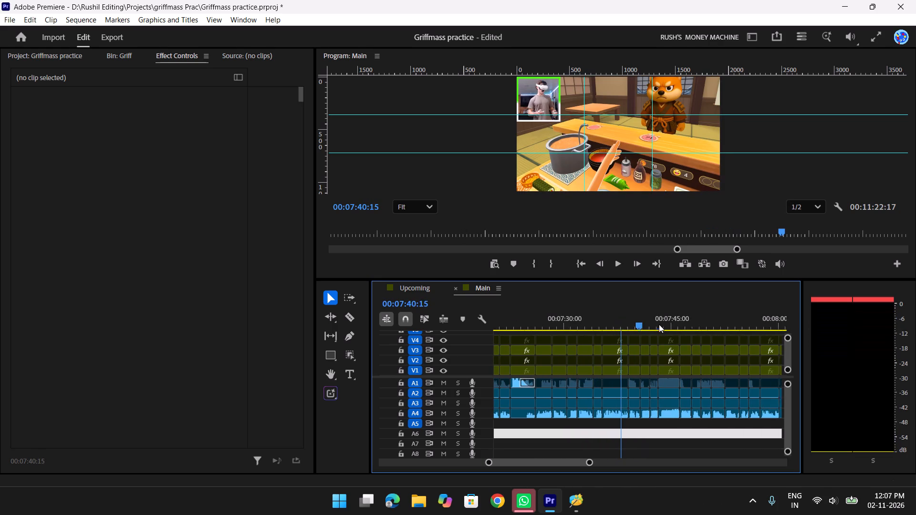
drag(621, 320, 642, 323)
key(space)
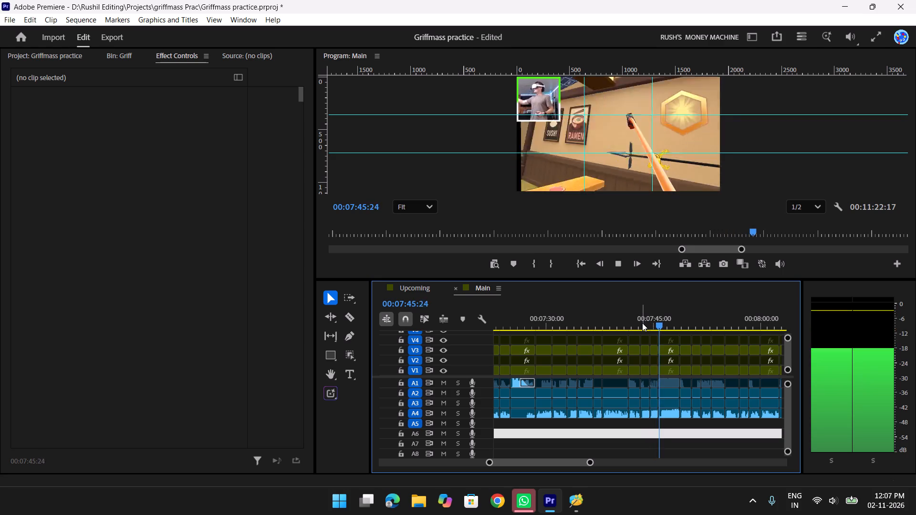
Continue reviewing the Main sequence from about 00:07:45 to 00:08:11, skipping ahead through the fox-customer gameplay clips.
scroll(642, 323, down, 2)
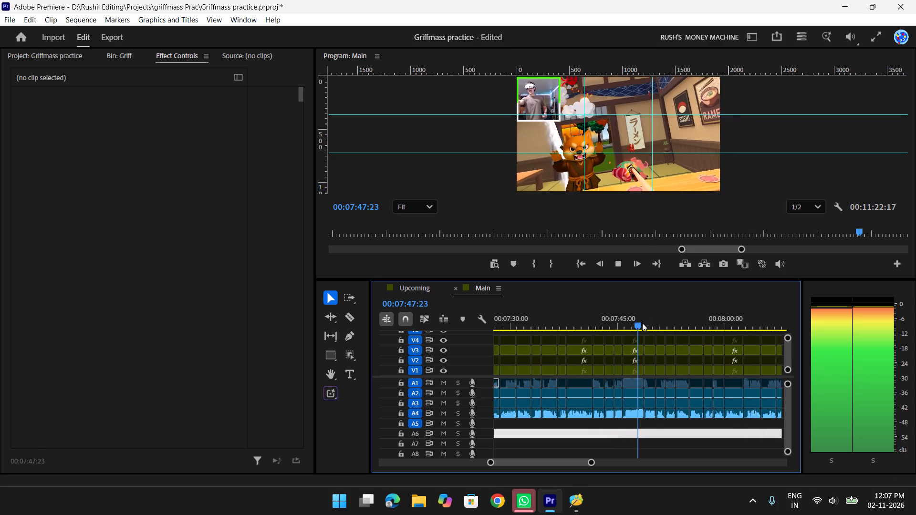
drag(649, 322, 677, 326)
key(space)
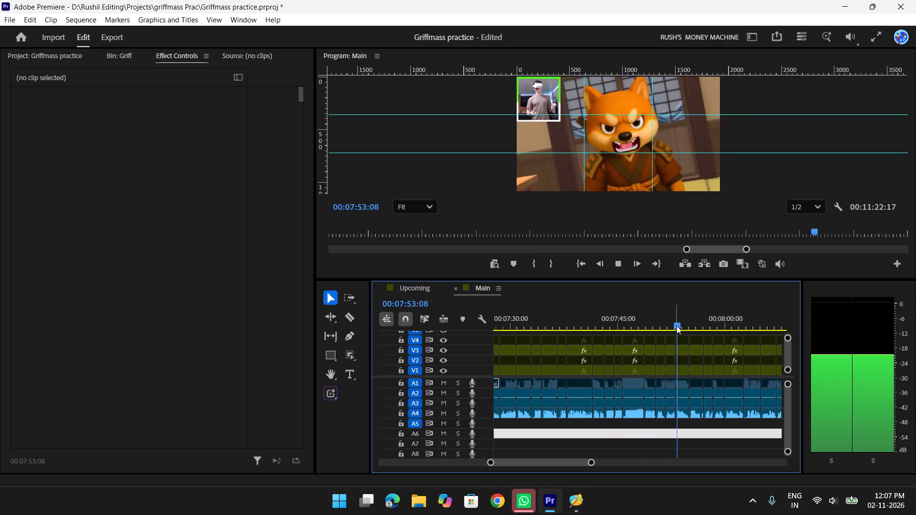
scroll(677, 326, down, 2)
drag(652, 322, 674, 322)
key(space)
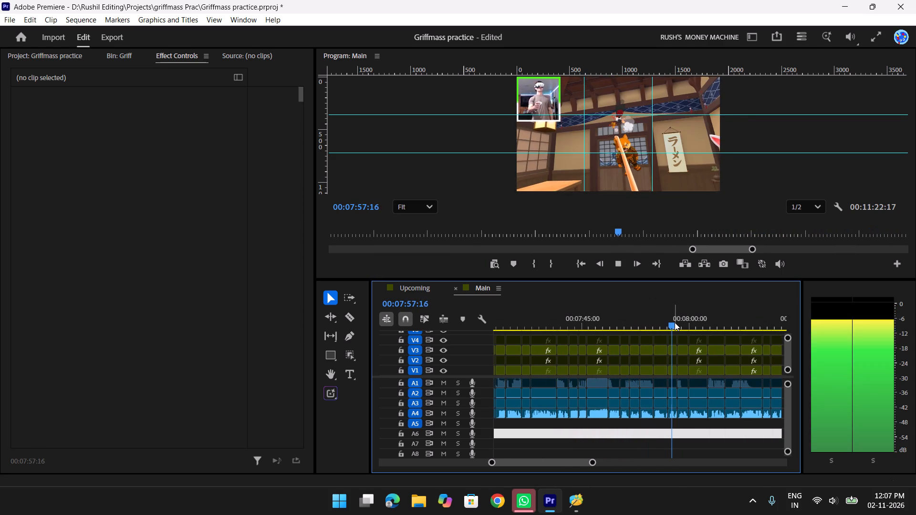
scroll(675, 322, down, 2)
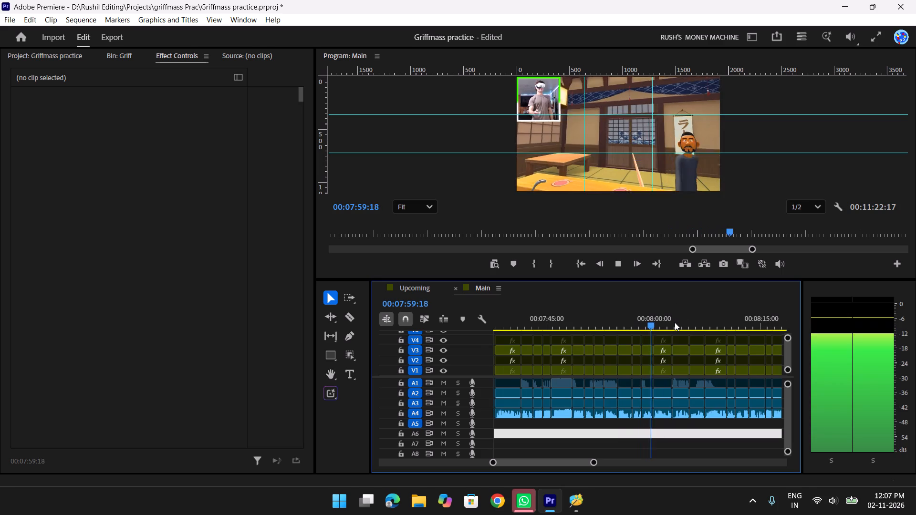
scroll(675, 322, down, 2)
key(space)
drag(626, 321, 698, 325)
key(space)
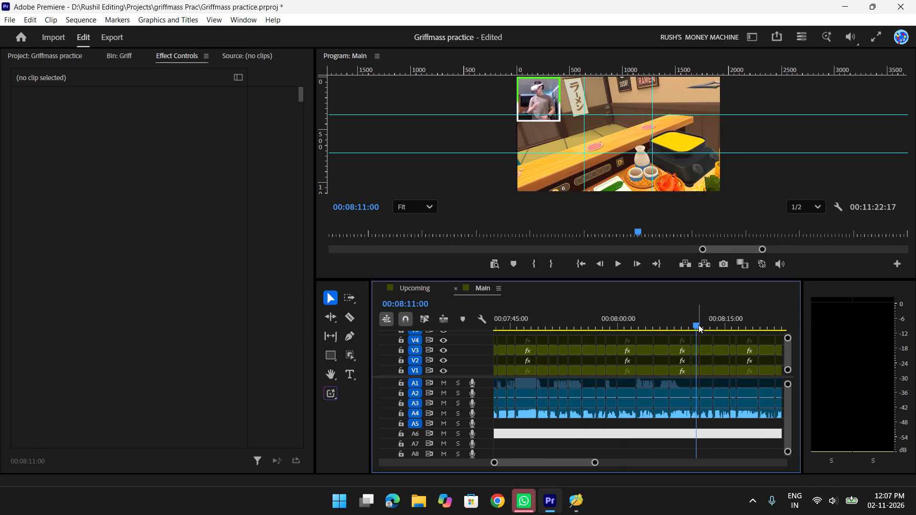
Play and skim the Main sequence from about 00:08:11 to 00:08:44, checking the gameplay and facecam framing.
scroll(698, 325, down, 2)
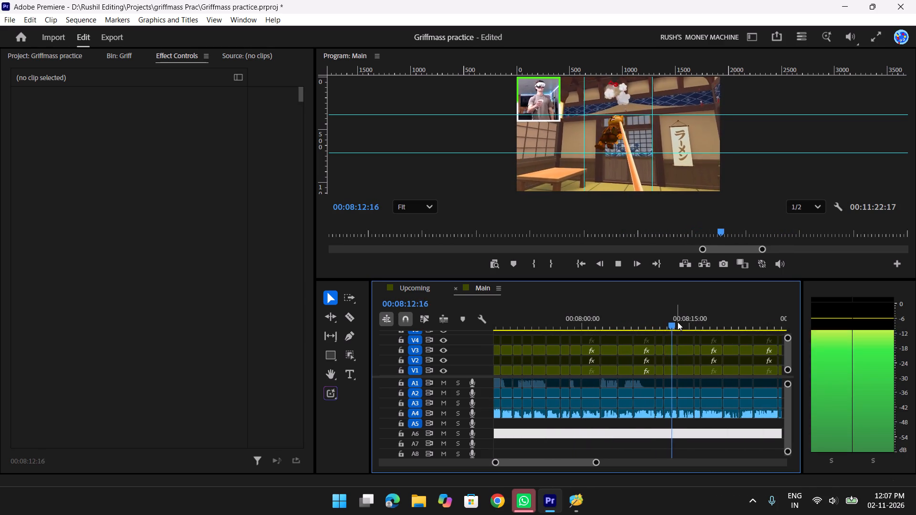
drag(677, 322, 708, 323)
key(space)
scroll(708, 323, down, 2)
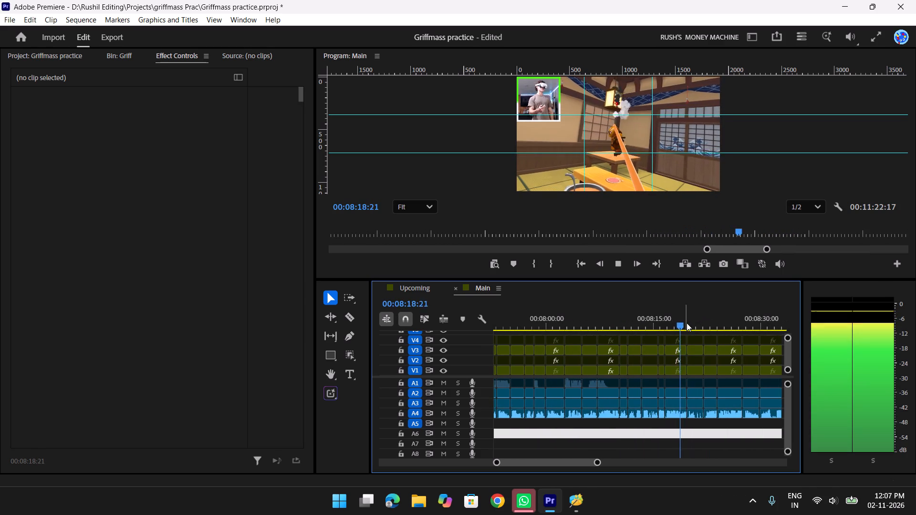
drag(688, 323, 699, 325)
key(space)
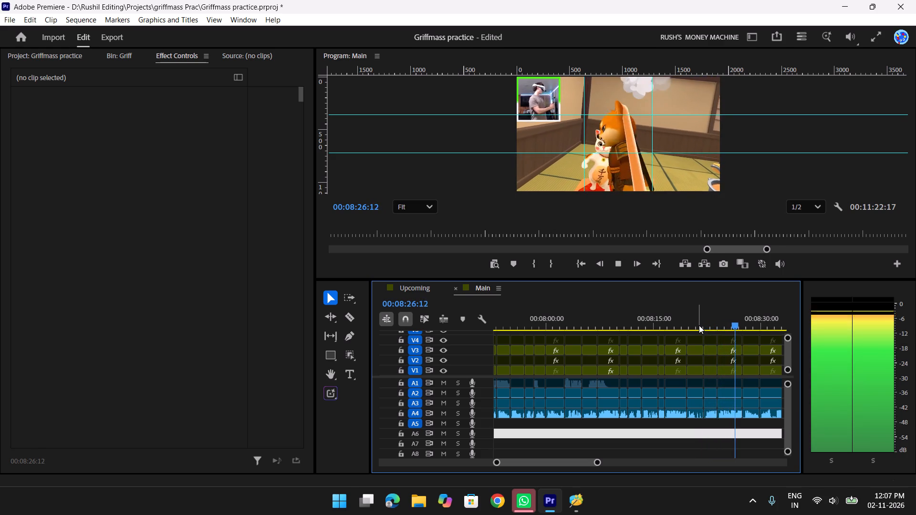
key(space)
key(space)
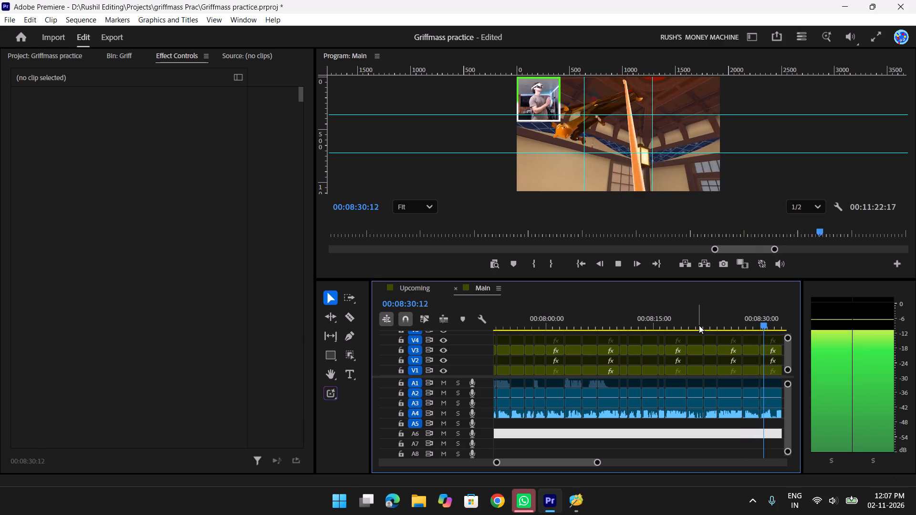
scroll(699, 325, down, 7)
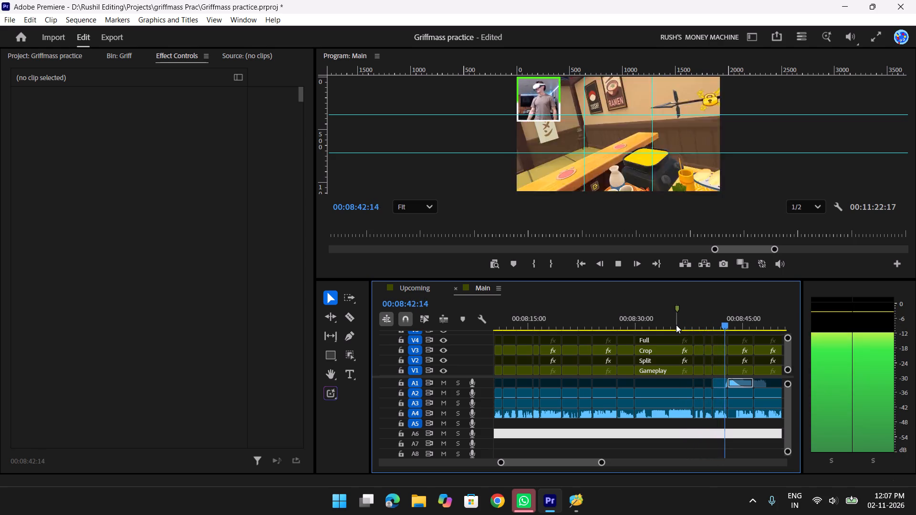
scroll(730, 323, down, 2)
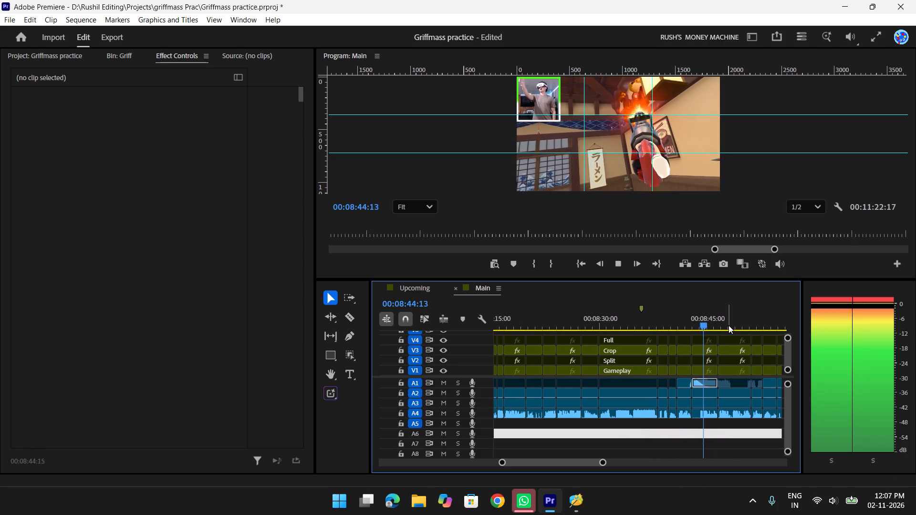
Add a sequence marker at 00:08:43:03, at the start of the flaming red weapon shot, and play briefly from there.
click(695, 318)
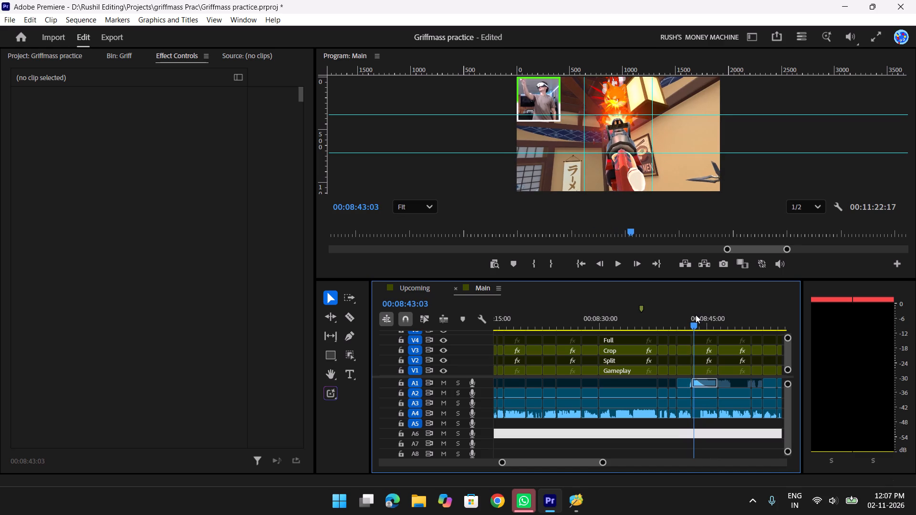
click(723, 423)
text(m)
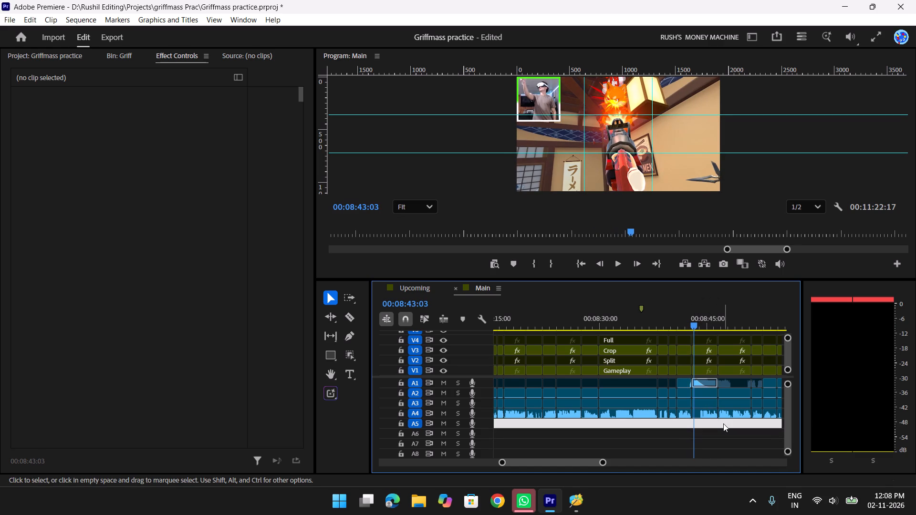
key(space)
key(space)
Delete the existing sequence marker at 00:08:35:23.
click(642, 303)
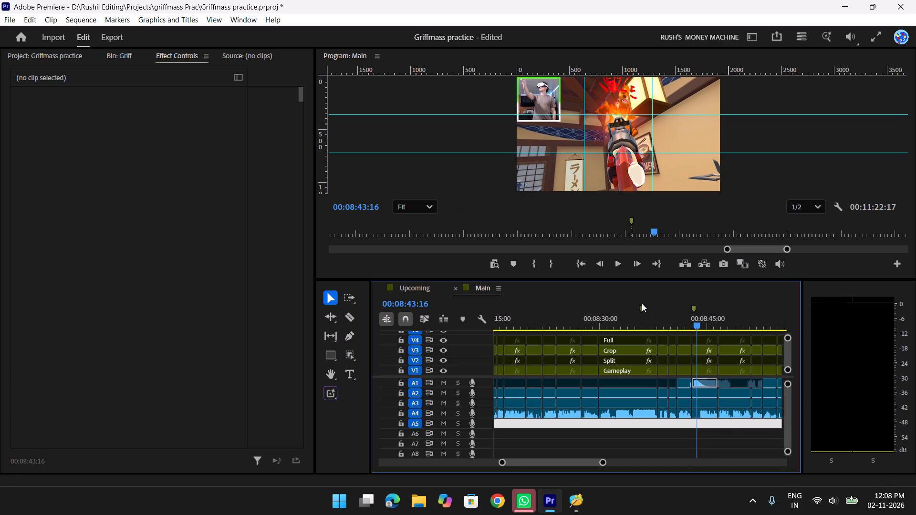
click(639, 307)
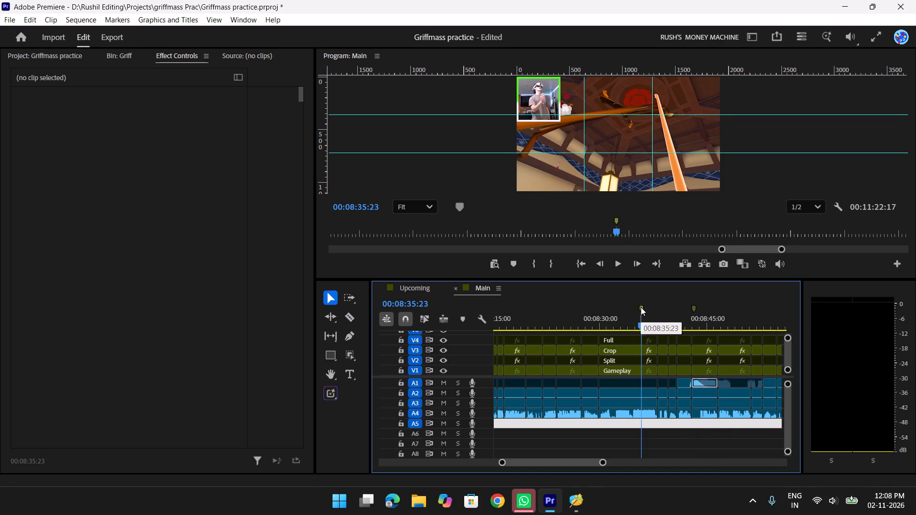
key(l)
Replay the Main sequence from shortly before the 00:08:43:03 marker to about 00:08:51, checking the cuts.
drag(637, 324, 678, 324)
key(space)
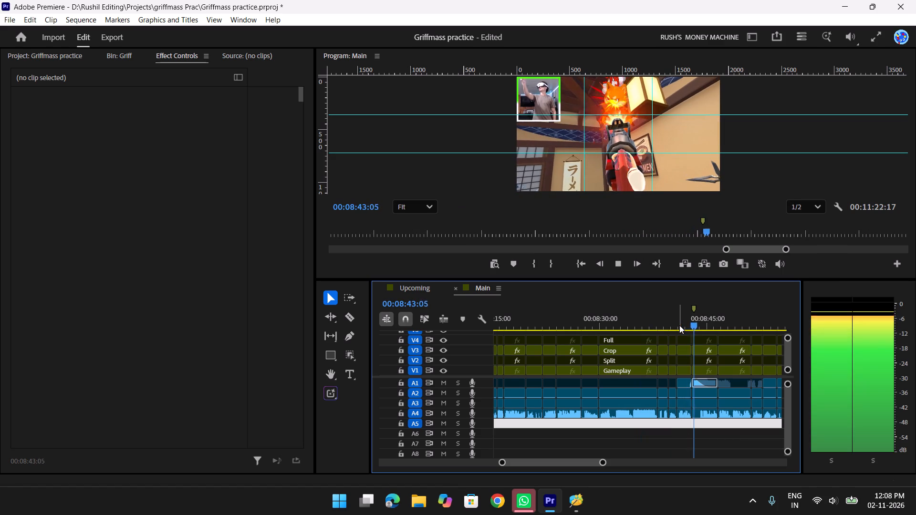
scroll(679, 325, down, 3)
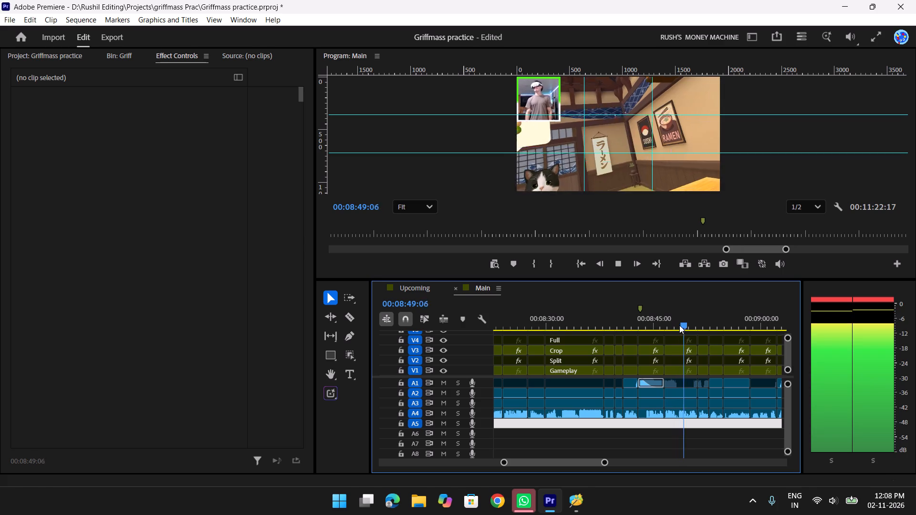
key(space)
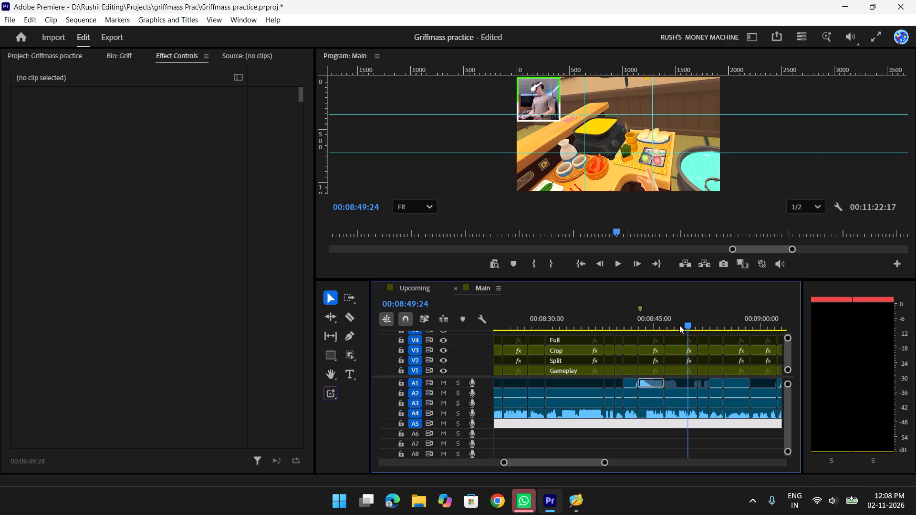
key(space)
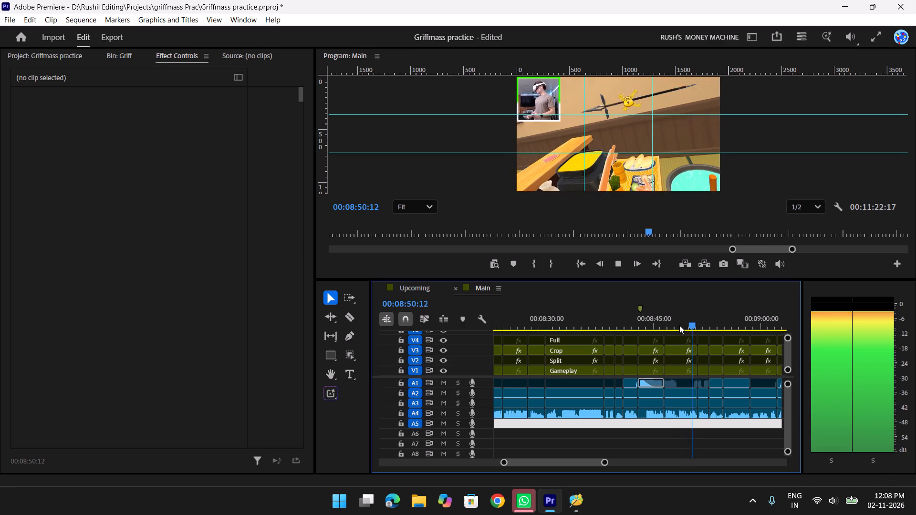
key(space)
Delete the two sequence markers at 00:09:23:28 and 00:09:51:01.
text(yyy)
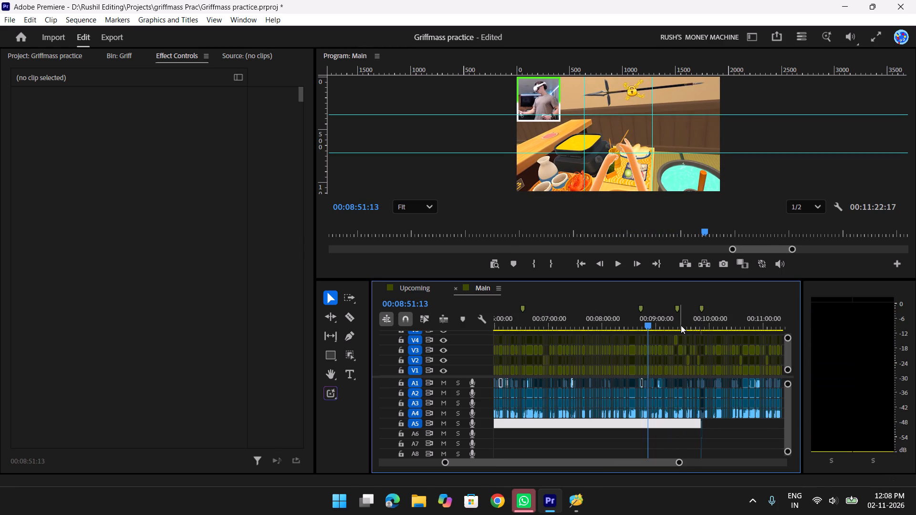
click(677, 306)
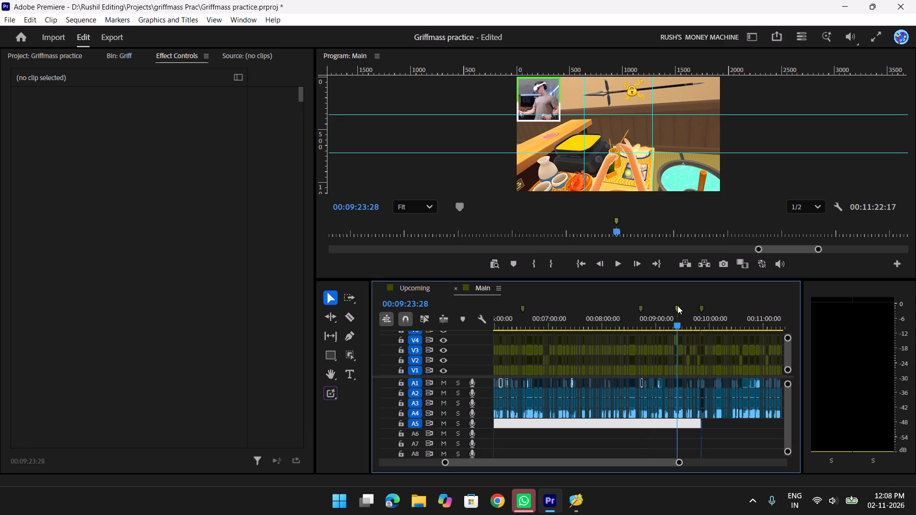
key(l)
key(l)
click(702, 308)
key(l)
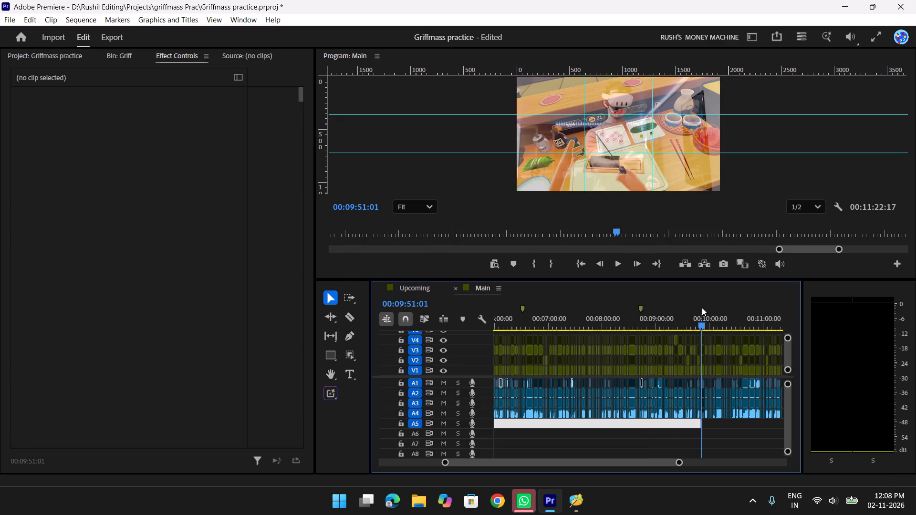
Play the Main sequence from 00:02:22:16 to about 00:02:24, checking the shots before the first marker.
scroll(684, 356, up, 4)
key(y)
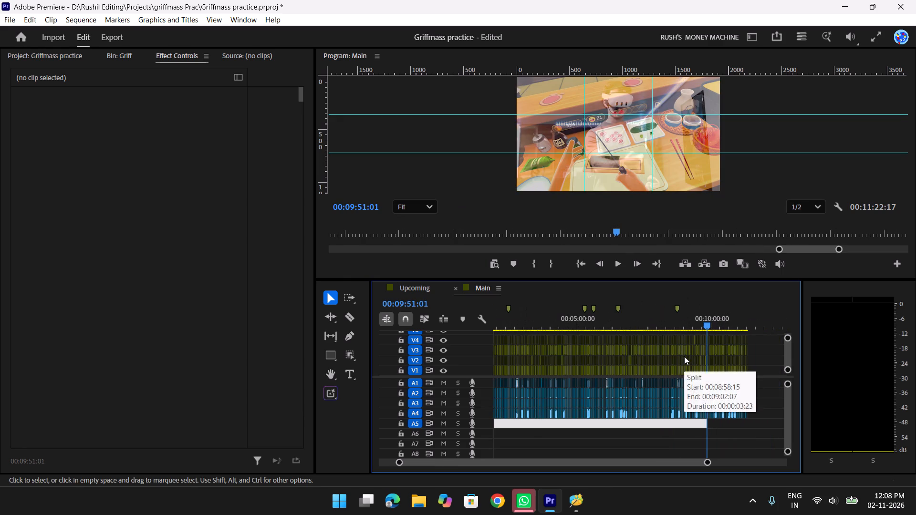
drag(705, 324, 505, 316)
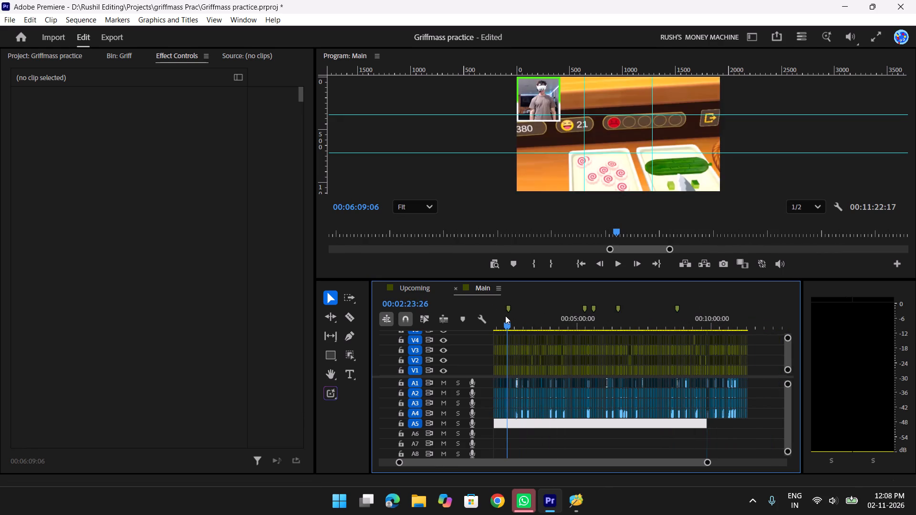
drag(505, 316, 505, 315)
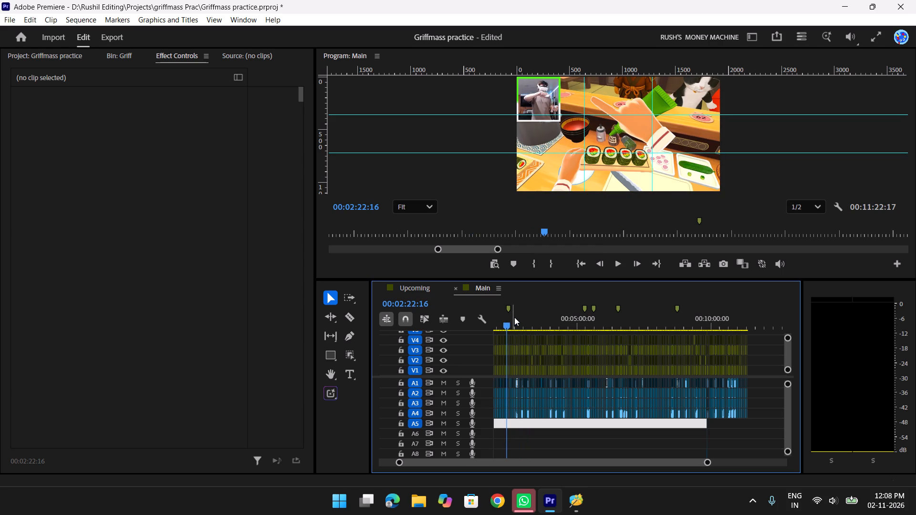
text(ttt)
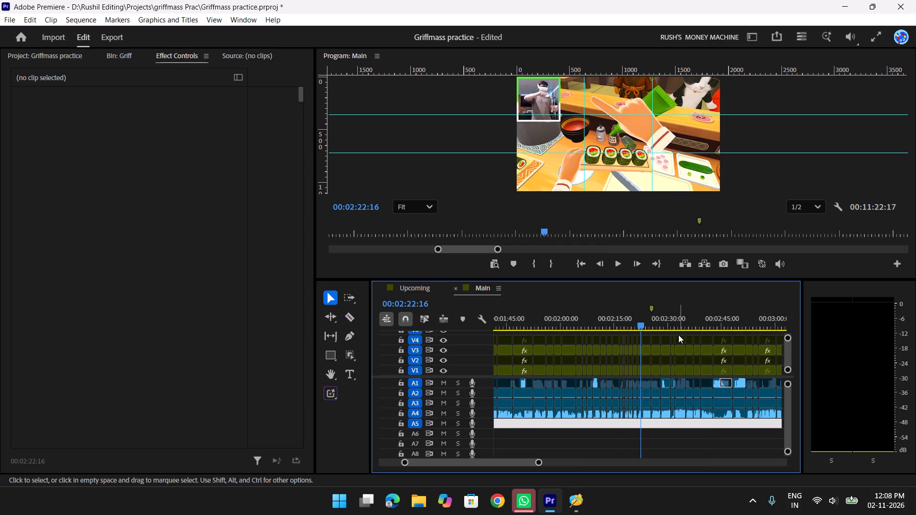
key(space)
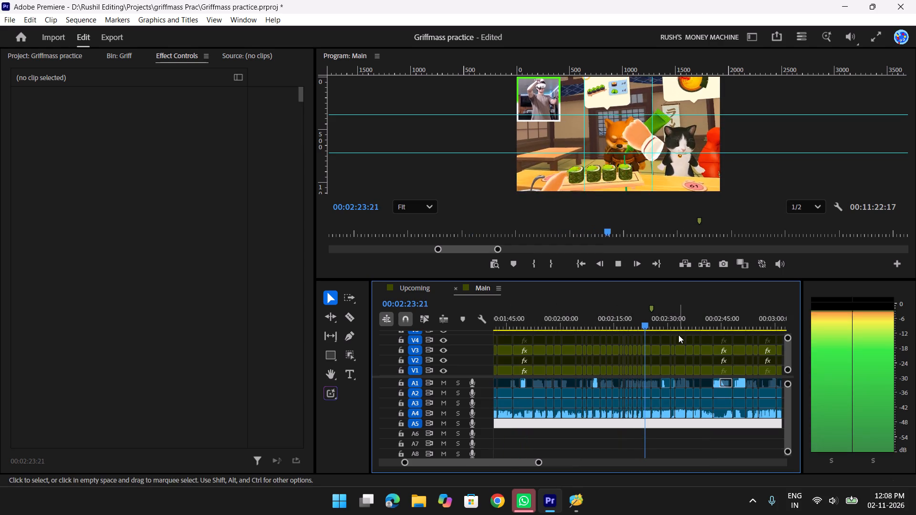
key(space)
Play briefly from about 00:05:11 and delete the sequence marker at 00:05:17:06.
text(yyy)
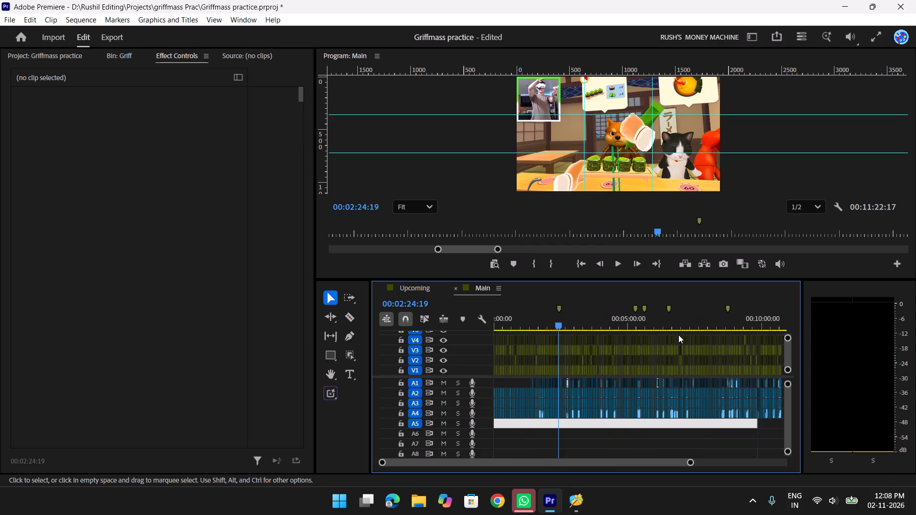
click(634, 319)
key(space)
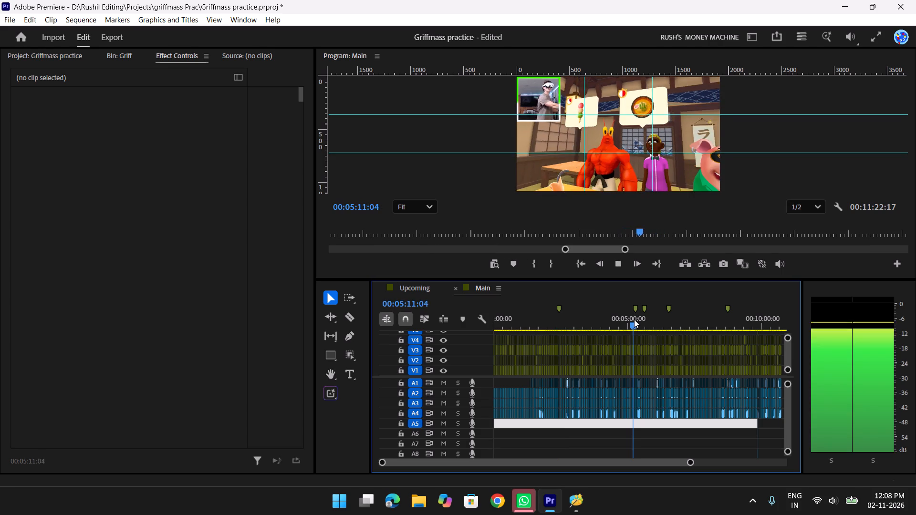
text(tt)
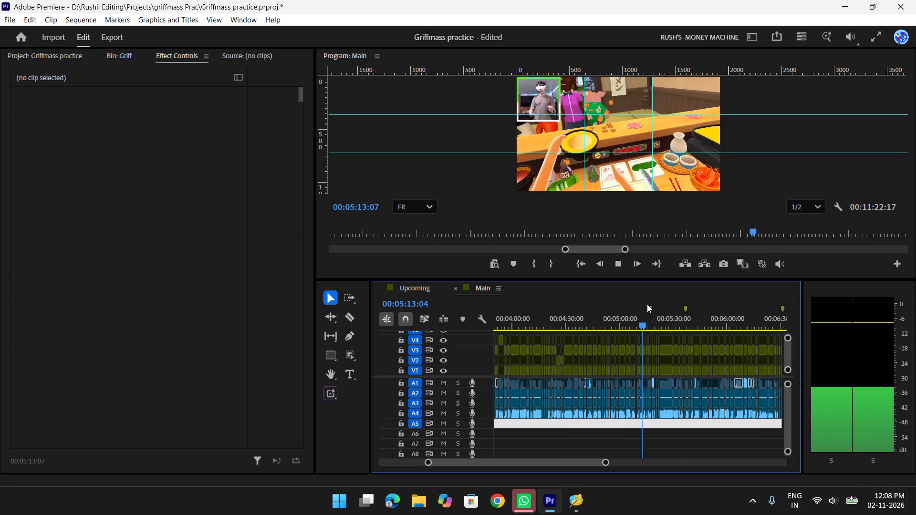
click(653, 307)
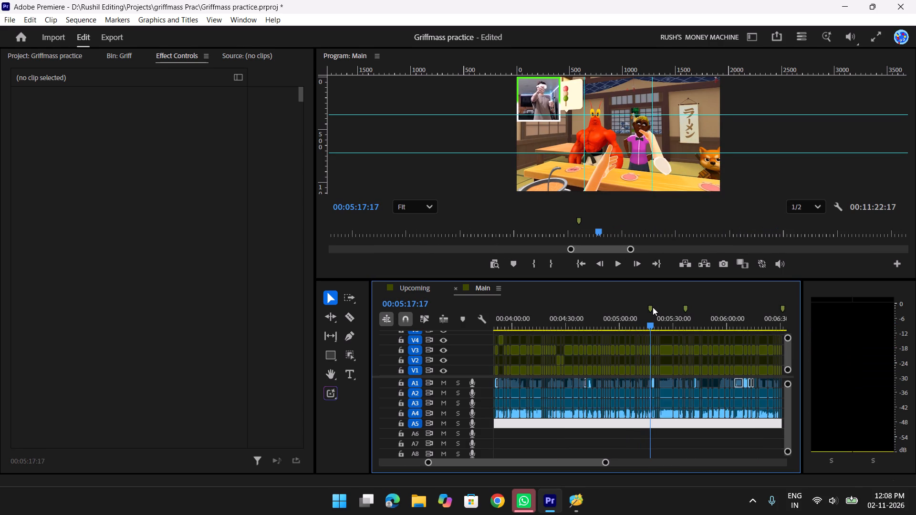
click(653, 307)
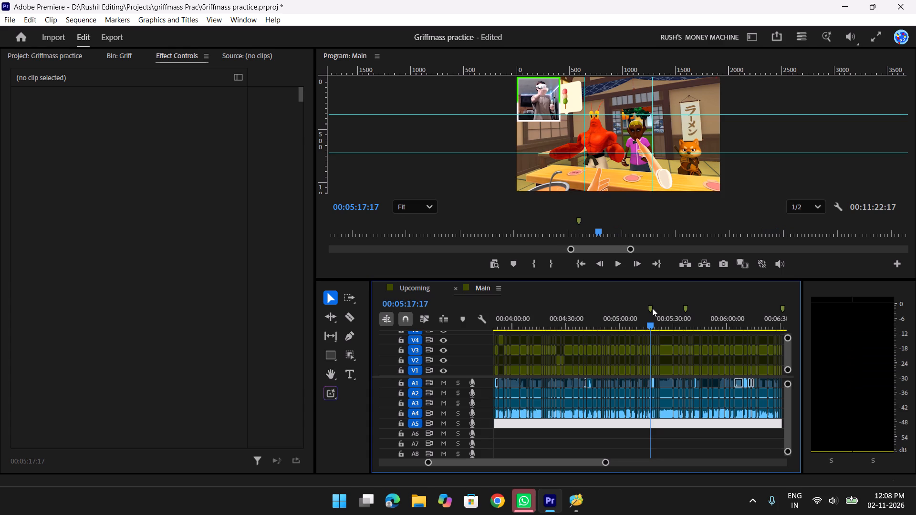
text(tttt)
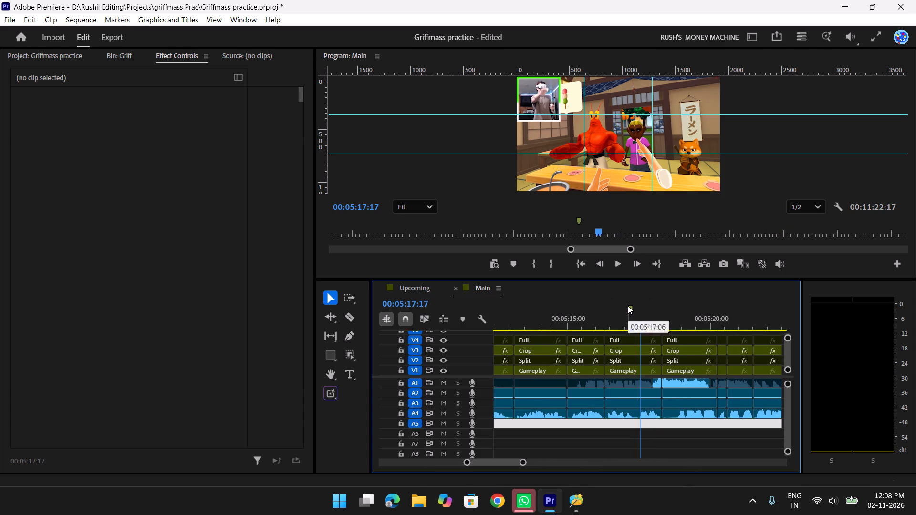
click(628, 306)
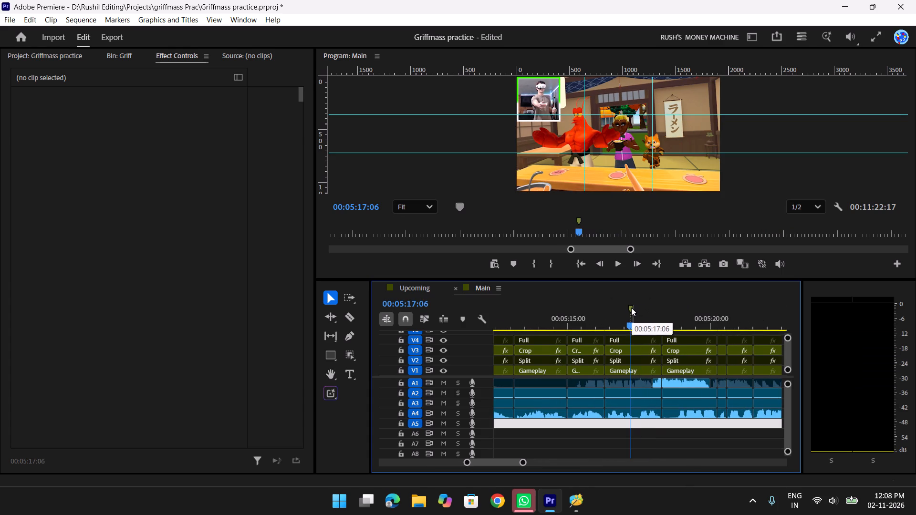
click(631, 308)
key(l)
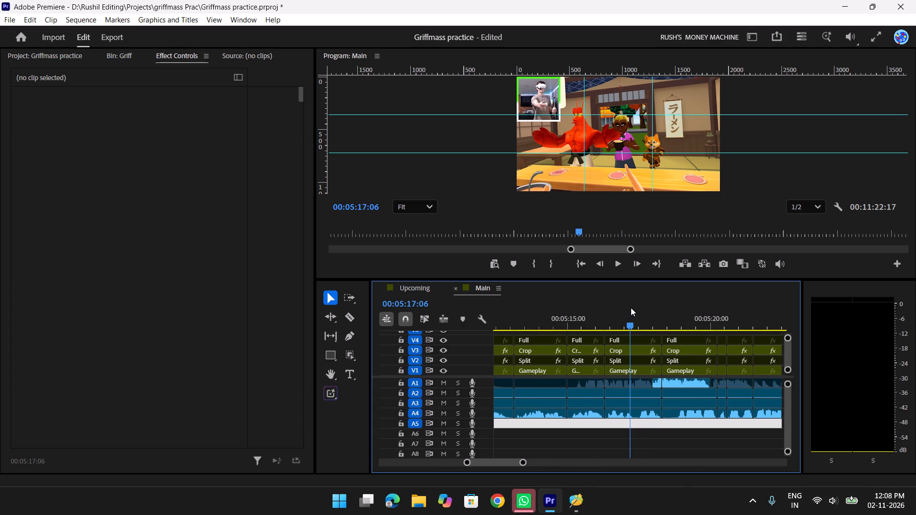
Play from the marker at 00:05:36:29 to about 00:05:42, checking the split-screen shots.
text(yyy)
key(y)
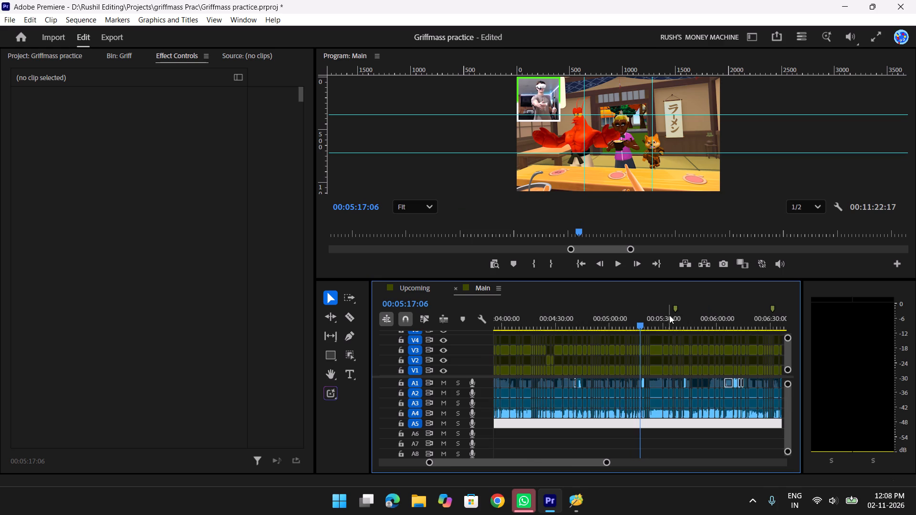
click(677, 307)
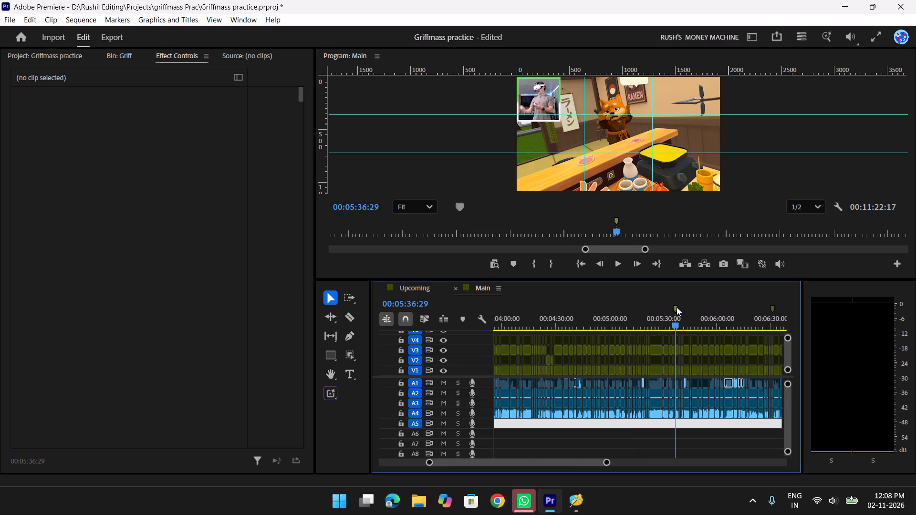
text(ttttt)
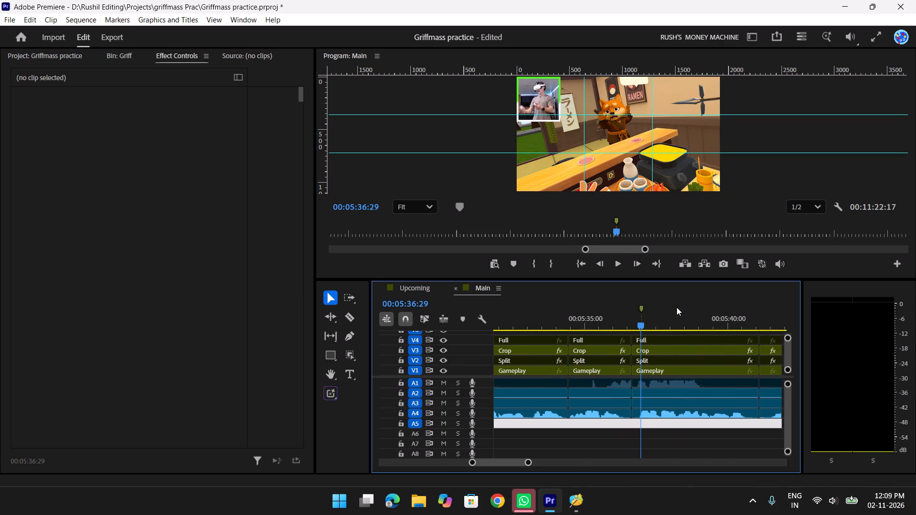
key(space)
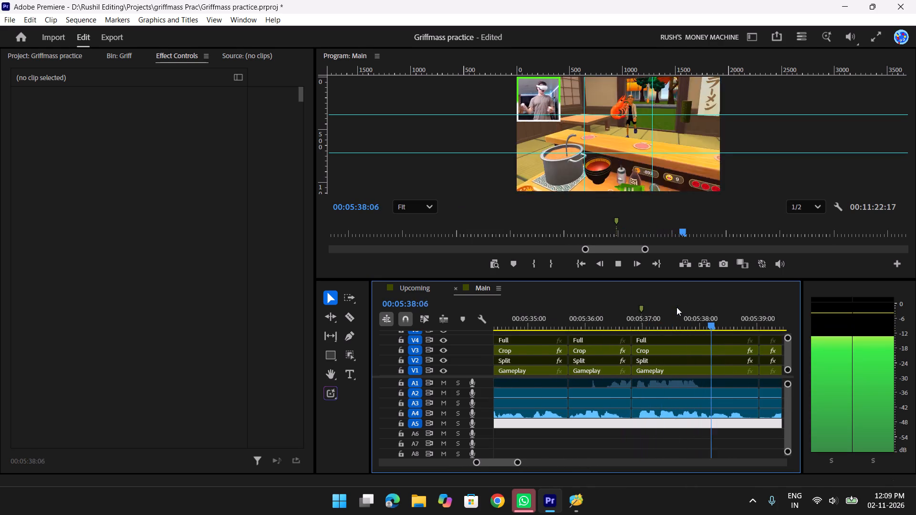
key(space)
text(y)
key(space)
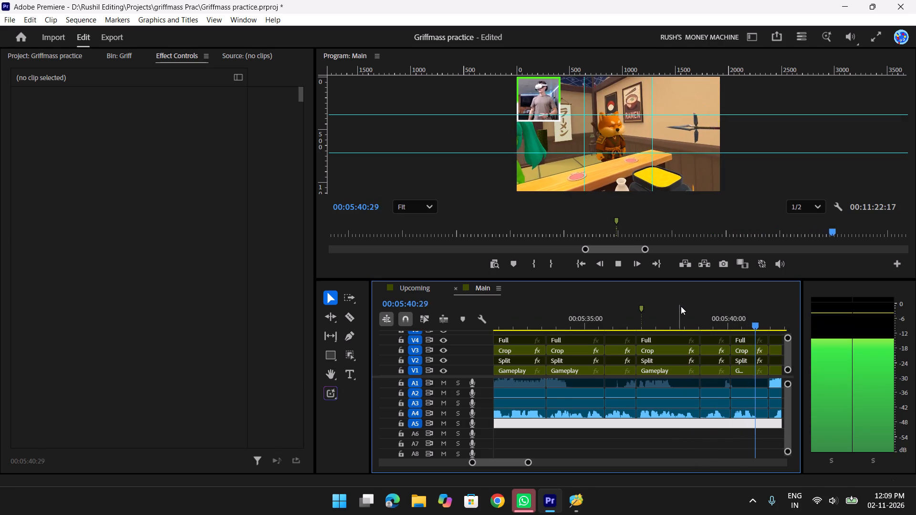
key(space)
Save the Griffmass practice project.
key(ctrl+s)
key(ctrl+s)
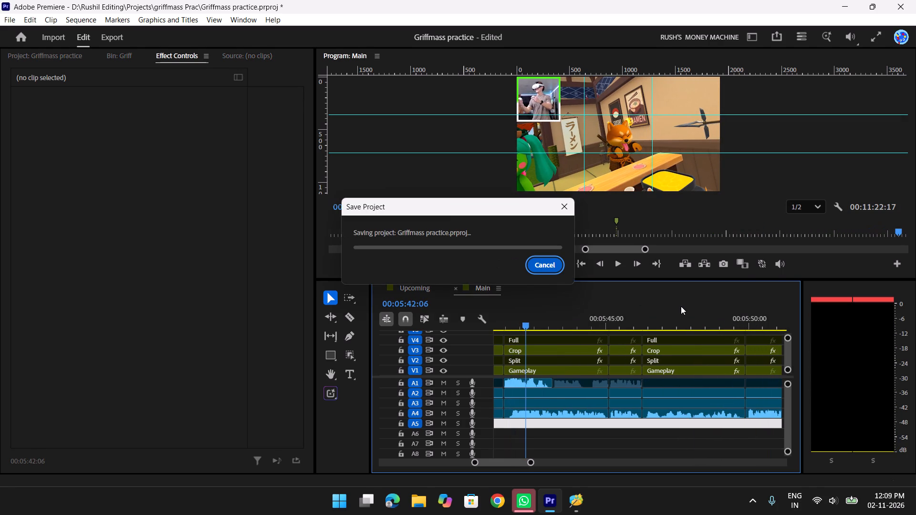
key(ctrl+s)
Examine the frames at the 00:06:31:08 and 00:08:43:03 markers, and return the playhead to the start of Main.
text(yyyyyyy)
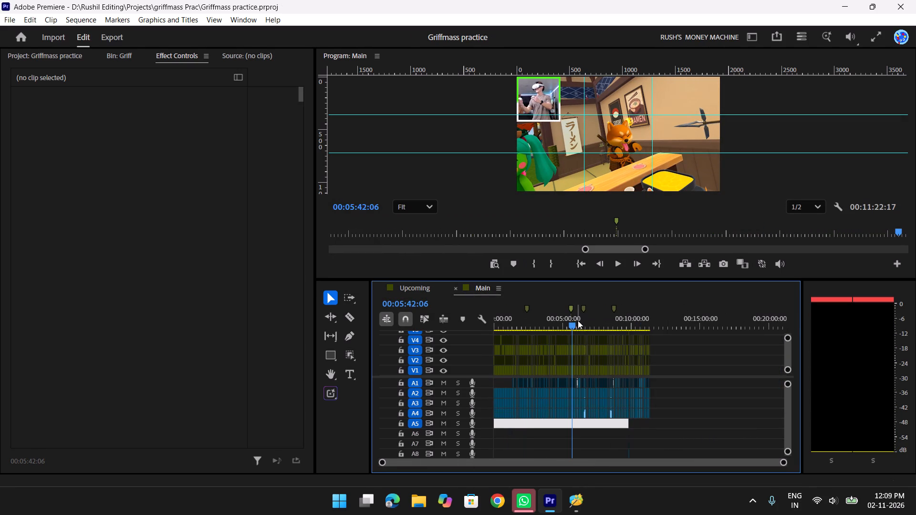
click(582, 306)
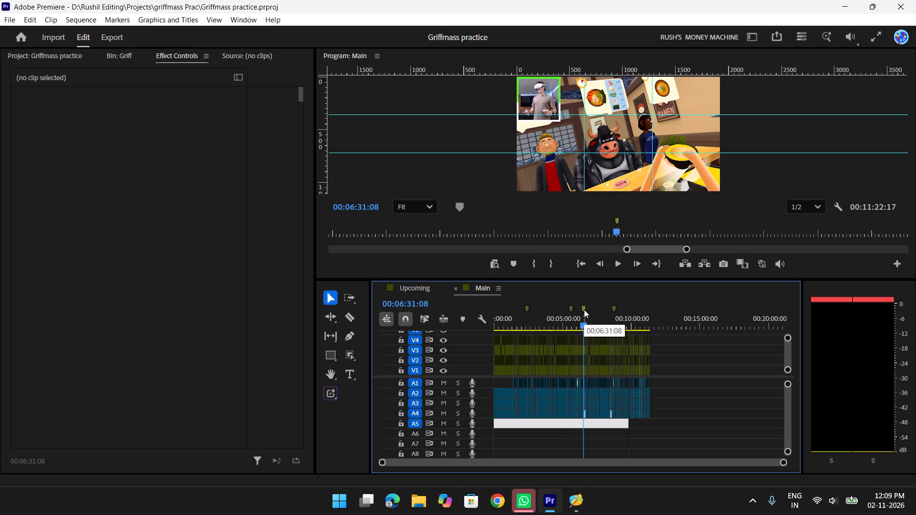
click(615, 307)
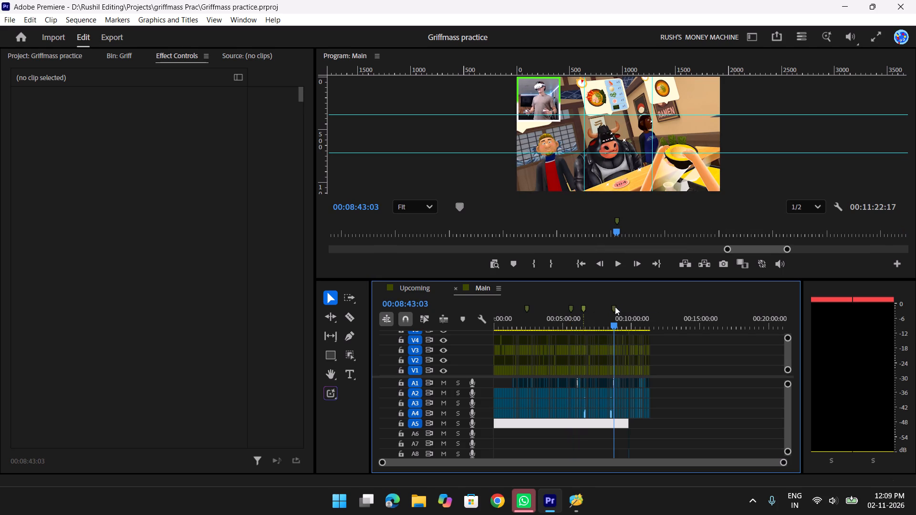
drag(613, 322, 573, 320)
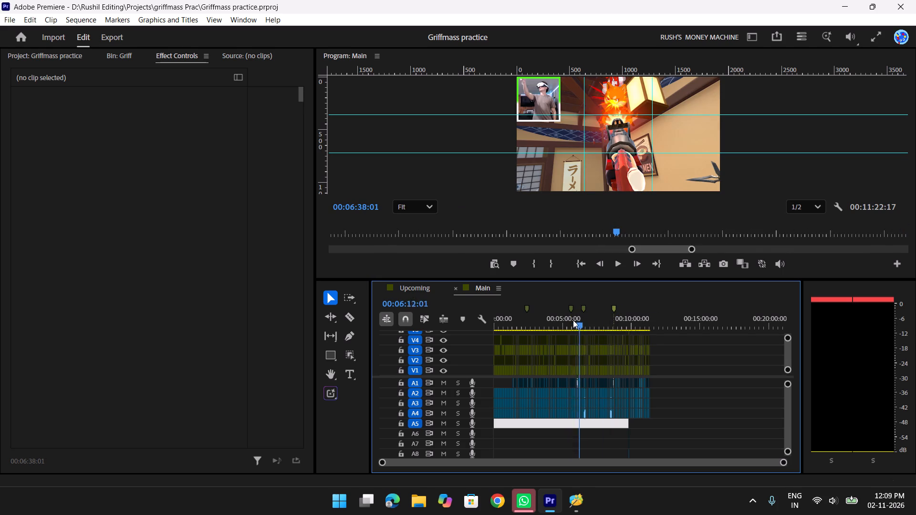
drag(573, 320, 450, 307)
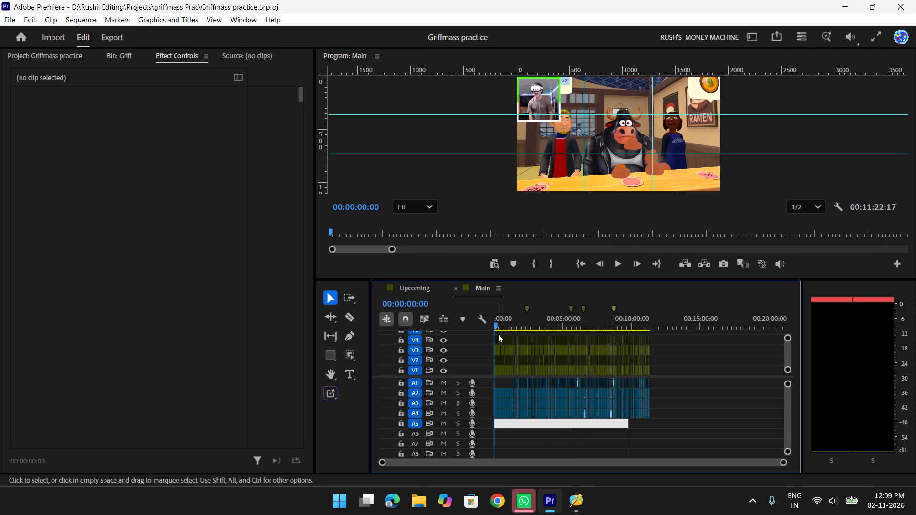
View the Upcoming sequence and return to the Main sequence.
click(416, 286)
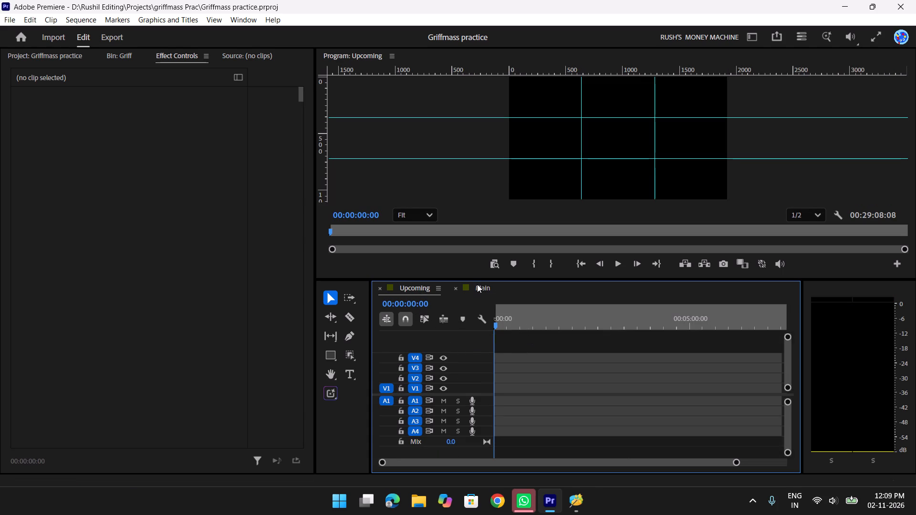
click(477, 284)
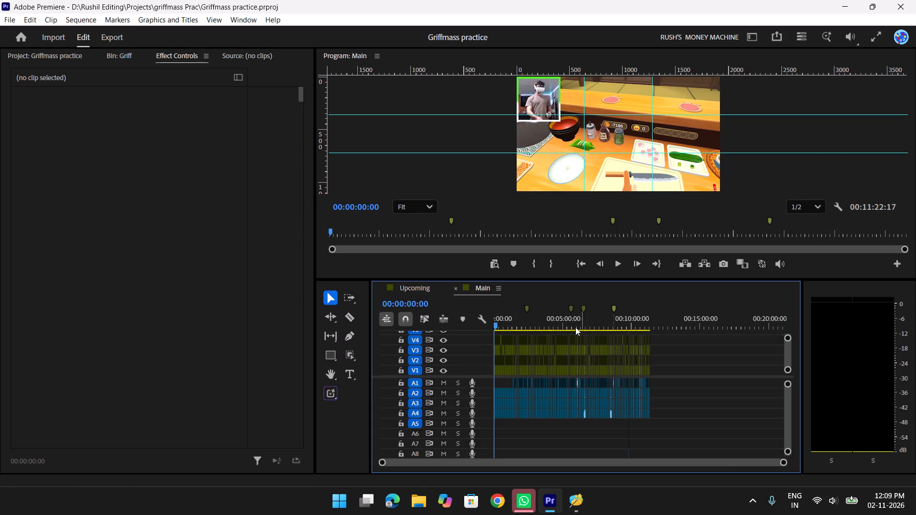
Play the Main sequence from about 00:02:22 to 00:02:30, reviewing the shots around the first marker.
click(525, 324)
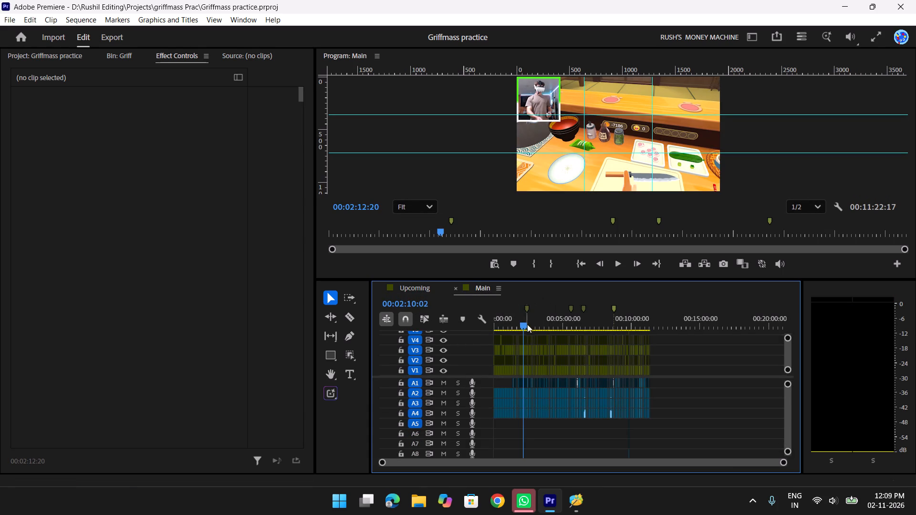
text(ttttt)
key(t)
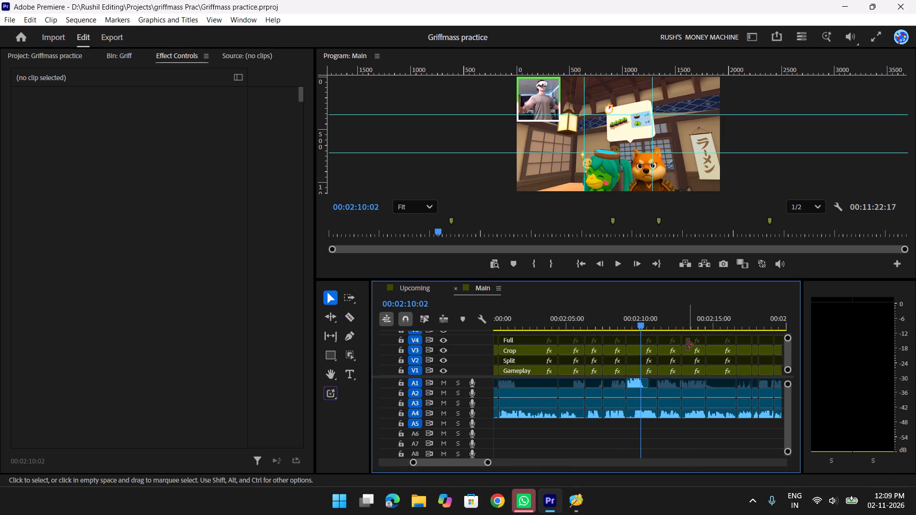
key(y)
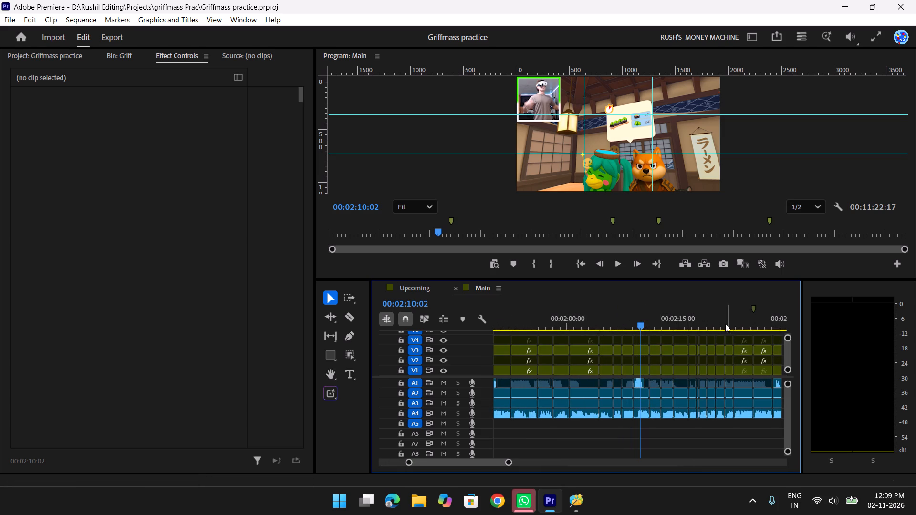
click(729, 320)
key(space)
scroll(729, 320, down, 2)
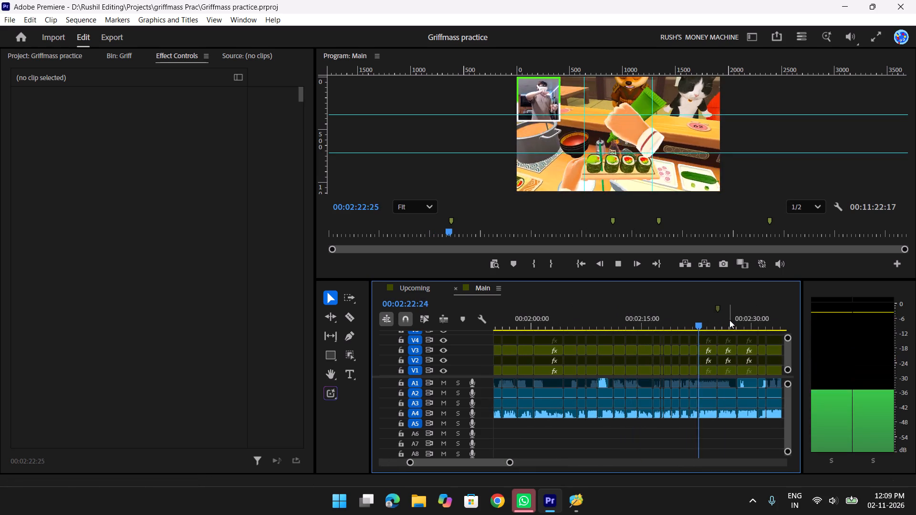
scroll(729, 320, down, 3)
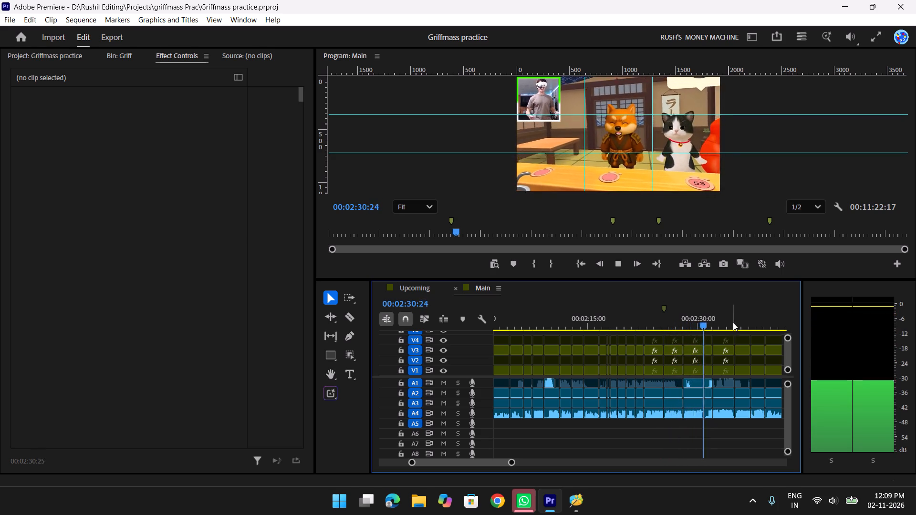
Replay the section around the first marker from about 00:02:21, skipping ahead to the marker and stopping at about 00:02:35.
drag(708, 315, 635, 319)
key(space)
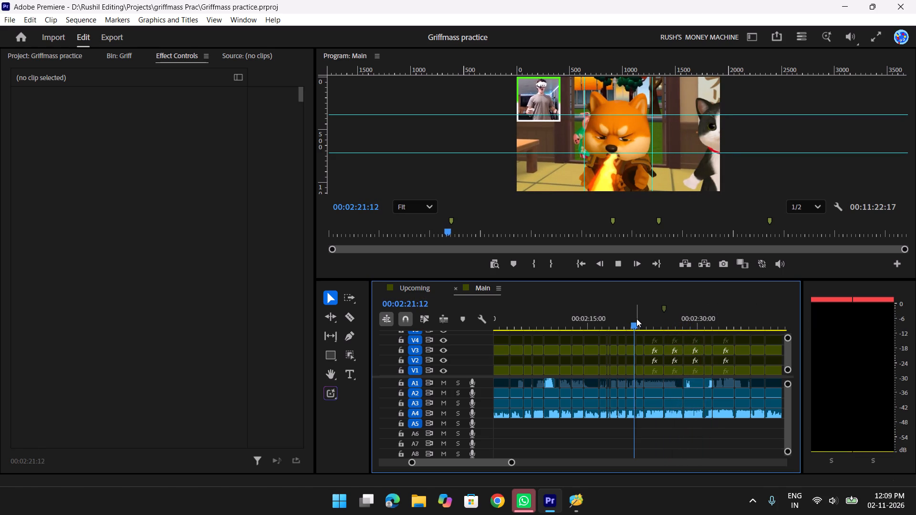
drag(638, 319, 662, 321)
key(space)
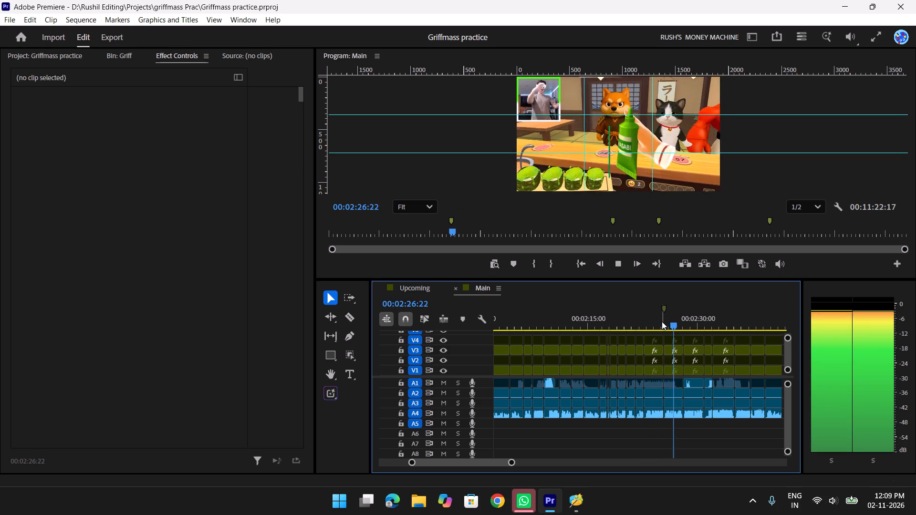
scroll(664, 323, down, 3)
key(space)
key(space)
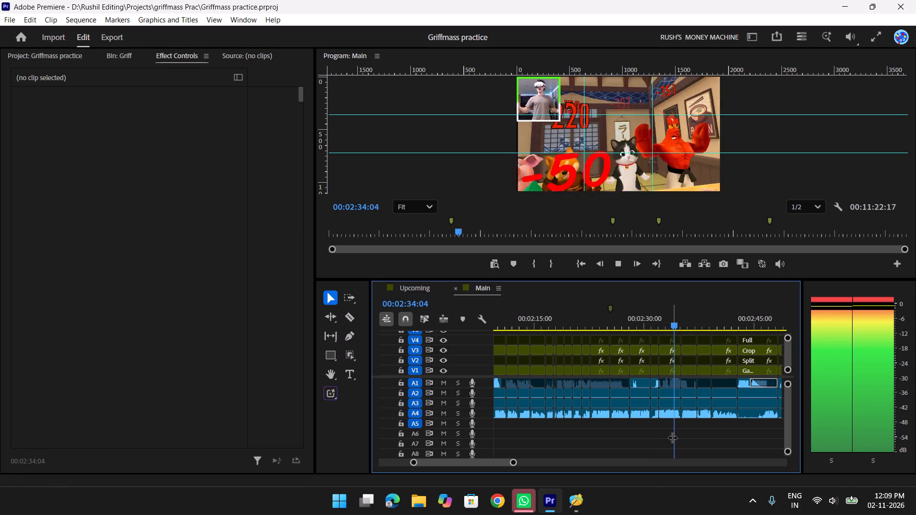
key(space)
drag(676, 437, 677, 423)
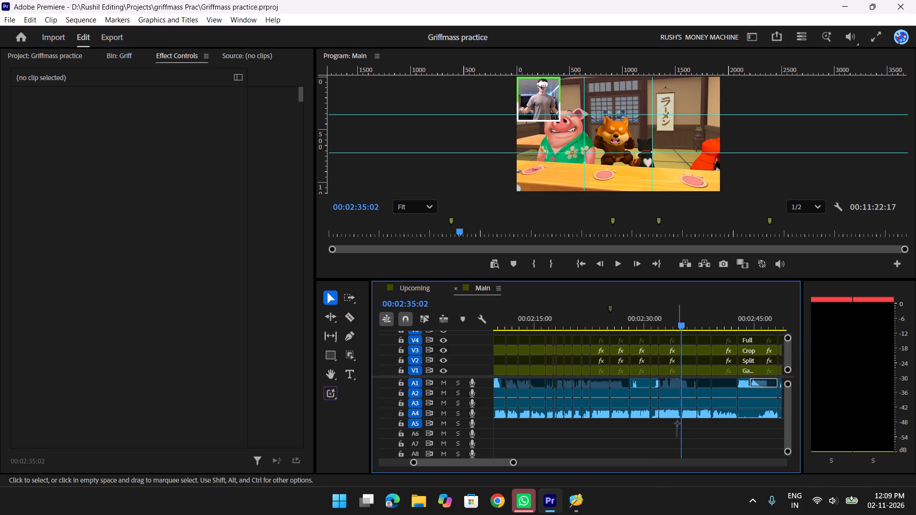
Copy the three clip stacks between about 00:02:28 and 00:02:35 in Main and paste them at the start of Upcoming.
drag(677, 423, 647, 350)
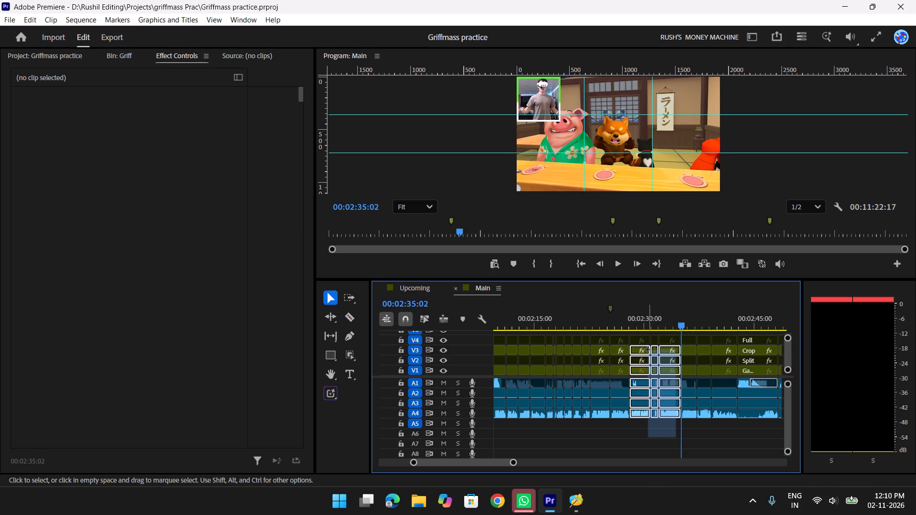
drag(647, 350, 643, 341)
drag(678, 320, 616, 318)
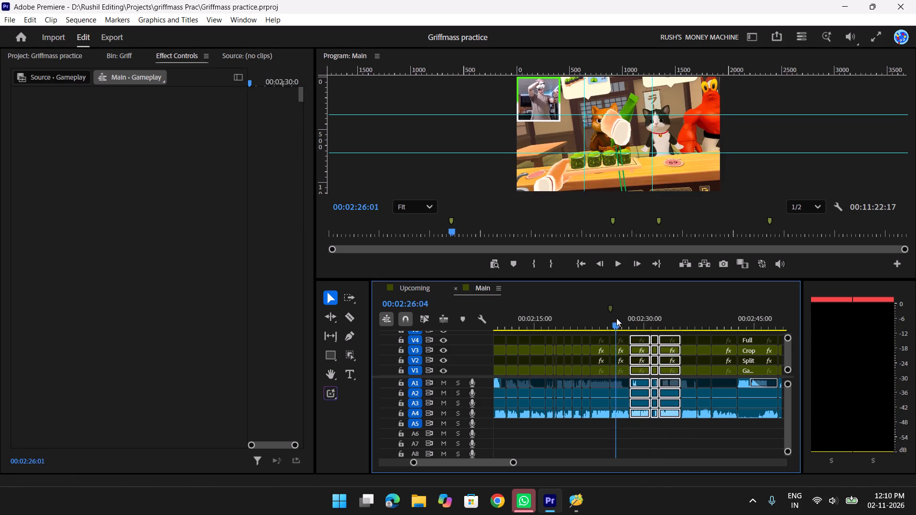
drag(616, 318, 668, 314)
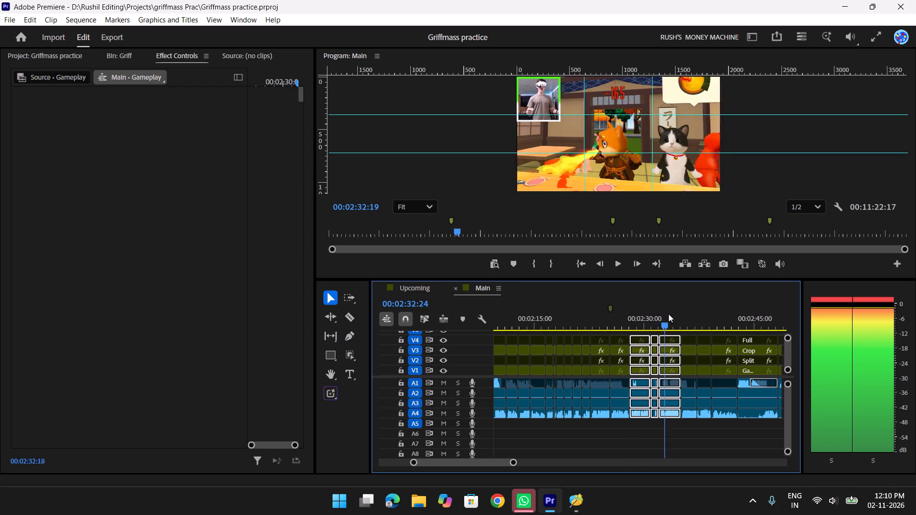
drag(668, 314, 679, 315)
key(ctrl+c)
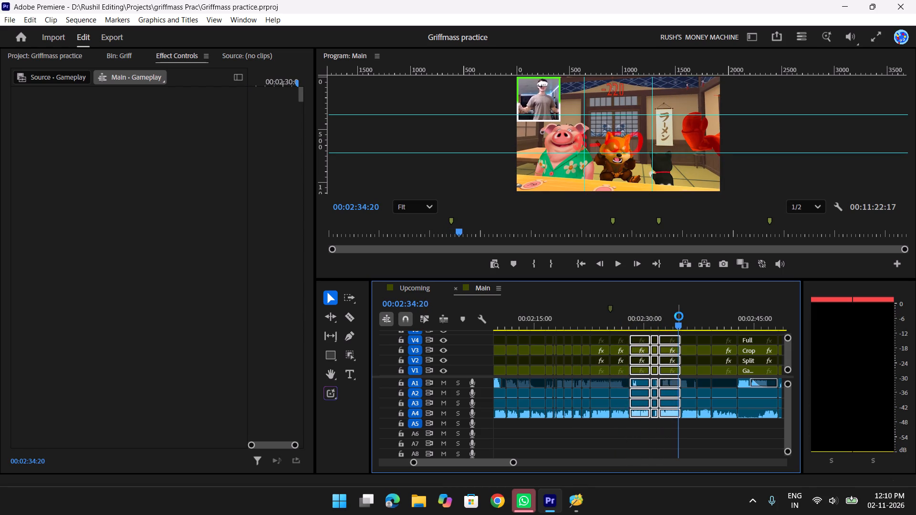
key(ctrl+c)
key(ctrl+c)
click(415, 285)
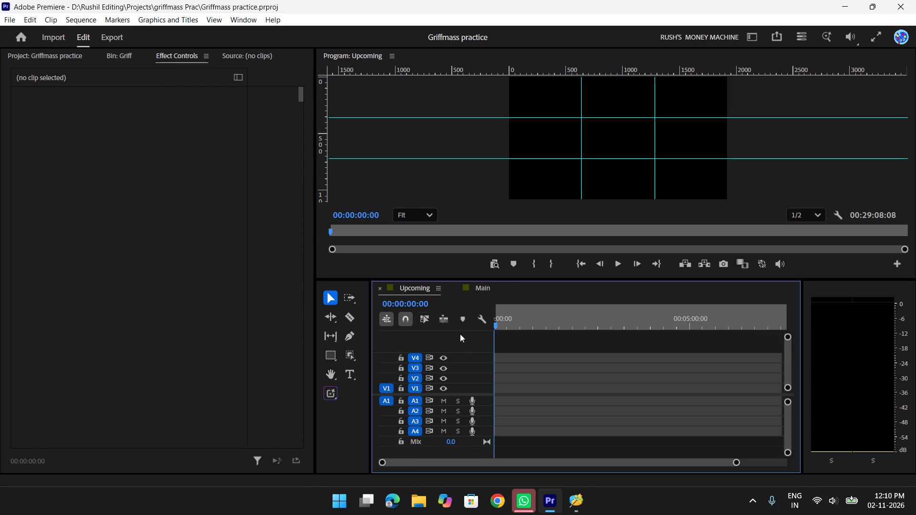
click(520, 338)
drag(500, 325, 474, 322)
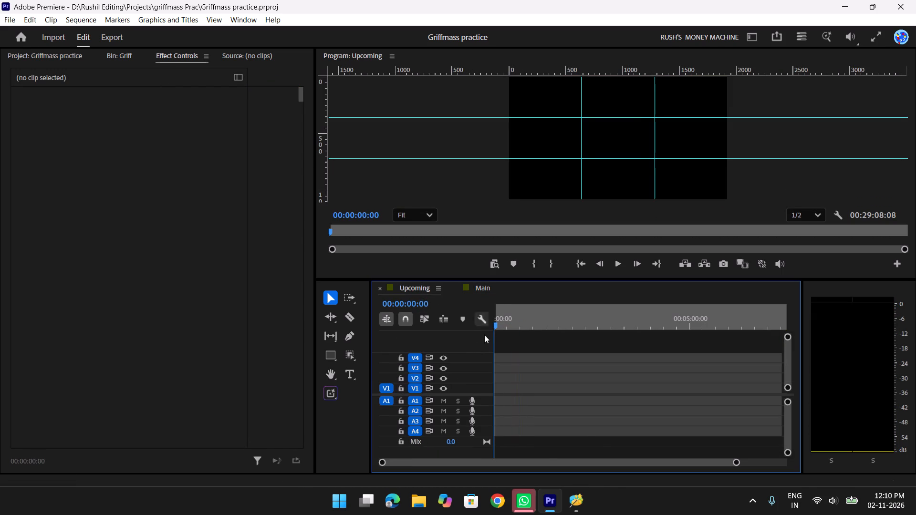
click(592, 448)
click(592, 448)
key(ctrl+v)
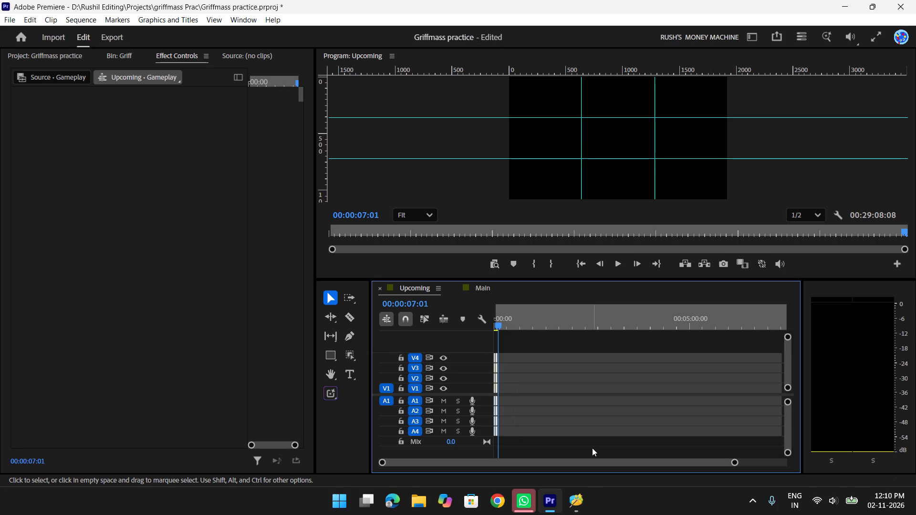
Play the Upcoming sequence from its start through the pasted clips.
text(ttttt)
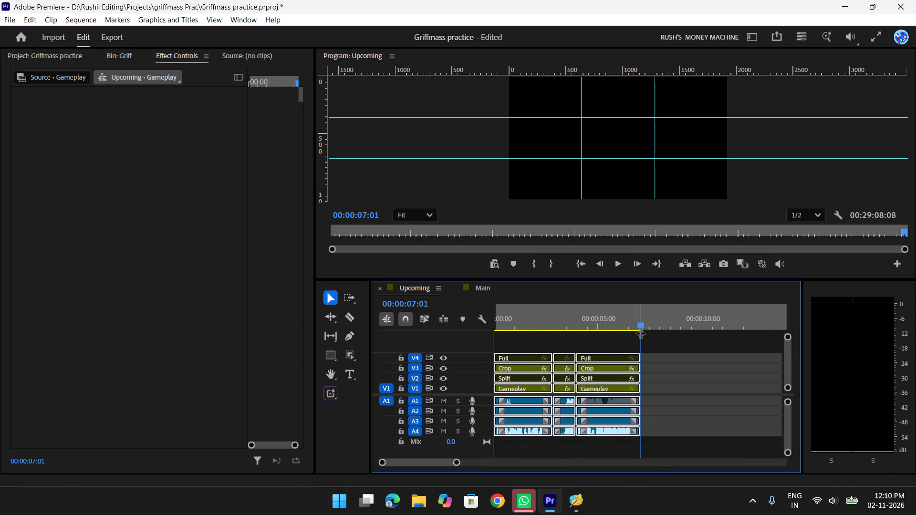
drag(643, 324, 430, 319)
click(679, 450)
key(space)
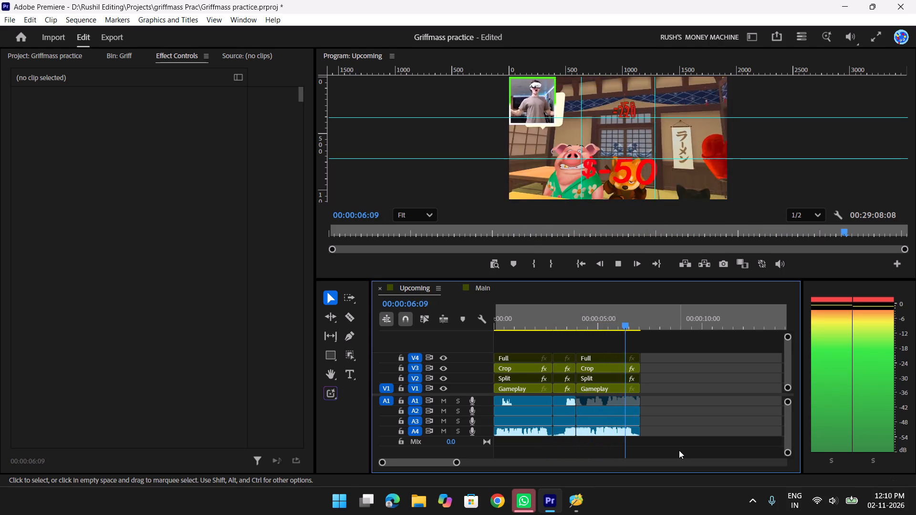
key(space)
Return to the Main sequence and review the shots after the copied clips, up to about 00:02:39.
click(478, 286)
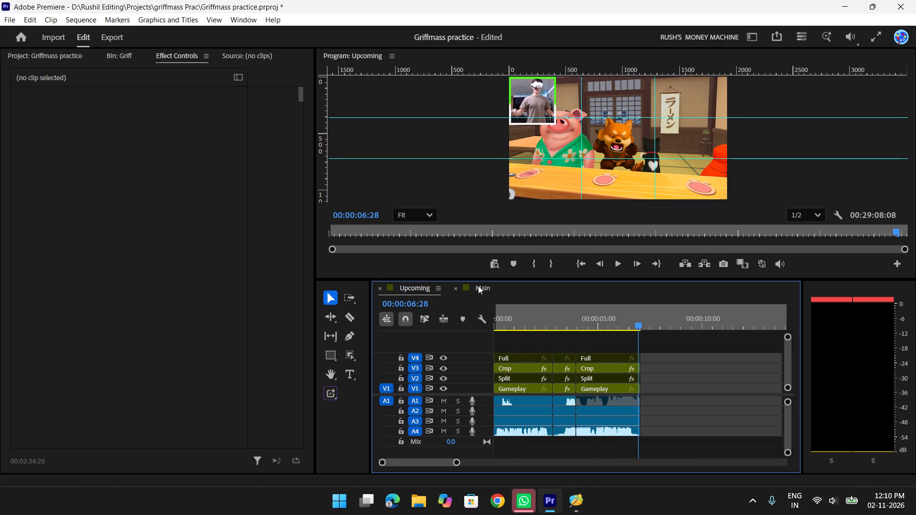
scroll(678, 387, down, 4)
key(t)
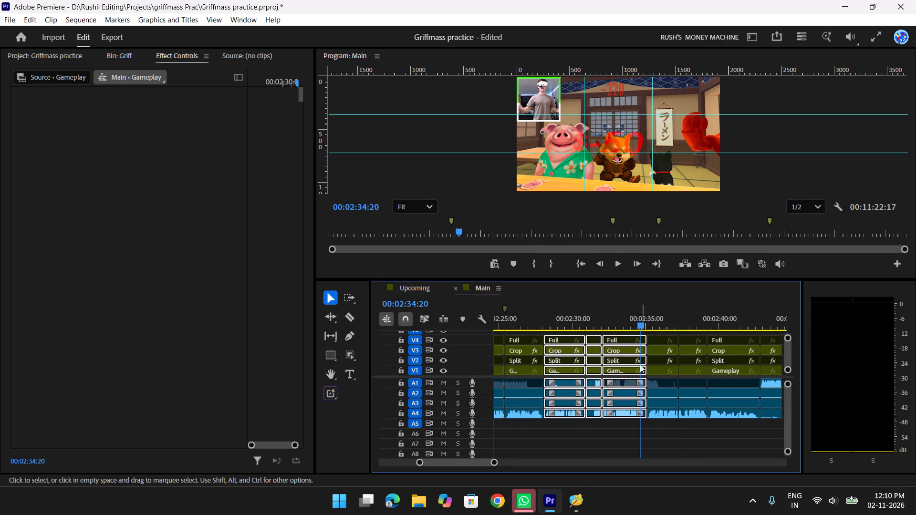
drag(646, 323, 686, 323)
key(space)
scroll(686, 323, down, 4)
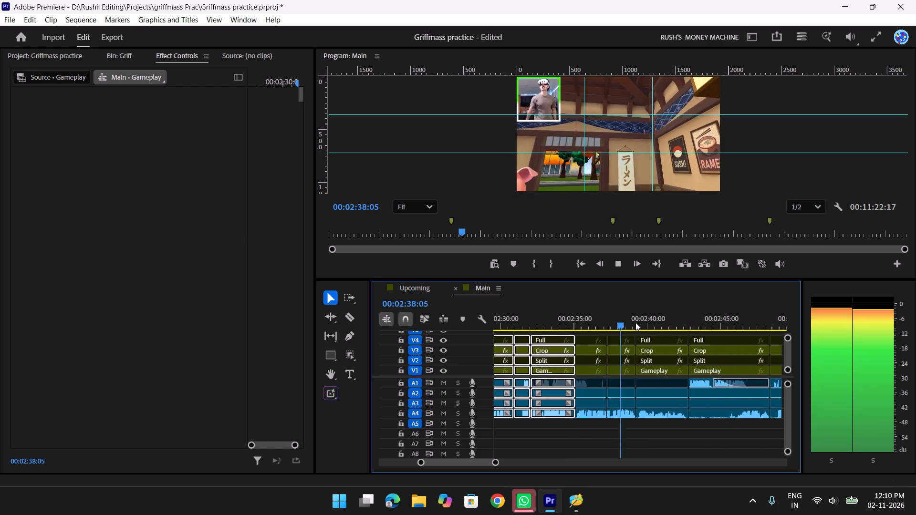
drag(634, 320, 638, 320)
Go to the 00:05:36:29 marker in Main and play the shots around it up to about 00:05:39.
text(yy)
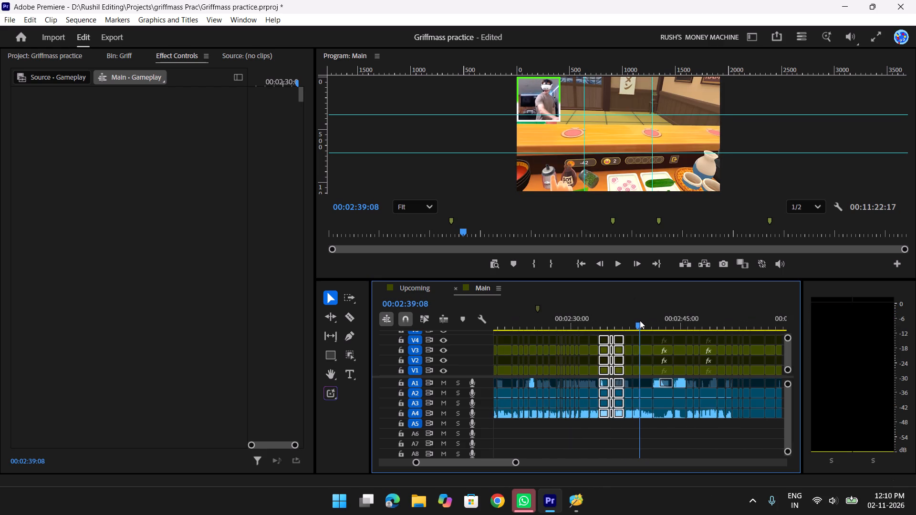
text(yy)
key(y)
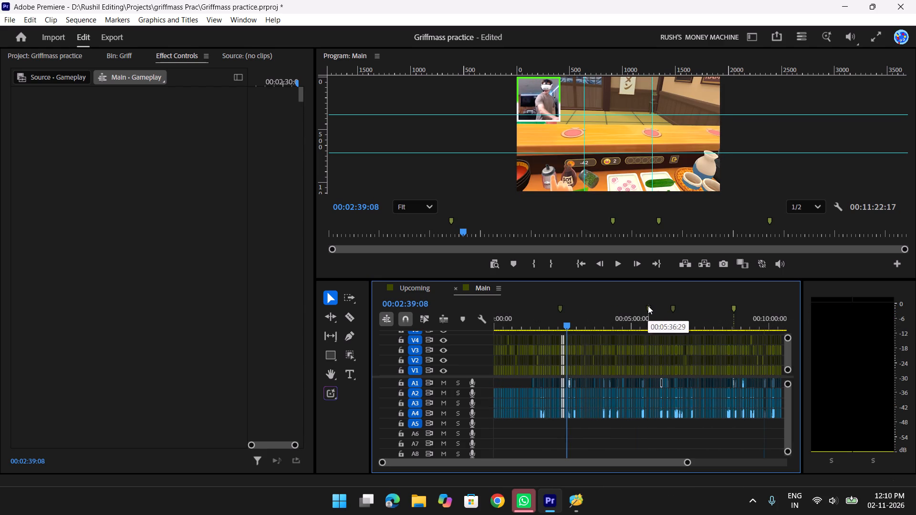
click(648, 306)
text(tttttt)
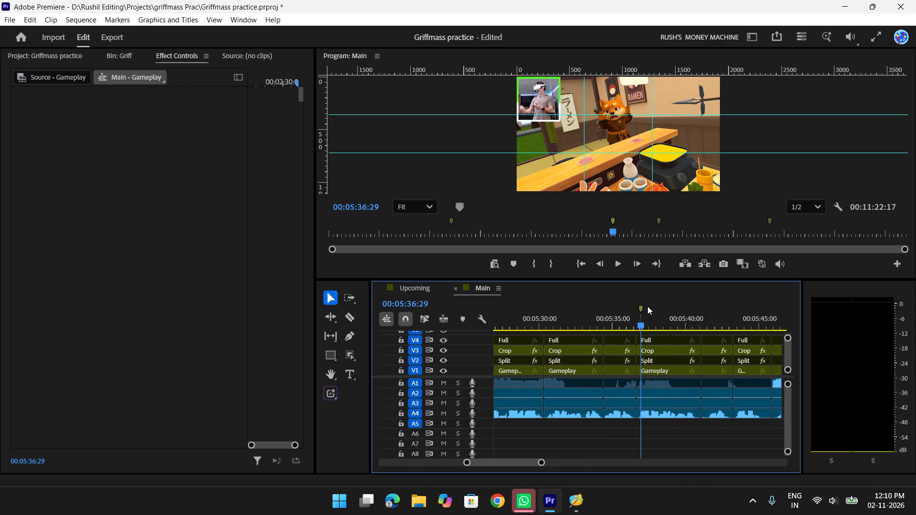
drag(643, 322, 625, 323)
key(space)
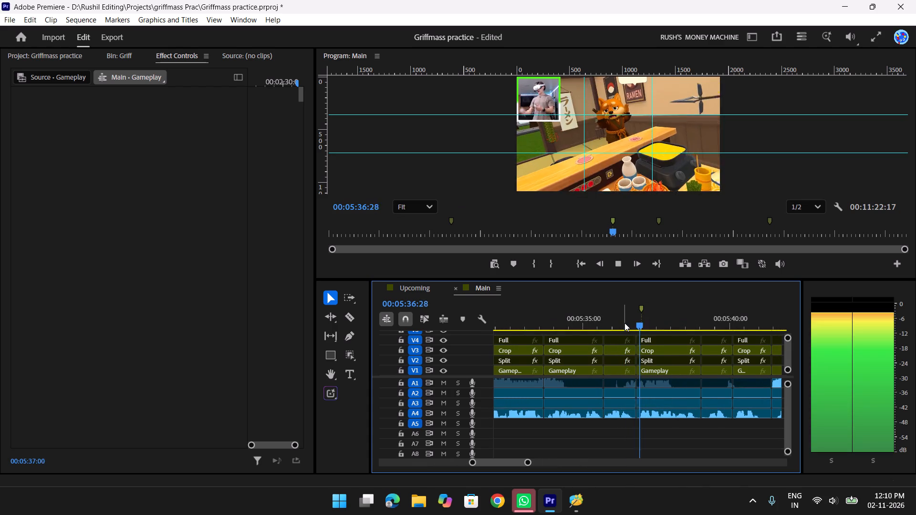
key(space)
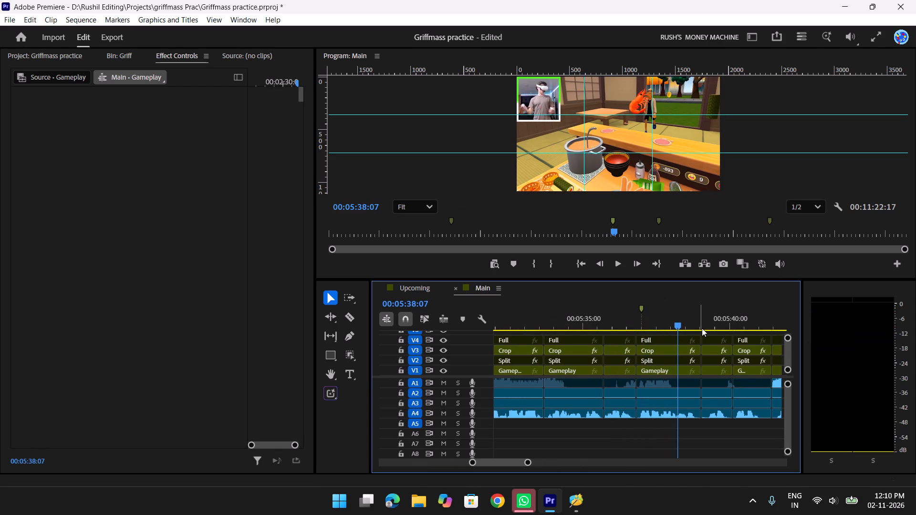
key(space)
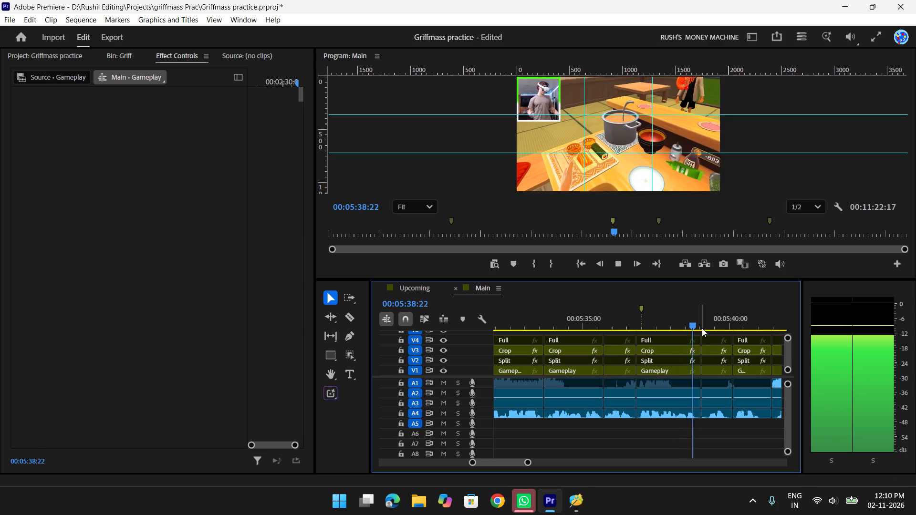
key(space)
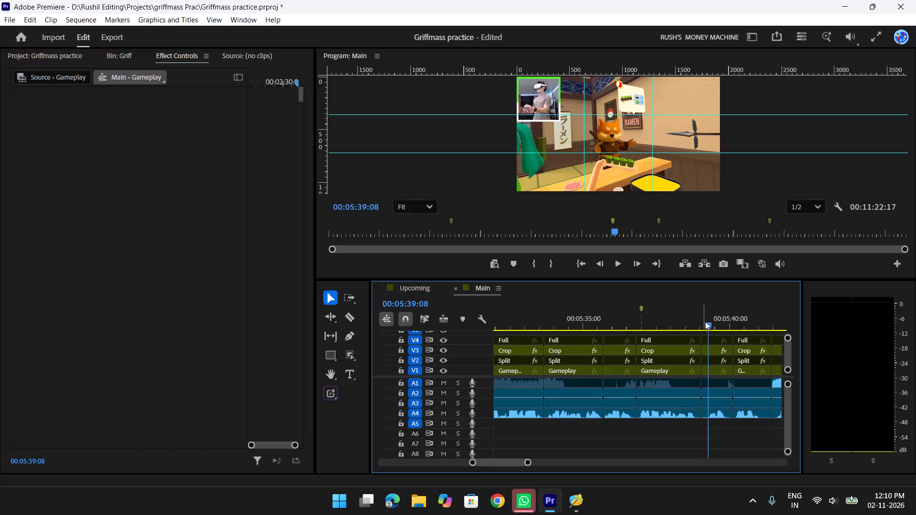
Replay the shots around the 00:05:36:29 marker from about 00:05:36, ending on the frame at about 00:05:37:26.
drag(694, 322, 625, 320)
key(space)
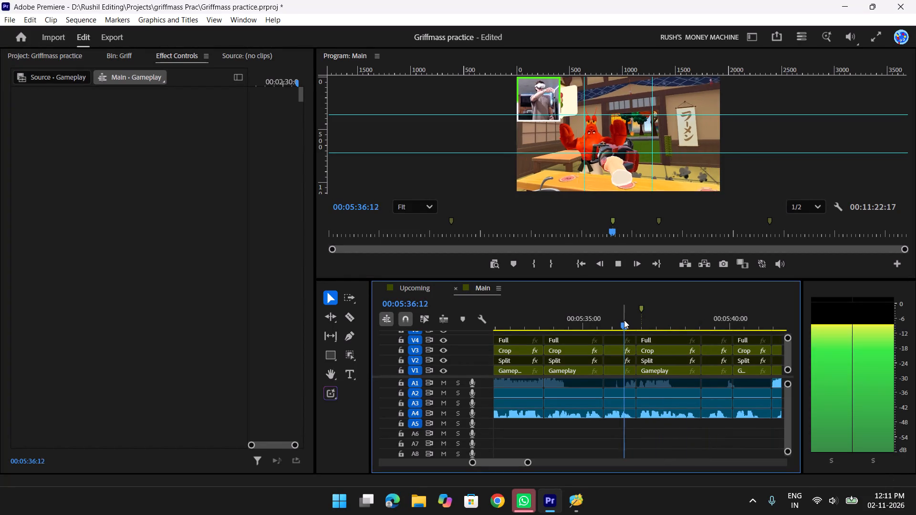
key(space)
key(space)
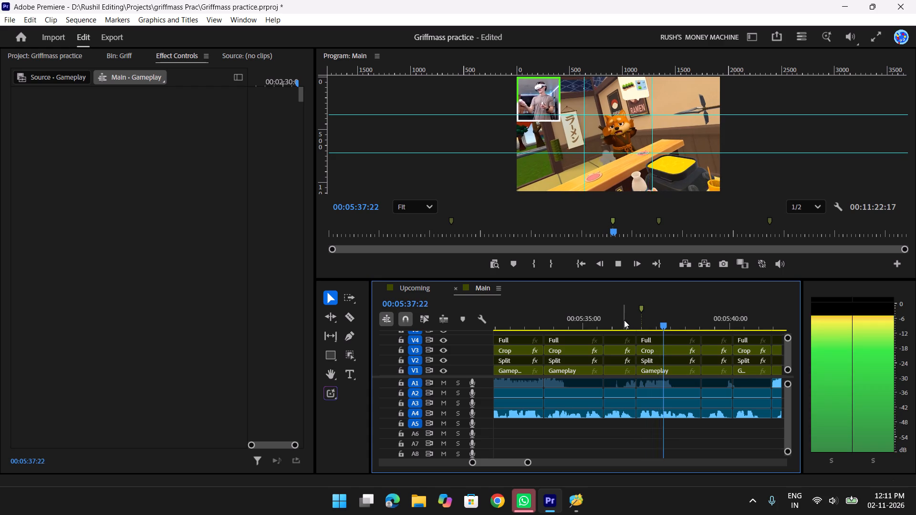
key(space)
drag(688, 321, 670, 321)
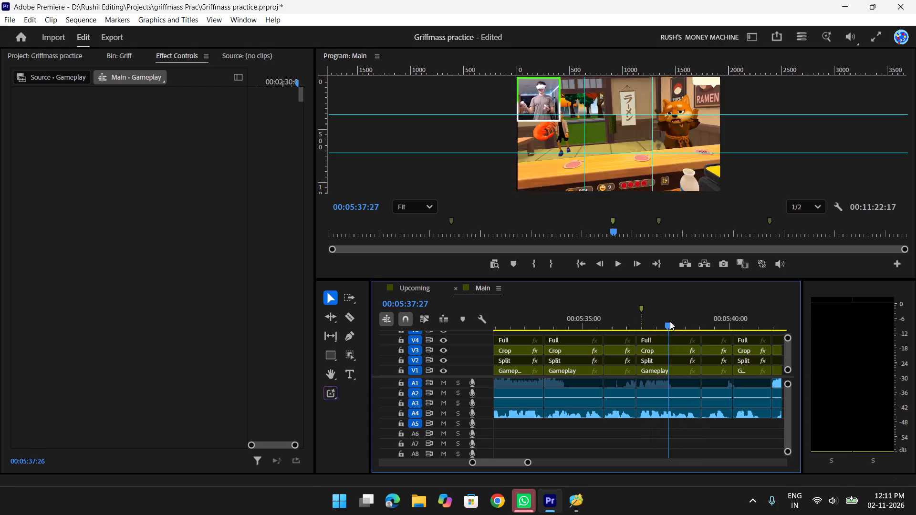
drag(670, 321, 669, 321)
Copy the clip stack at the 00:05:36:29 marker in Main and paste it at about 00:00:07:08 in Upcoming.
drag(681, 448, 669, 338)
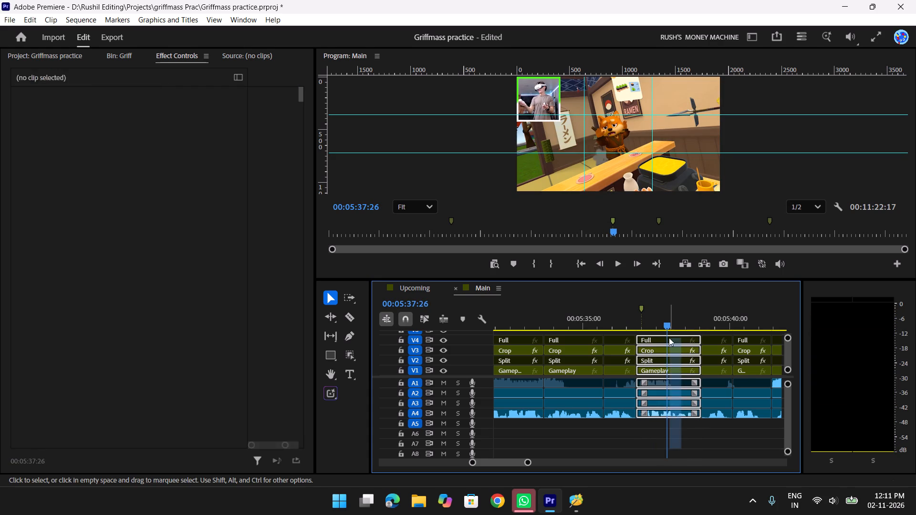
key(ctrl+c)
key(ctrl+c)
key(ctrl+c)
key(ctrl+c)
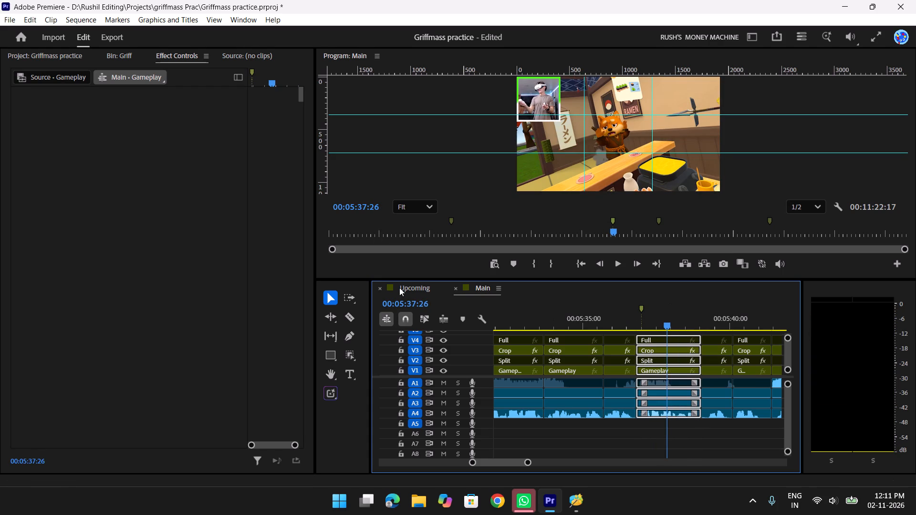
click(403, 285)
drag(636, 331, 646, 331)
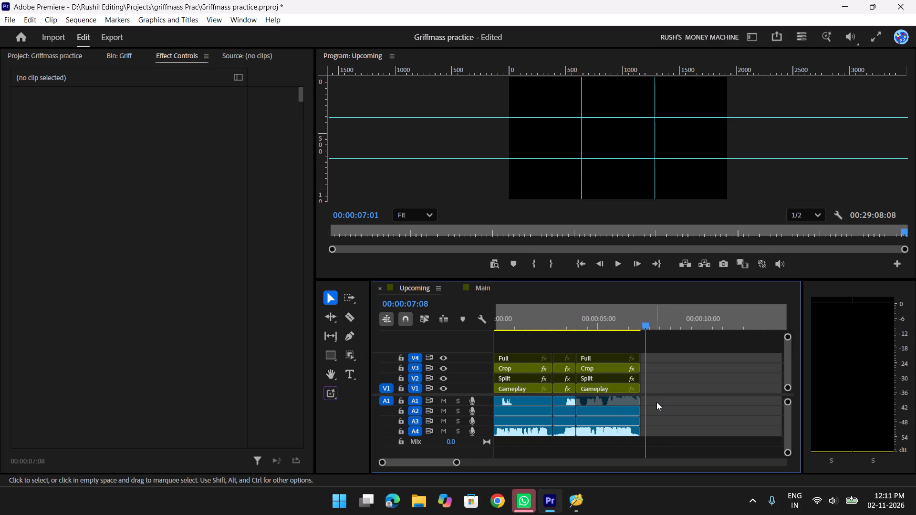
click(657, 402)
click(661, 436)
click(664, 443)
key(ctrl+v)
Move the newly pasted clip stack in Upcoming back against the preceding clips to close the gap.
click(665, 343)
drag(680, 321, 647, 506)
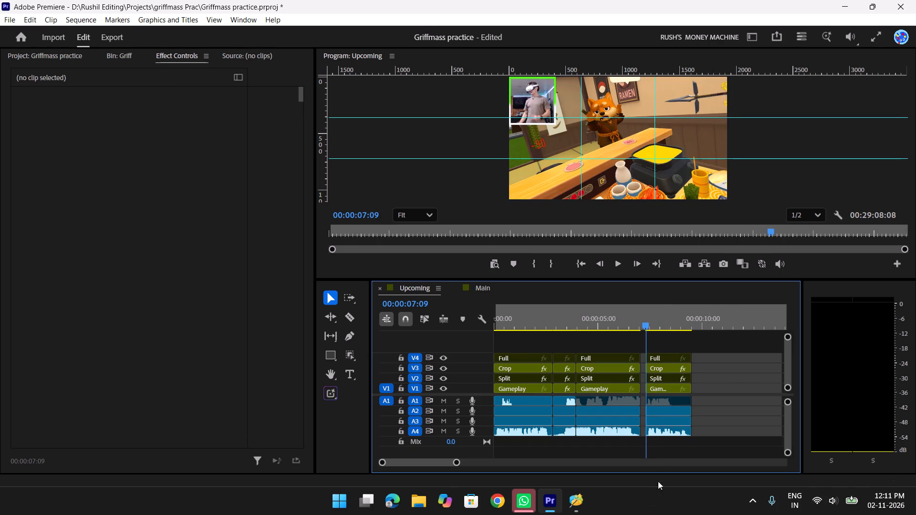
drag(666, 343, 649, 488)
drag(667, 387, 653, 387)
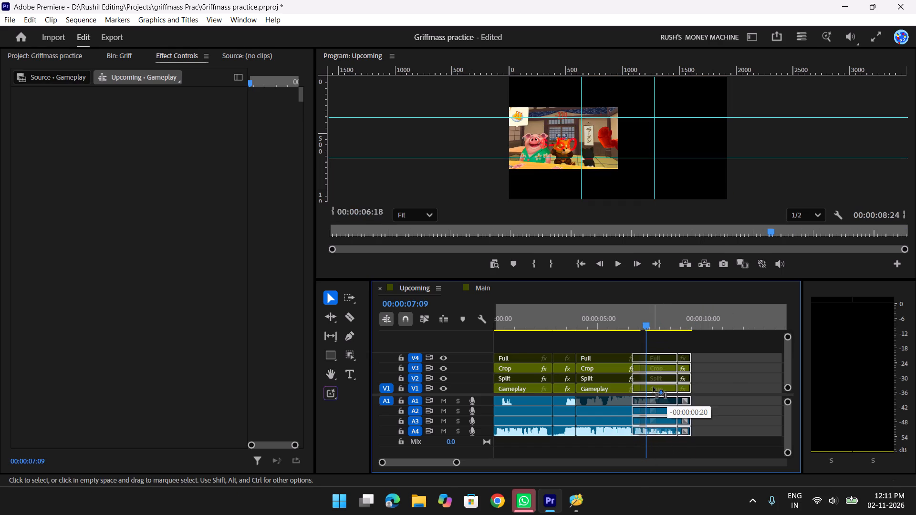
drag(653, 387, 659, 389)
Play Upcoming from its start, skipping ahead to about 00:00:06 to review the join with the last clip.
drag(631, 316, 408, 315)
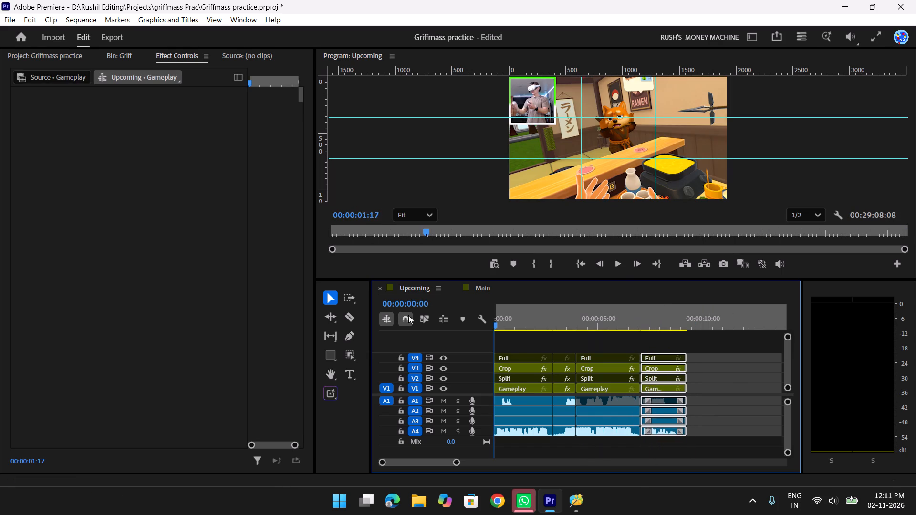
drag(408, 315, 386, 315)
key(space)
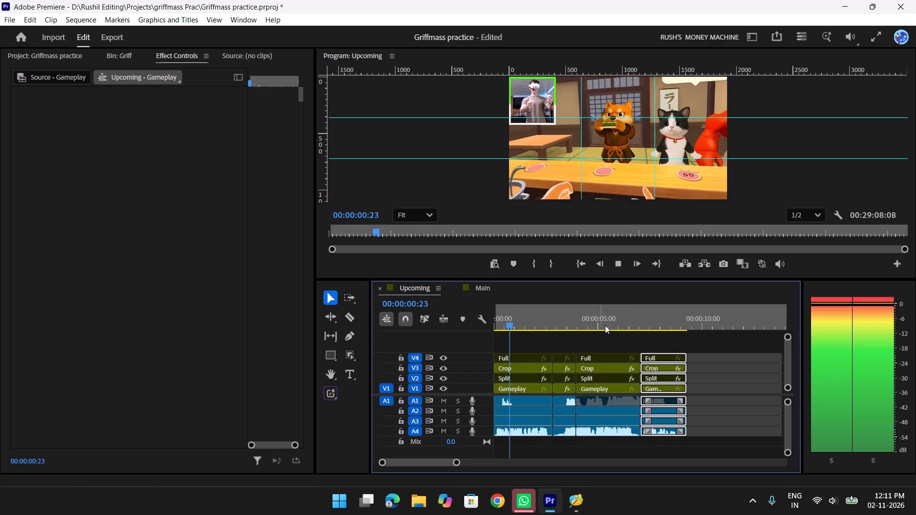
click(625, 324)
key(space)
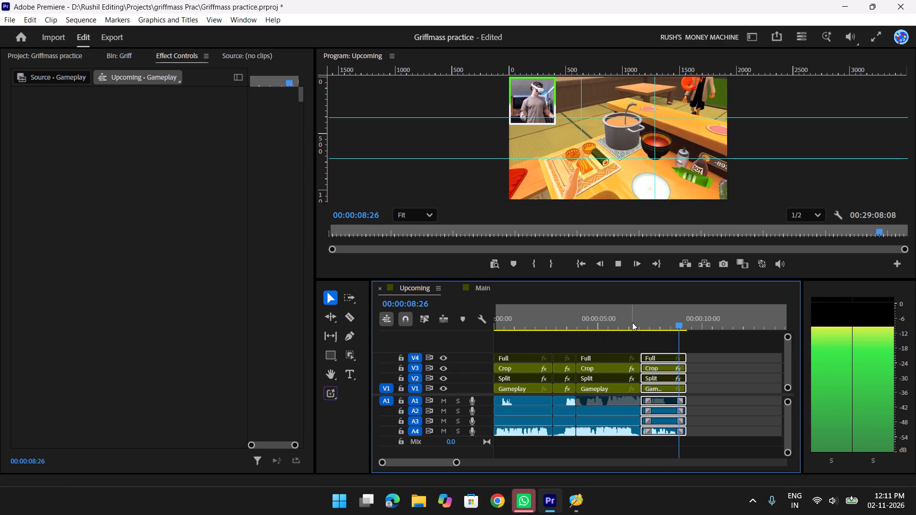
key(space)
key(space)
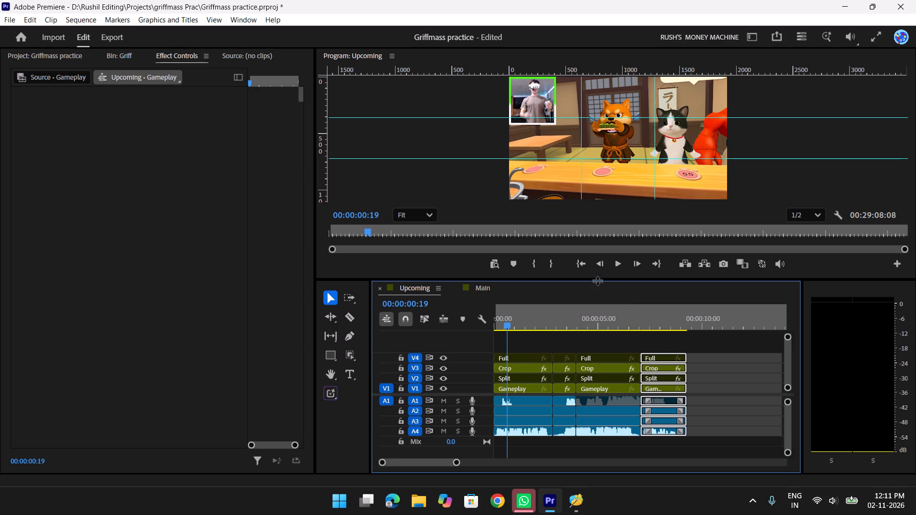
In Main, go to the marker at about 00:06:31:08 and play from about 00:06:31:05 to about 00:06:32:11.
click(481, 288)
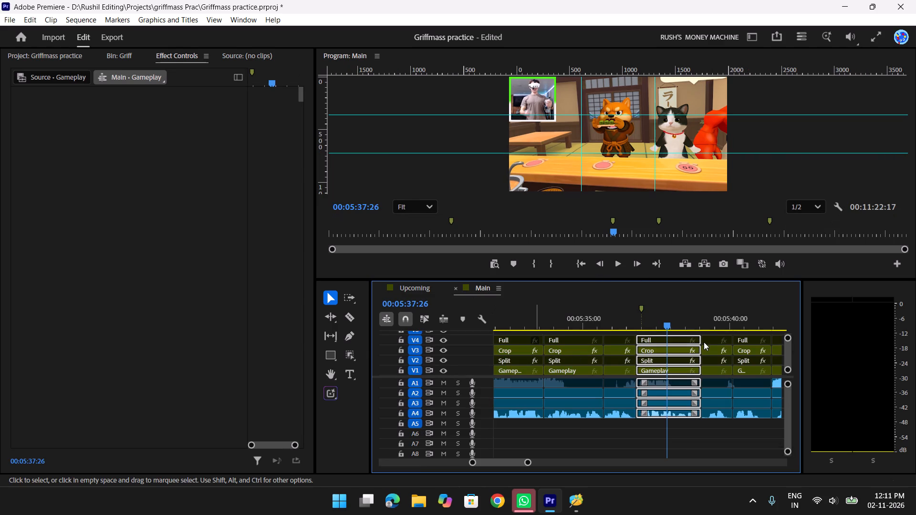
scroll(704, 342, down, 4)
text(yy)
key(y)
key(y)
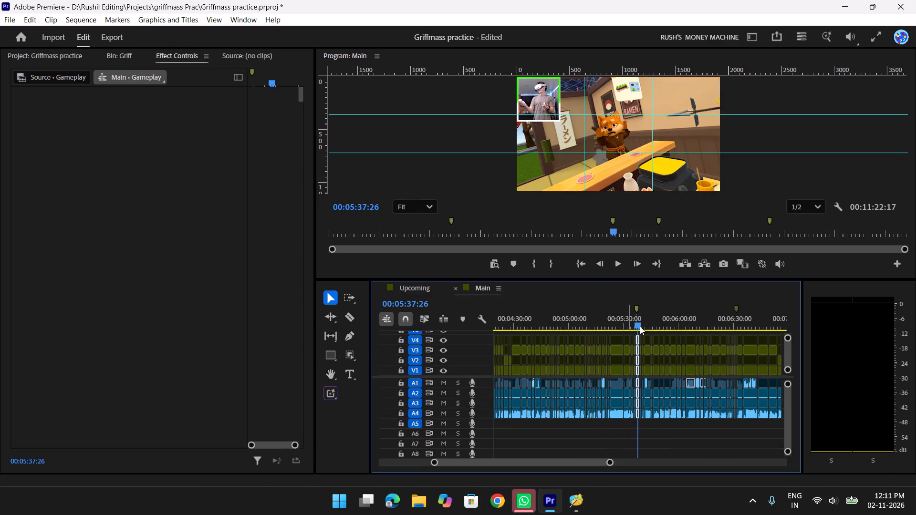
drag(638, 321, 737, 332)
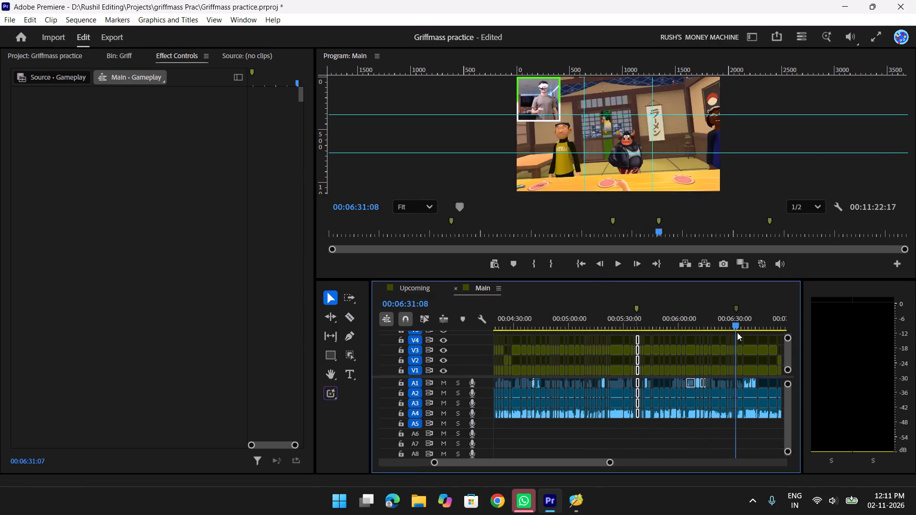
drag(737, 332, 736, 332)
text(tttt)
text(tt)
scroll(652, 322, down, 3)
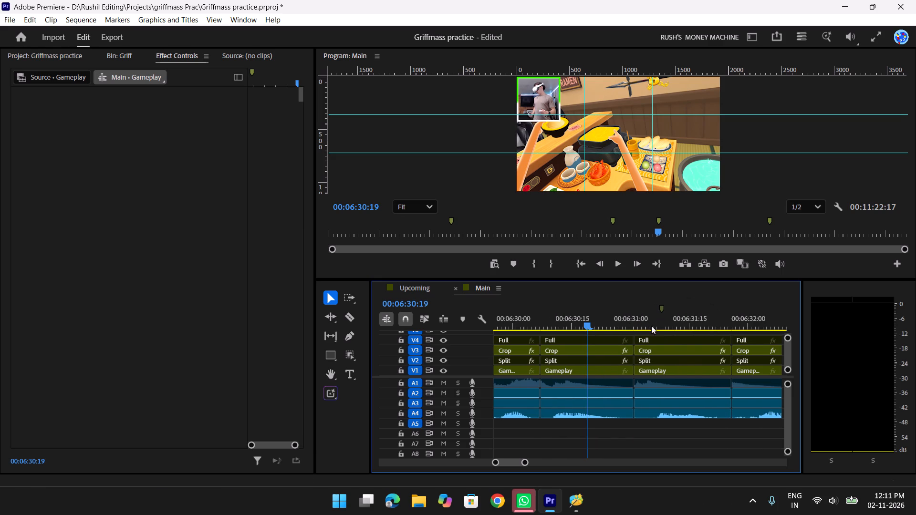
drag(591, 322, 651, 322)
key(space)
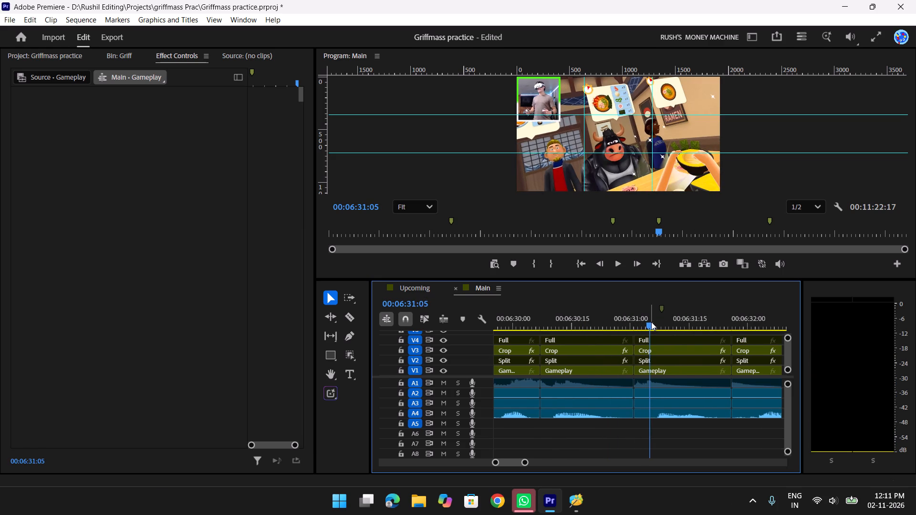
scroll(651, 322, down, 5)
key(space)
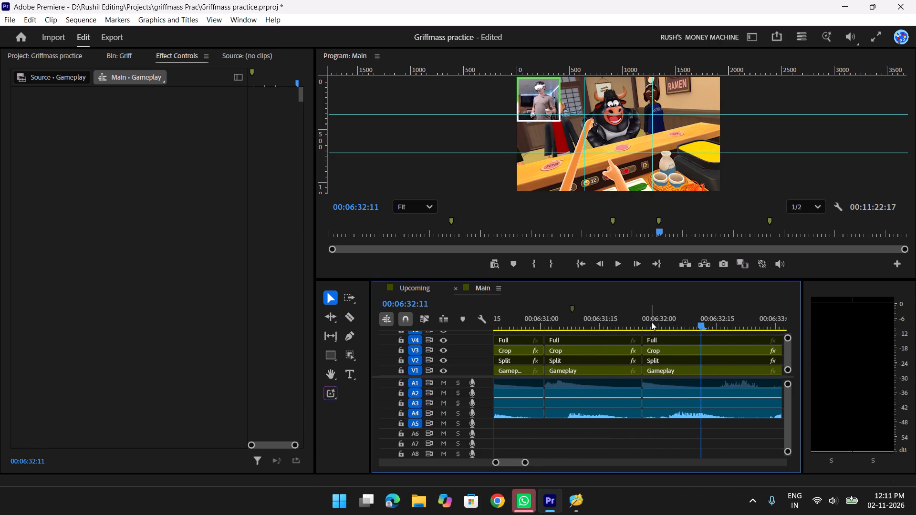
Scrub and replay Main between about 00:06:31 and 00:06:35 to examine the shots following the marker.
text(yy)
drag(658, 324, 731, 337)
scroll(733, 339, down, 2)
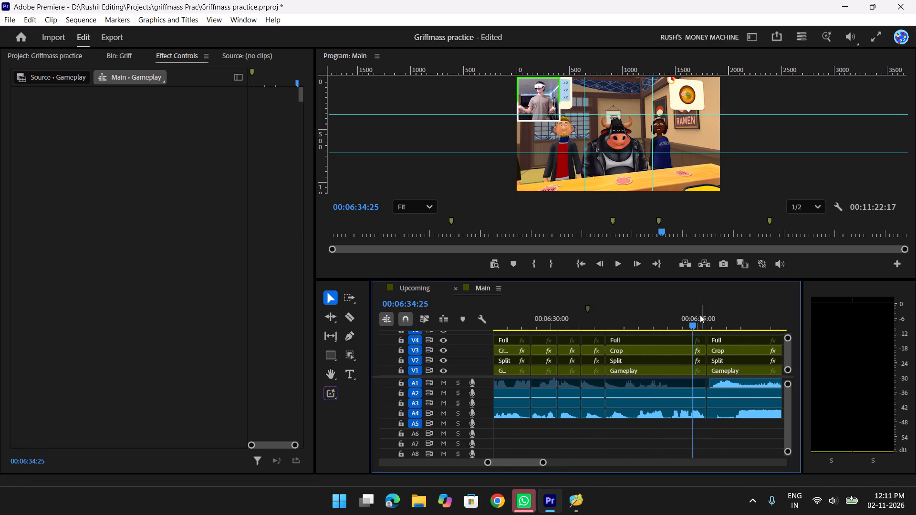
drag(682, 318, 609, 315)
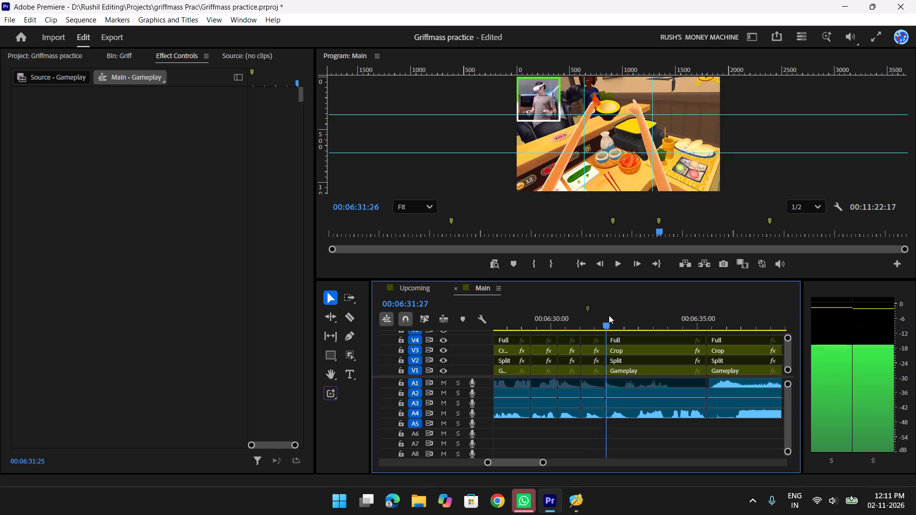
drag(609, 315, 573, 311)
key(space)
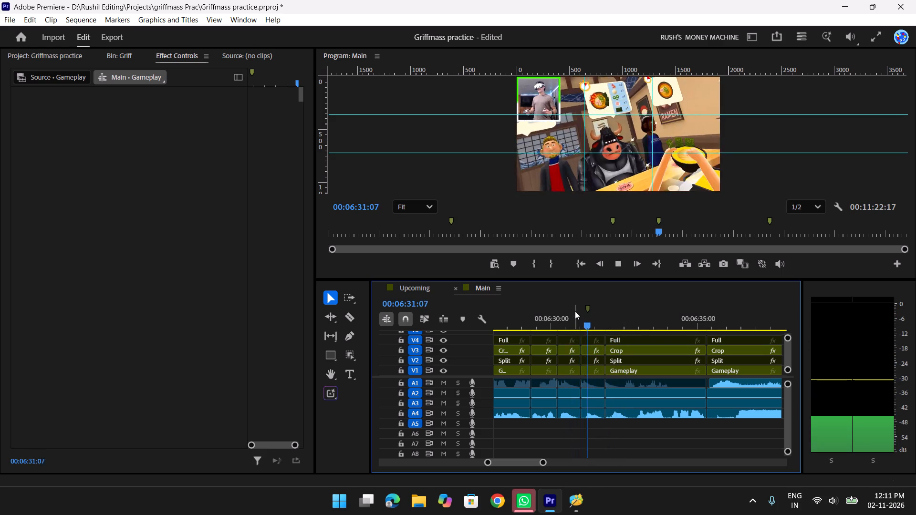
key(space)
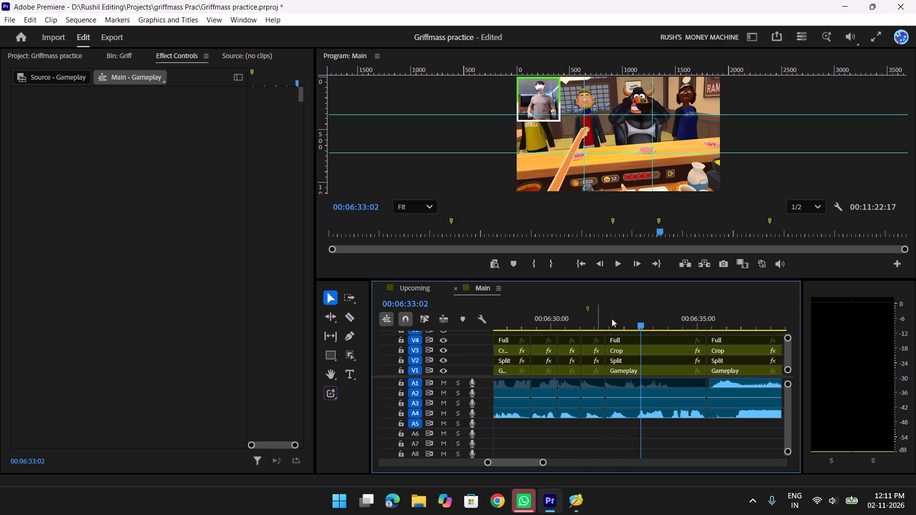
drag(617, 316, 597, 318)
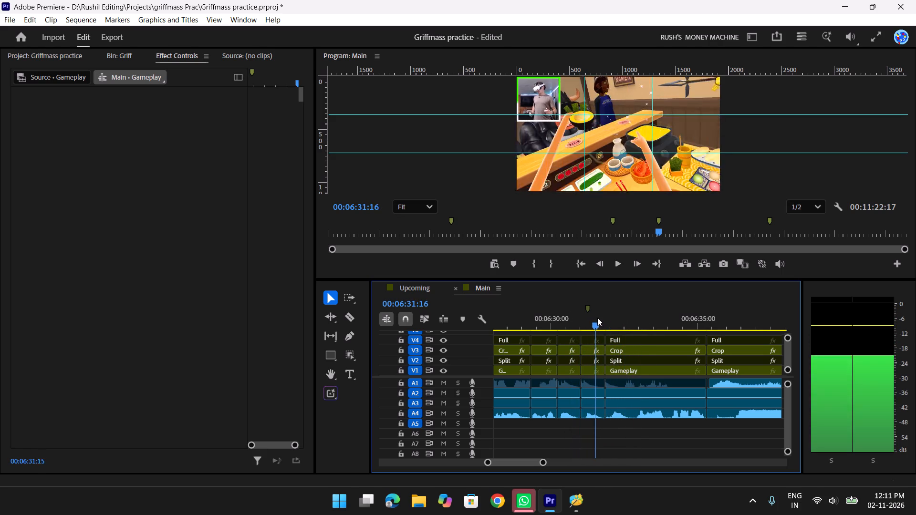
drag(597, 318, 582, 319)
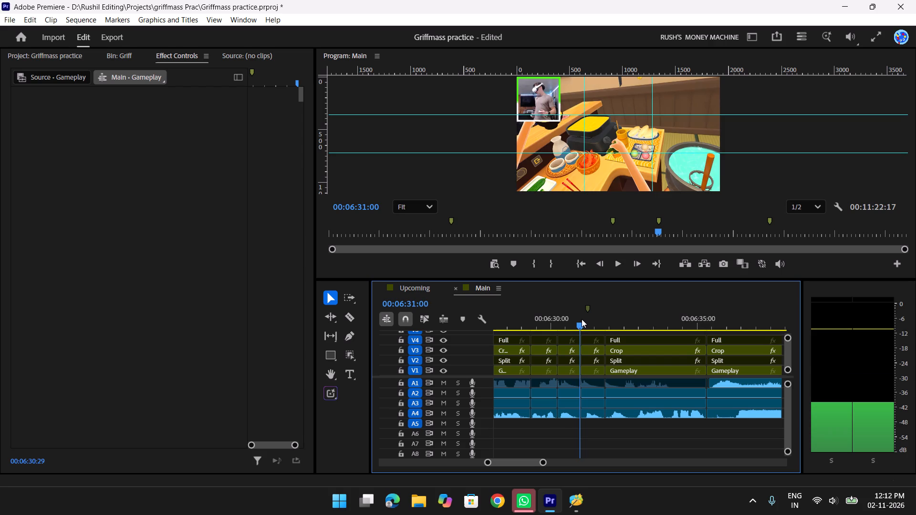
drag(582, 319, 583, 319)
Review Main from about 00:06:32 past the cut near 00:06:35 to judge where the highlight runs.
drag(687, 445, 655, 366)
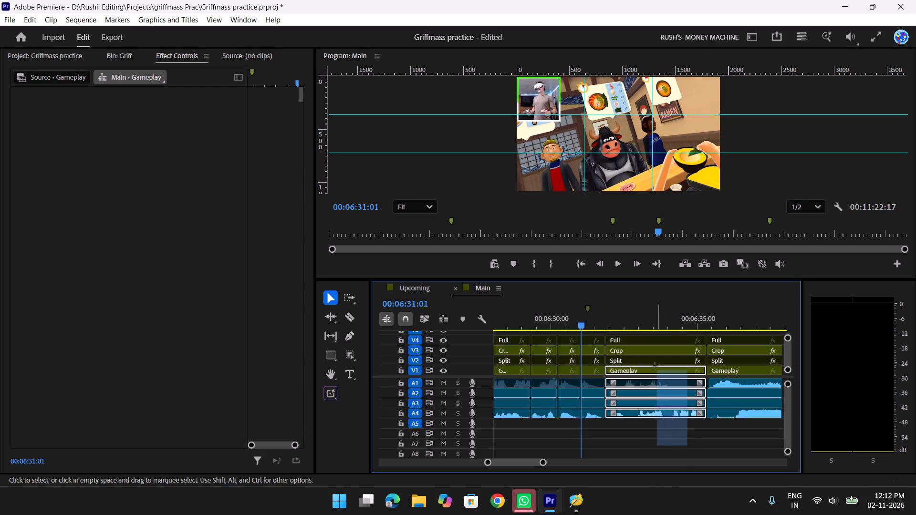
drag(655, 366, 653, 358)
drag(603, 317, 628, 320)
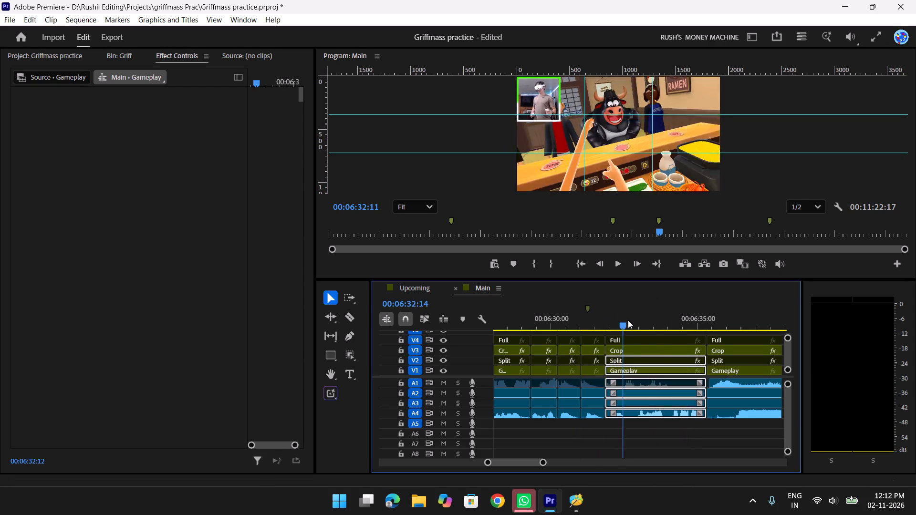
drag(628, 320, 665, 323)
key(space)
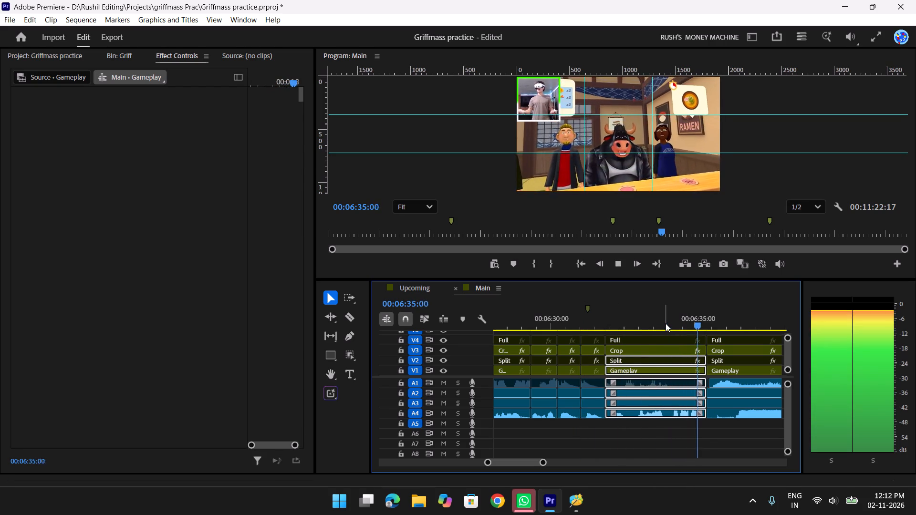
key(space)
text(yy)
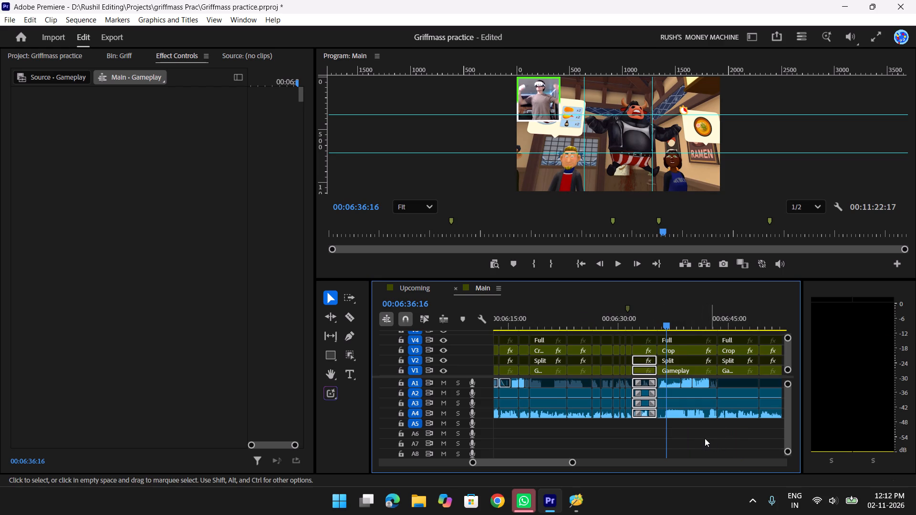
drag(652, 319, 629, 317)
key(space)
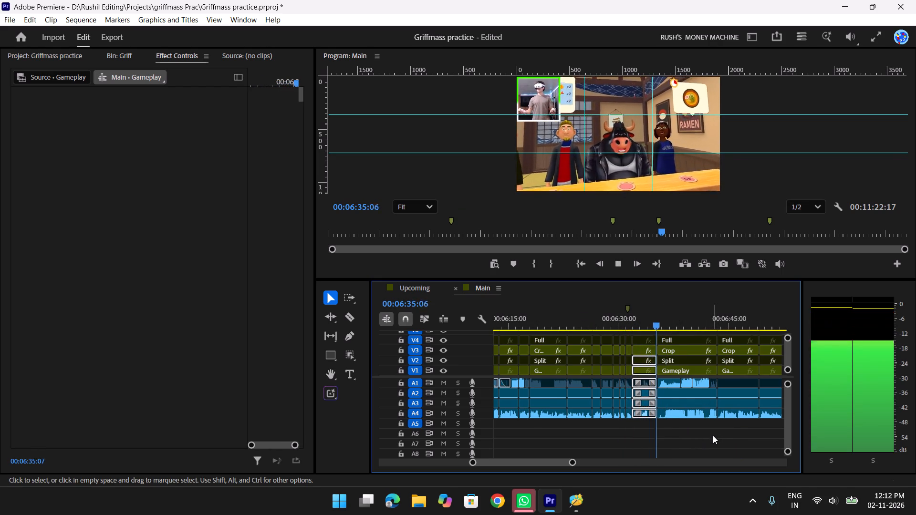
Select the two adjacent clip stacks in Main from about 00:06:32 to 00:06:43, check their content, and copy them.
drag(708, 437, 679, 361)
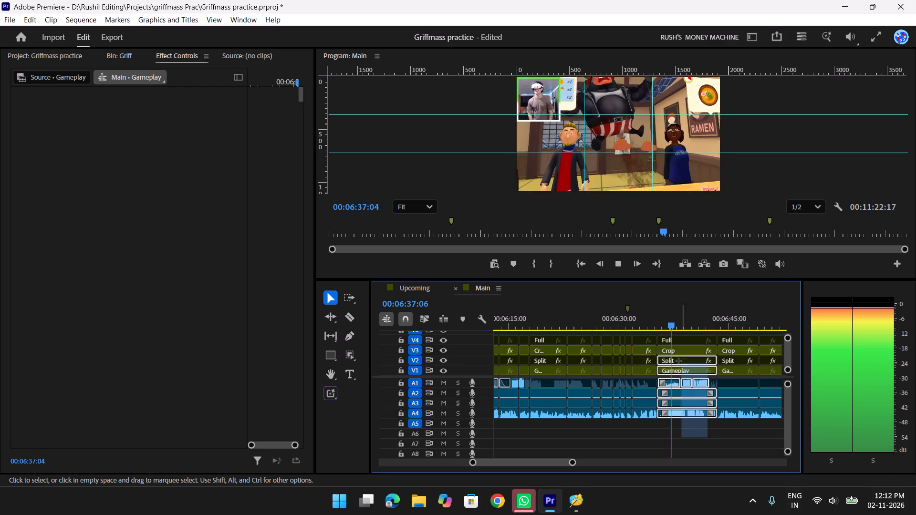
drag(679, 361, 651, 340)
drag(677, 312, 640, 315)
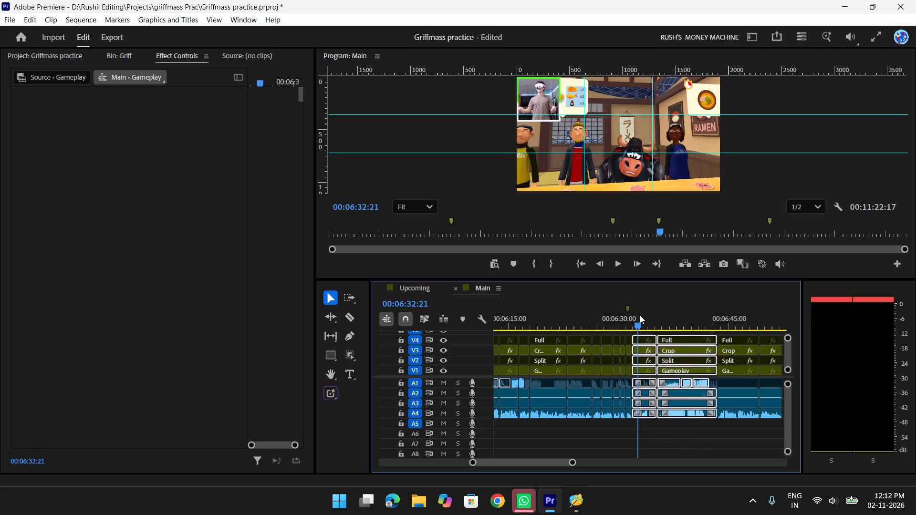
drag(640, 315, 647, 315)
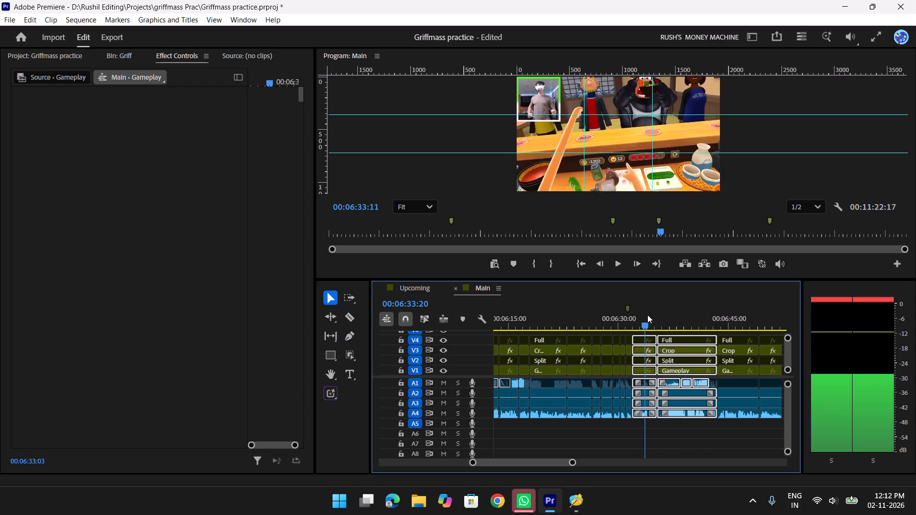
drag(647, 315, 711, 320)
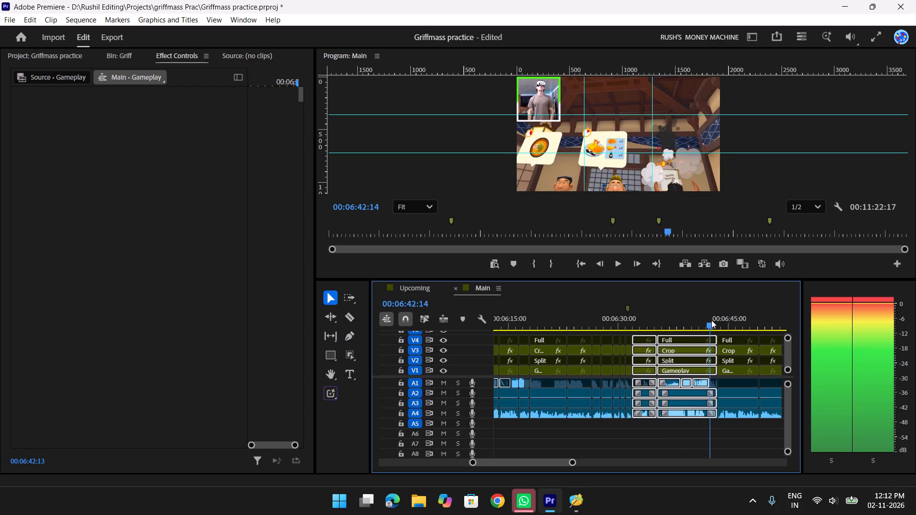
drag(711, 320, 709, 320)
key(ctrl+c)
key(ctrl+c)
key(ctrl+c)
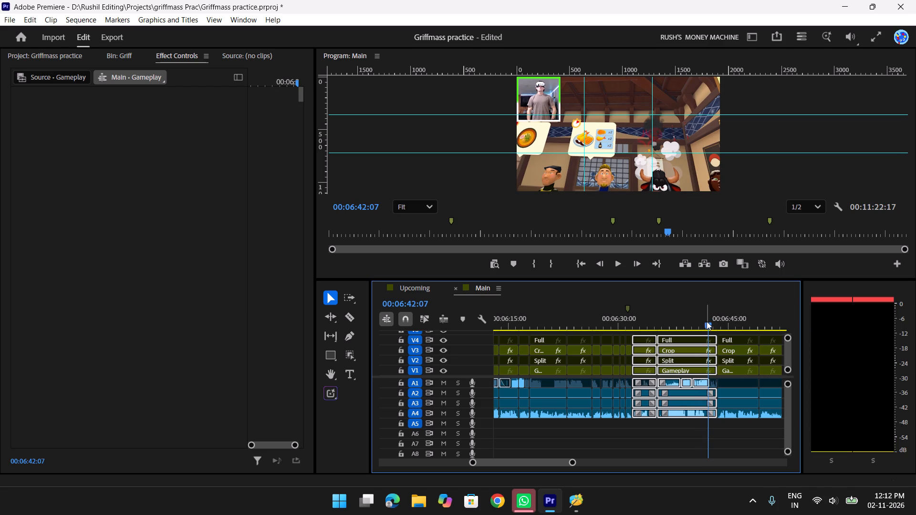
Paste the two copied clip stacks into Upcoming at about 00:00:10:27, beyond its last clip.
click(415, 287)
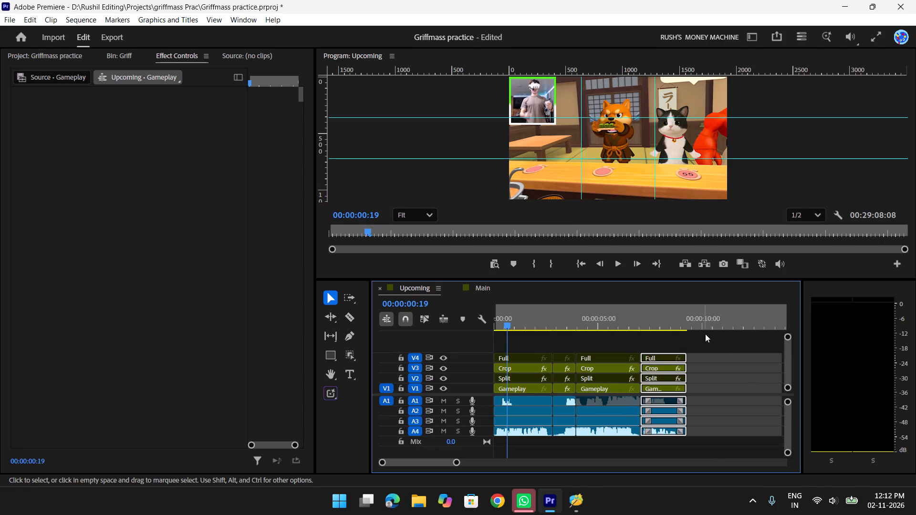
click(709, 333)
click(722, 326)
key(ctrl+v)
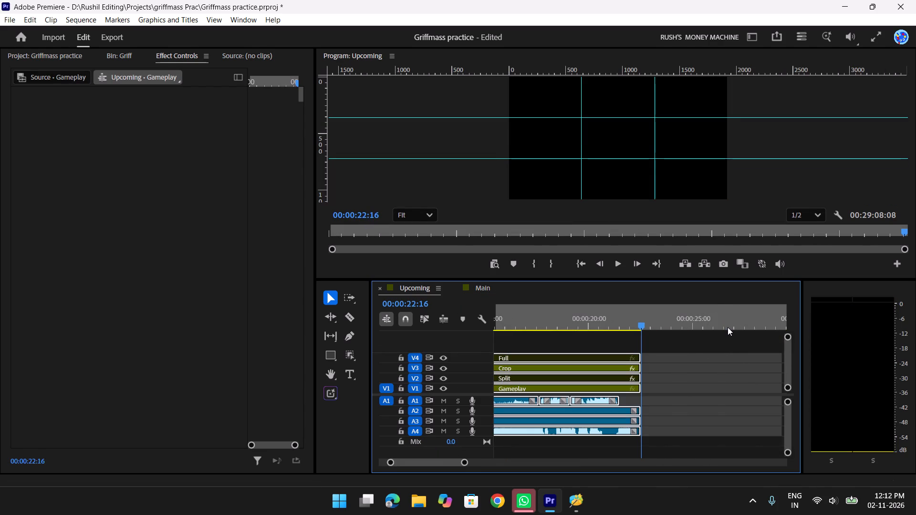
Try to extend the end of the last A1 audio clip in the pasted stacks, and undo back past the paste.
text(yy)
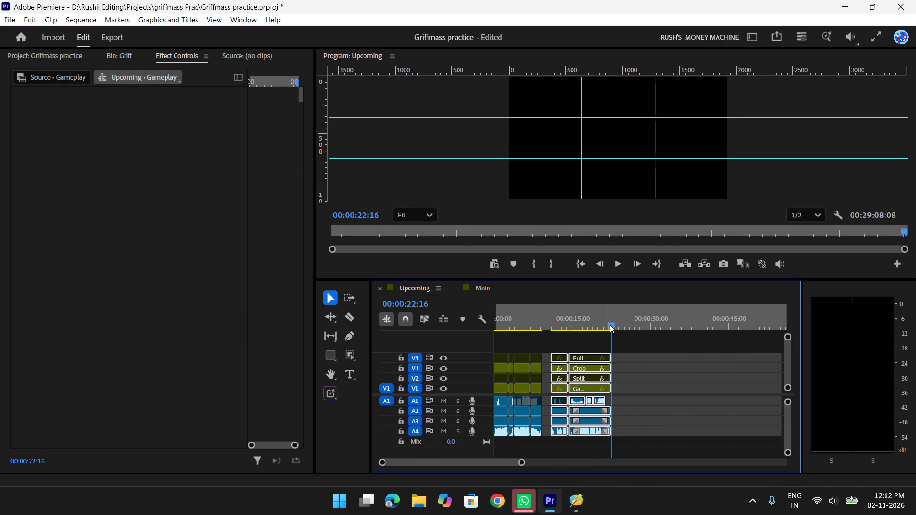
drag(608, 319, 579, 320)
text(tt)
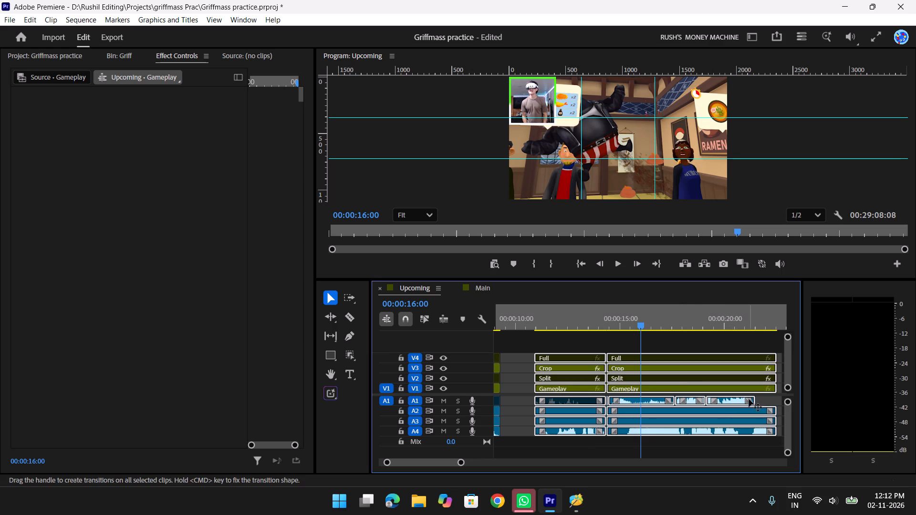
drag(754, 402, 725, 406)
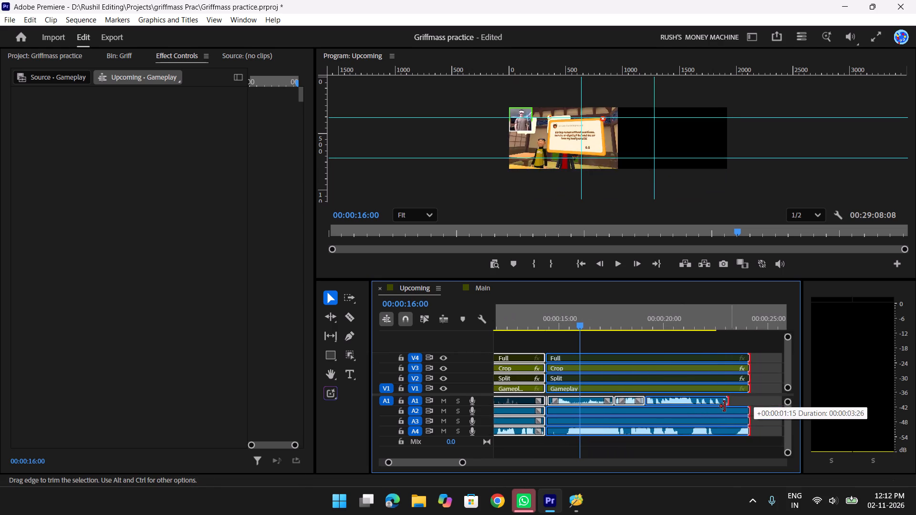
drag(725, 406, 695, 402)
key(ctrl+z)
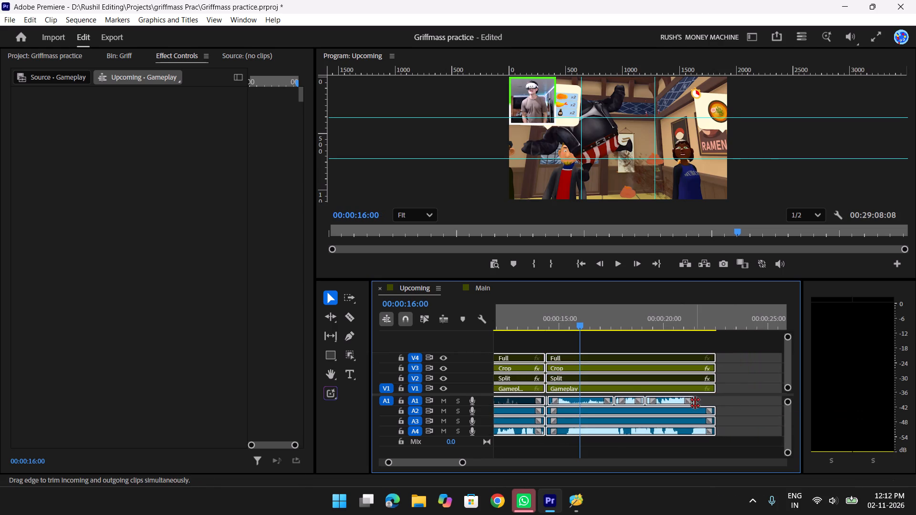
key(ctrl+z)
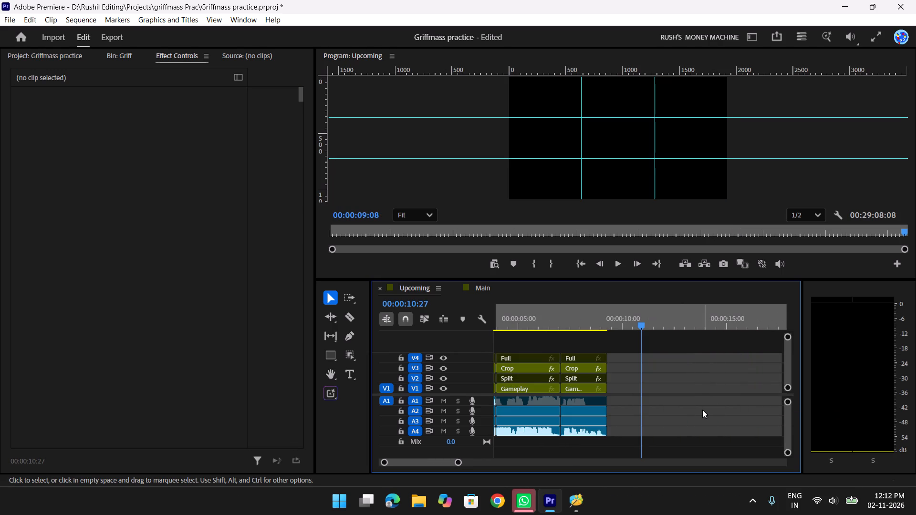
Copy the two selected clip stacks in Main again and paste them at about 00:00:10:27 in Upcoming.
click(479, 286)
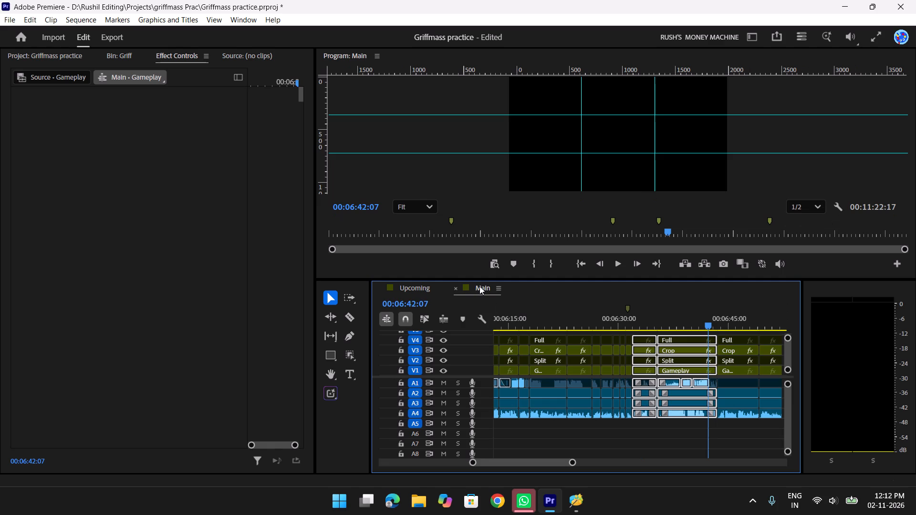
key(ctrl+c)
click(418, 286)
key(ctrl+v)
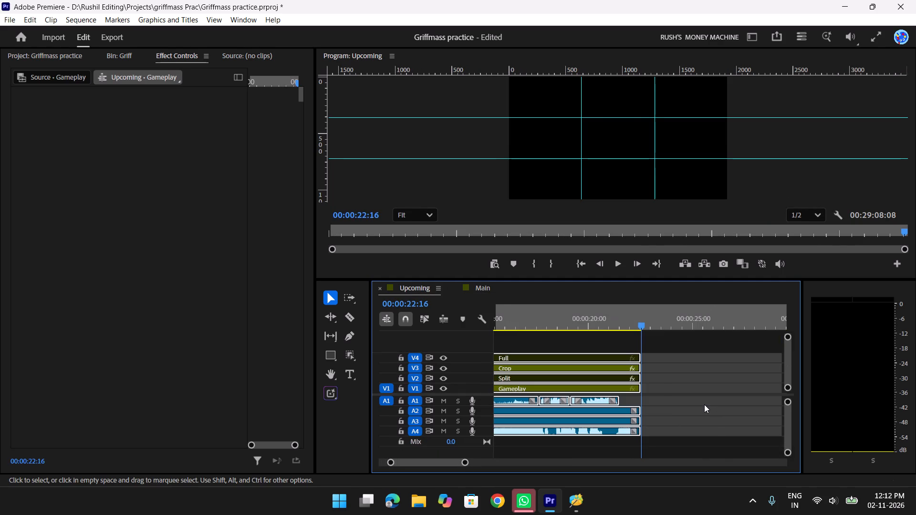
Extend only the last A1 audio clip in Upcoming to the end of its clip stack at about 00:00:22:16.
text(yy)
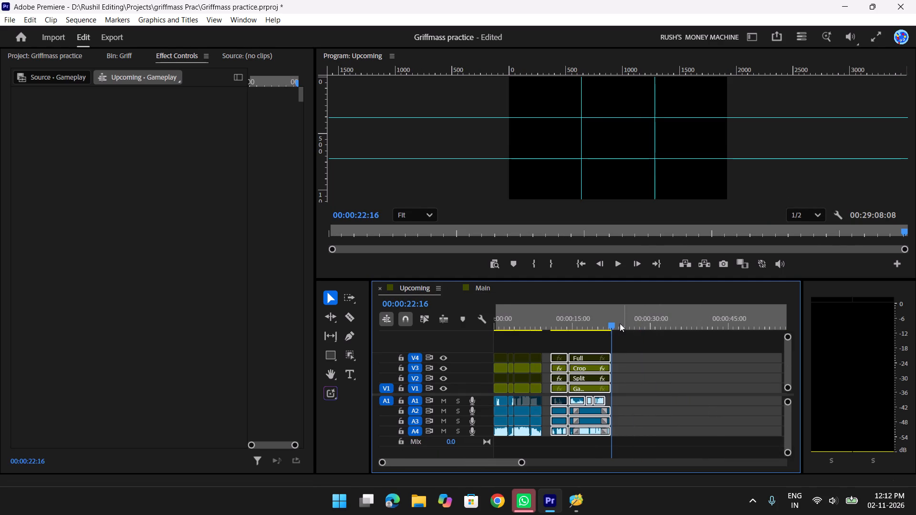
drag(609, 314, 585, 321)
key(t)
key(t)
click(748, 393)
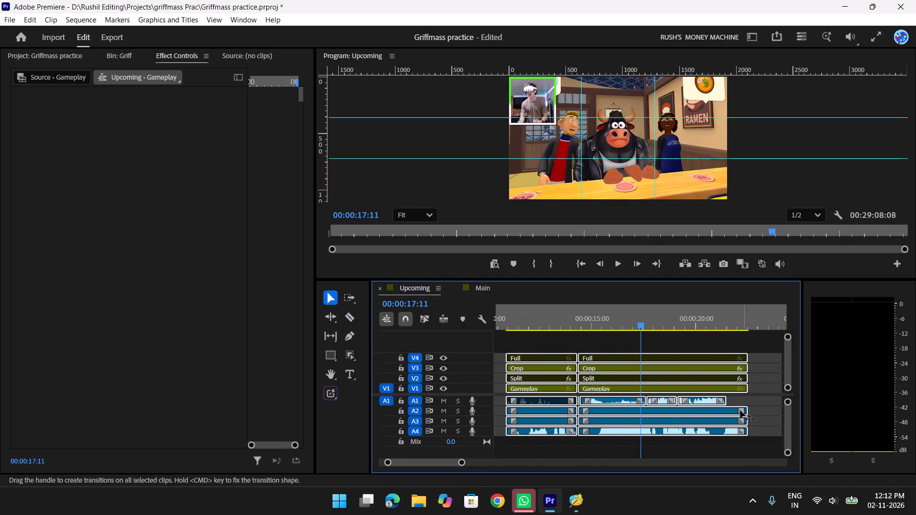
click(745, 405)
click(726, 403)
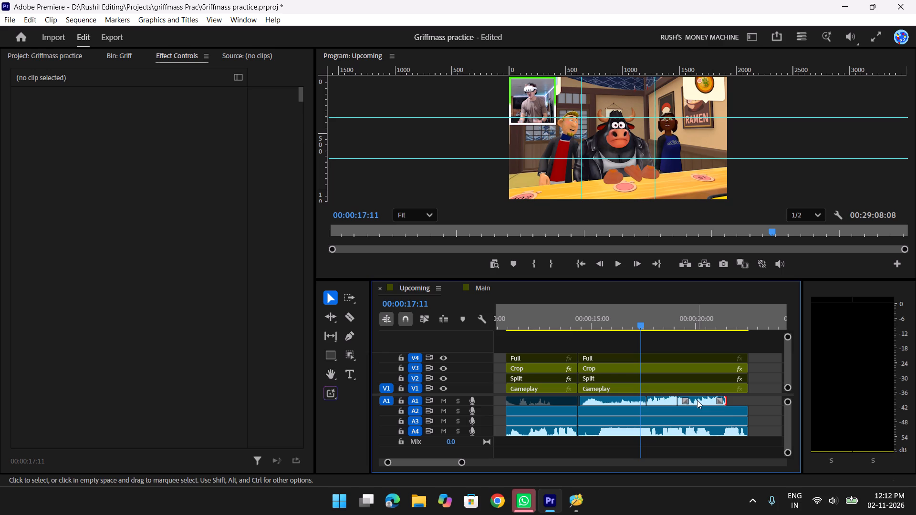
click(697, 400)
drag(725, 401, 744, 402)
text(yy)
key(y)
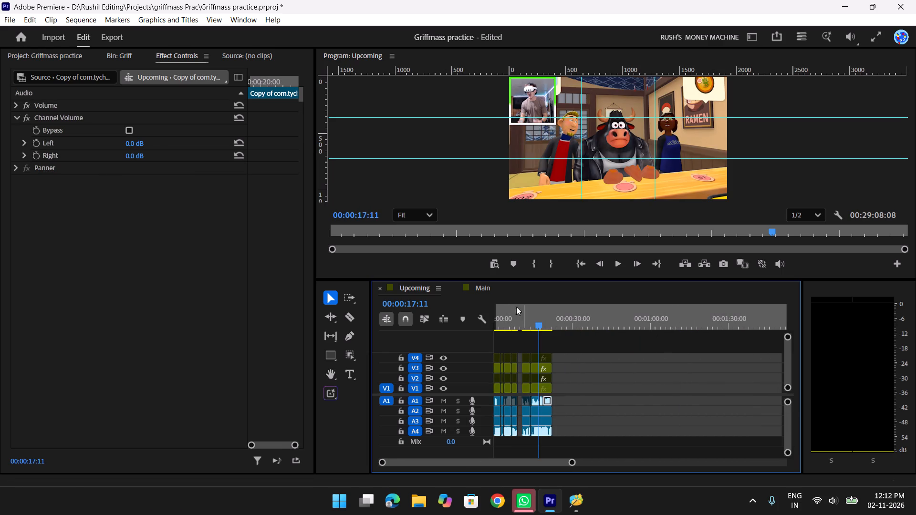
Play the Upcoming sequence from about 00:00:06:12 into the gap after its fourth clip stack to review the flow.
drag(530, 312, 511, 324)
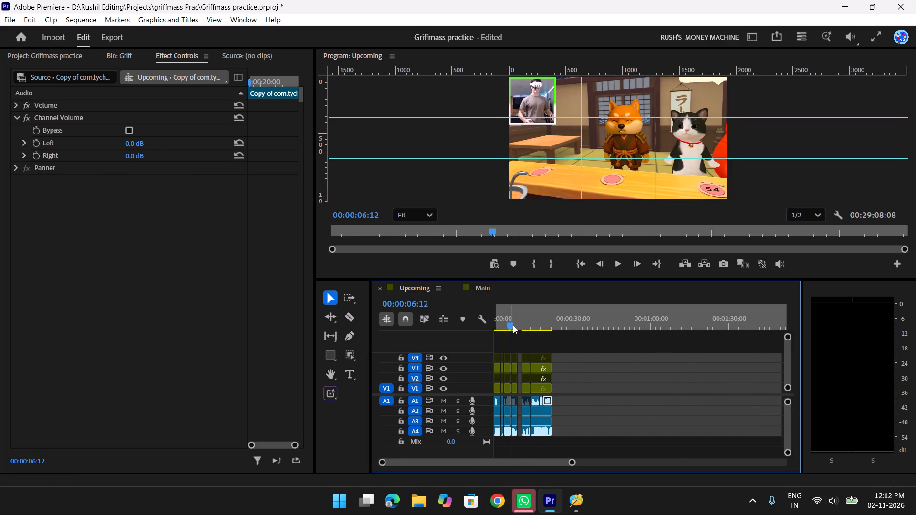
key(t)
text(tt)
key(space)
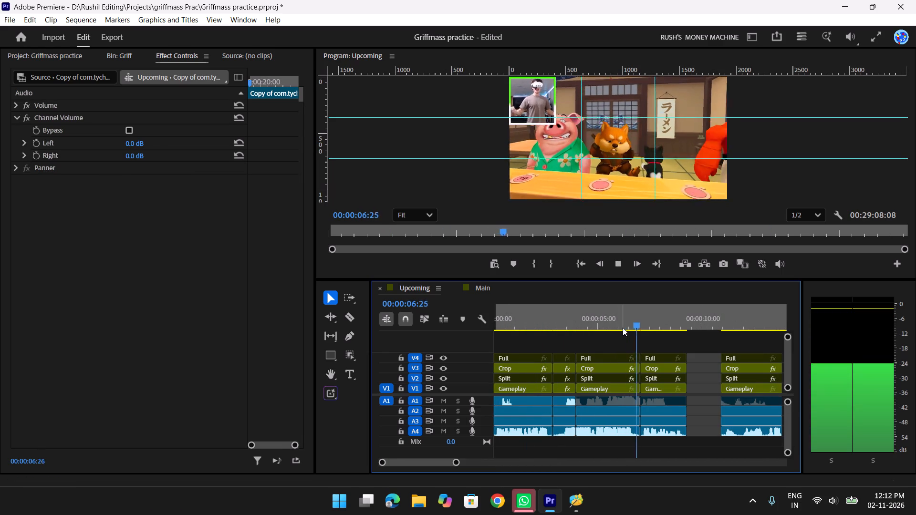
key(space)
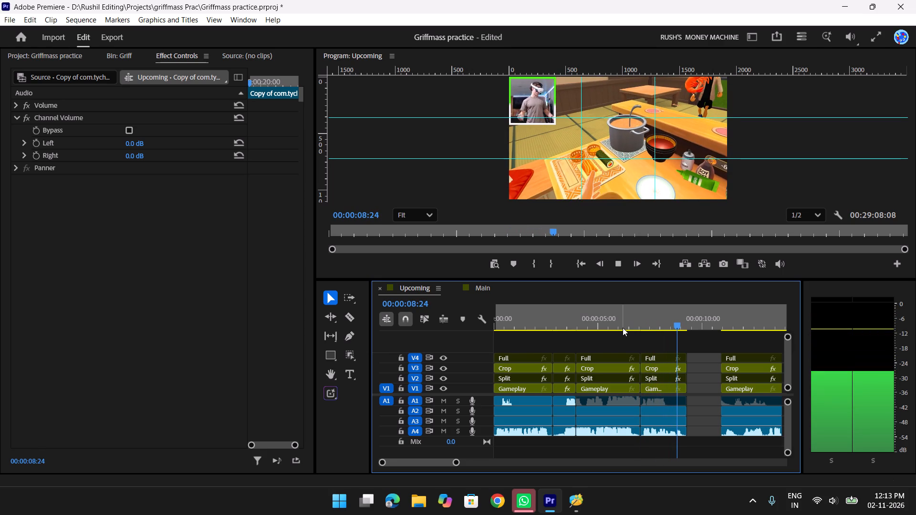
key(space)
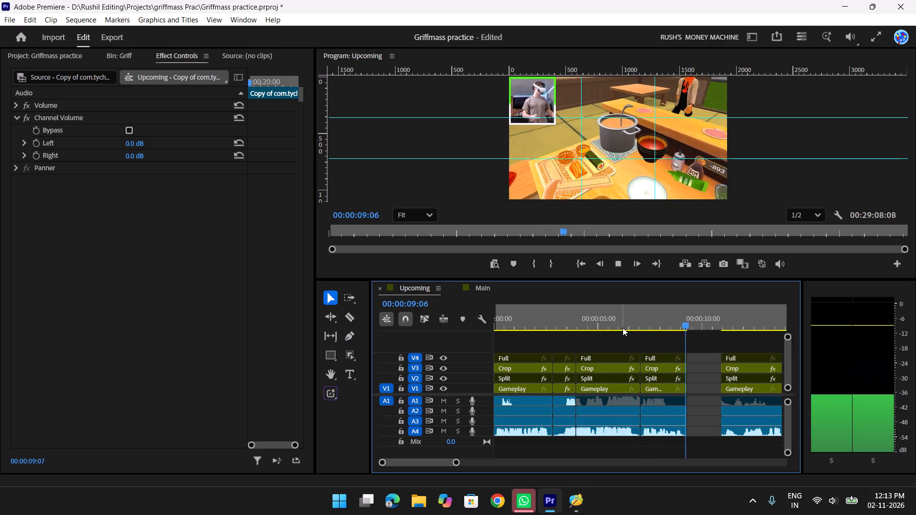
key(space)
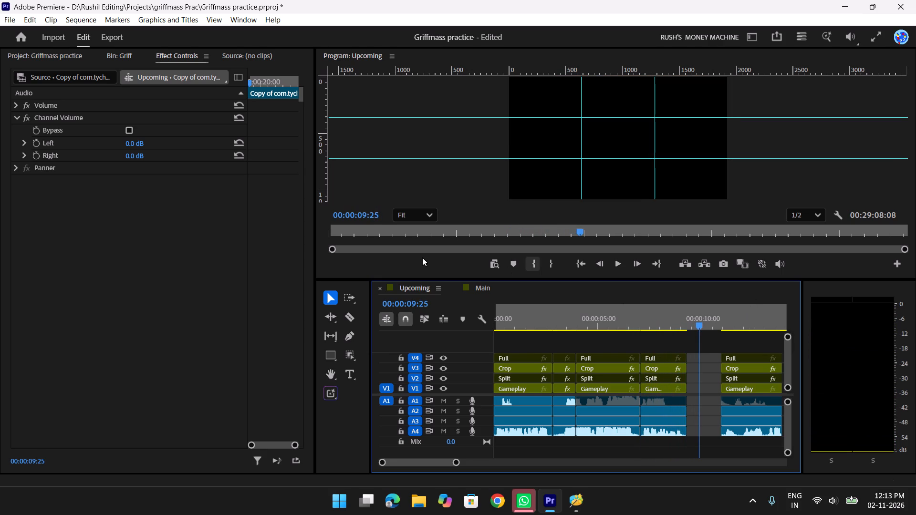
Go to the last marked spot at 00:08:43:03 in Main and play the footage around it to judge the highlight.
click(477, 290)
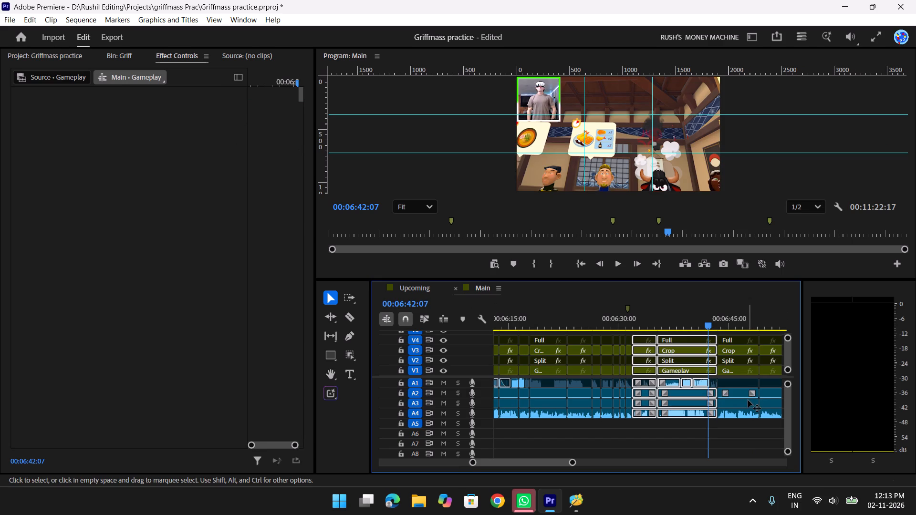
key(y)
text(yy)
click(762, 306)
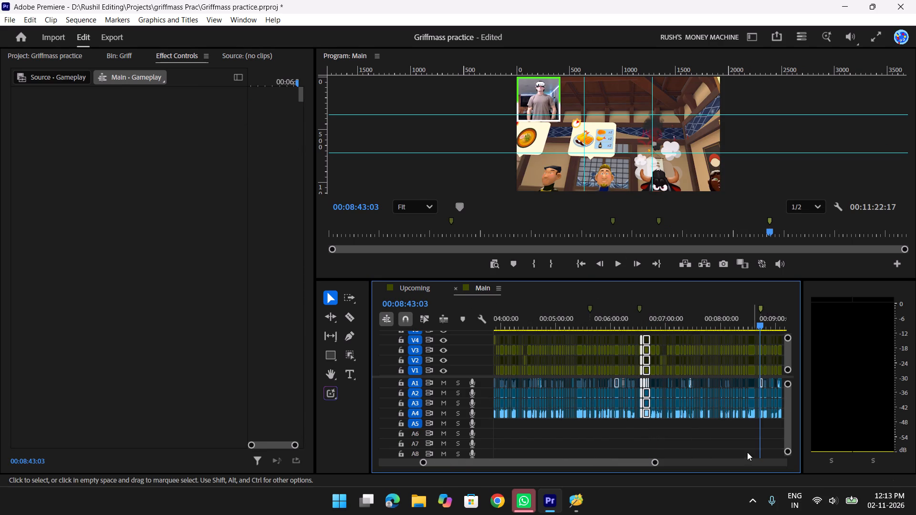
text(tttt)
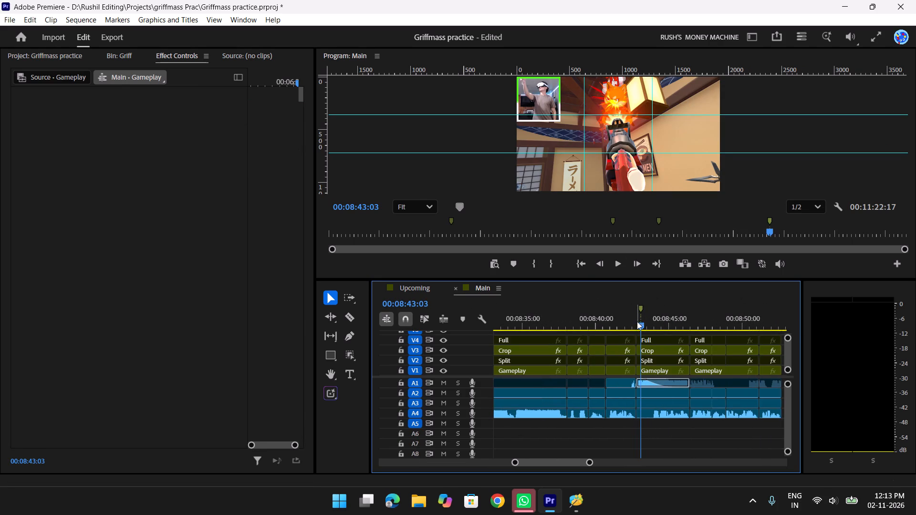
drag(639, 324, 622, 325)
key(space)
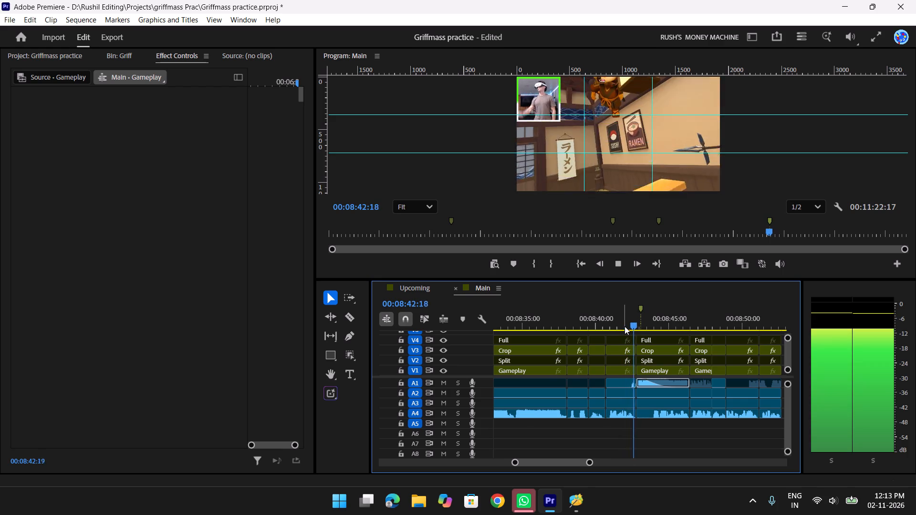
drag(644, 325, 625, 324)
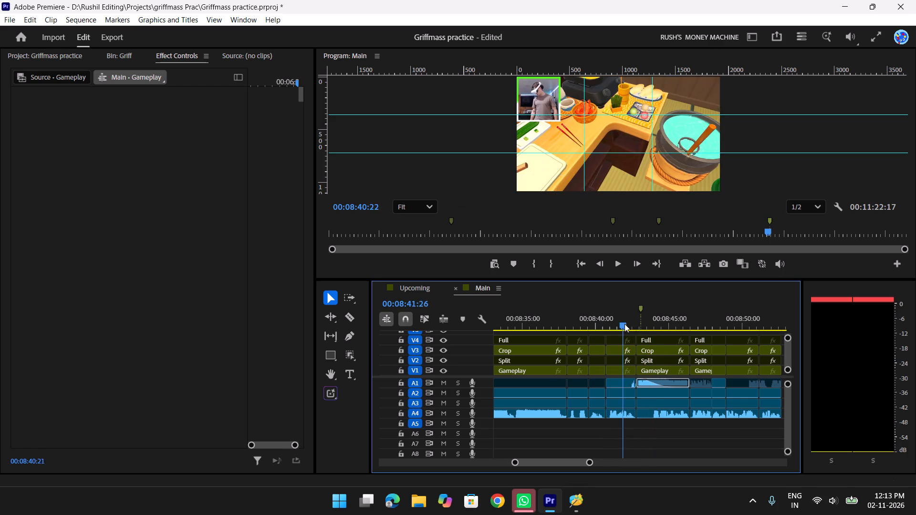
drag(625, 324, 635, 325)
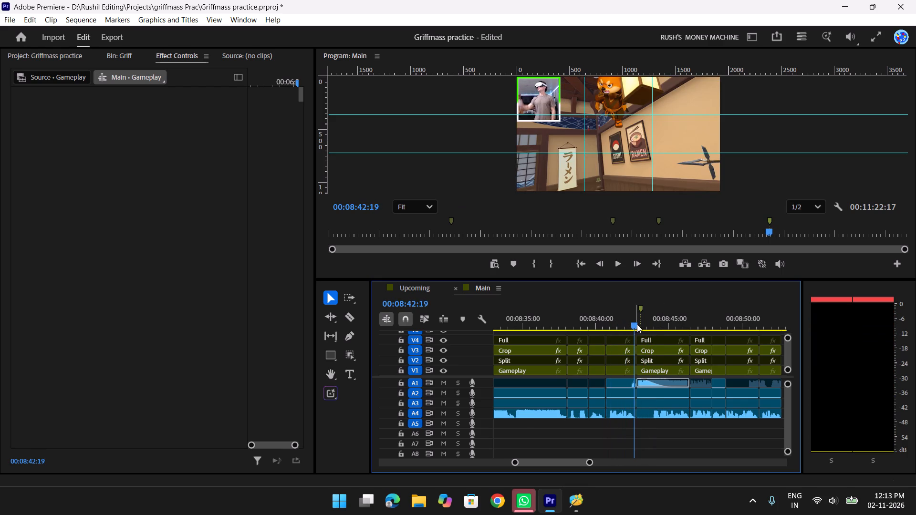
drag(628, 321, 599, 322)
key(space)
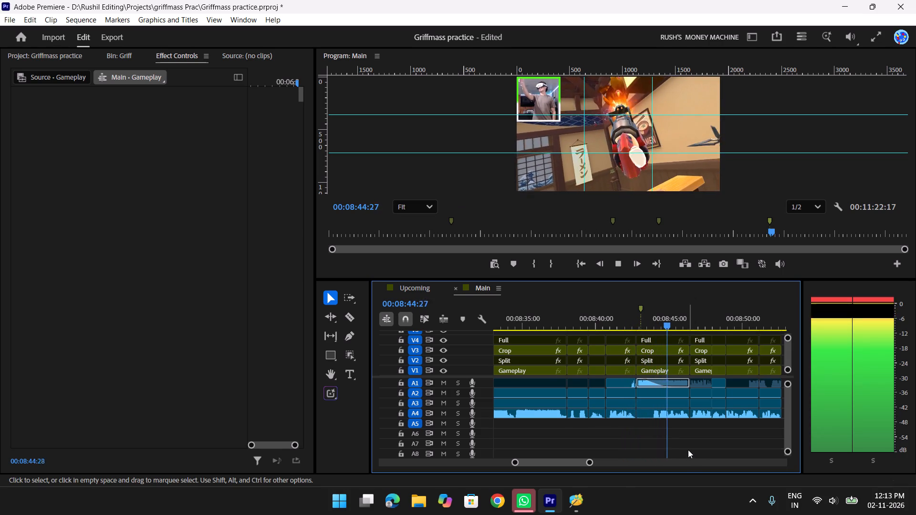
Select Main's clip stack at the last marker and play through to about 00:08:50:04, examining where the highlight should end.
drag(686, 447, 659, 338)
key(space)
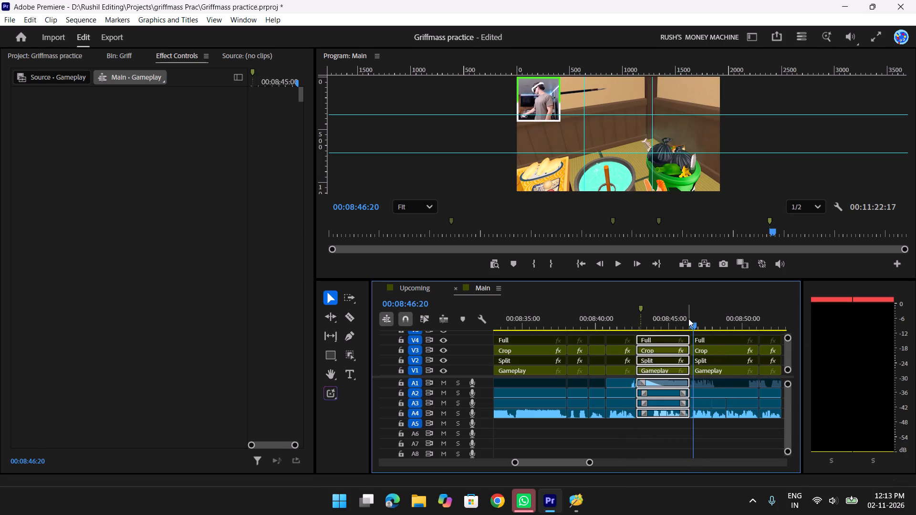
drag(695, 319, 663, 324)
key(space)
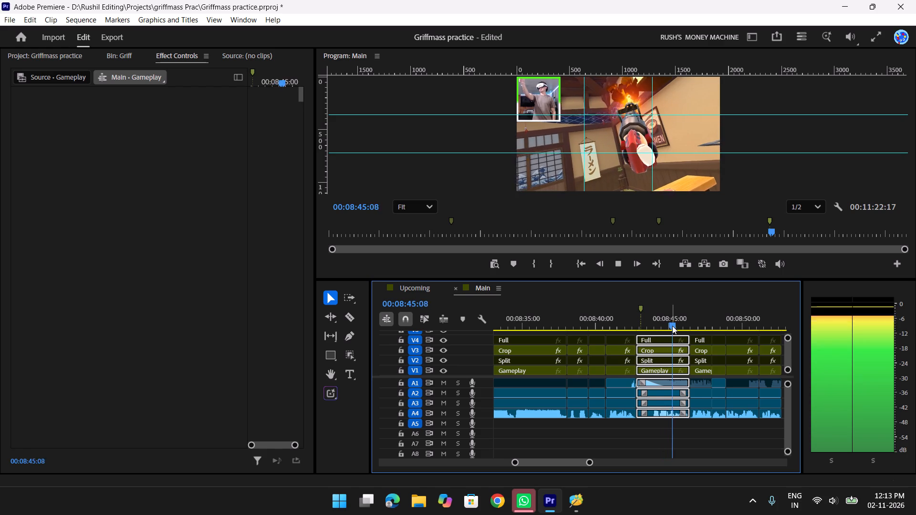
drag(687, 320, 693, 320)
key(space)
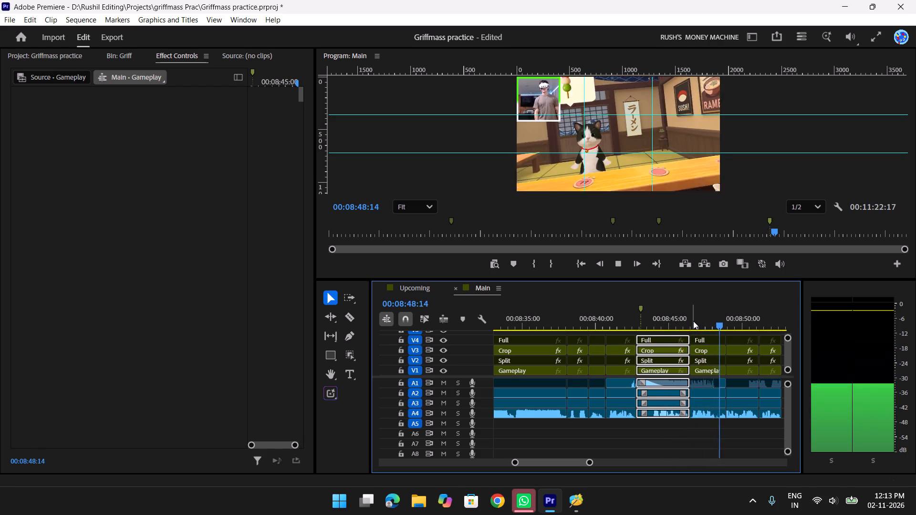
key(space)
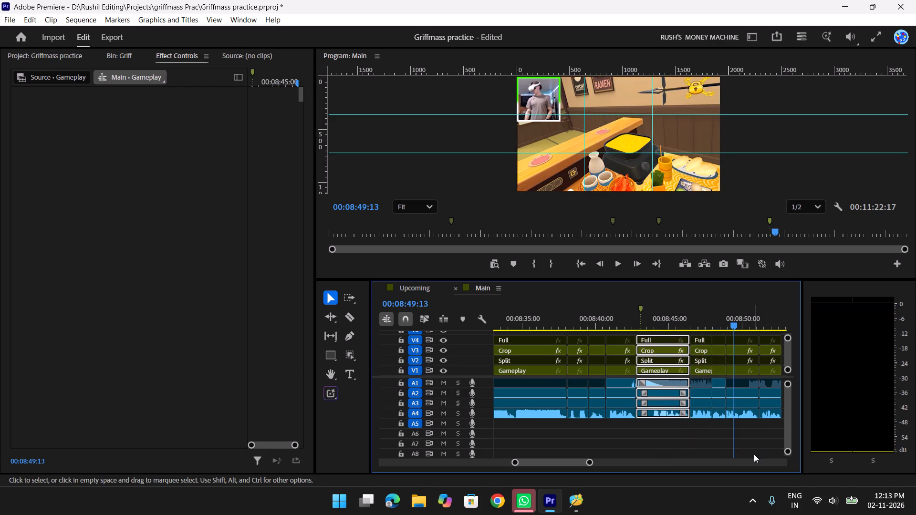
key(ctrl+z)
drag(706, 312, 640, 311)
key(space)
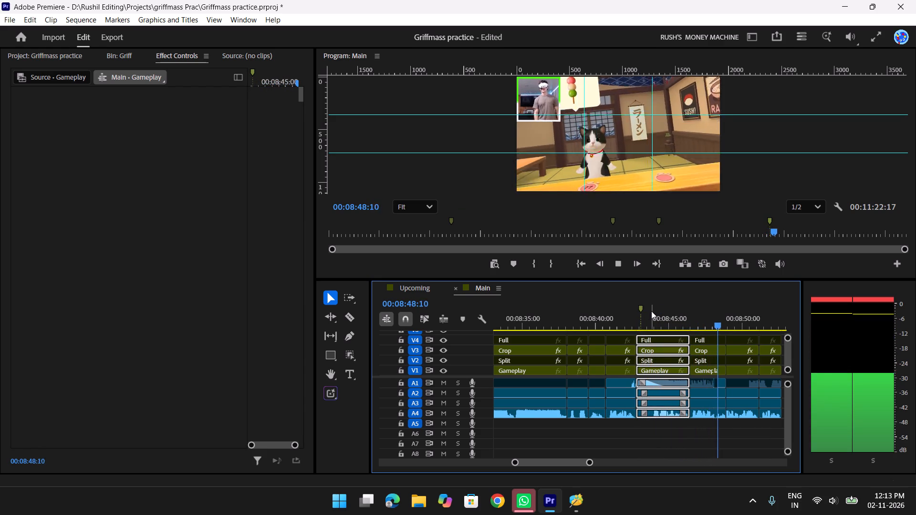
key(space)
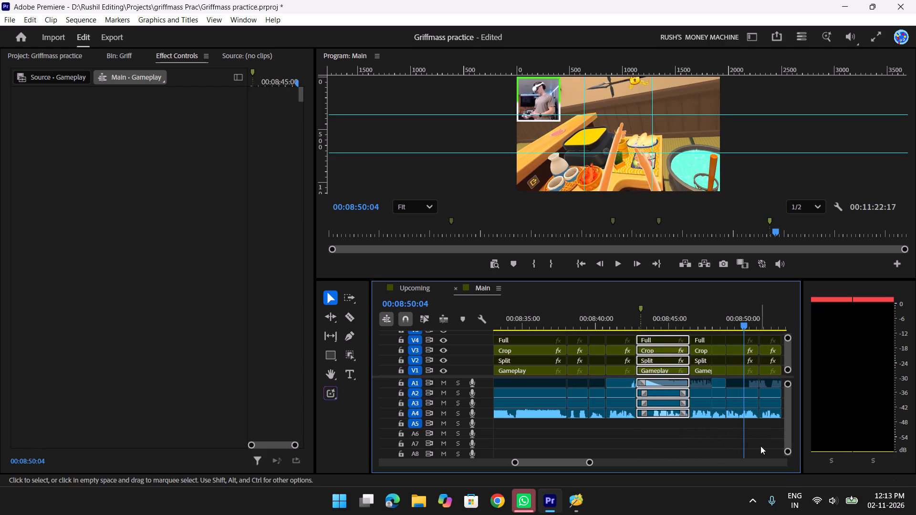
click(711, 317)
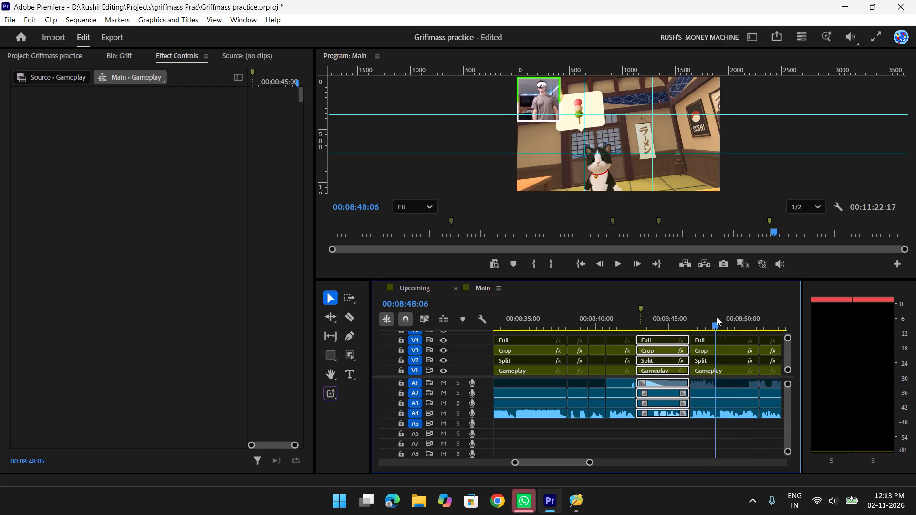
key(space)
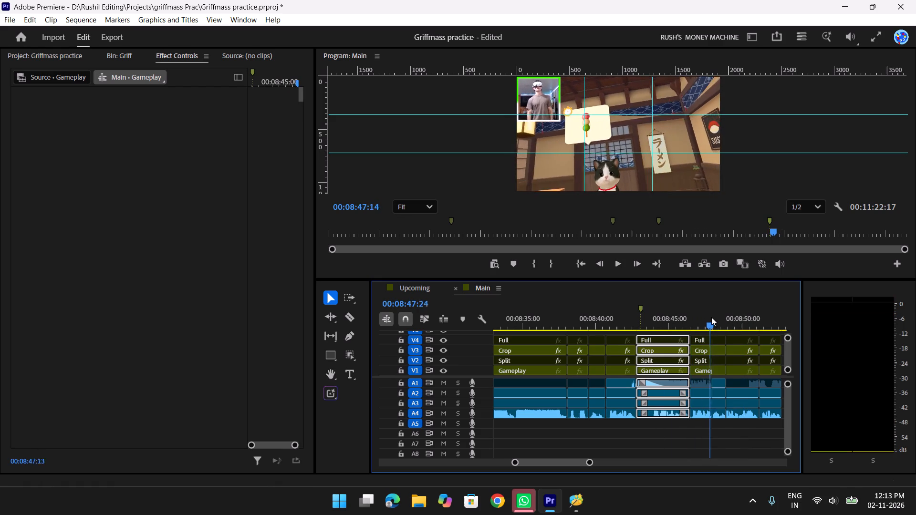
Split the clip stack after the marked one in Main at about 00:08:48:06, trim a few frames there, and play it back.
text(tt)
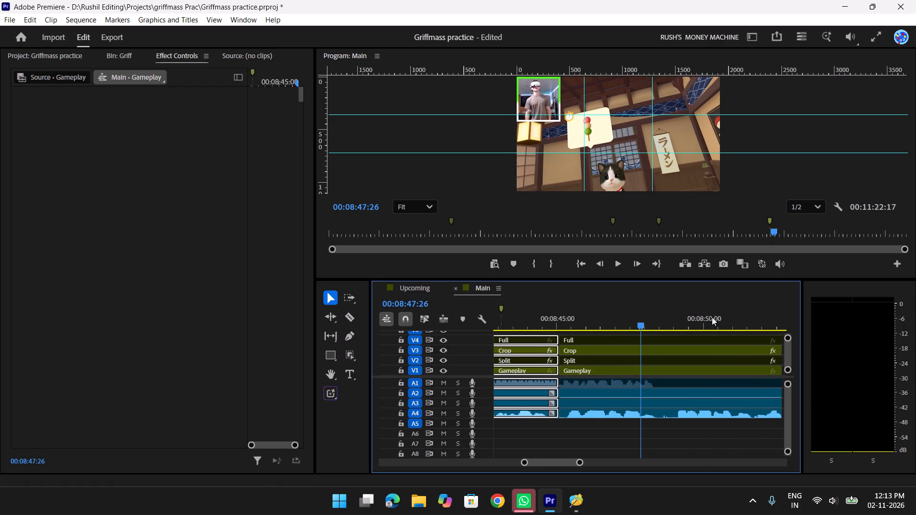
key(space)
key(space)
drag(689, 318, 662, 313)
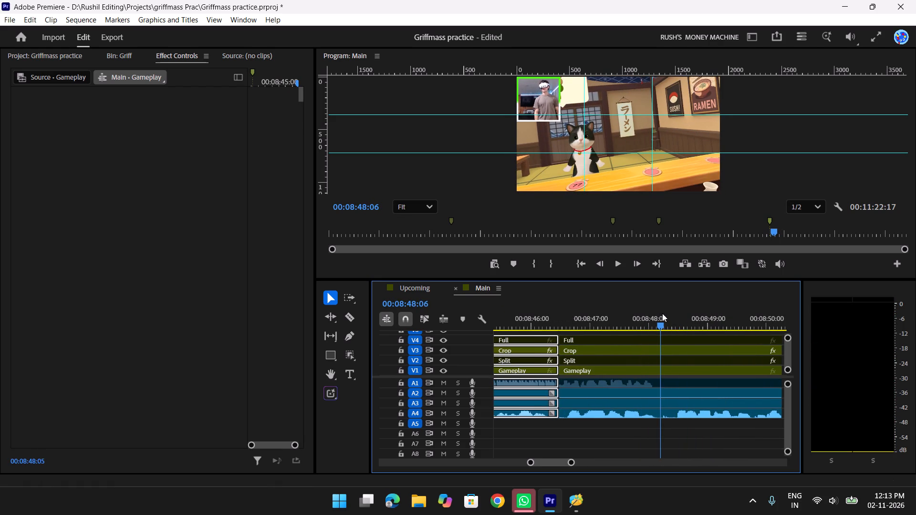
drag(662, 313, 666, 316)
key(w)
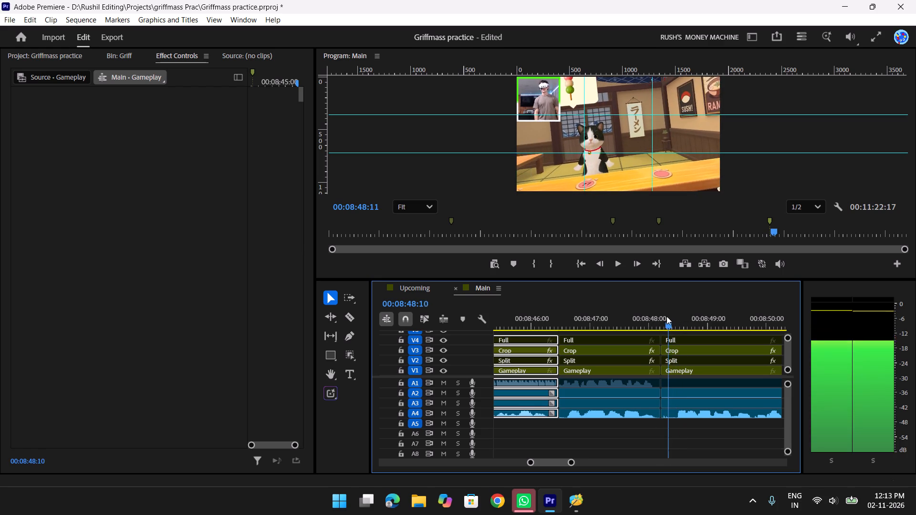
drag(666, 316, 645, 316)
key(q)
text(qq)
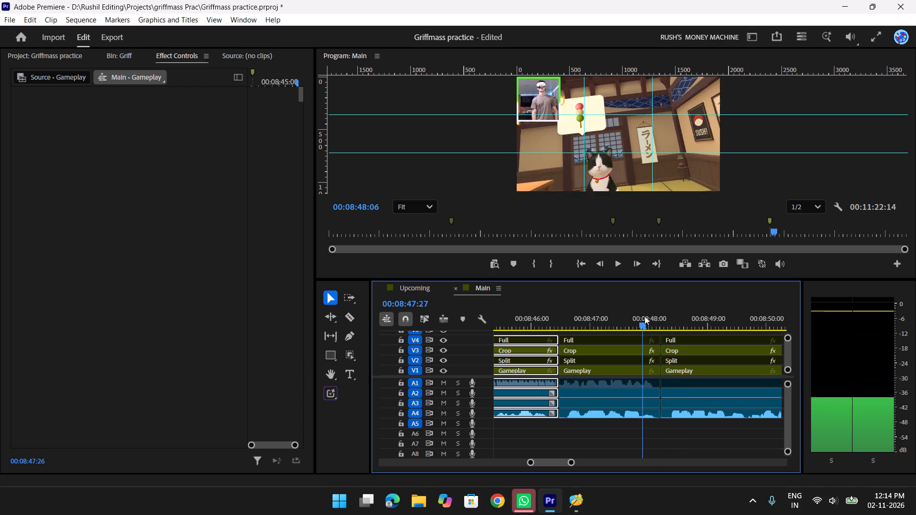
drag(645, 316, 663, 317)
key(space)
drag(648, 315, 603, 318)
key(space)
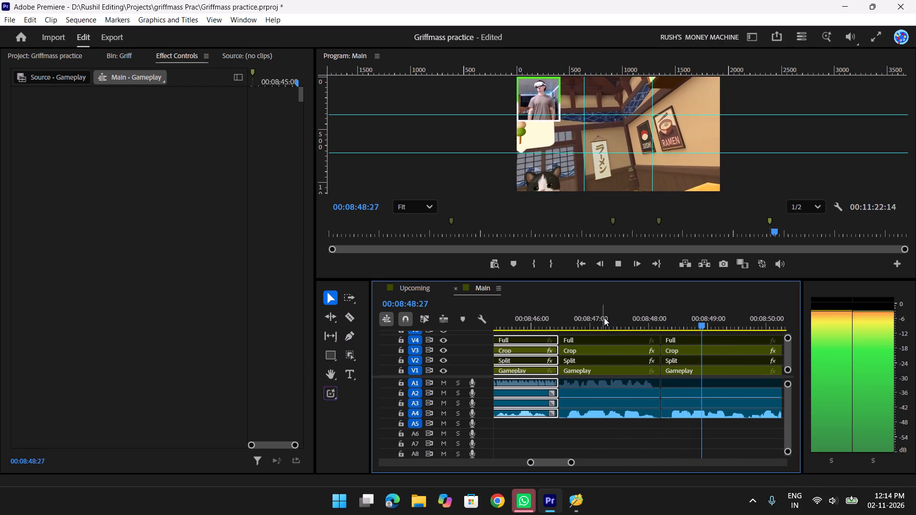
key(space)
Copy the short clip stack ending at about 00:08:48:06 in Main and place Upcoming's playhead in its gap at about 00:00:09:19.
text(yy)
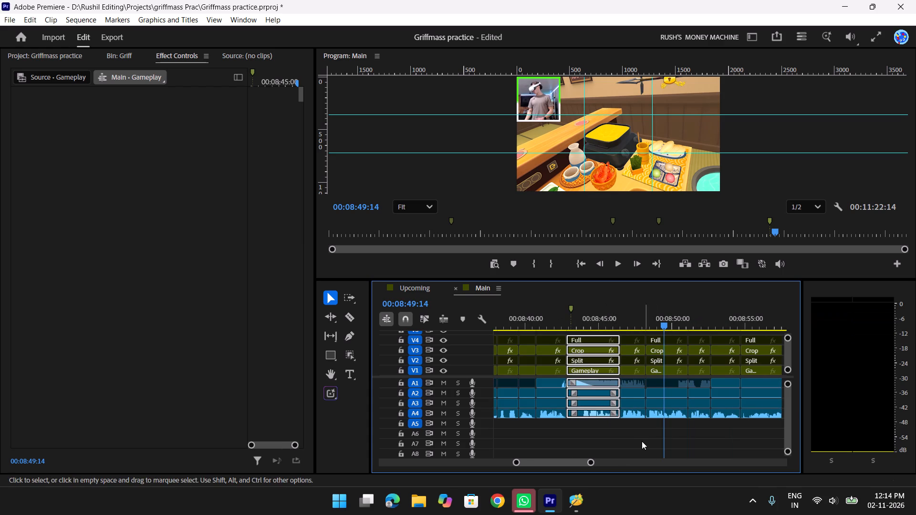
drag(640, 440, 629, 342)
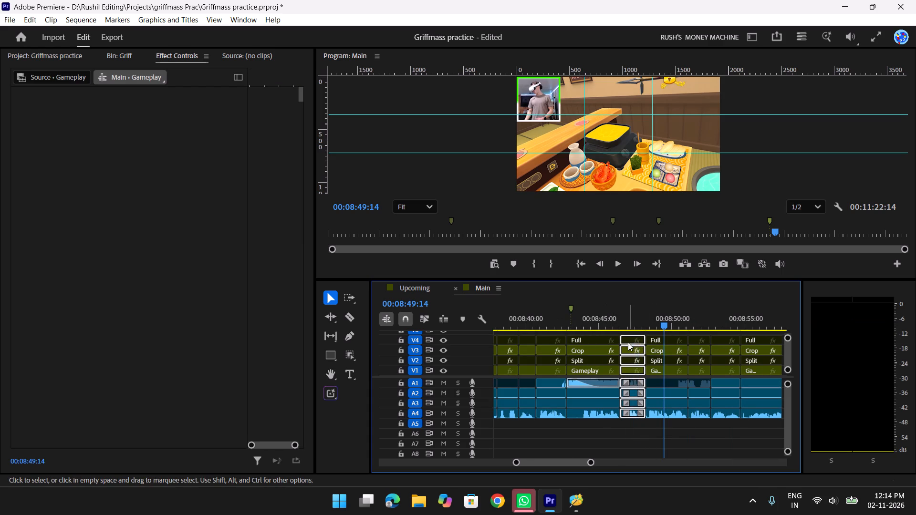
key(ctrl+c)
key(ctrl+c)
key(ctrl+c)
click(409, 285)
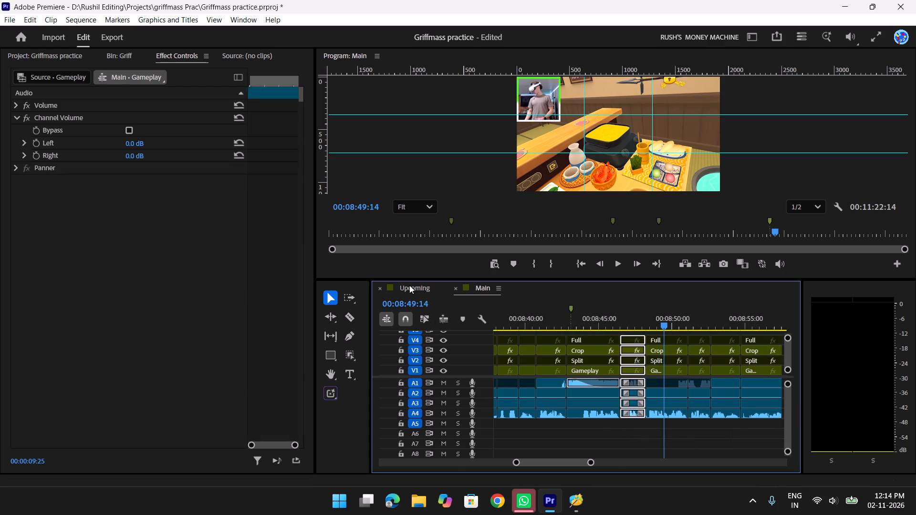
click(701, 371)
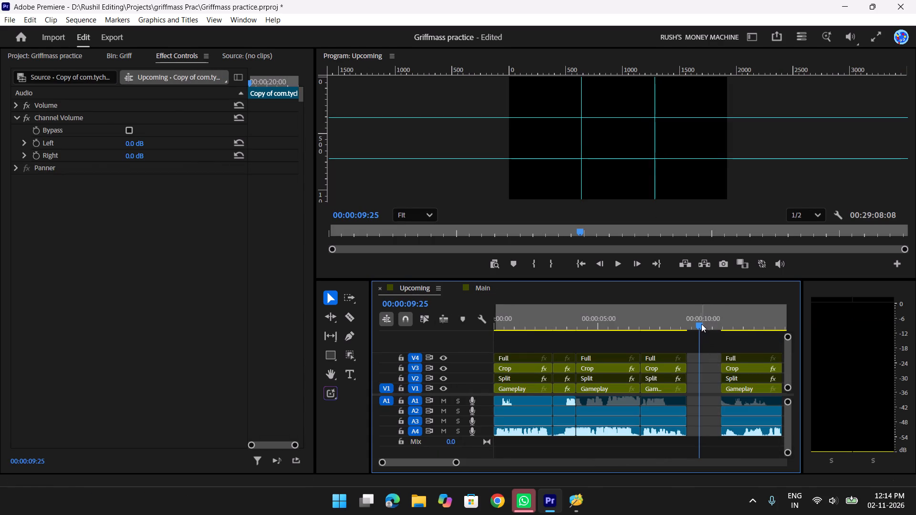
click(700, 323)
click(695, 450)
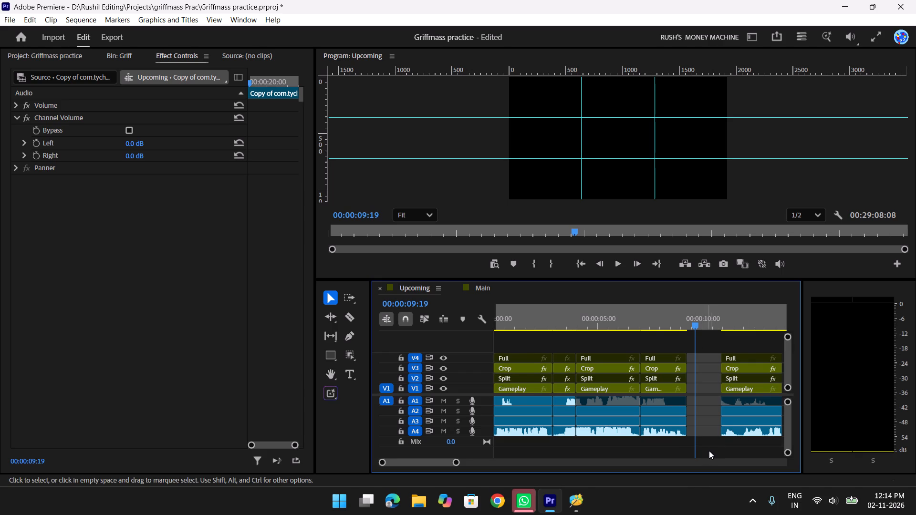
click(710, 450)
click(721, 453)
click(656, 341)
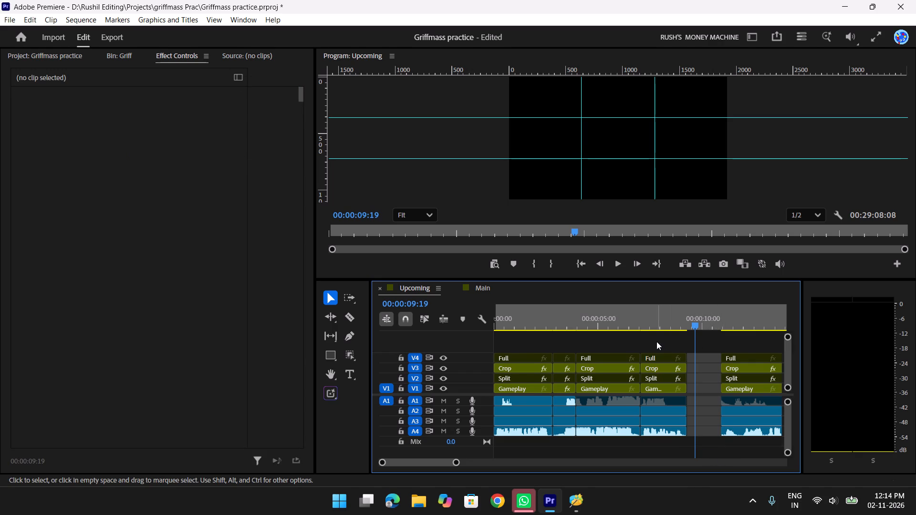
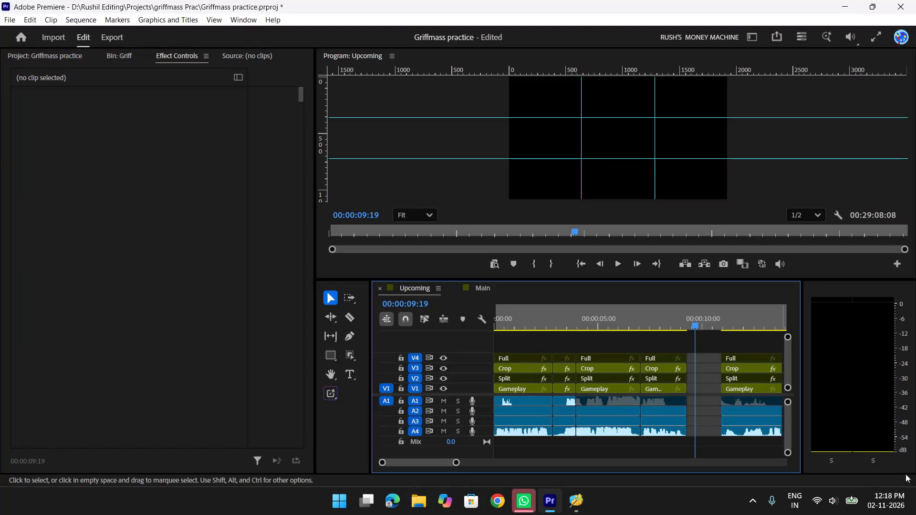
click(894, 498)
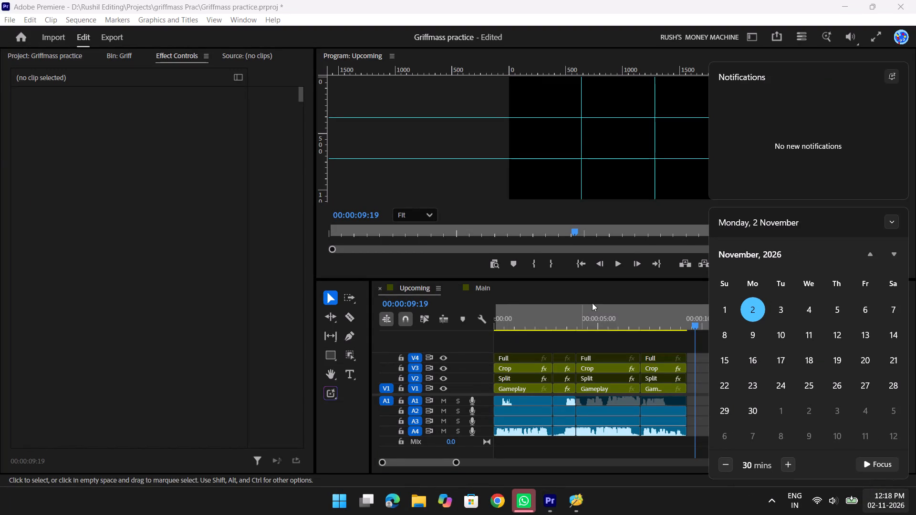
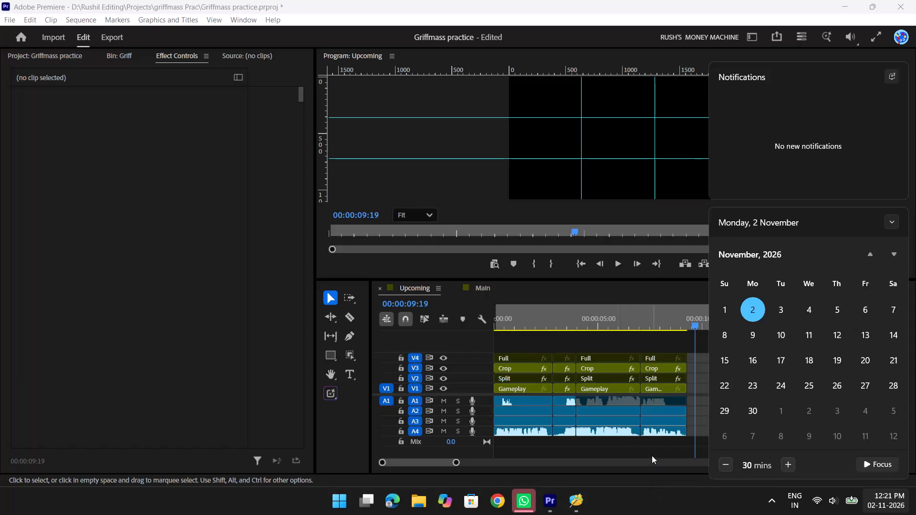
Dismiss the notifications and calendar flyout and return to the Upcoming sequence's timeline.
click(652, 455)
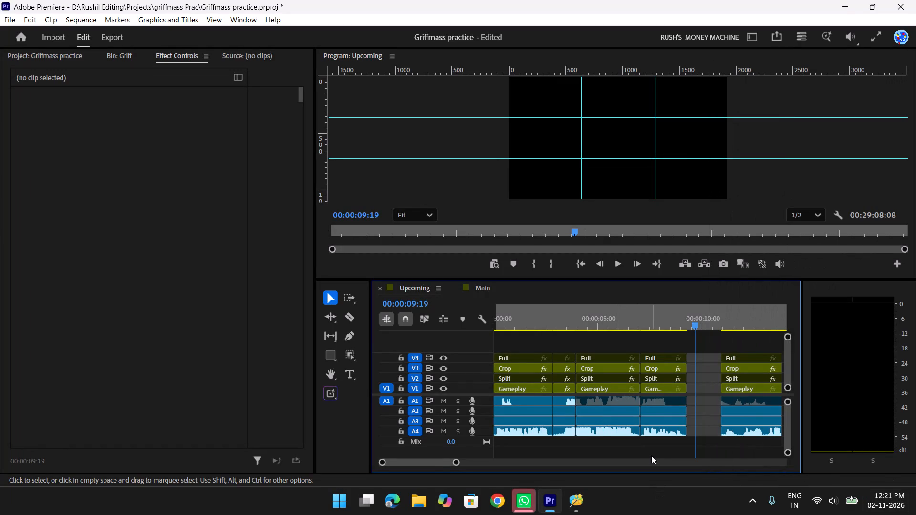
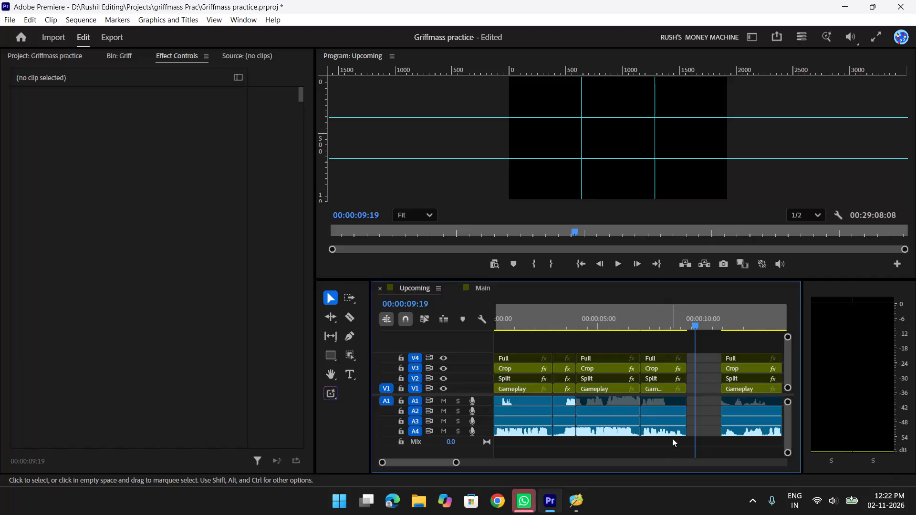
Review the Upcoming sequence on both sides of the gap between the fourth and fifth clips.
right_click(701, 420)
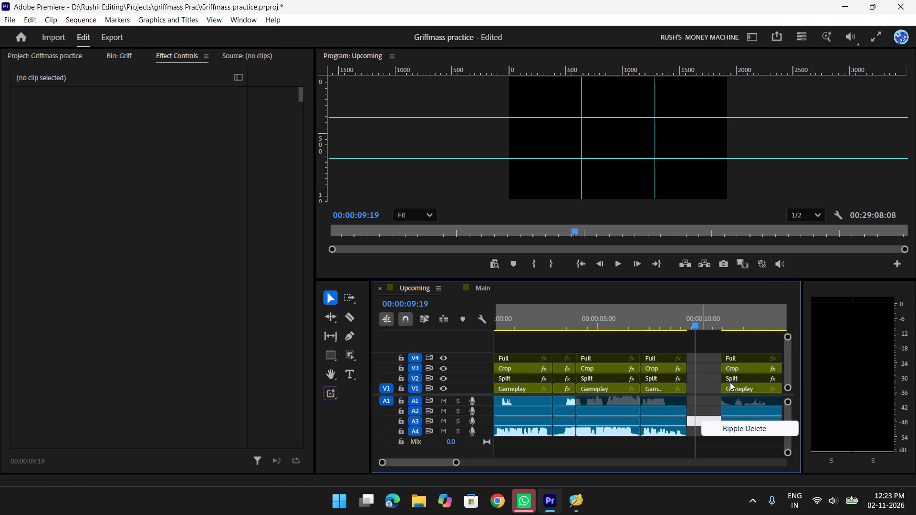
click(705, 332)
drag(698, 320, 645, 323)
key(space)
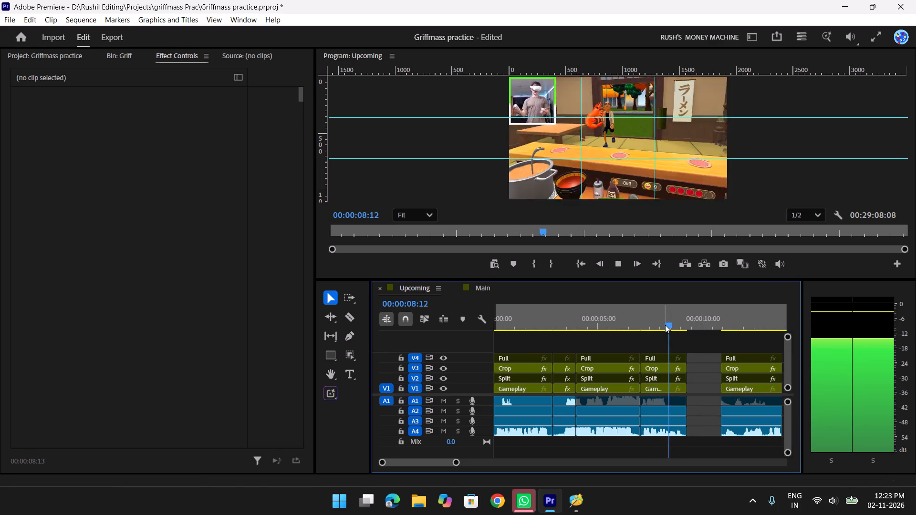
click(686, 318)
scroll(709, 387, down, 9)
drag(589, 320, 579, 323)
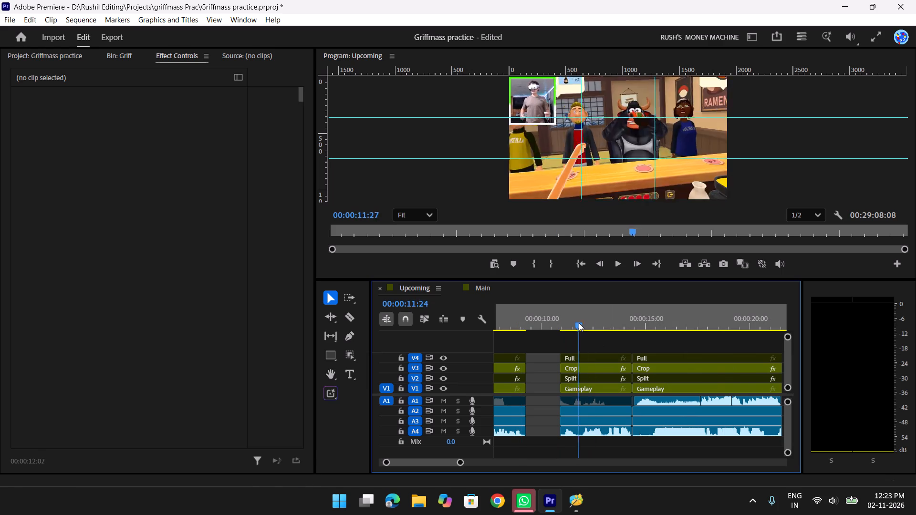
drag(579, 323, 598, 324)
Play the final two clips of the Upcoming sequence through to the end at 00:00:22:15.
drag(662, 340, 660, 423)
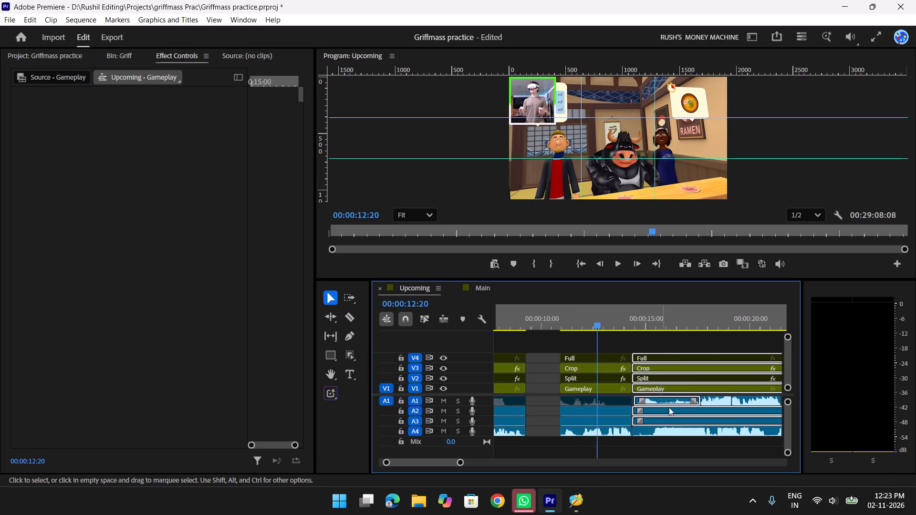
text(yy)
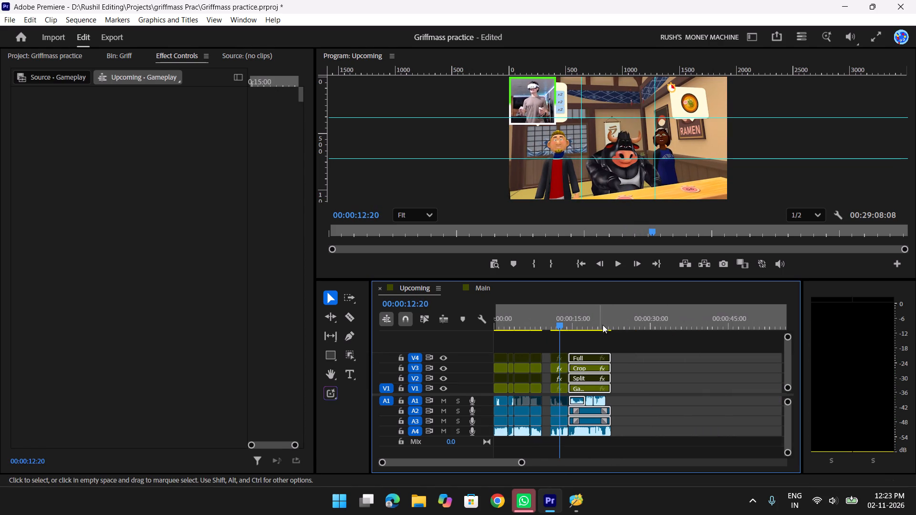
drag(602, 325, 578, 461)
drag(578, 313, 554, 314)
key(space)
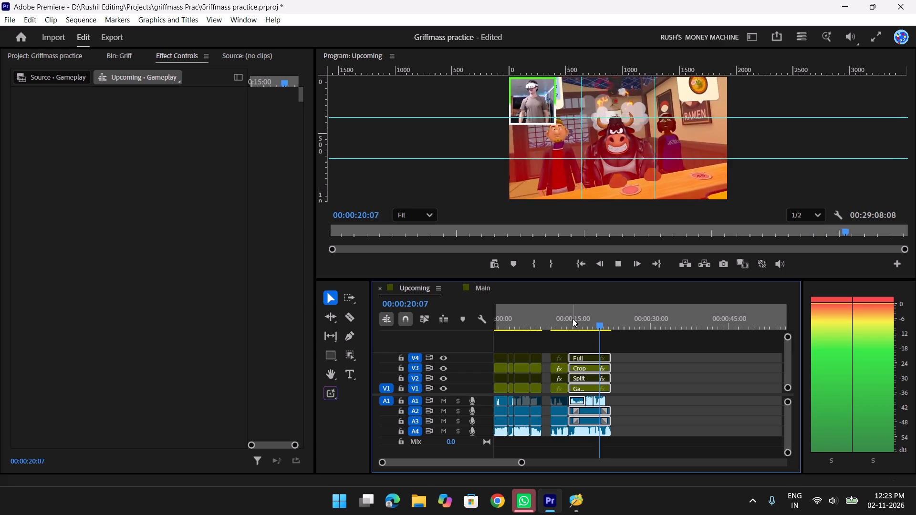
key(space)
key(t)
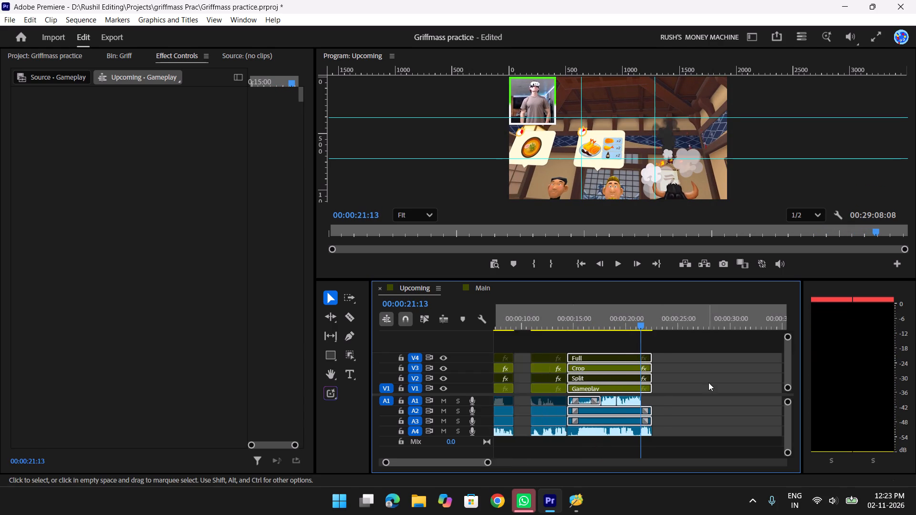
key(t)
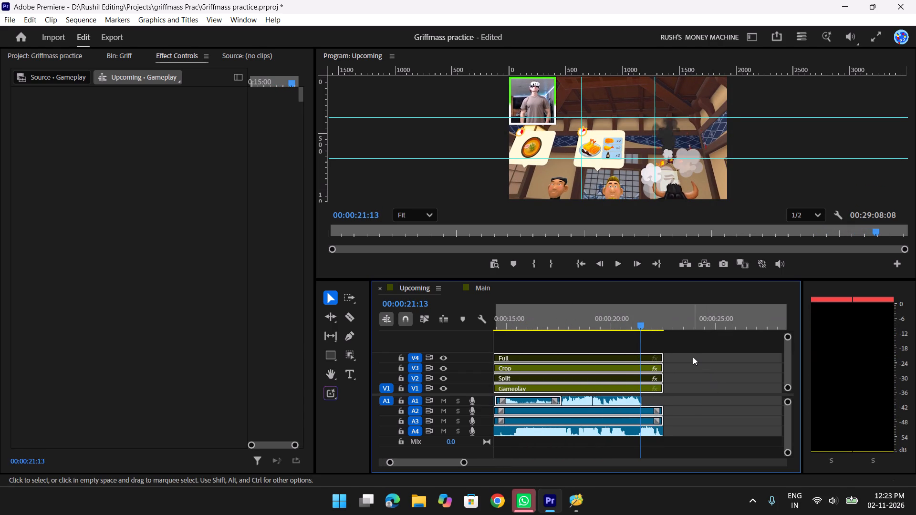
key(space)
key(space)
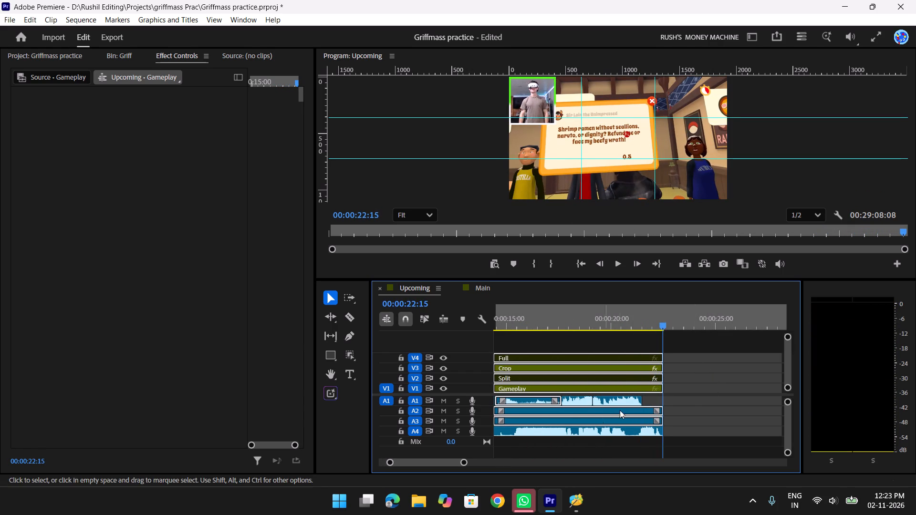
Extend the end of the last audio clip on A1 to match the end of the last gameplay clip.
click(616, 400)
drag(639, 401, 665, 406)
click(694, 406)
Scrub through the opening clips of the Upcoming sequence, stopping at 00:00:07:13 in the clip before the gap.
text(yy)
drag(602, 311, 480, 317)
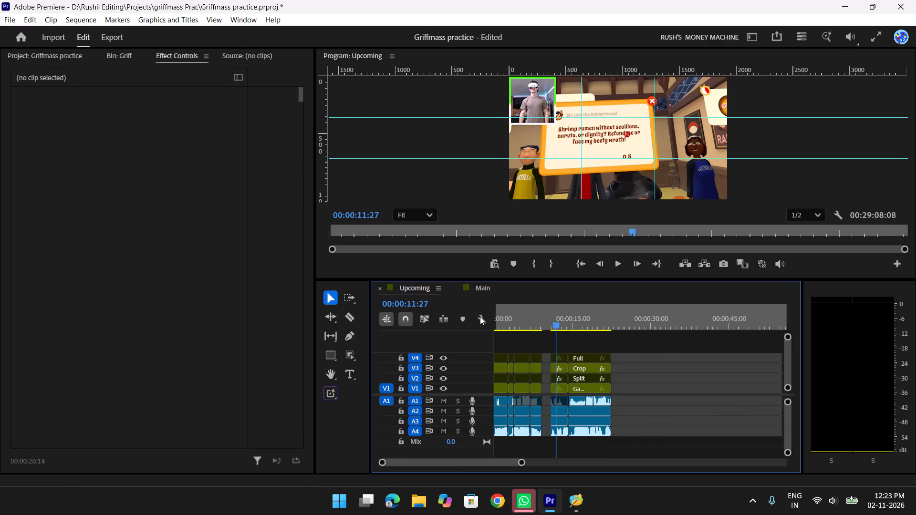
drag(480, 317, 508, 317)
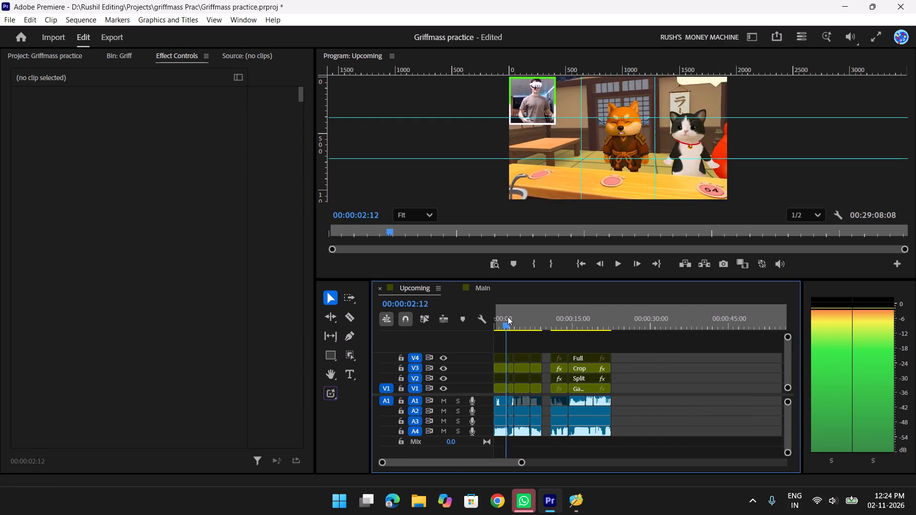
drag(508, 317, 535, 321)
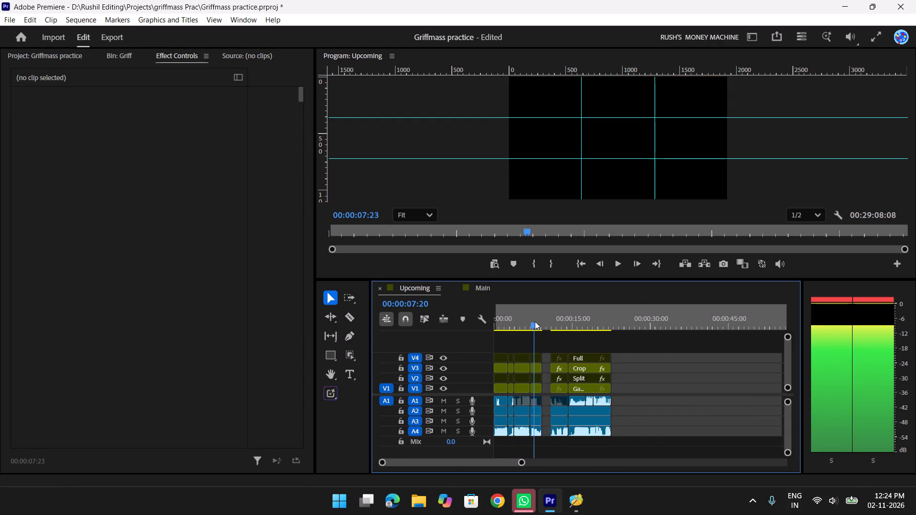
drag(535, 321, 534, 321)
text(tt)
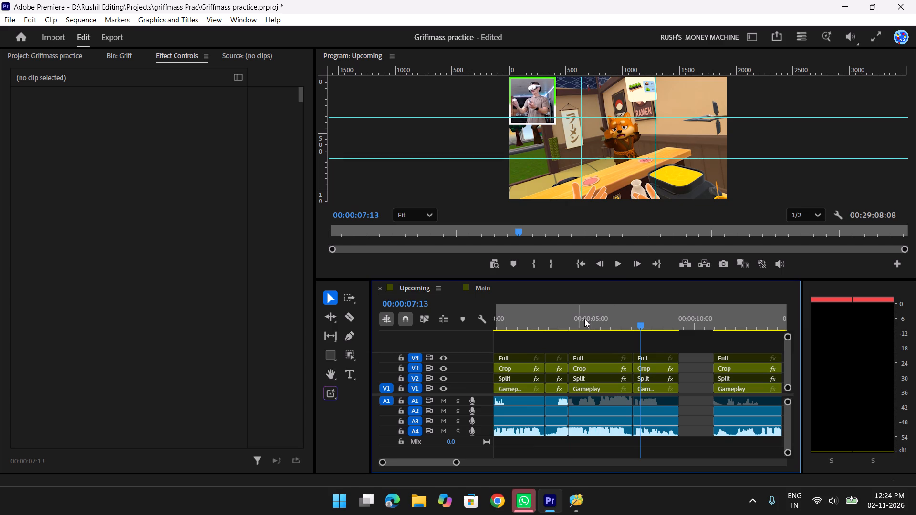
Review the Main sequence's footage around the marker near 00:08:43, playing up to 00:08:46:18.
click(477, 287)
drag(661, 321, 656, 321)
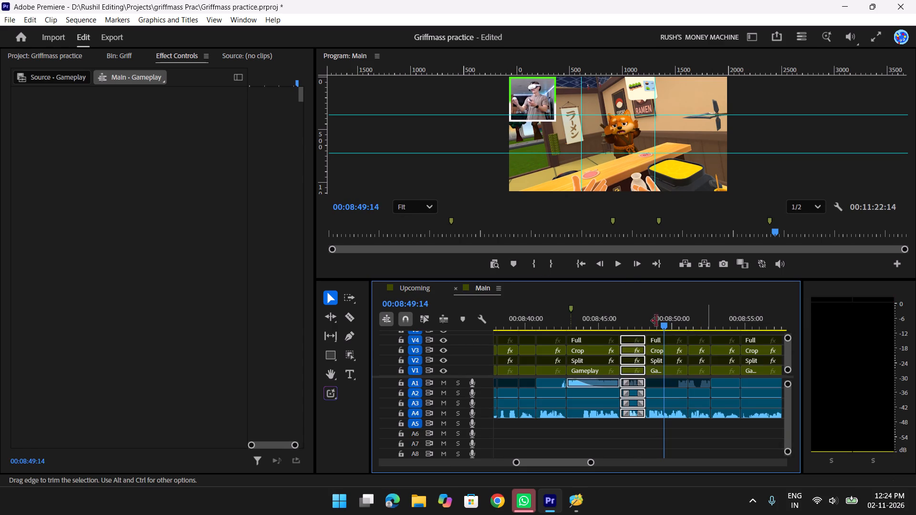
drag(656, 321, 575, 320)
click(575, 325)
drag(574, 324, 555, 321)
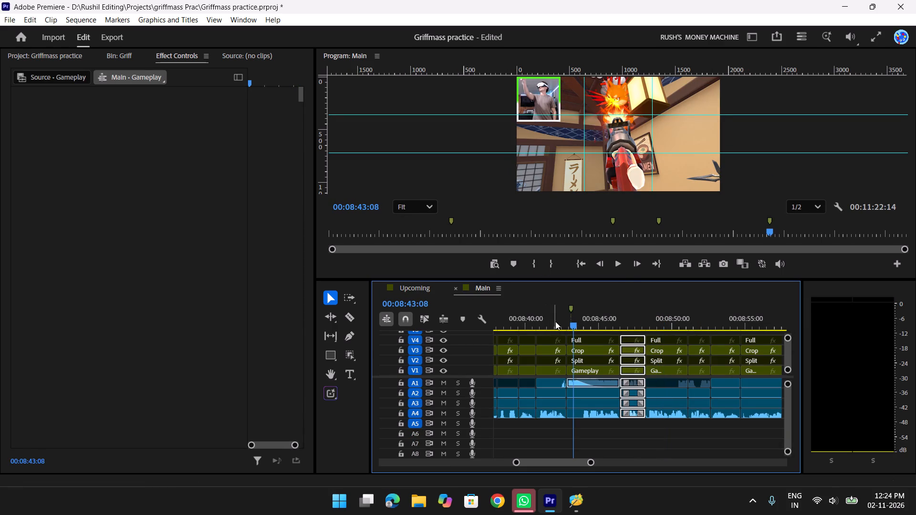
drag(555, 321, 568, 322)
drag(574, 320, 564, 321)
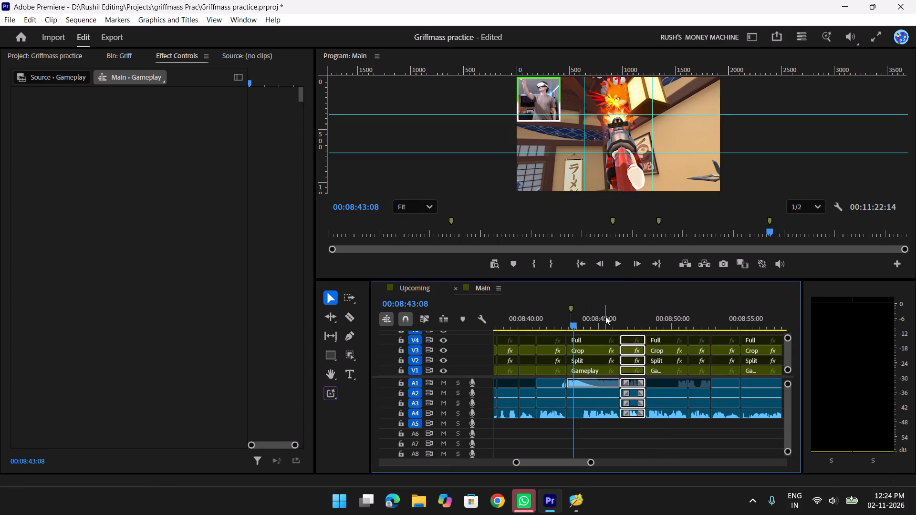
click(609, 311)
click(640, 450)
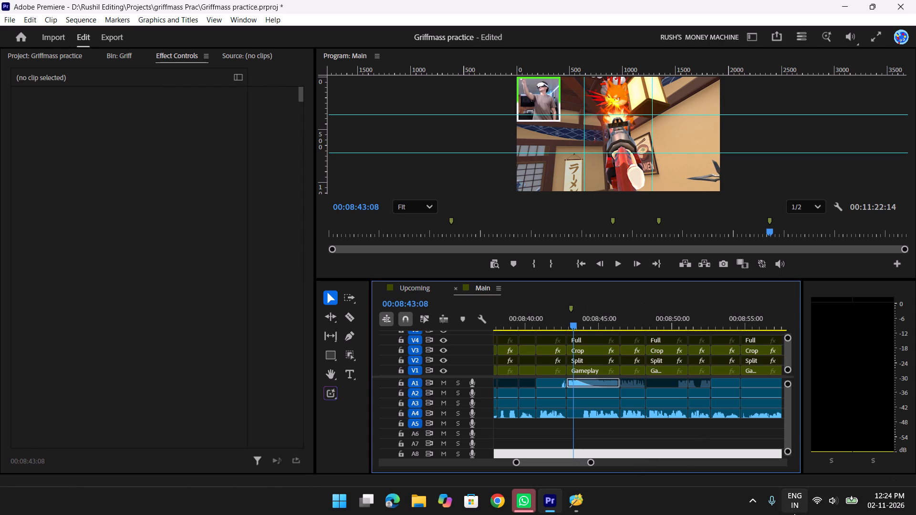
click(773, 504)
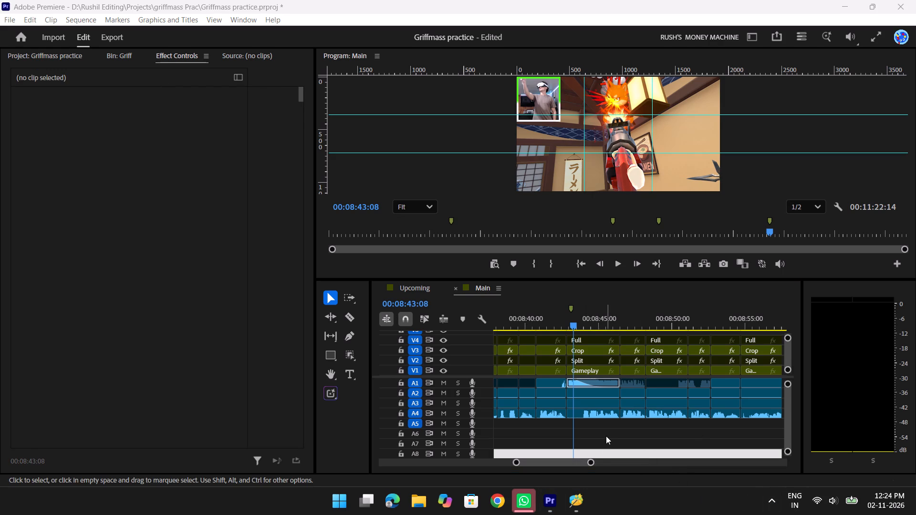
click(606, 435)
drag(573, 324, 559, 325)
key(space)
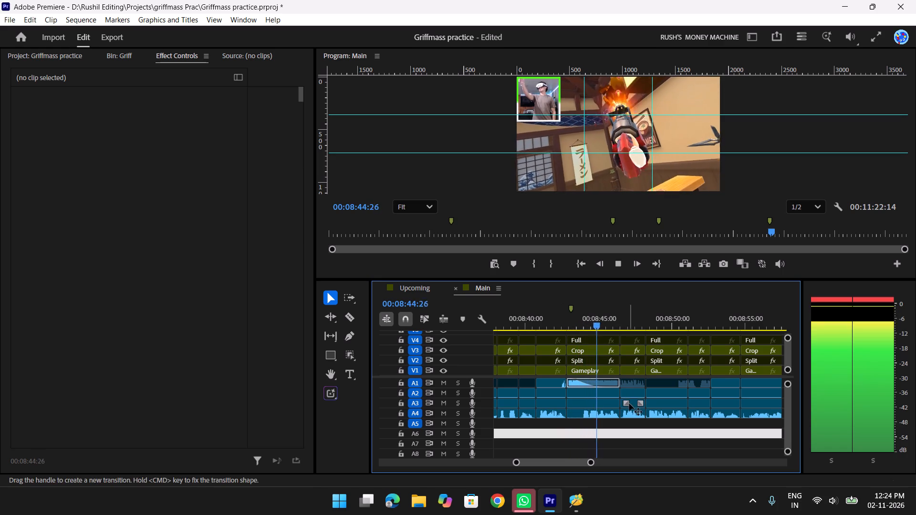
key(space)
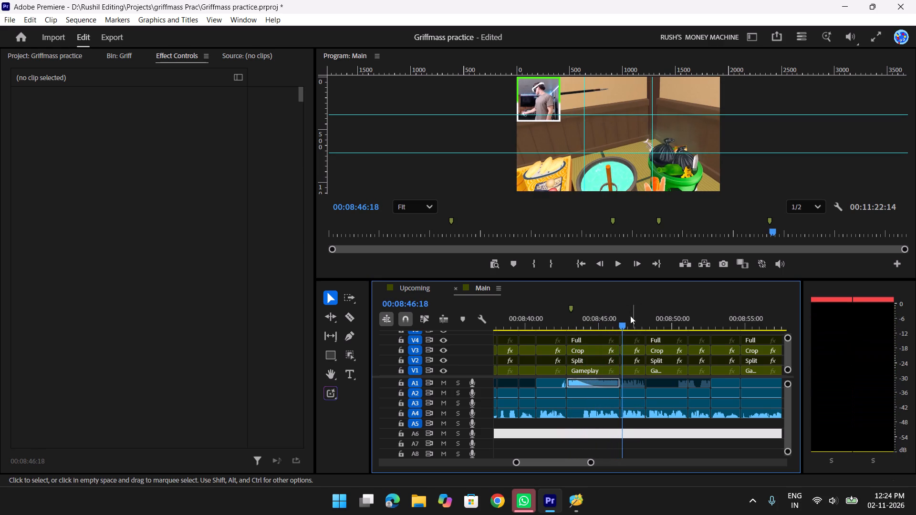
Review the Upcoming sequence again from the opening clips into the gap, stopping at 00:00:09:27.
click(411, 288)
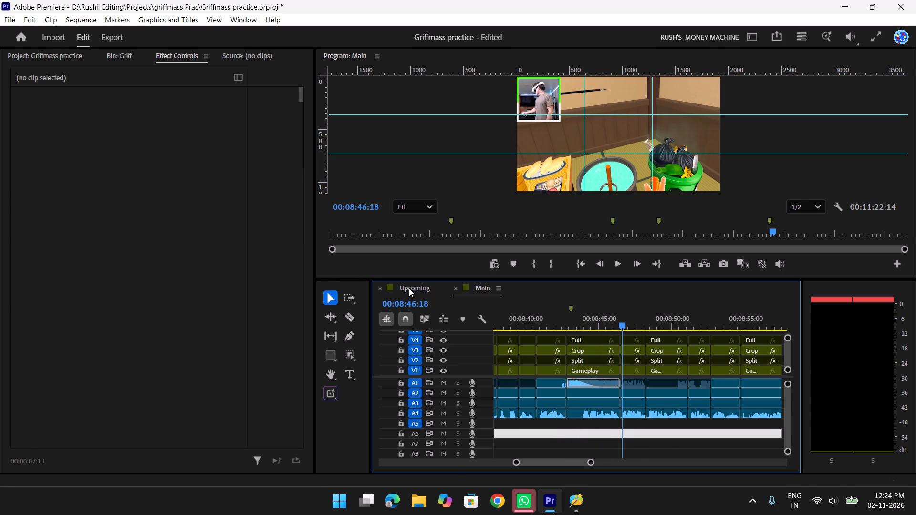
drag(642, 317, 548, 319)
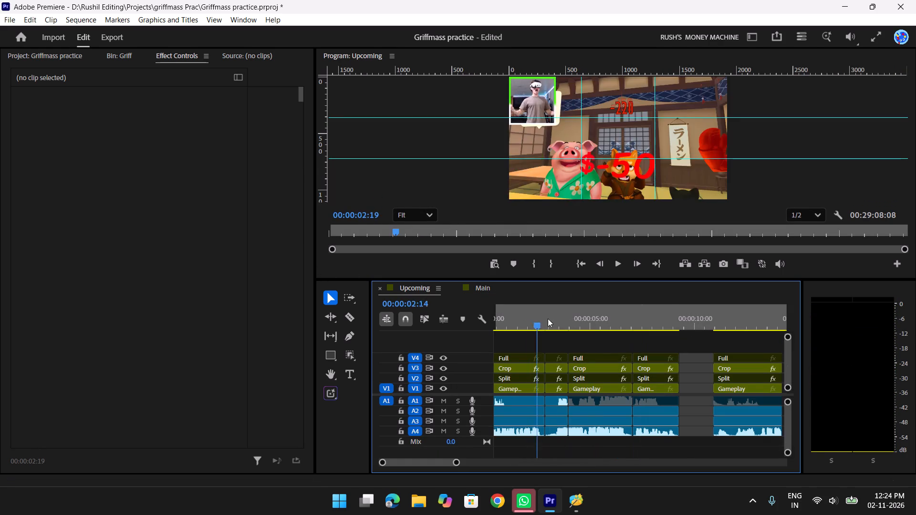
drag(548, 319, 634, 317)
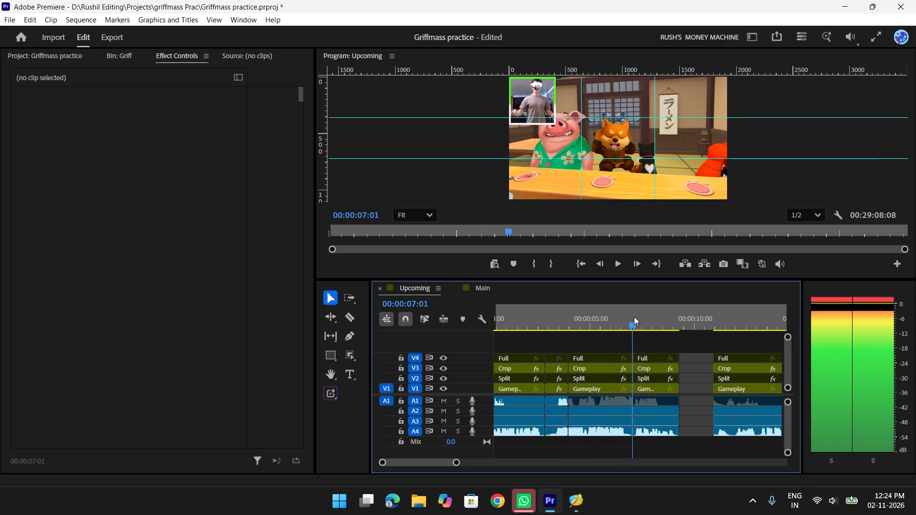
drag(634, 317, 637, 316)
key(space)
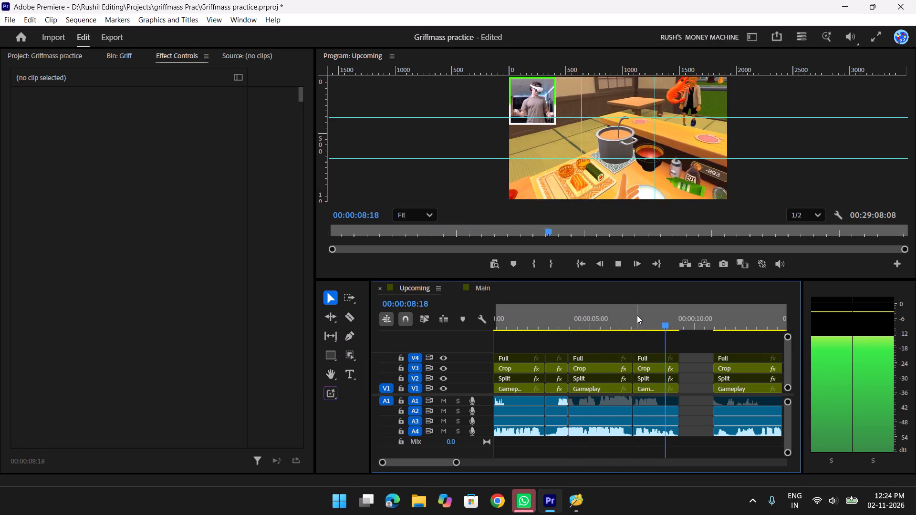
key(space)
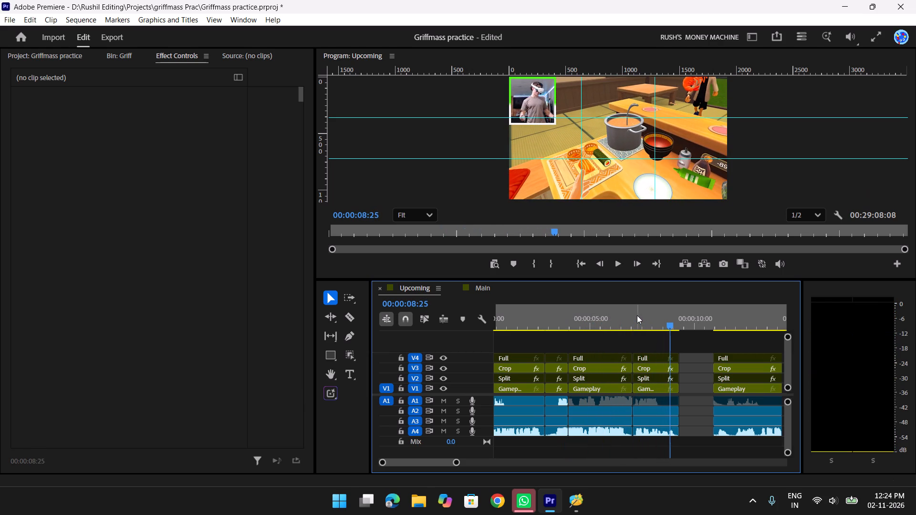
key(space)
scroll(699, 346, down, 4)
key(space)
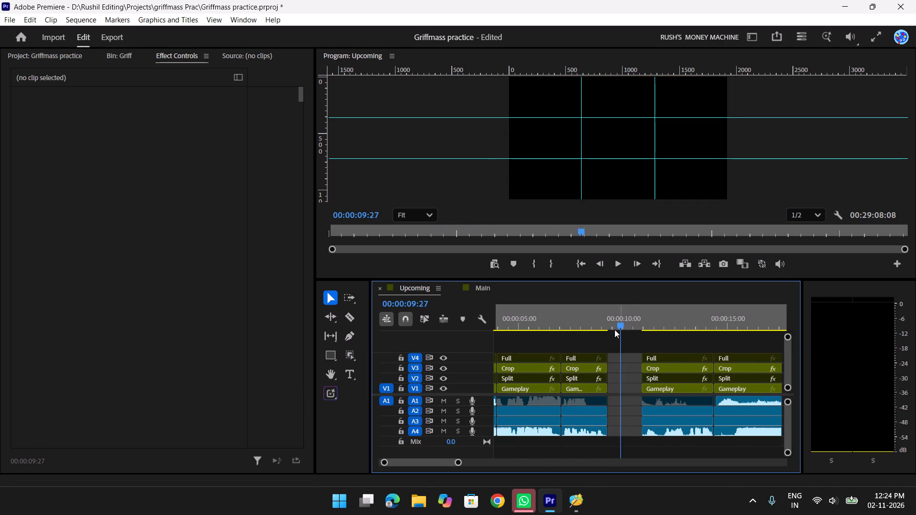
Copy the two adjacent gameplay segments with their audio, from about 00:08:43 to 00:08:48, in the Main sequence.
click(483, 289)
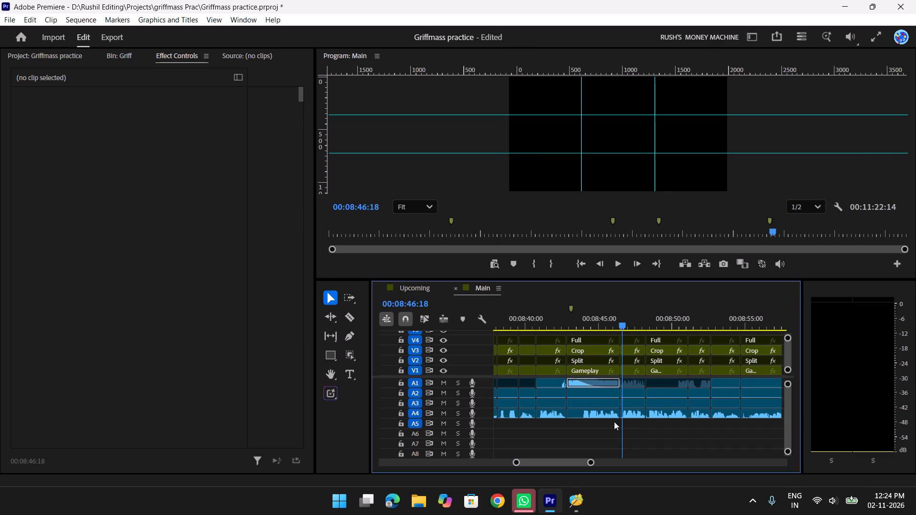
drag(621, 316, 587, 317)
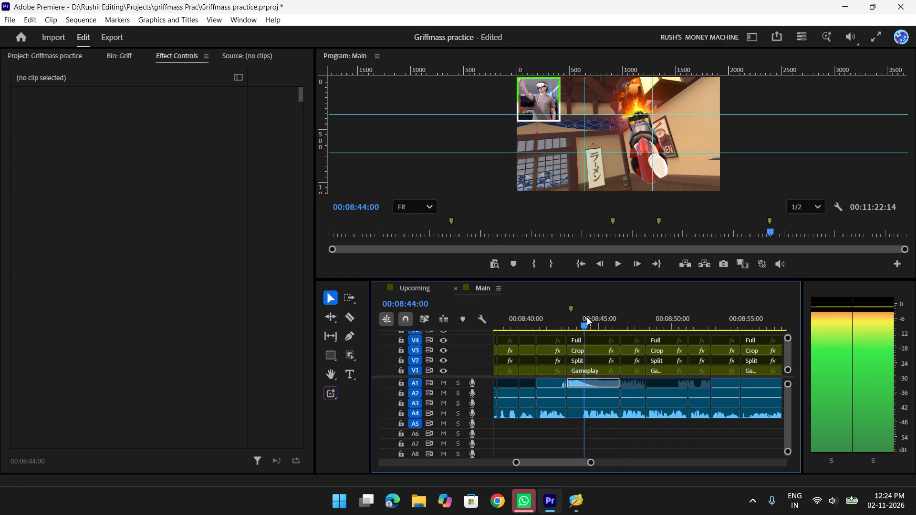
drag(587, 317, 586, 322)
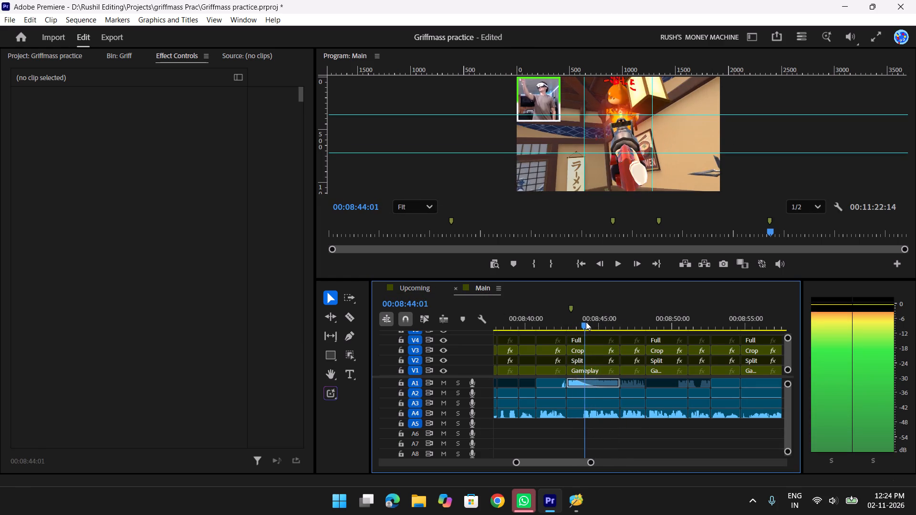
drag(586, 322, 594, 322)
drag(635, 440, 611, 381)
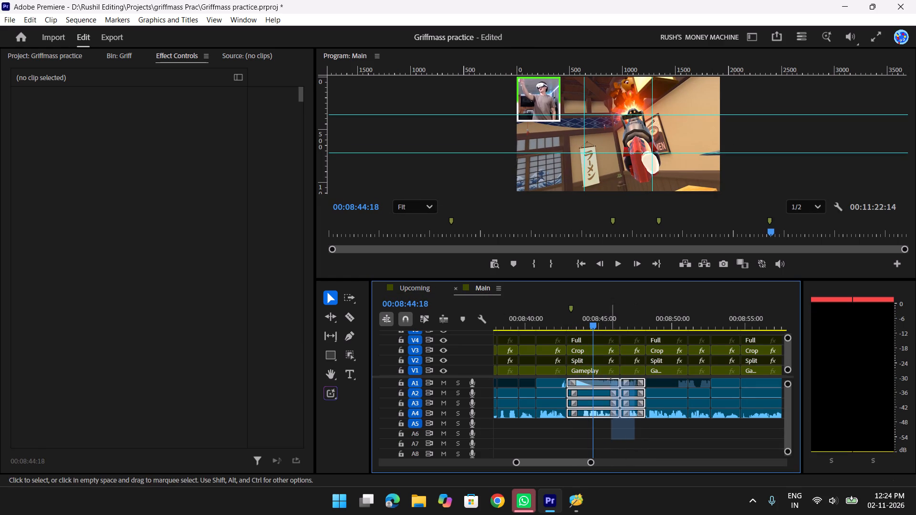
drag(611, 381, 595, 341)
key(ctrl+c)
key(ctrl+c)
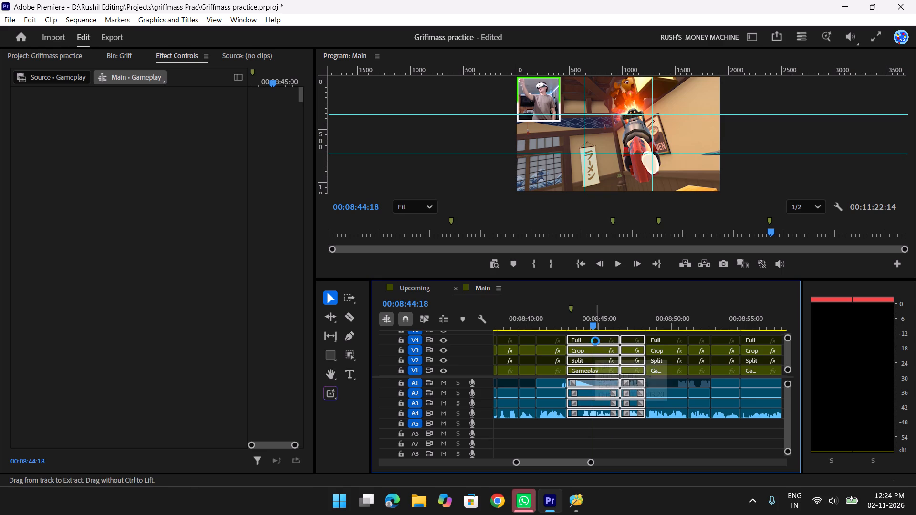
key(ctrl+c)
Widen the gap in the Upcoming sequence by shifting all clips after it forward to start at about 00:00:15:15.
click(406, 285)
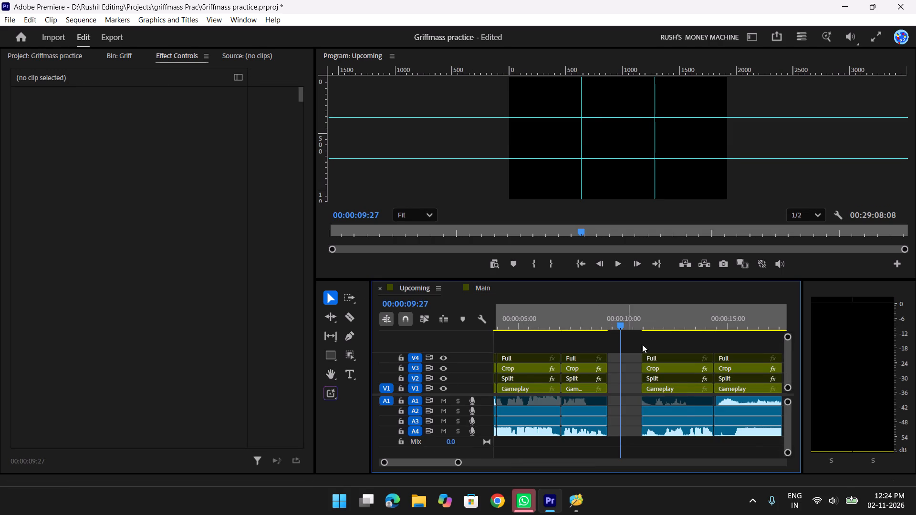
key(a)
drag(656, 381, 740, 384)
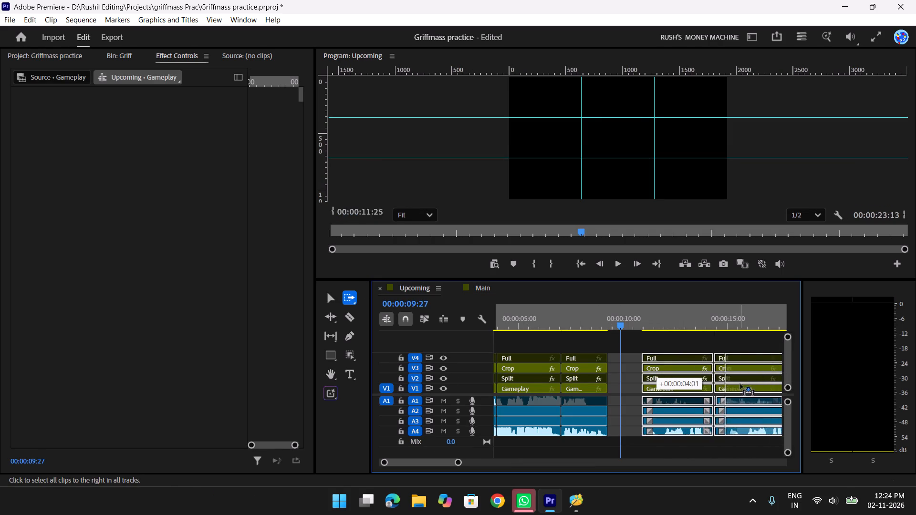
drag(740, 384, 755, 385)
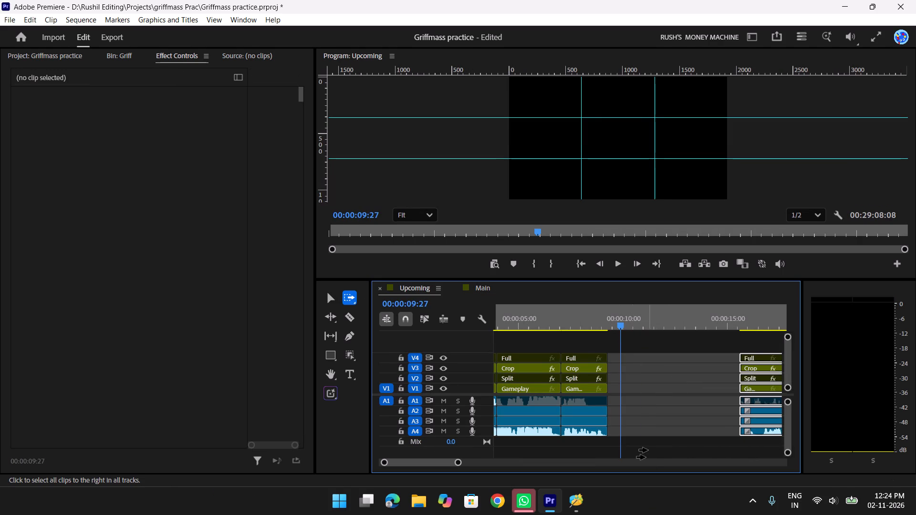
Paste the two copied gameplay segments with their audio into the Upcoming sequence's gap at 00:00:09:27.
click(647, 450)
key(v)
key(ctrl+v)
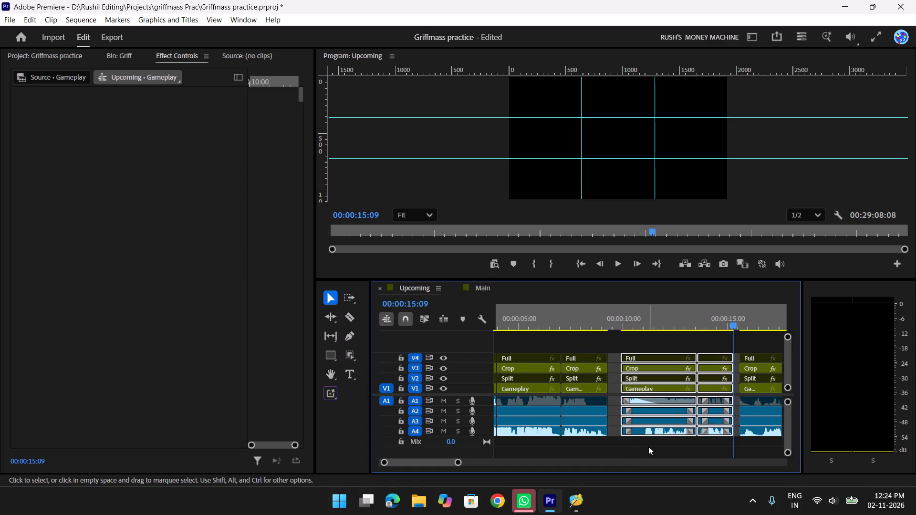
Ripple delete the small gap before the pasted segments so they start at 00:00:09:08.
drag(733, 315, 615, 327)
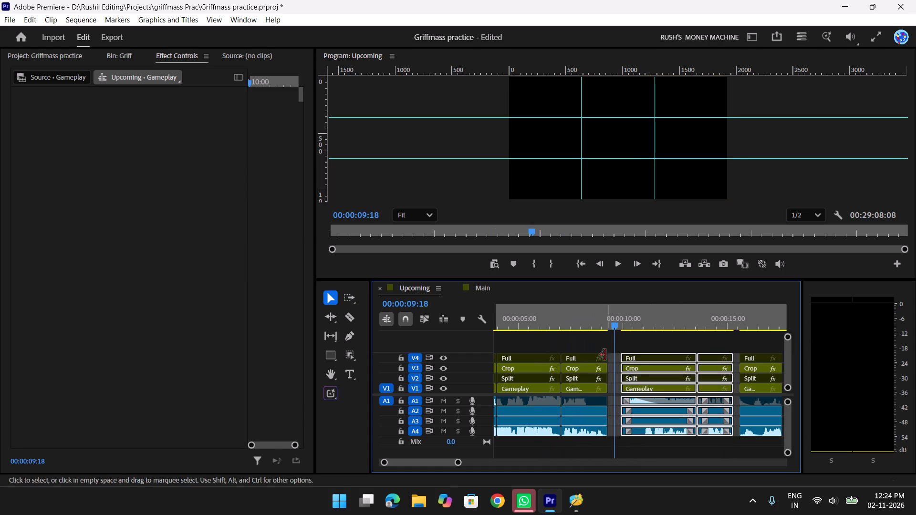
right_click(618, 385)
click(615, 392)
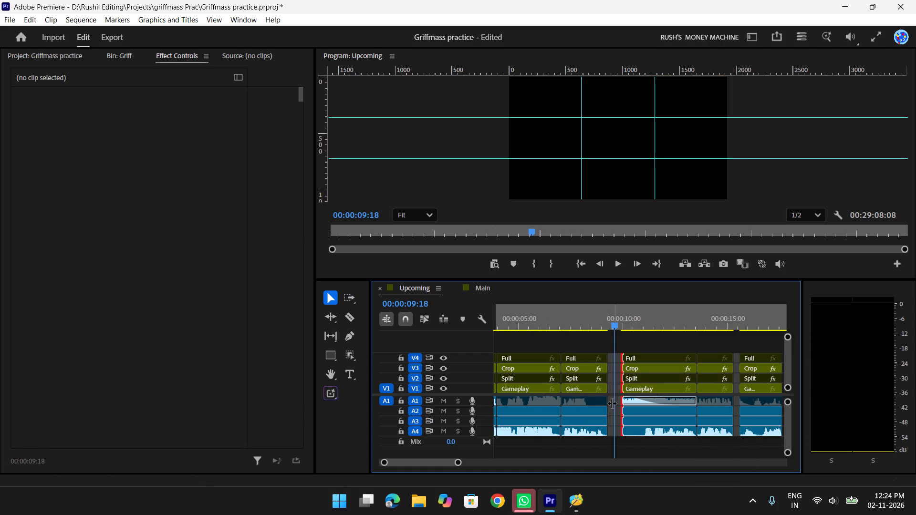
click(612, 403)
click(611, 418)
click(614, 427)
click(622, 362)
click(653, 449)
key(v)
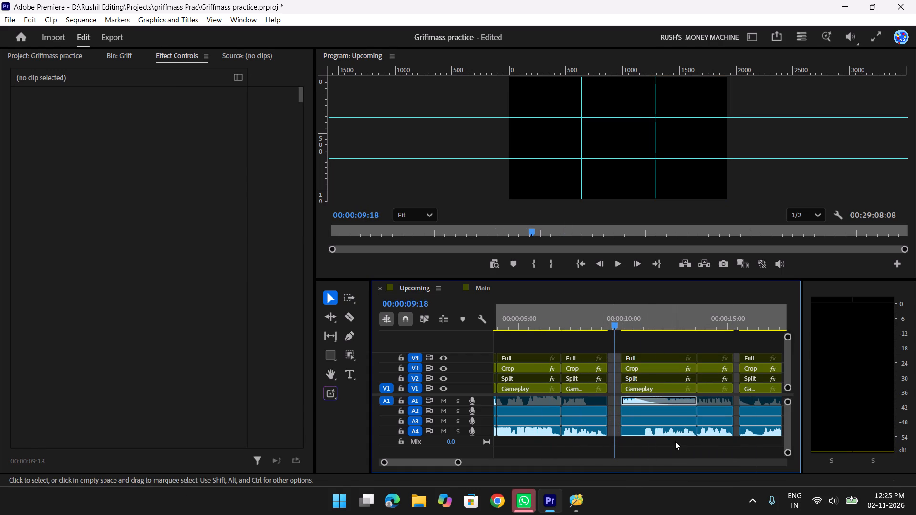
right_click(610, 425)
click(614, 426)
click(617, 441)
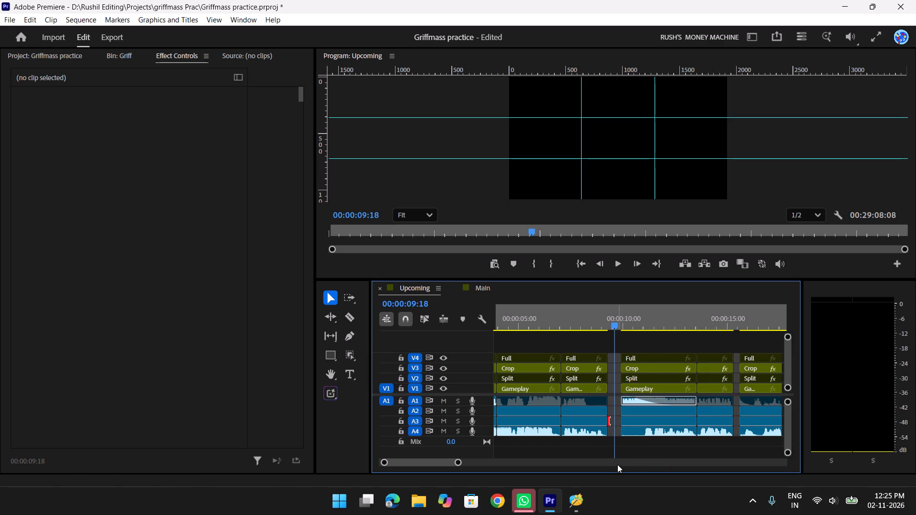
drag(634, 455, 638, 457)
drag(647, 456, 651, 453)
click(652, 453)
click(688, 335)
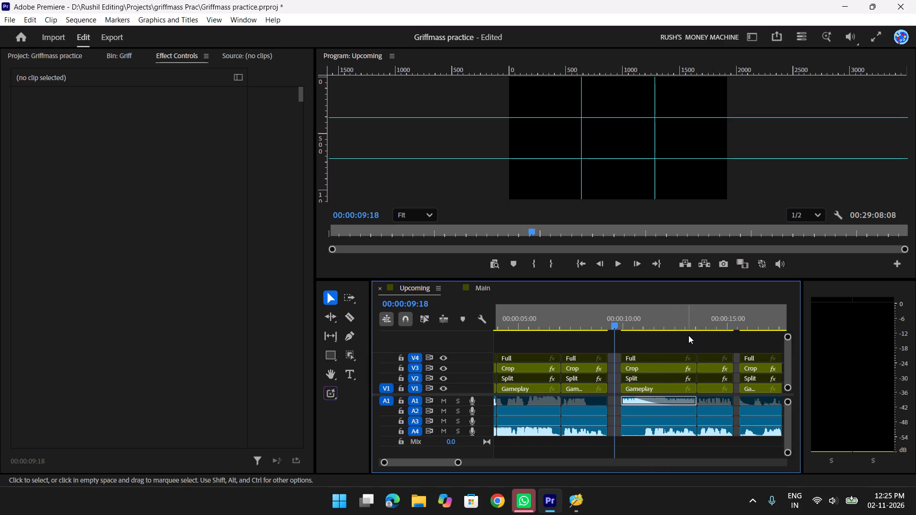
click(701, 319)
drag(651, 319, 625, 321)
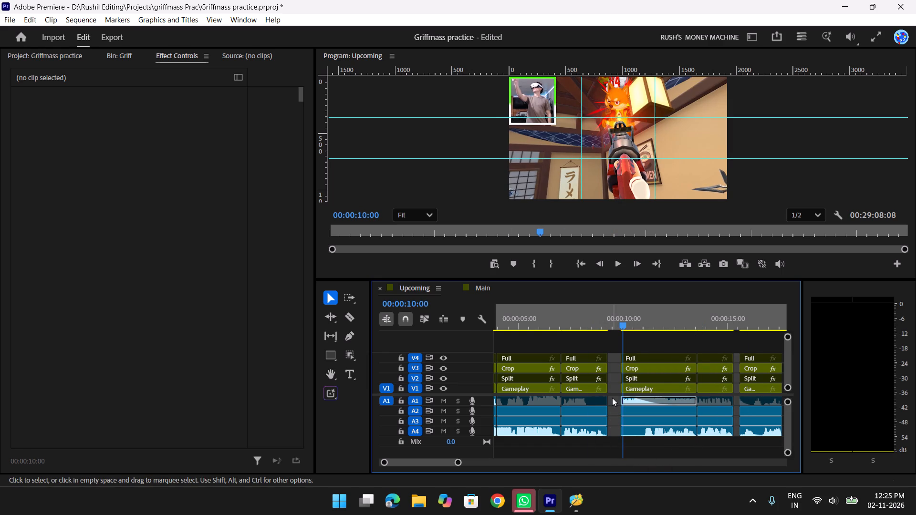
click(613, 399)
right_click(613, 400)
click(663, 408)
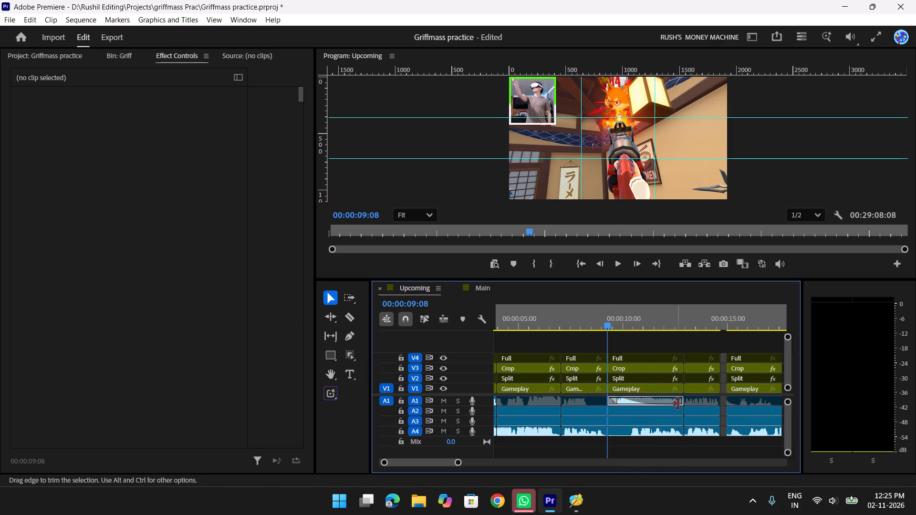
Ripple delete the remaining gap between the pasted segments and the following clips, closing it at about 00:00:14:20.
click(724, 424)
right_click(724, 423)
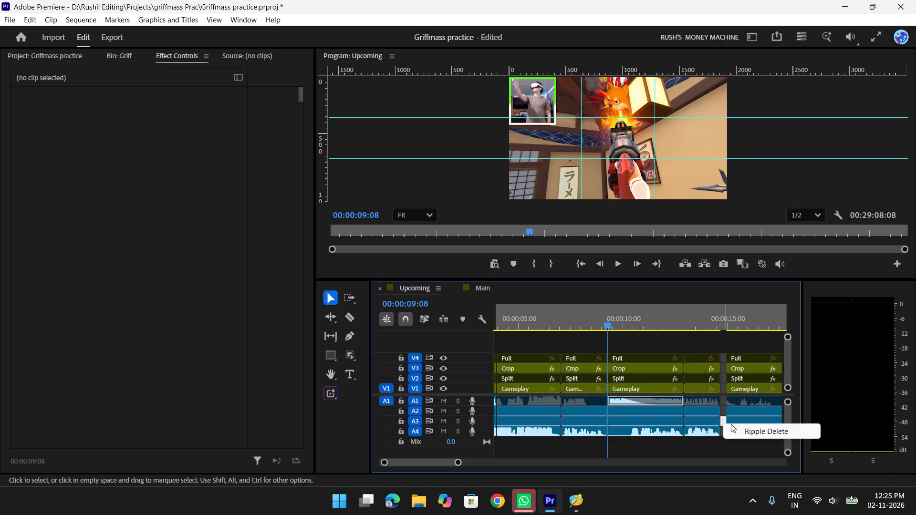
click(738, 434)
Play the Upcoming sequence from the opening clips through the pasted segments, stopping at 00:00:13:00.
drag(590, 304, 489, 309)
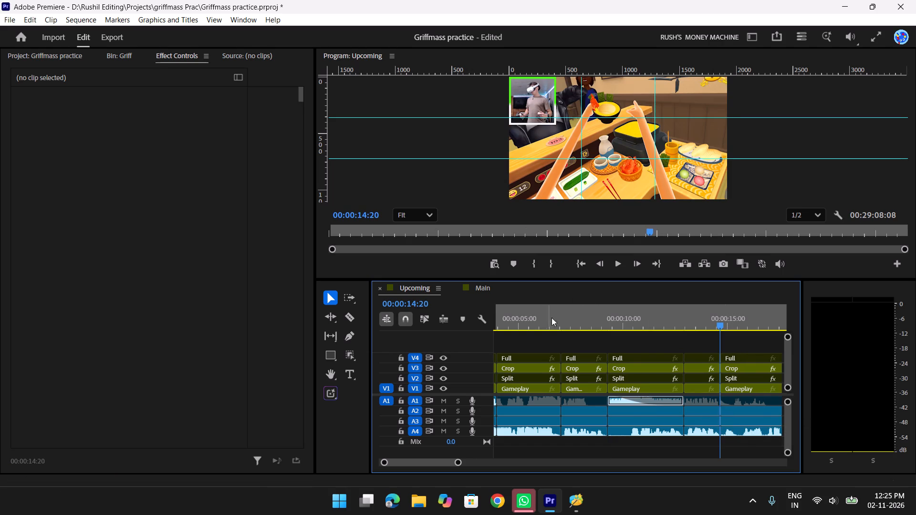
drag(558, 327, 427, 322)
key(space)
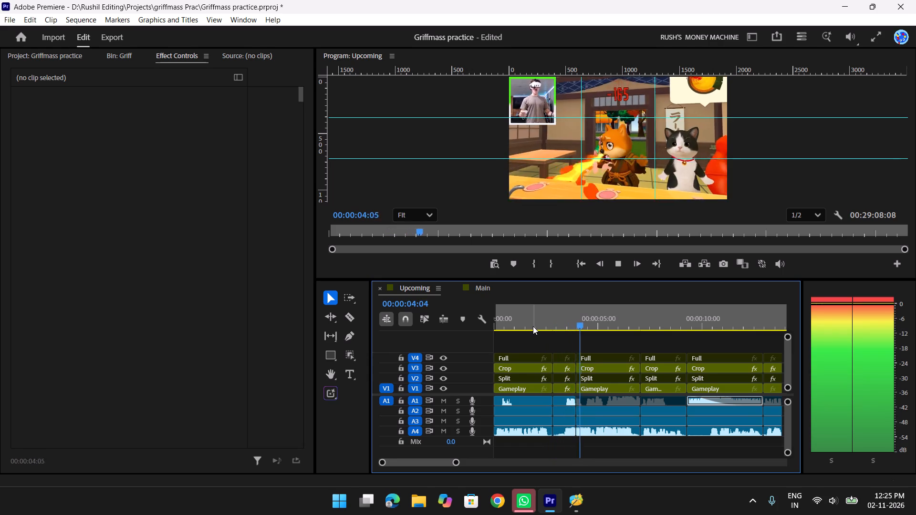
scroll(533, 326, down, 2)
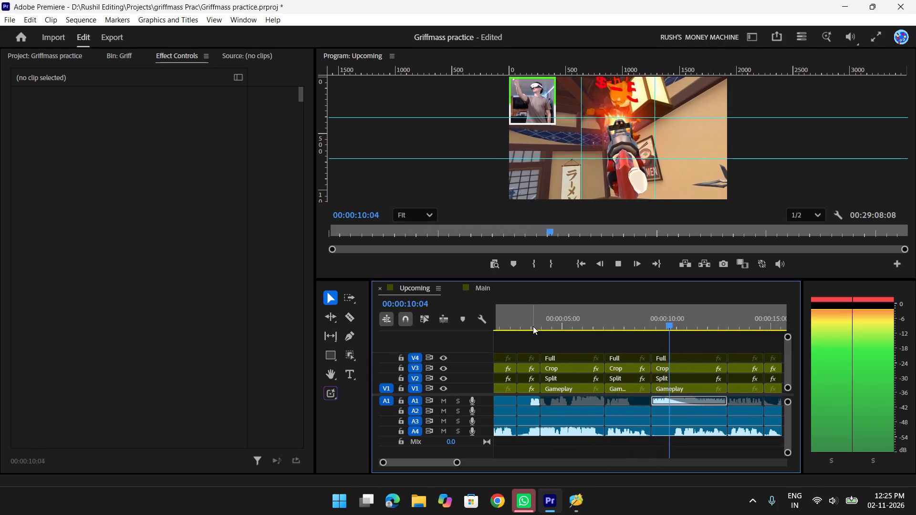
scroll(721, 393, down, 3)
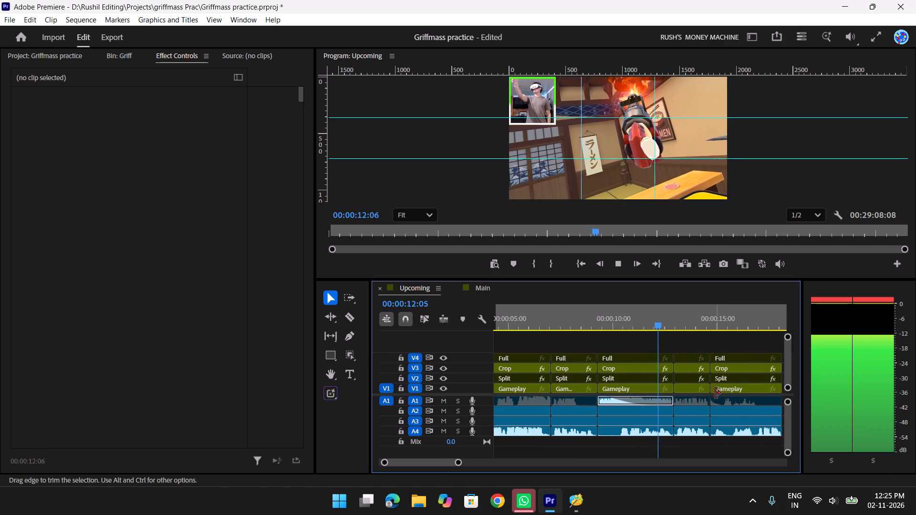
key(space)
Delete the Full, Crop and Split clips above the first pasted Gameplay clip, undoing the accidental track move first.
click(613, 368)
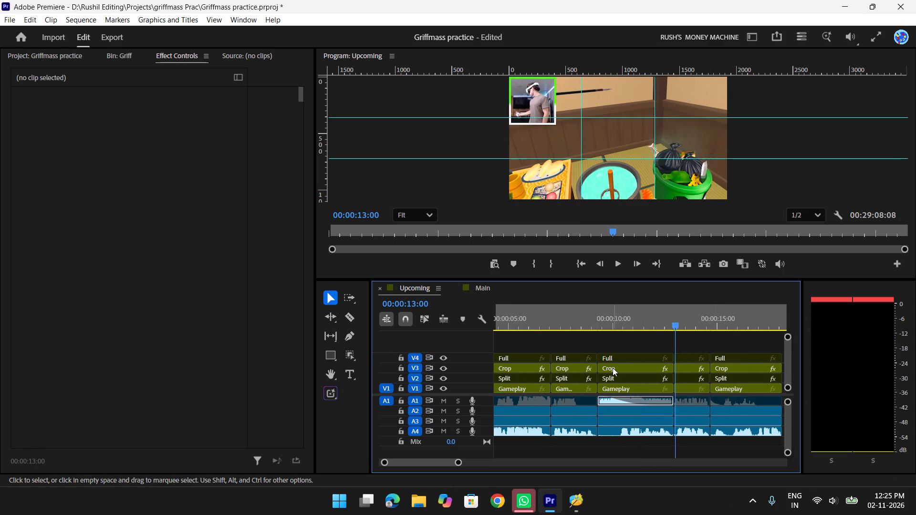
drag(626, 341, 626, 380)
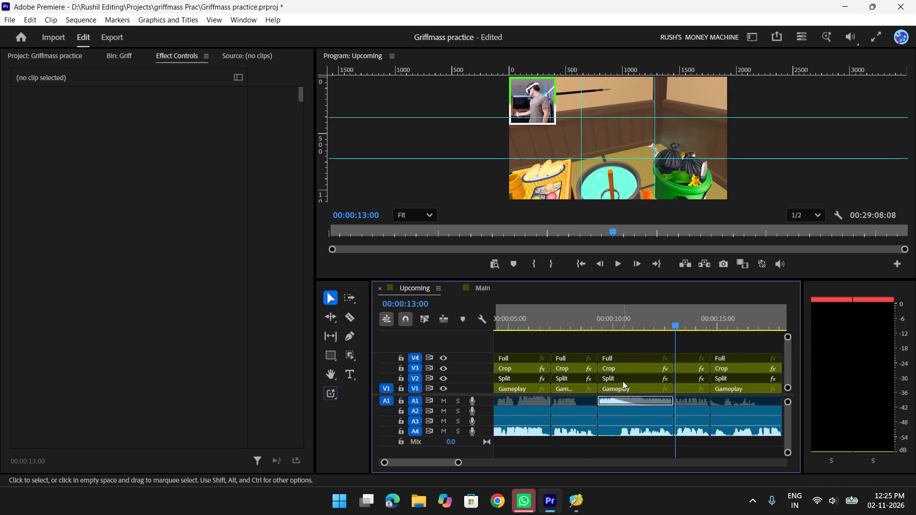
drag(617, 335, 613, 384)
click(614, 385)
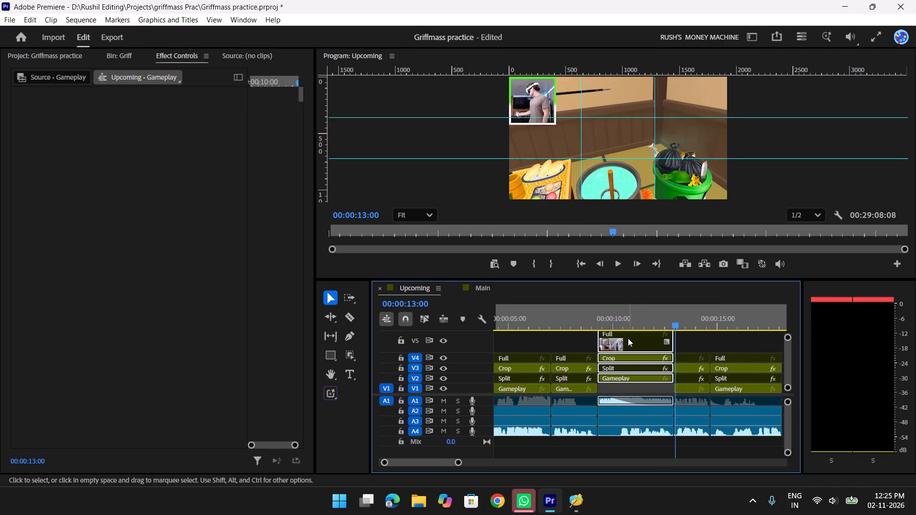
key(ctrl+z)
drag(629, 336, 615, 382)
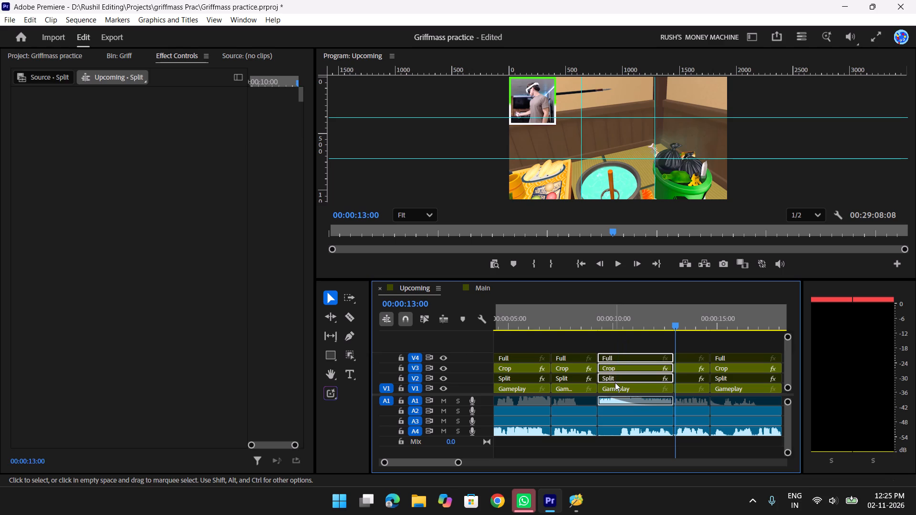
key(Delete)
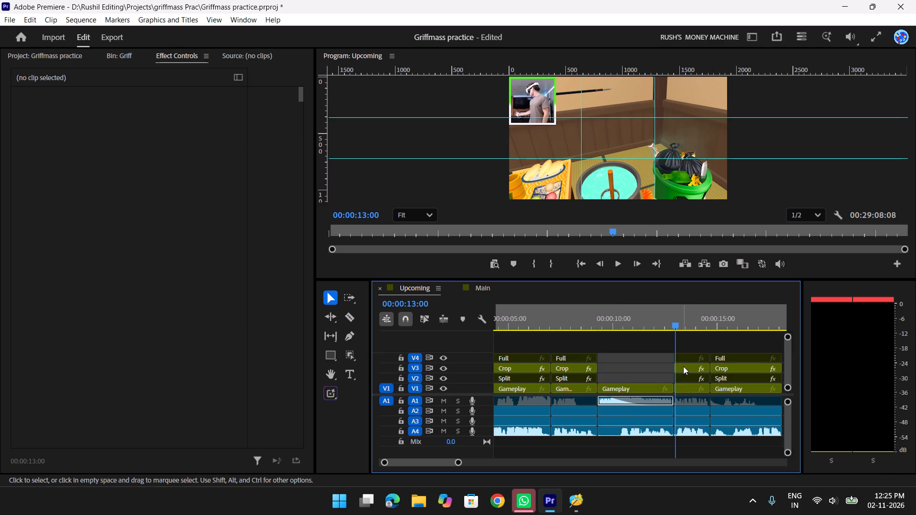
Disable the A4 audio clip under the first pasted gameplay segment.
click(652, 429)
key(r)
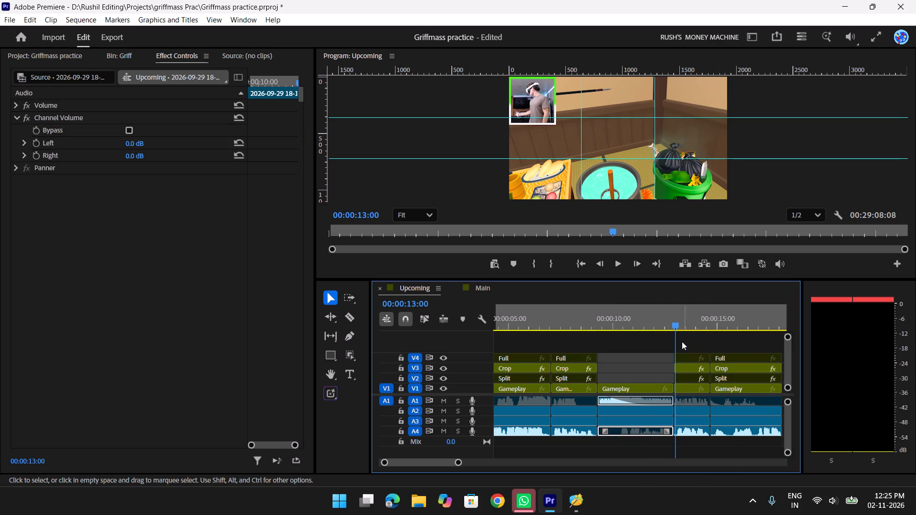
In the second pasted segment at 00:00:13:00, disable the Crop clip and enable the Full clip.
click(692, 363)
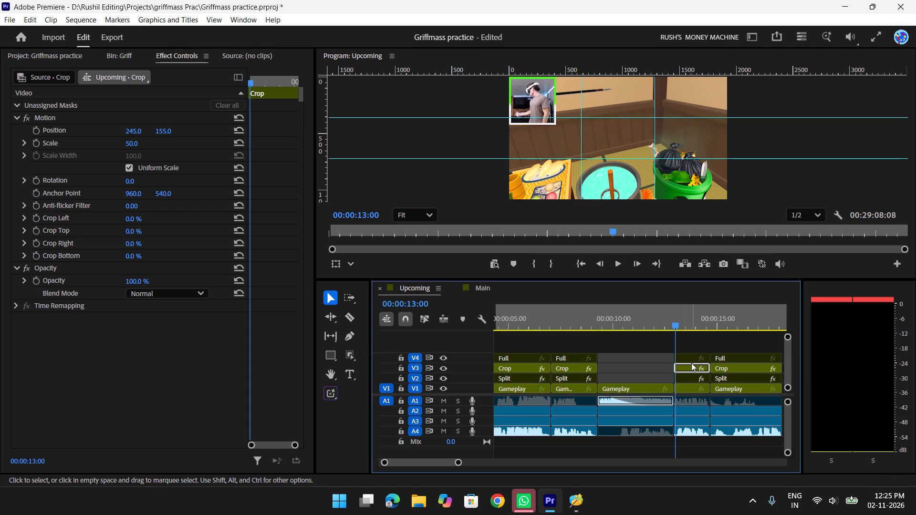
key(r)
click(693, 357)
key(r)
Move the second segment's Full clip to V2 at 00:00:09:08 and extend its end to match the Gameplay clip below.
drag(693, 357, 673, 358)
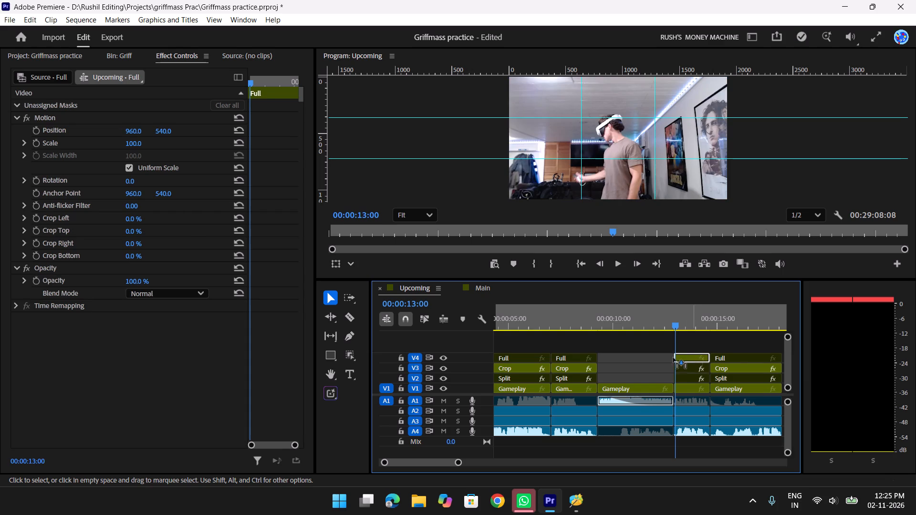
drag(673, 358, 615, 376)
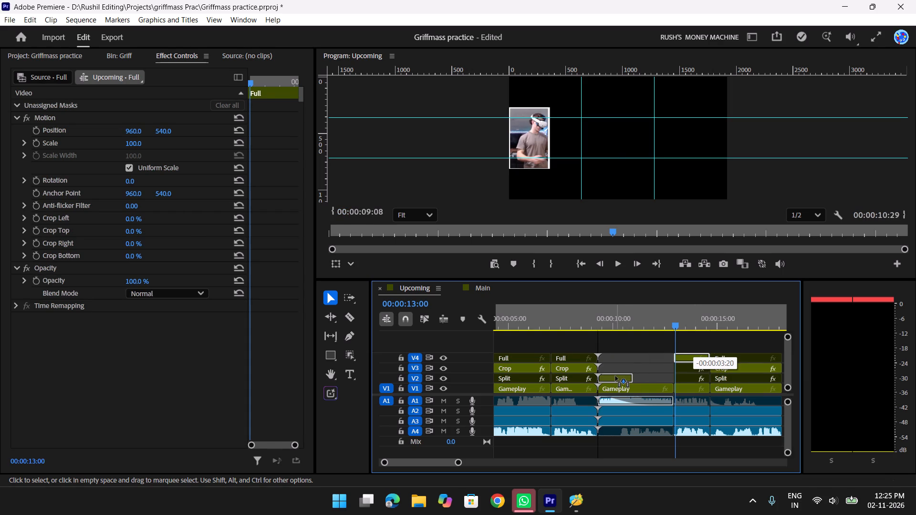
drag(615, 376, 614, 380)
drag(631, 379, 664, 384)
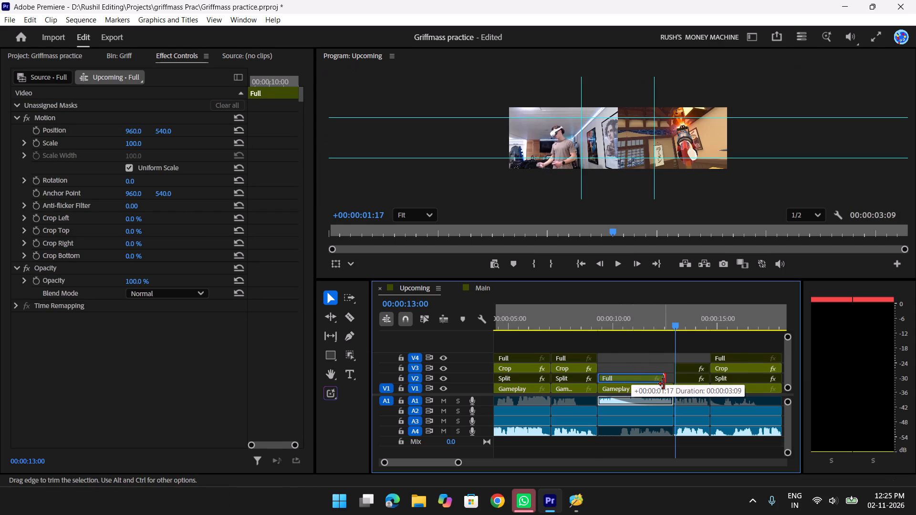
drag(664, 384, 669, 385)
Play the moved Full camera clip from about 00:00:09:08 to 00:00:11:09.
drag(672, 314, 562, 315)
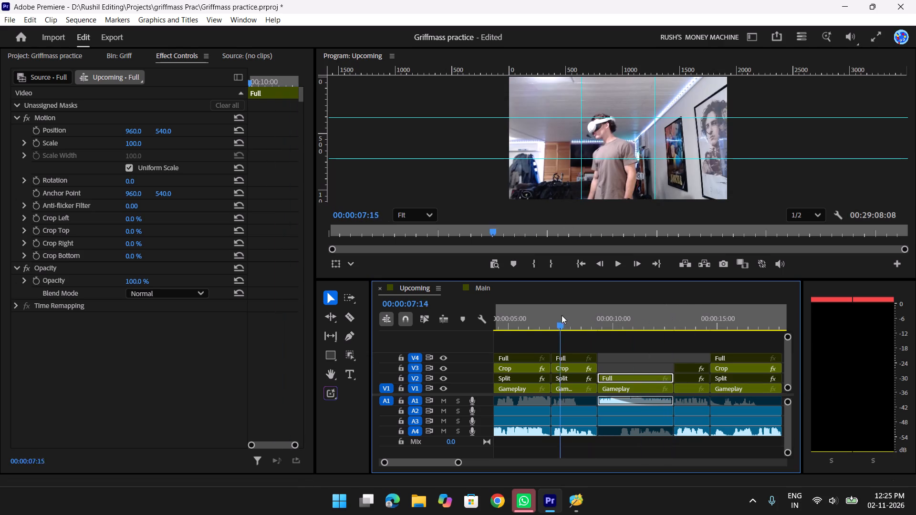
drag(562, 315, 595, 319)
key(space)
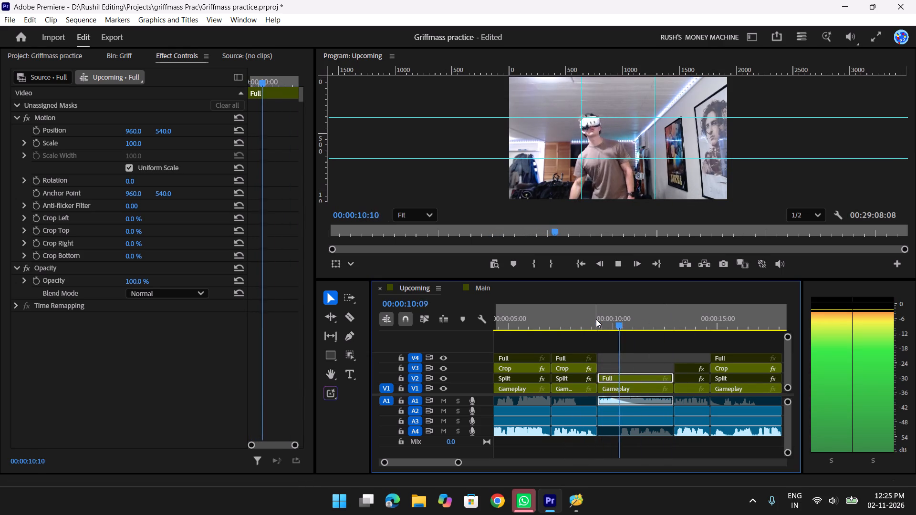
key(space)
Move the second pasted segment's A4 audio clip onto new track A5, aligning its start with the Full clip at 00:00:09:08.
drag(692, 433, 618, 443)
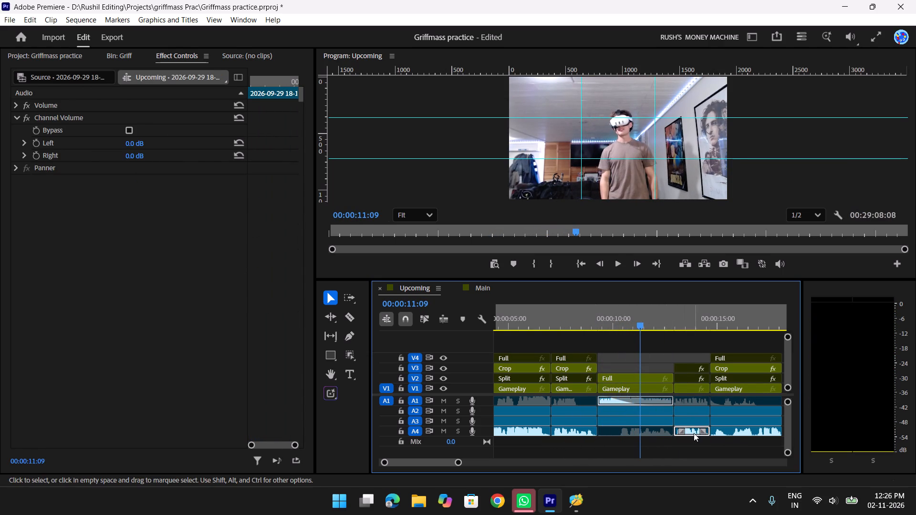
drag(694, 433, 634, 453)
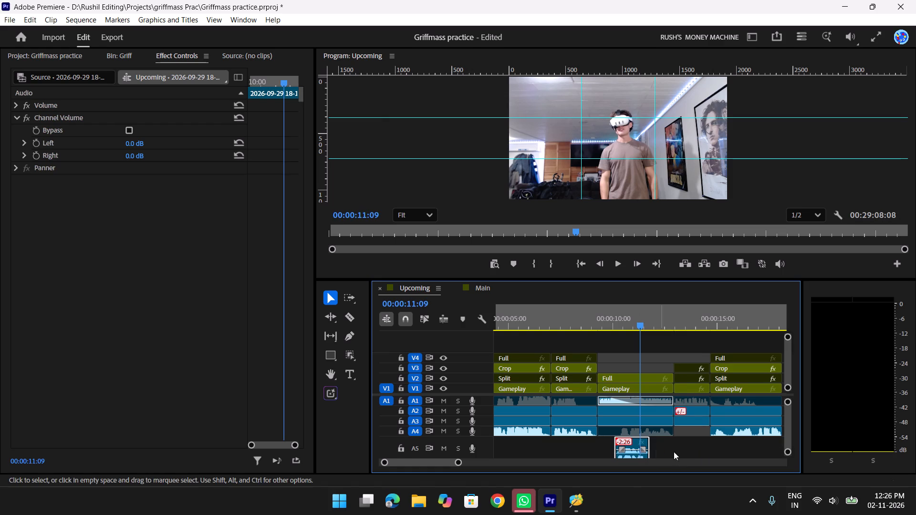
drag(786, 451, 783, 489)
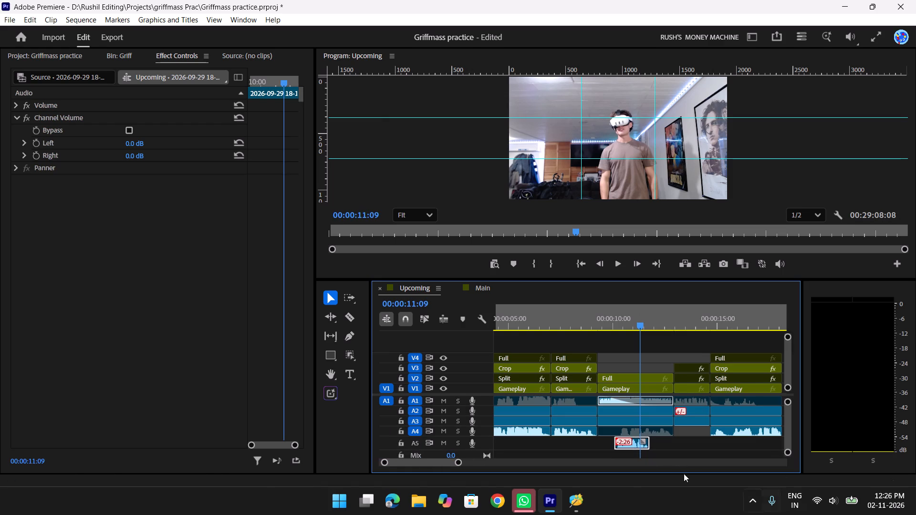
drag(634, 444, 615, 443)
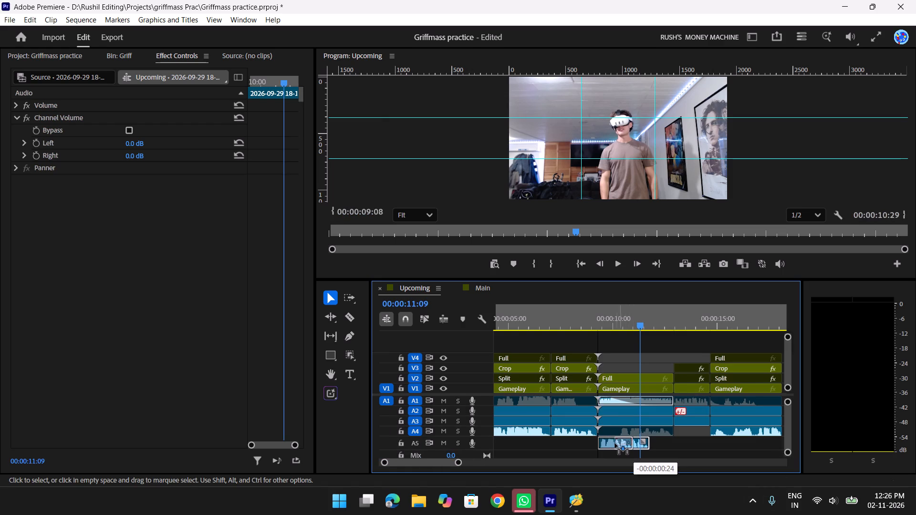
drag(615, 443, 611, 443)
Check the moved audio against the Full camera clip by playing from 00:00:08:19 to 00:00:10:24.
drag(636, 316, 585, 313)
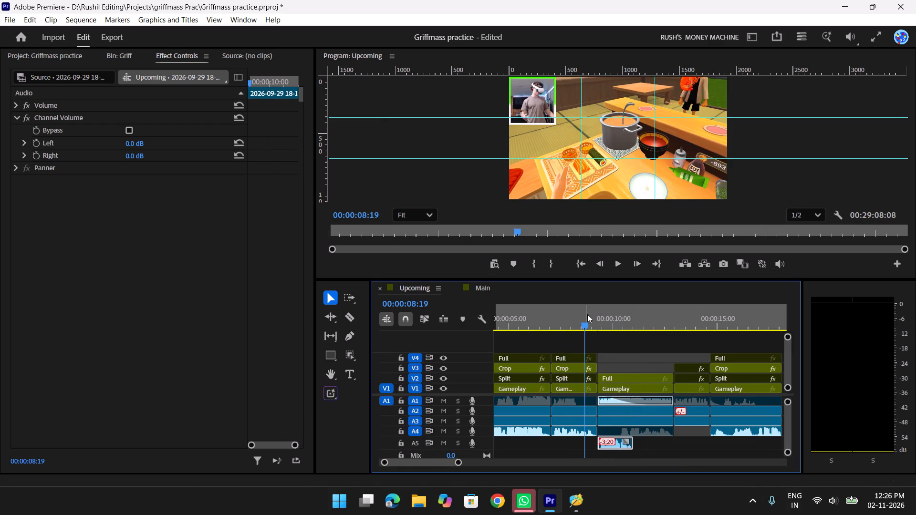
click(621, 399)
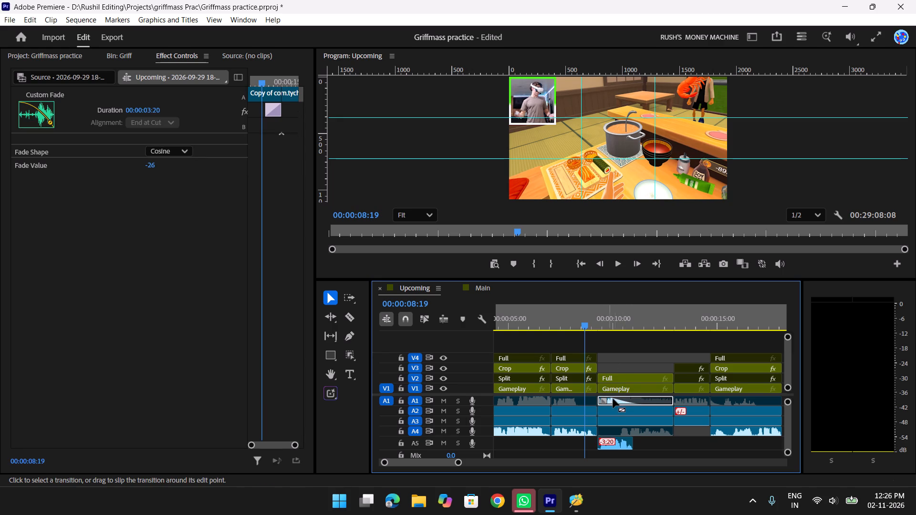
key(space)
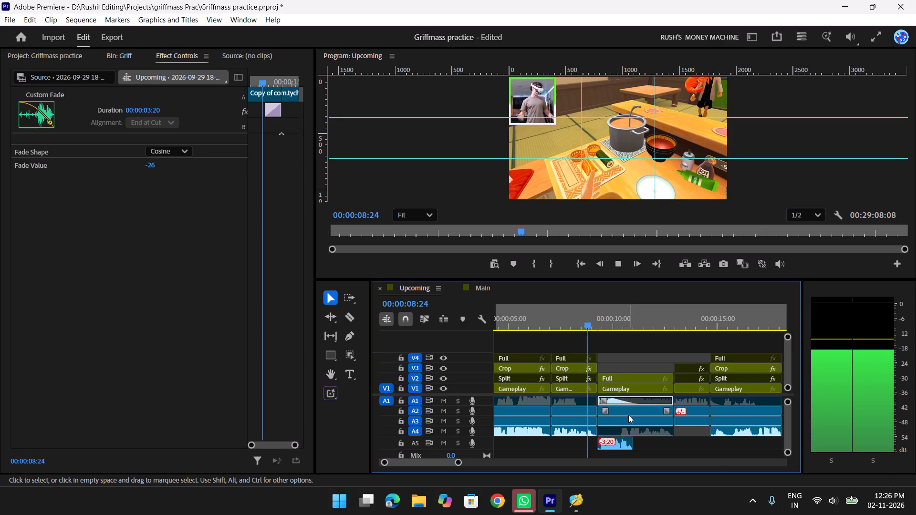
key(space)
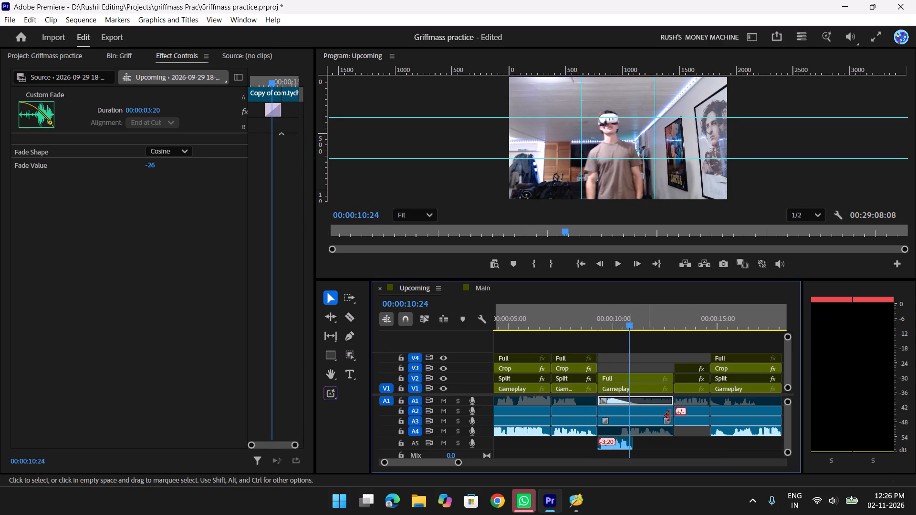
Scale the Full camera clip on V2 up to 159.
click(618, 375)
key(shift+z)
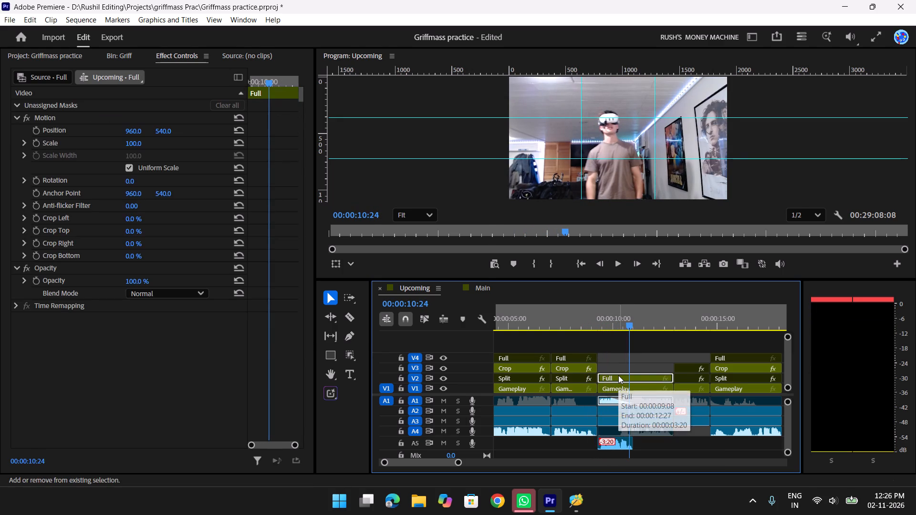
click(484, 103)
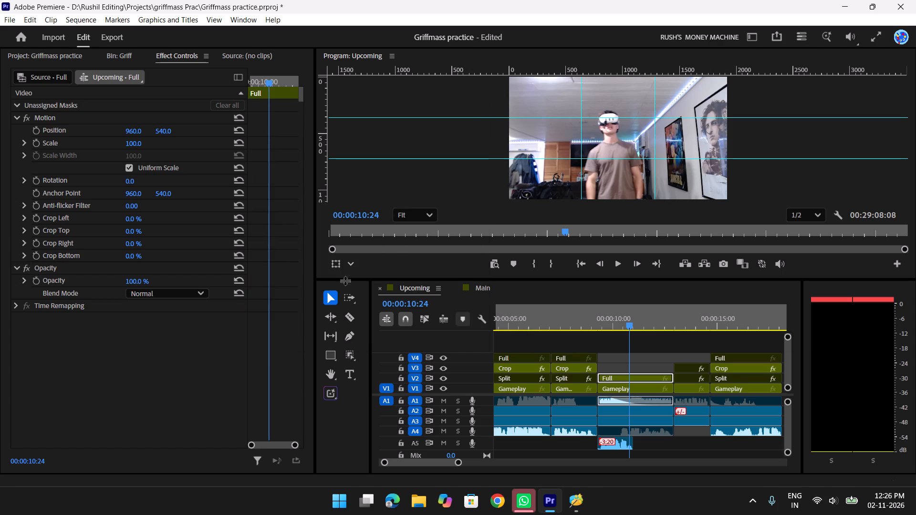
drag(138, 144, 154, 148)
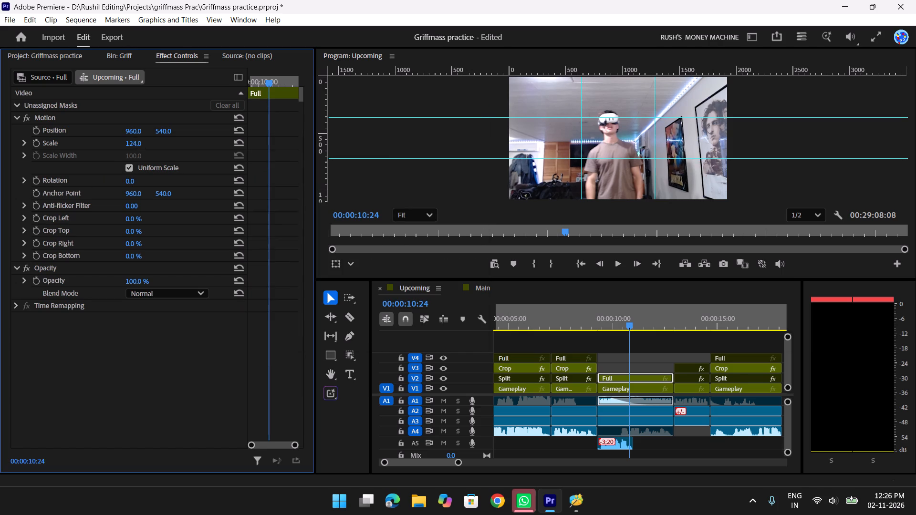
drag(154, 148, 175, 152)
Reframe the scaled Full camera clip by setting its position to 1073, 557.
drag(135, 133, 114, 133)
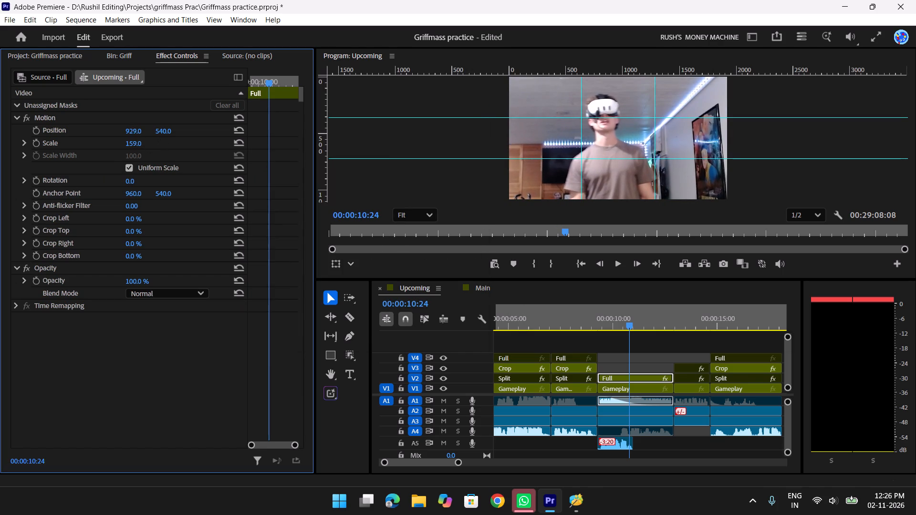
drag(114, 133, 206, 159)
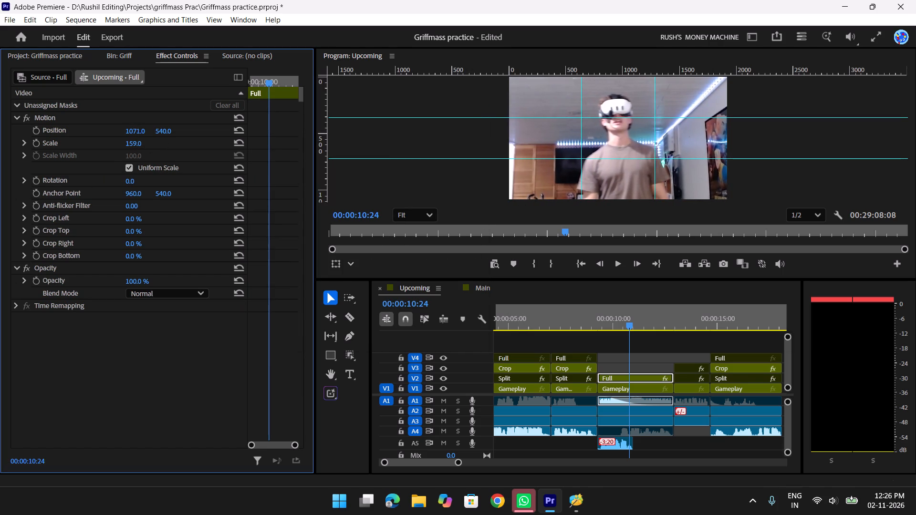
drag(206, 159, 208, 160)
drag(156, 133, 84, 159)
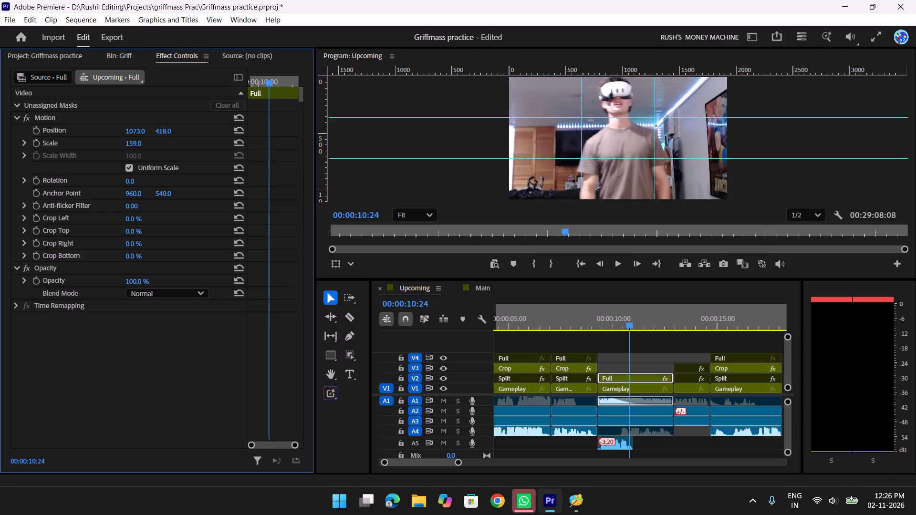
drag(84, 159, 108, 159)
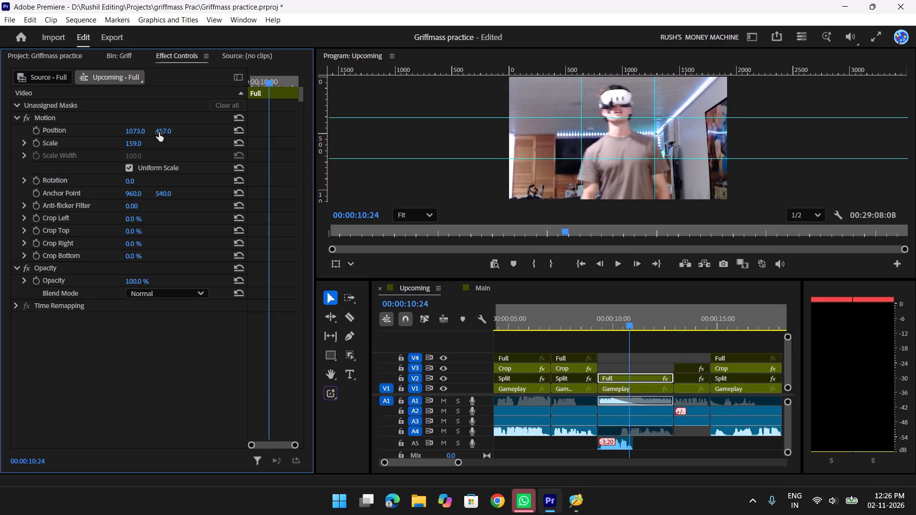
drag(159, 133, 142, 145)
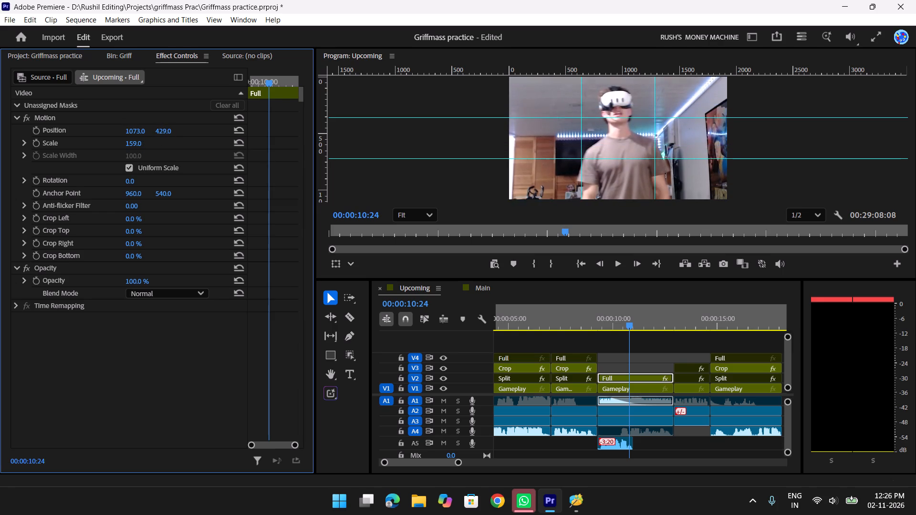
drag(142, 145, 204, 149)
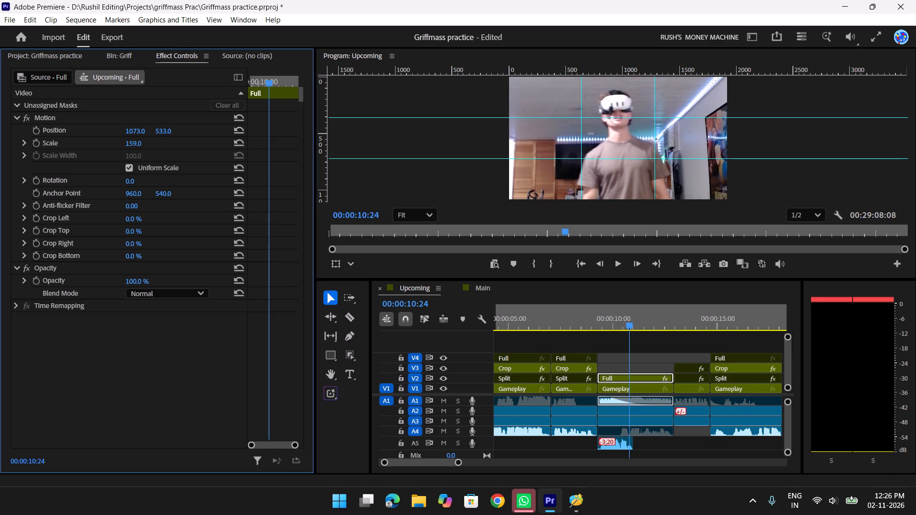
drag(204, 149, 220, 150)
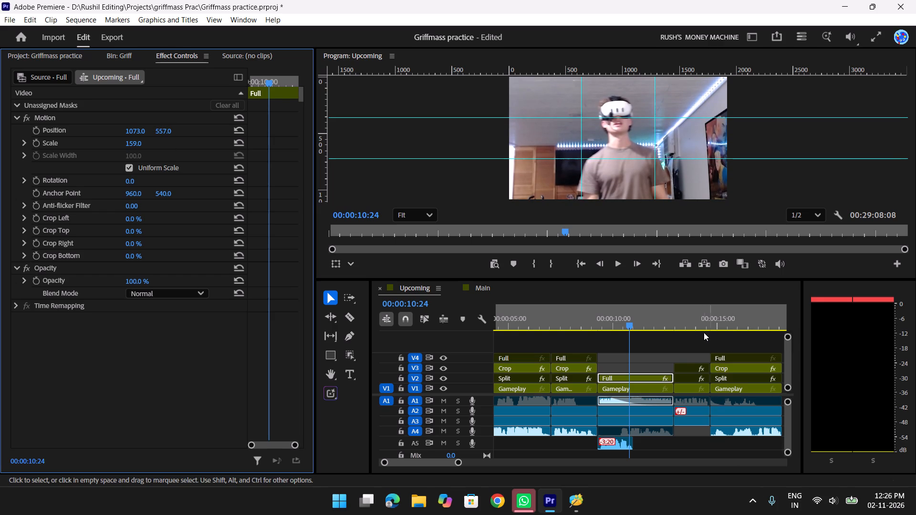
Play the reframed Full camera clip from just before its start to 00:00:12:18.
drag(626, 320, 589, 319)
key(space)
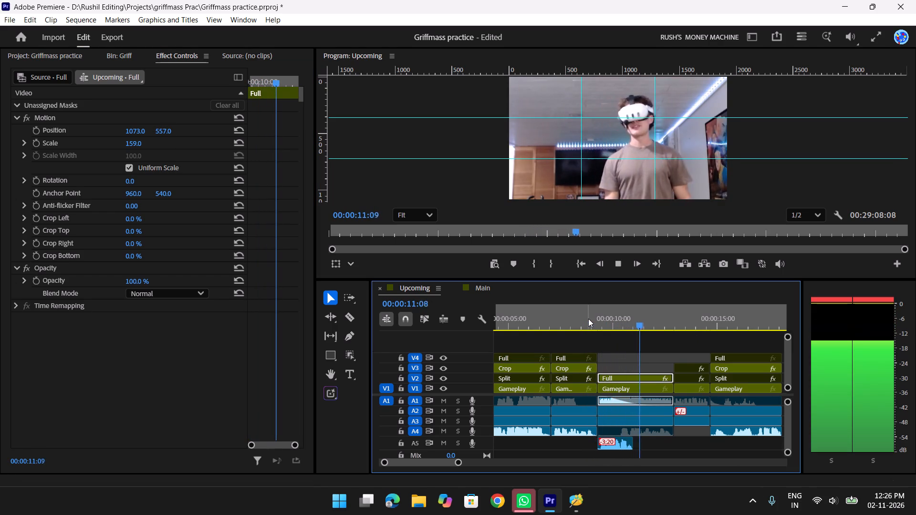
key(space)
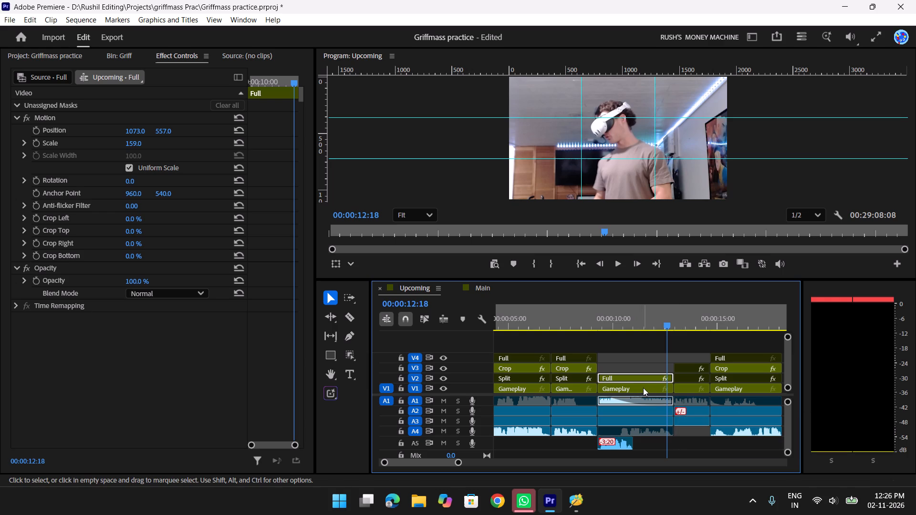
Set the V2 Full camera clip's opacity to 40% so it blends over the Gameplay clip, judging it at 00:00:10:00.
click(630, 390)
click(634, 374)
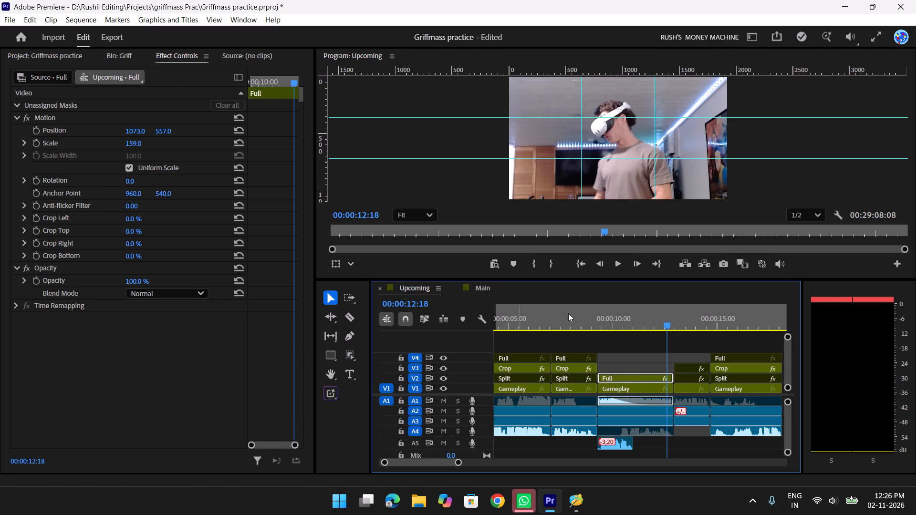
drag(621, 319, 615, 323)
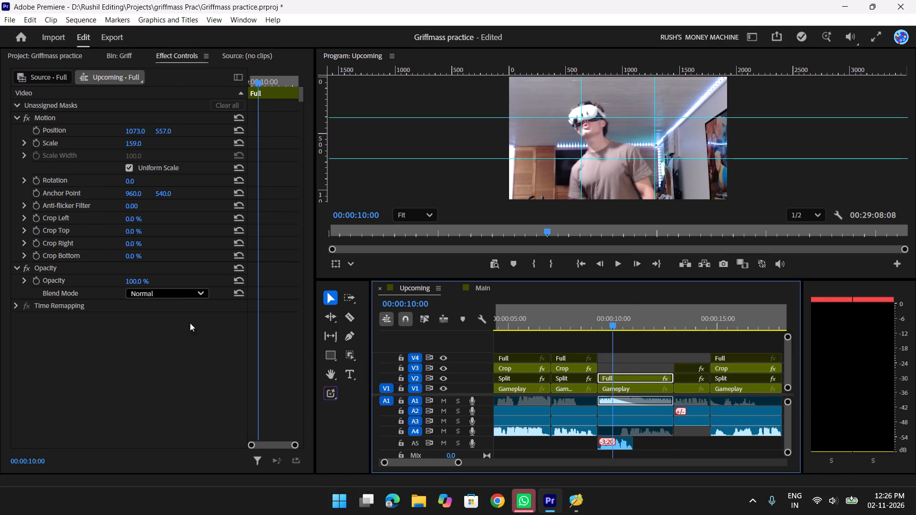
drag(136, 282, 101, 288)
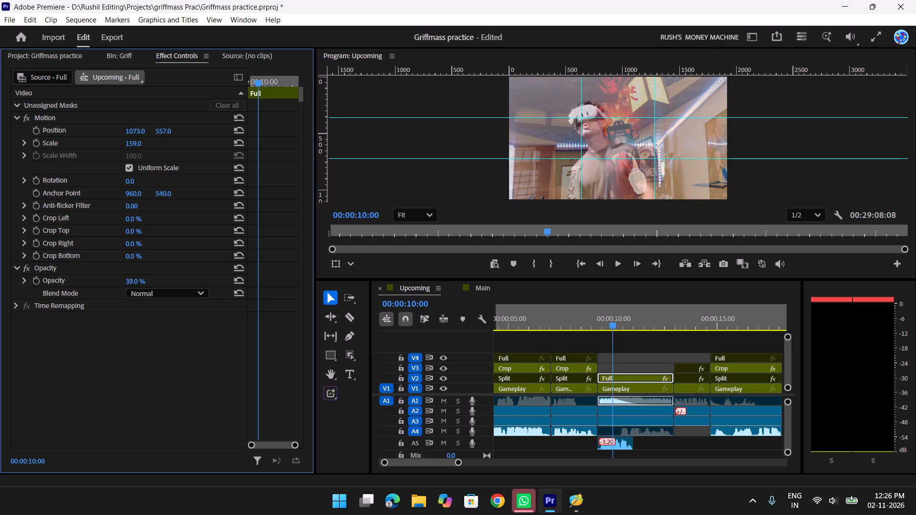
drag(101, 288, 105, 295)
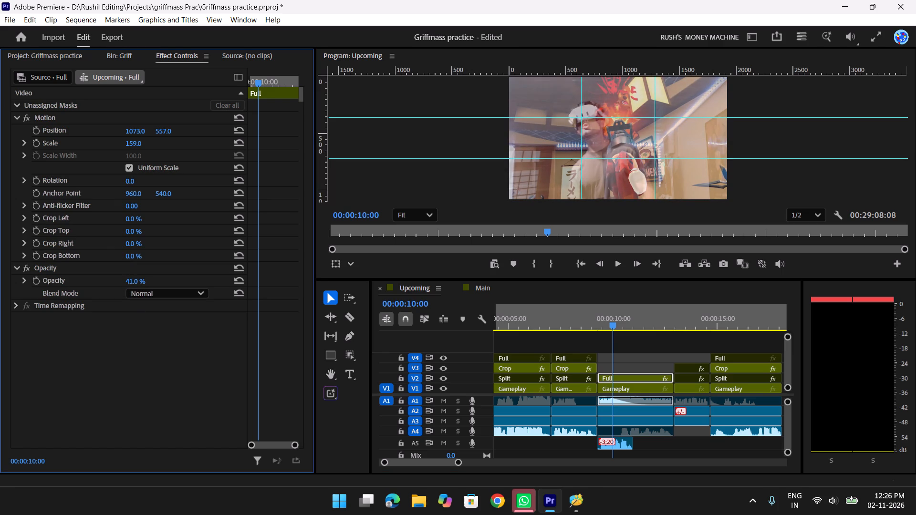
drag(105, 295, 110, 295)
click(131, 279)
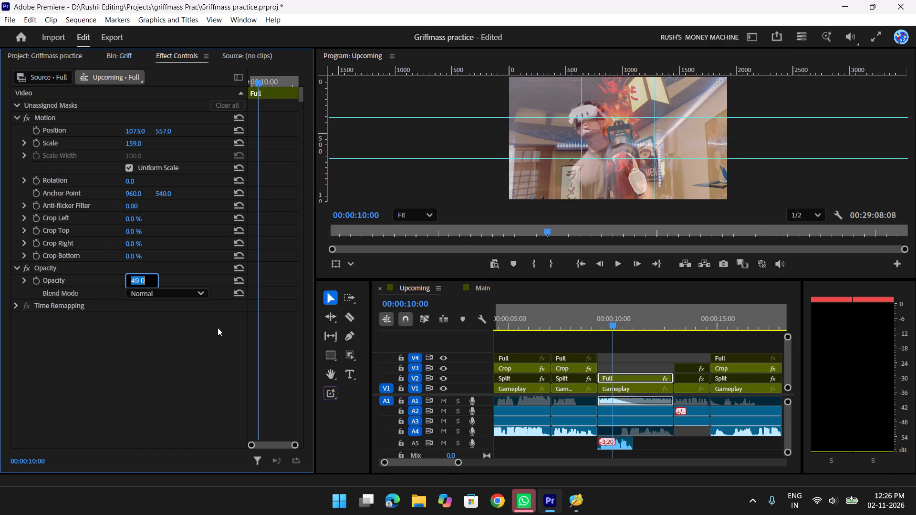
text(40)
key(Return)
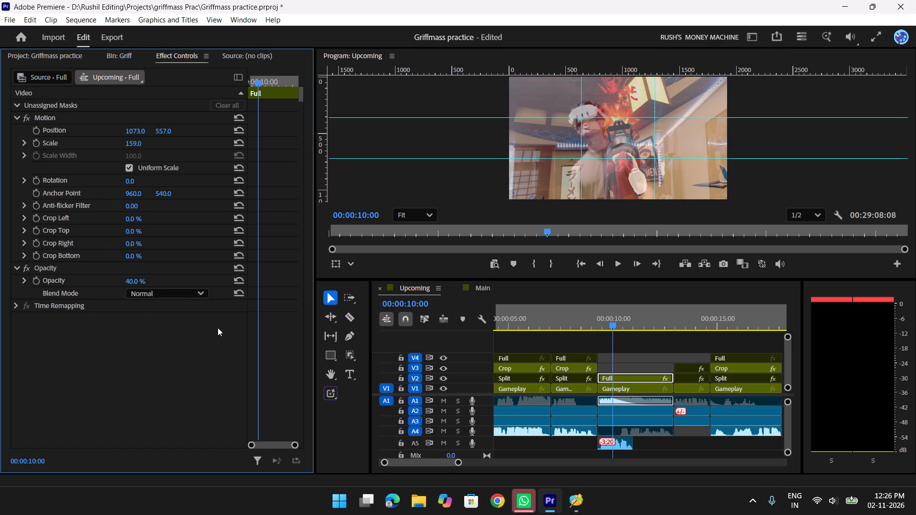
Play the semi-transparent camera overlay from 00:00:07:21 to 00:00:11:29.
drag(605, 319, 567, 320)
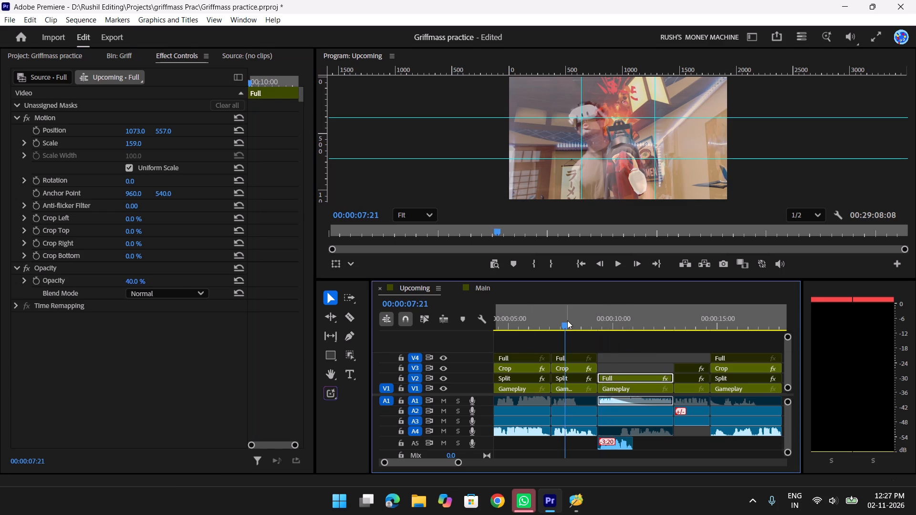
key(space)
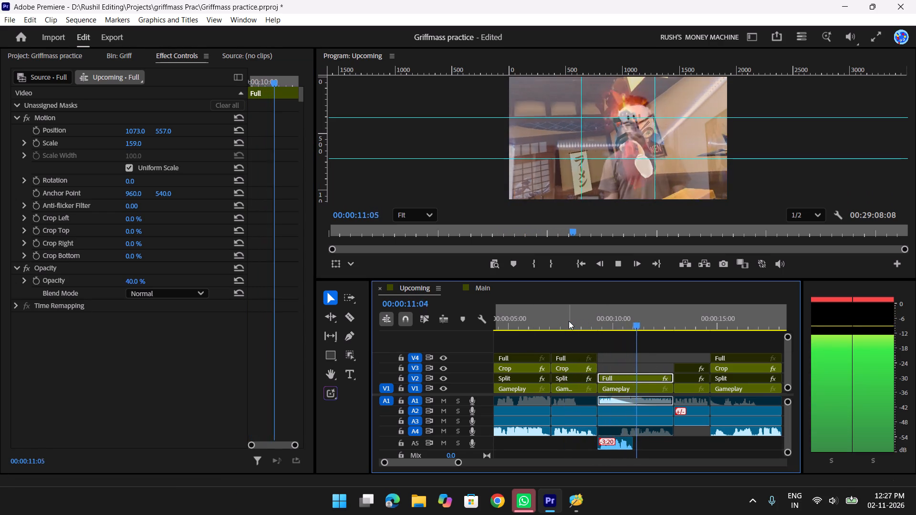
key(space)
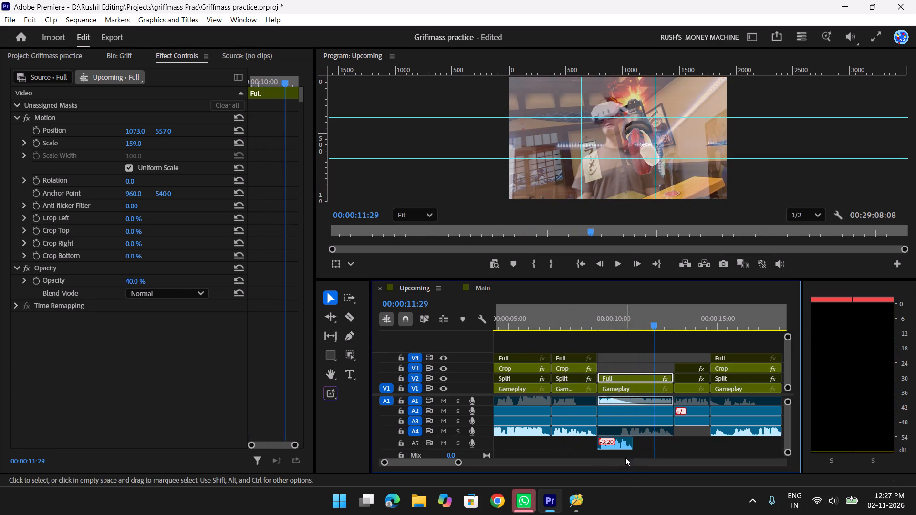
Extend the end of the A5 audio clip to match the end of the Full and Gameplay clips above.
drag(629, 447, 668, 451)
Play the overlay segment with its extended audio from just before the Full clip to 00:00:13:27.
drag(650, 301, 594, 302)
drag(620, 323, 593, 321)
key(space)
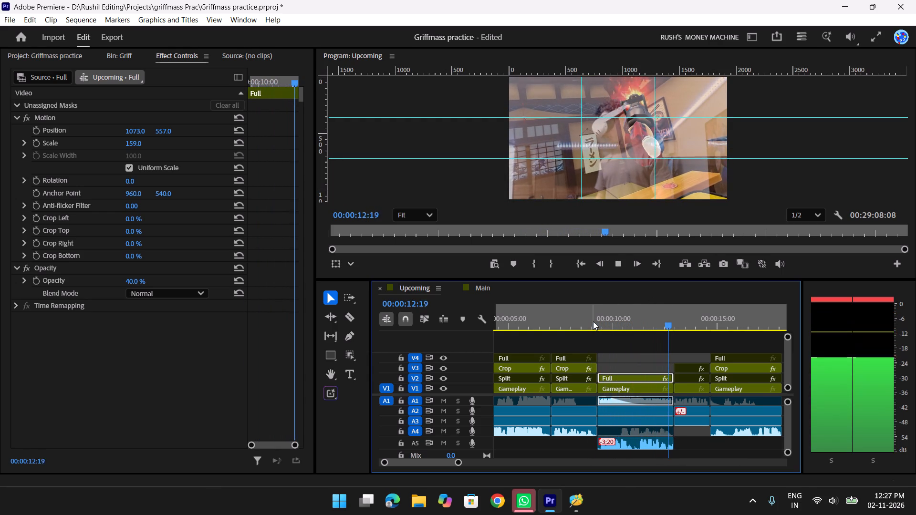
key(space)
key(space)
key(space)
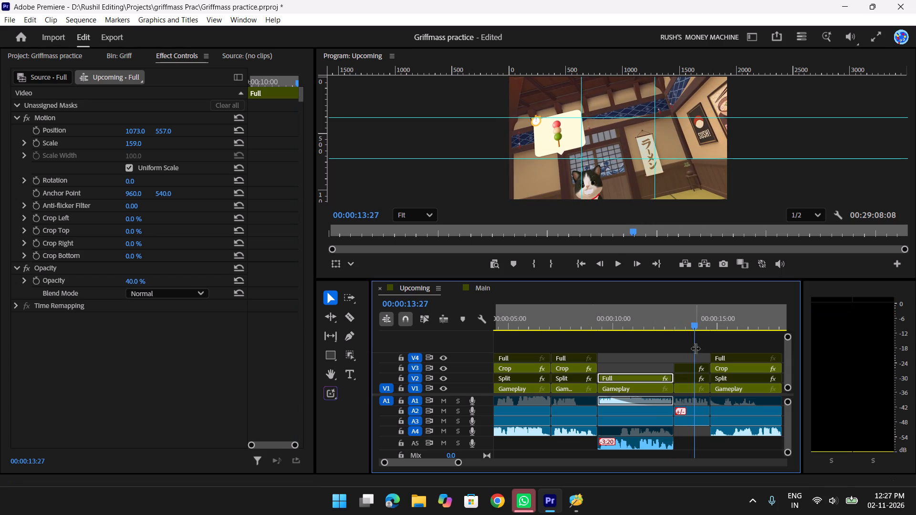
Delete the short leftover video and audio clips directly after the V2 Full clip, around 00:00:13:27.
drag(688, 346, 688, 409)
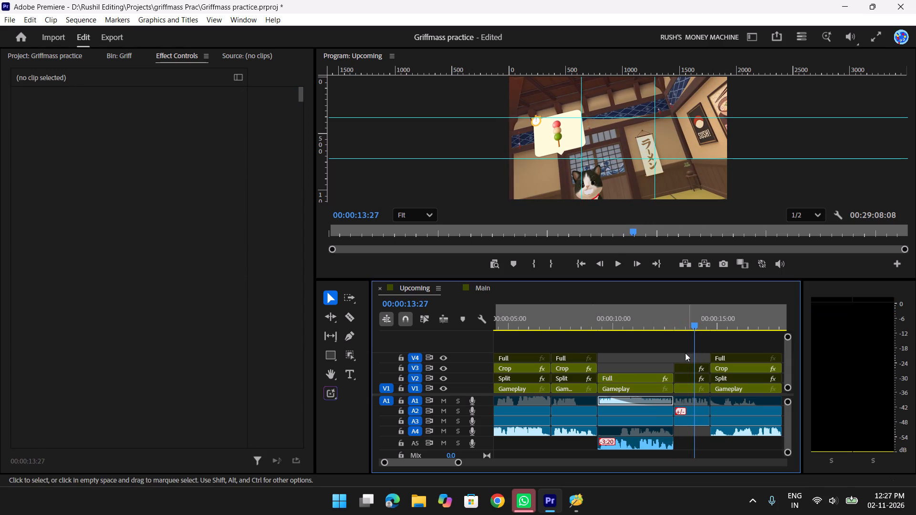
drag(681, 338, 686, 450)
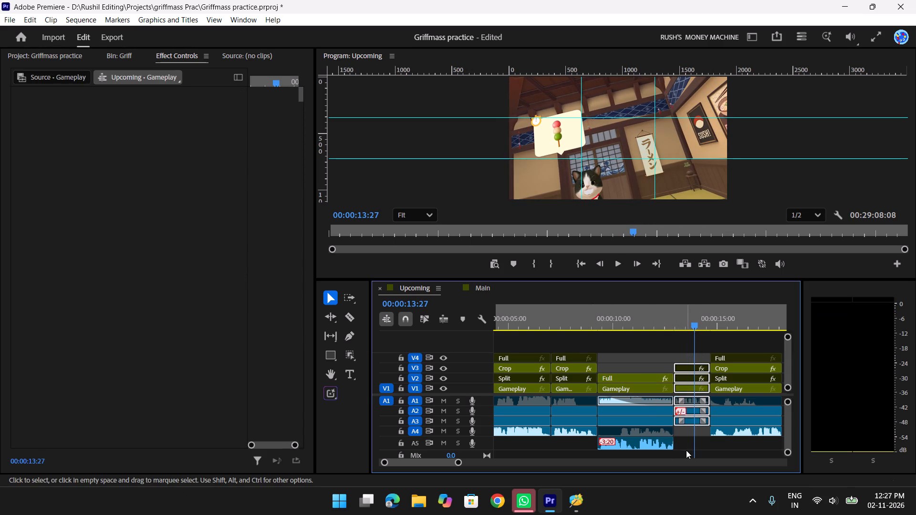
key(Delete)
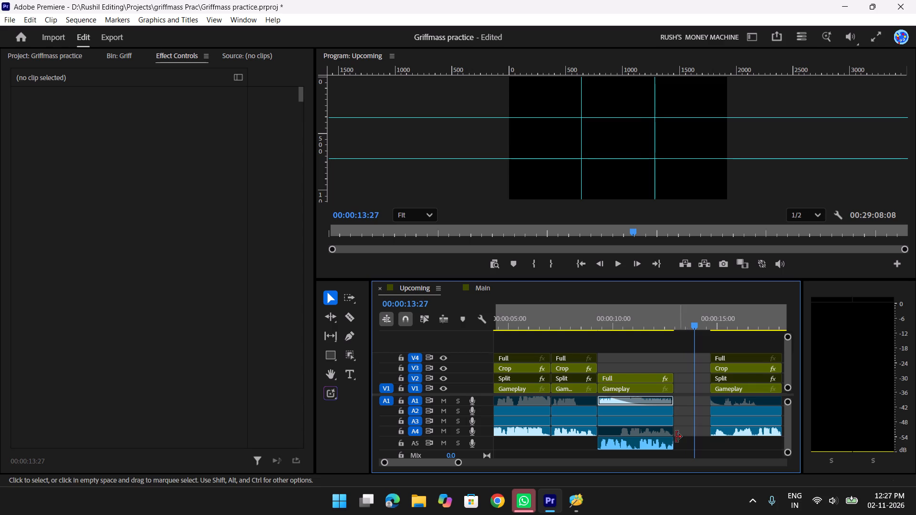
Delete the A4 audio clip beneath the overlay segment and move the A5 audio clip up into its place on A4.
drag(680, 456, 640, 372)
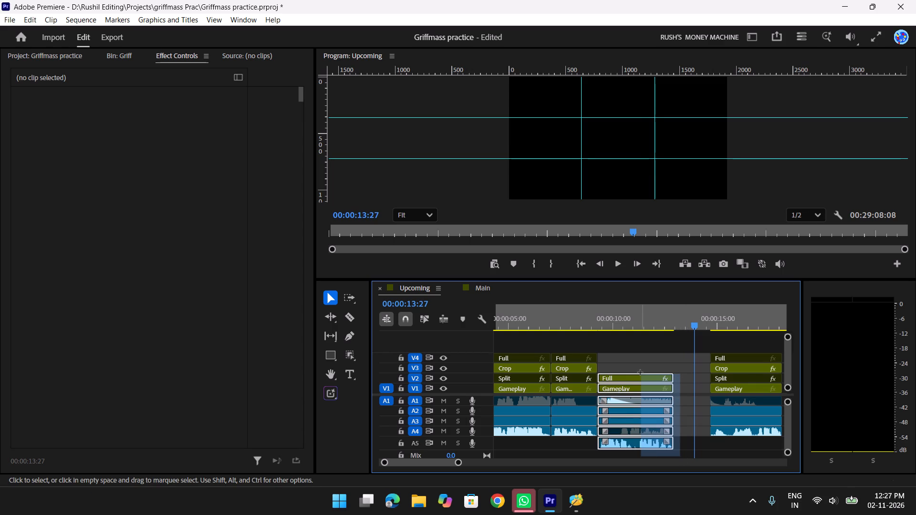
drag(640, 372, 640, 372)
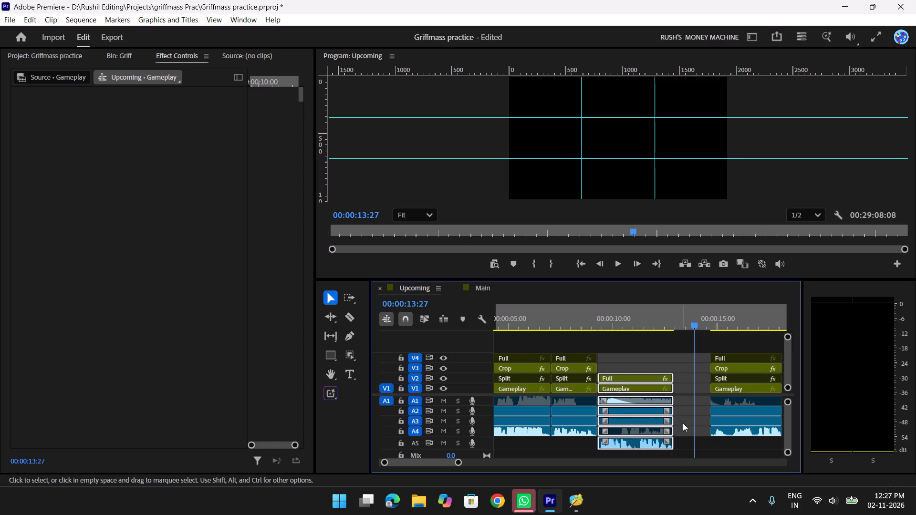
click(637, 433)
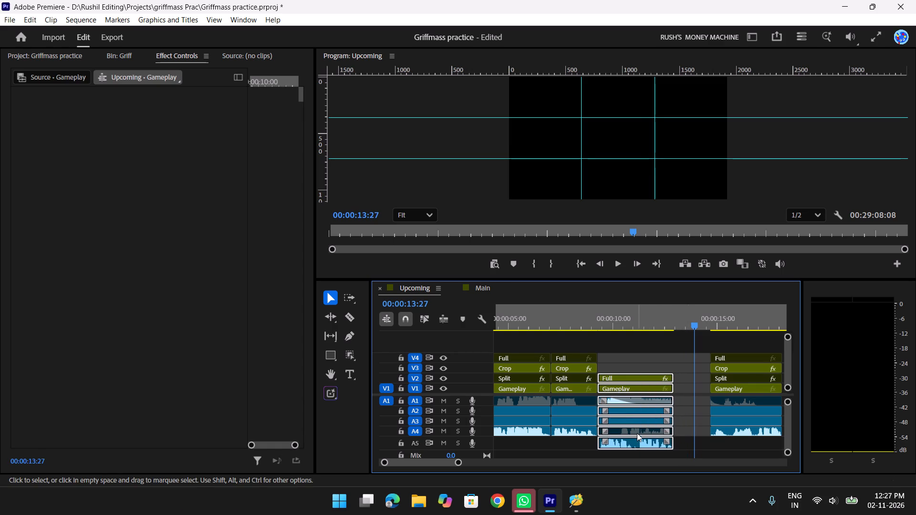
click(718, 444)
click(642, 433)
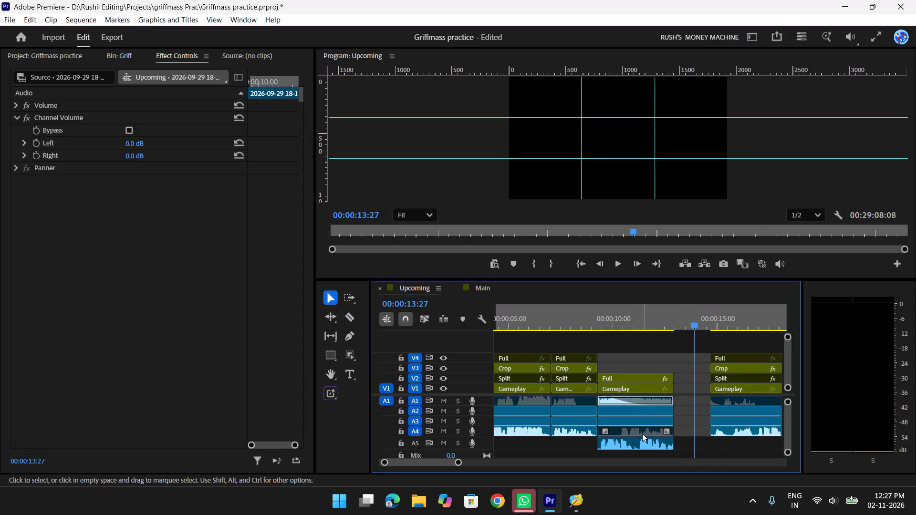
key(Delete)
drag(640, 449, 642, 433)
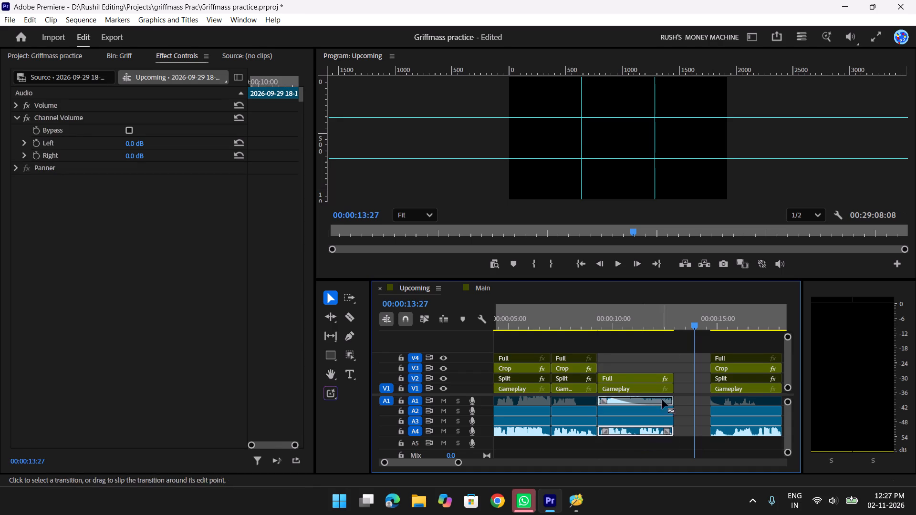
Ripple delete the empty gap after the overlay segment.
right_click(683, 379)
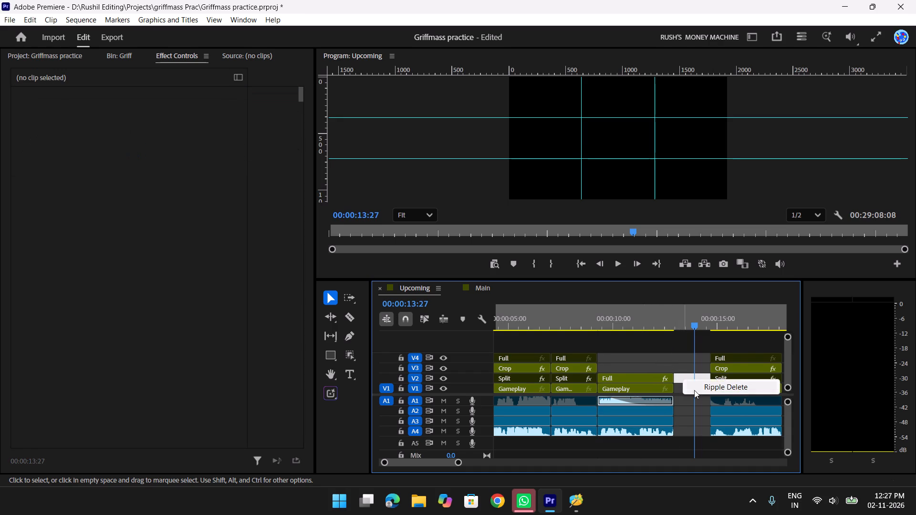
click(694, 390)
Play the teaser from about 00:00:04 to 00:00:12:16 to review the overlay segment in context.
drag(675, 323, 573, 325)
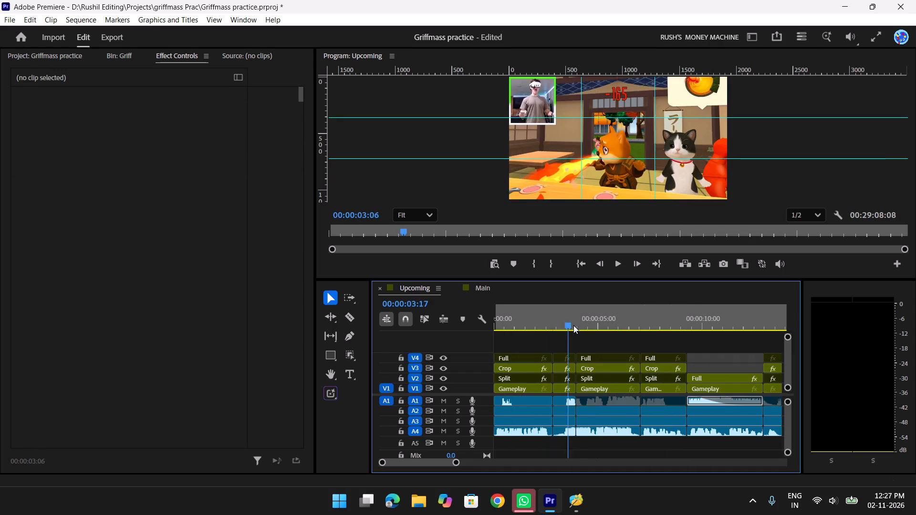
drag(573, 325, 580, 327)
key(space)
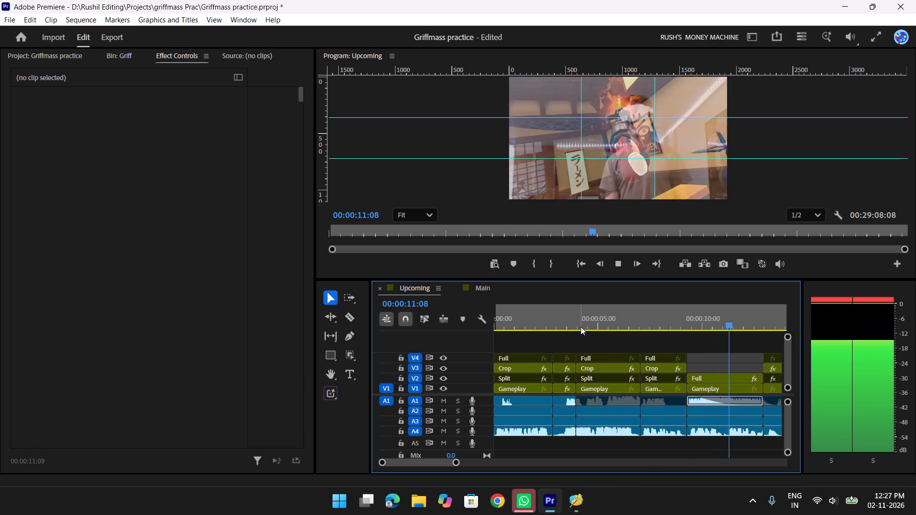
key(space)
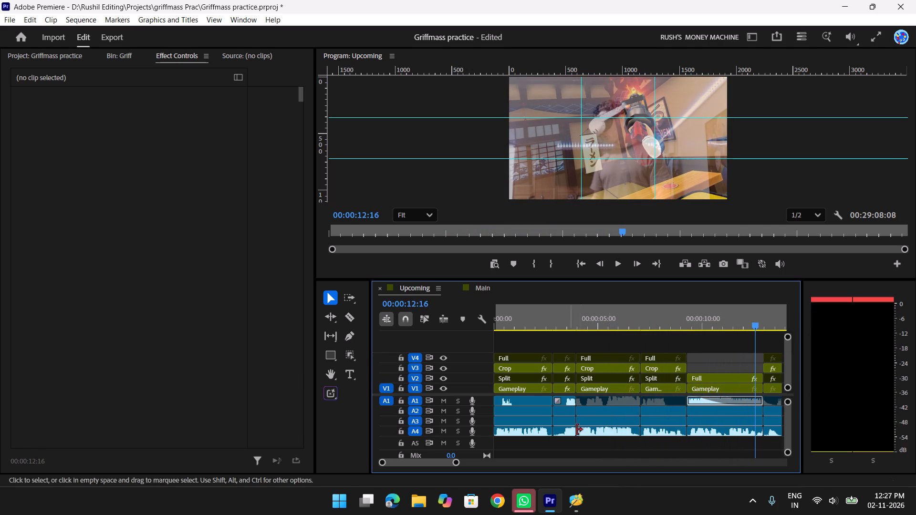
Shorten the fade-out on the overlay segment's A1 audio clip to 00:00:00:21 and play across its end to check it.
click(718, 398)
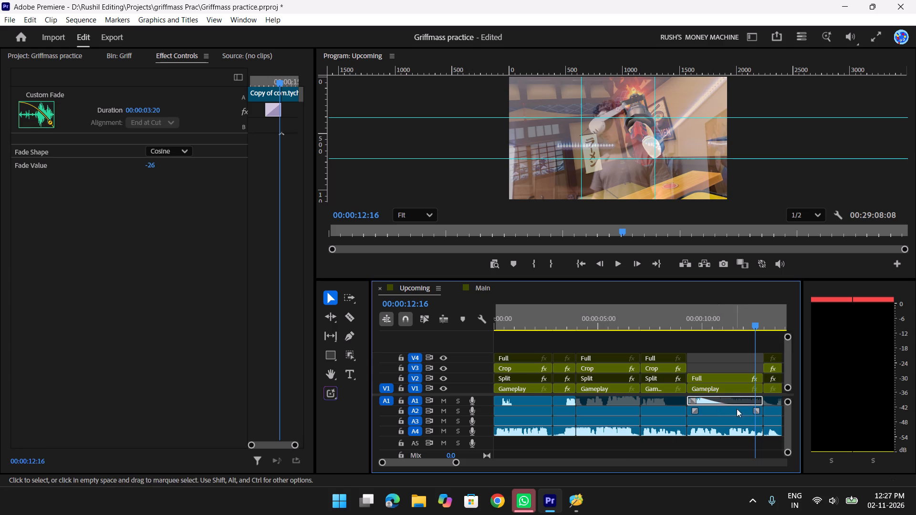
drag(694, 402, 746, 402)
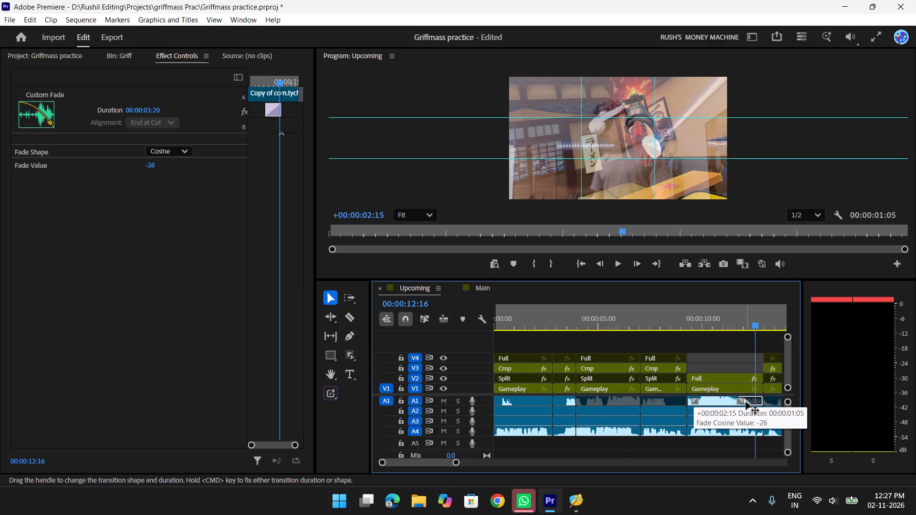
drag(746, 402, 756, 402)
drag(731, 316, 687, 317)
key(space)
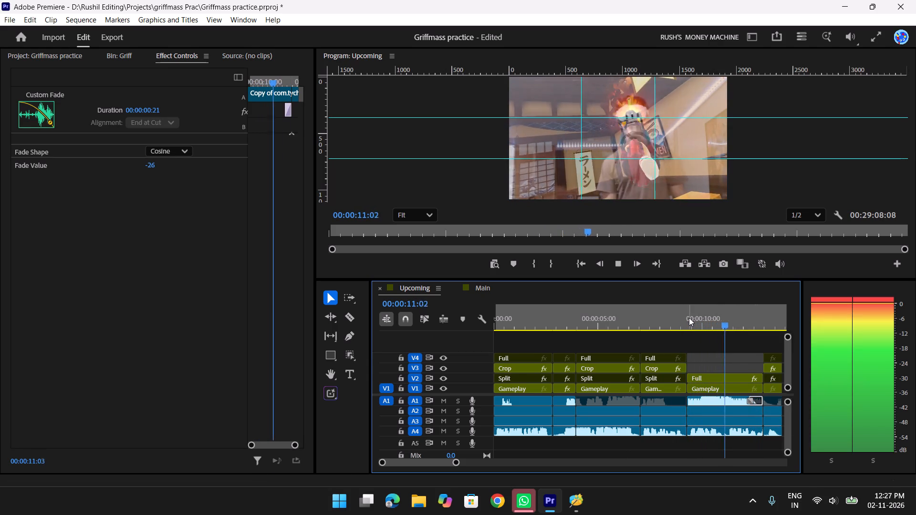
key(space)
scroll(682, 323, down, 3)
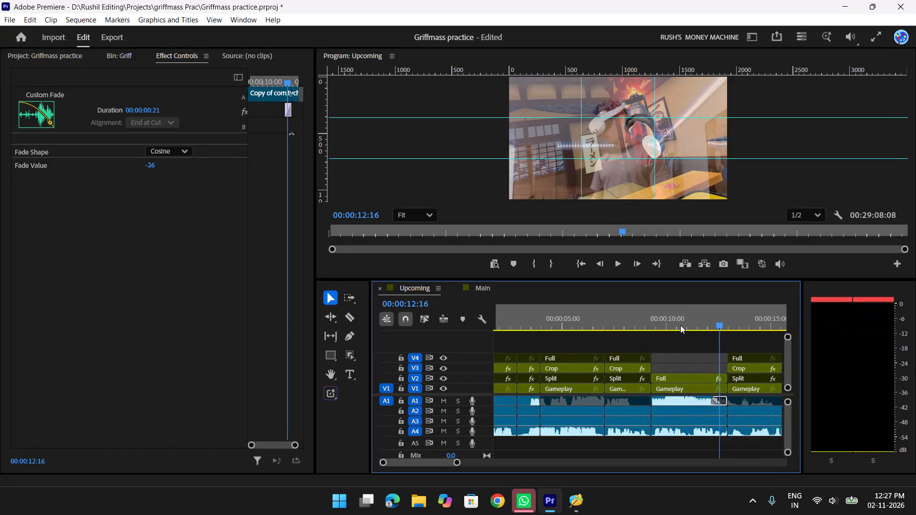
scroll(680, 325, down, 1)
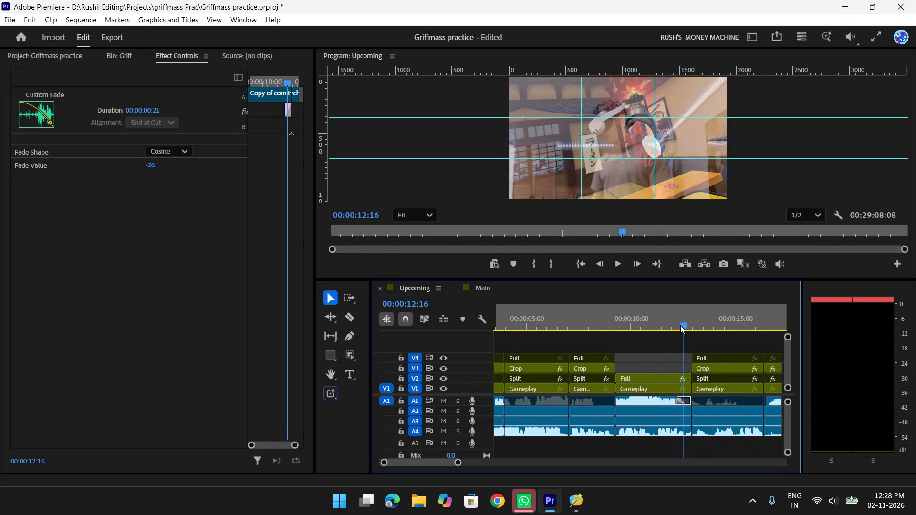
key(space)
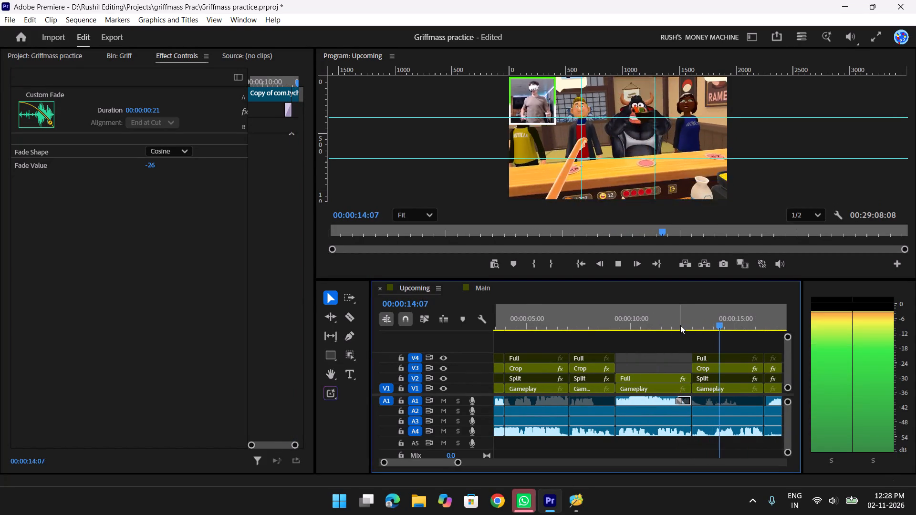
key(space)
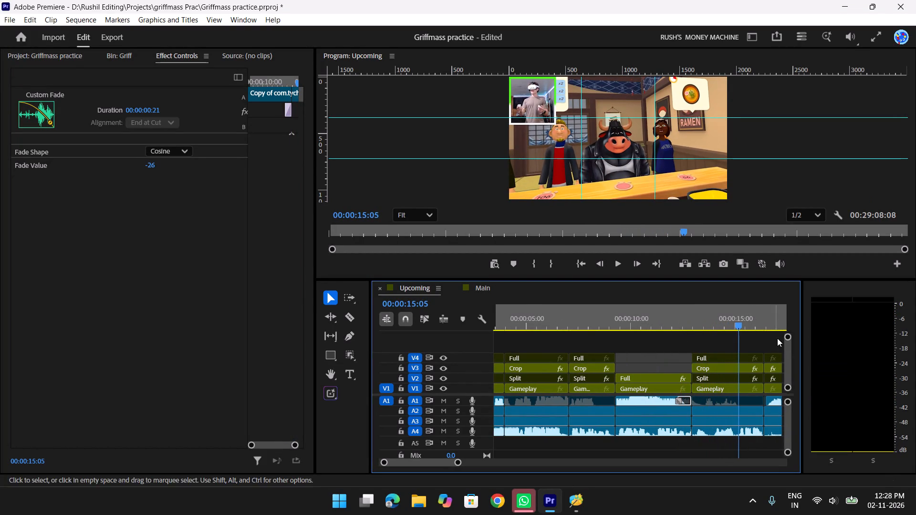
Ripple trim the end of the overlay segment on all tracks back to 00:00:12:23.
drag(743, 319, 680, 315)
text(tt)
key(space)
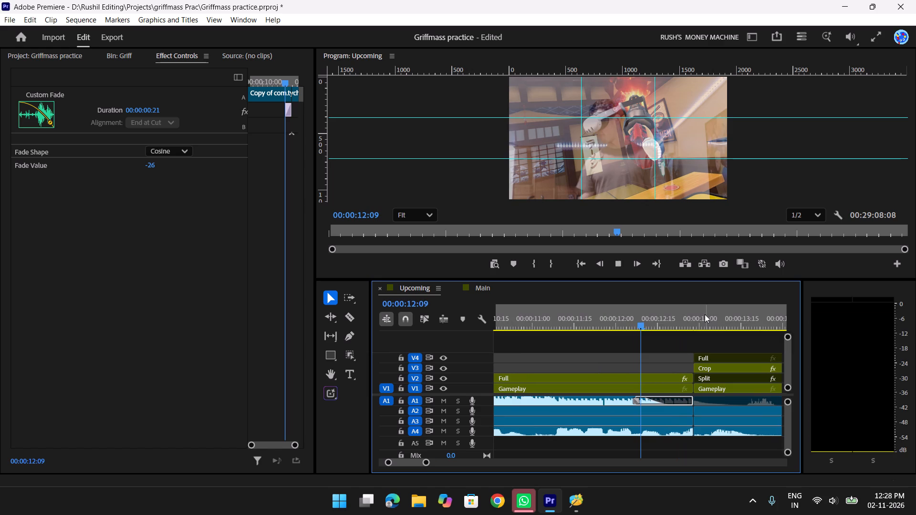
key(space)
key(space)
key(space)
drag(700, 310, 697, 310)
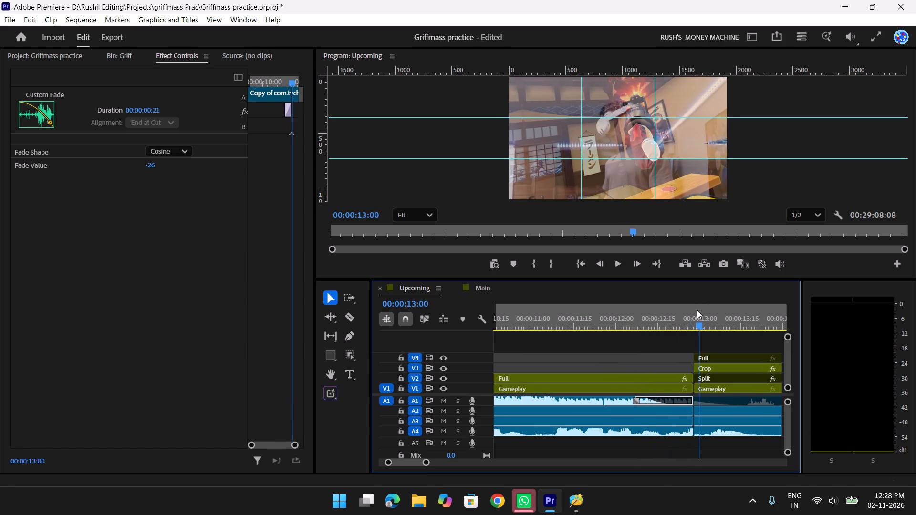
drag(697, 310, 683, 310)
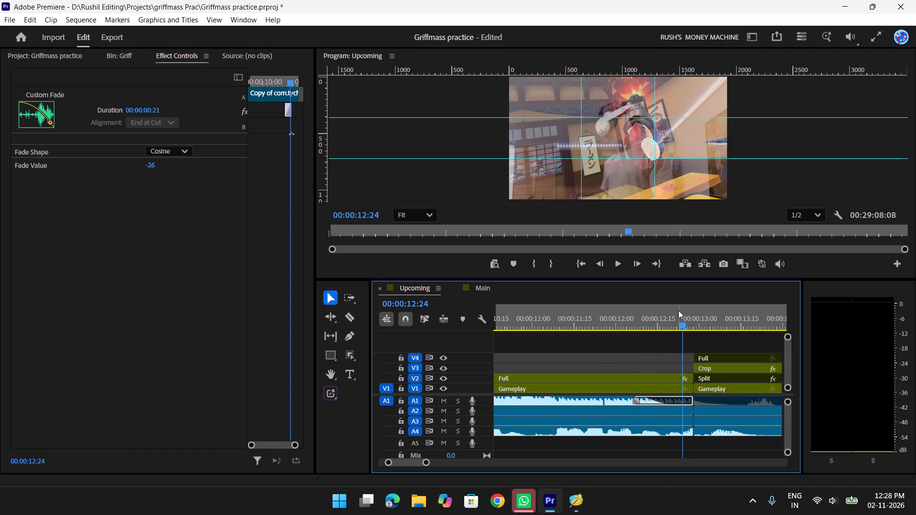
key(Left)
key(Right)
key(Left)
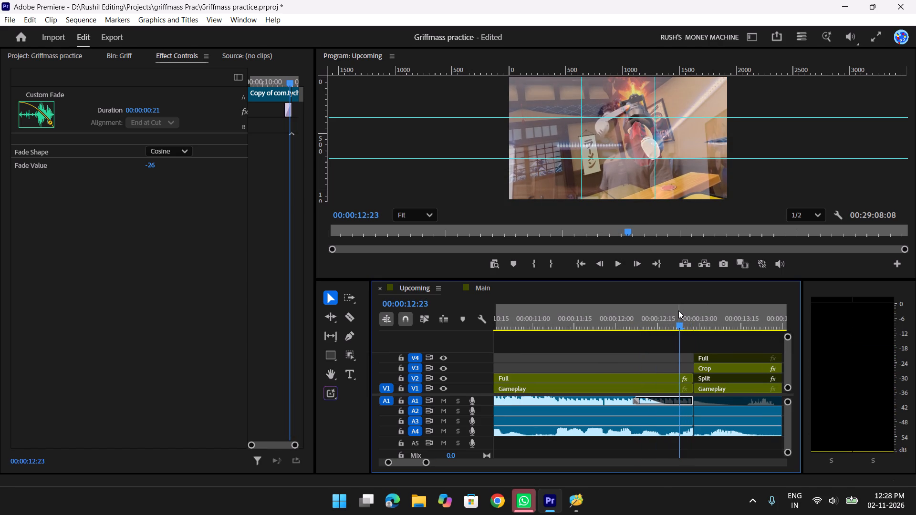
key(e)
Play the teaser across the trimmed overlay ending and through the final segment to about 00:00:23:16 to review the pacing.
drag(680, 318, 532, 321)
key(space)
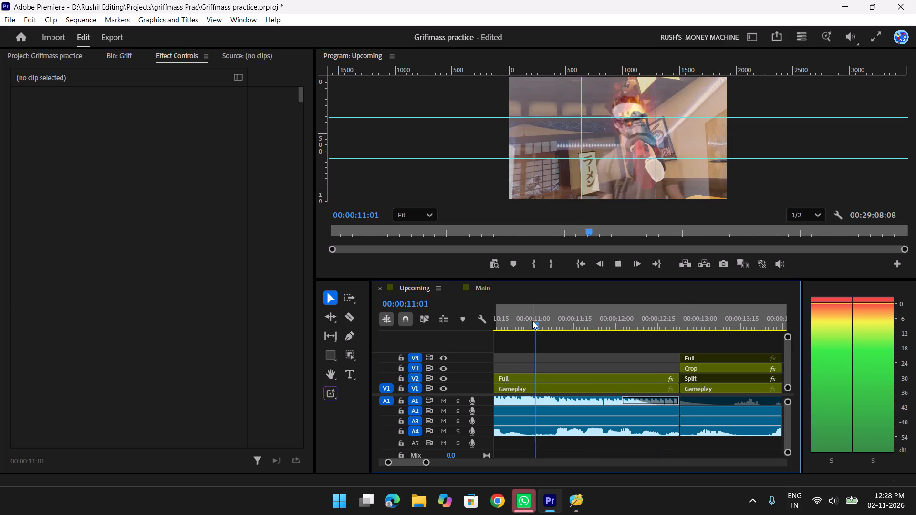
key(space)
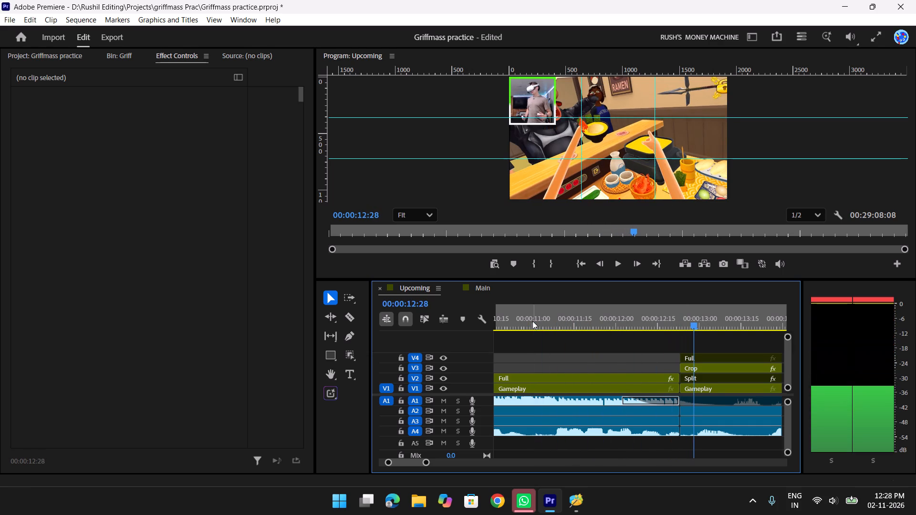
text(yy)
drag(636, 315, 488, 319)
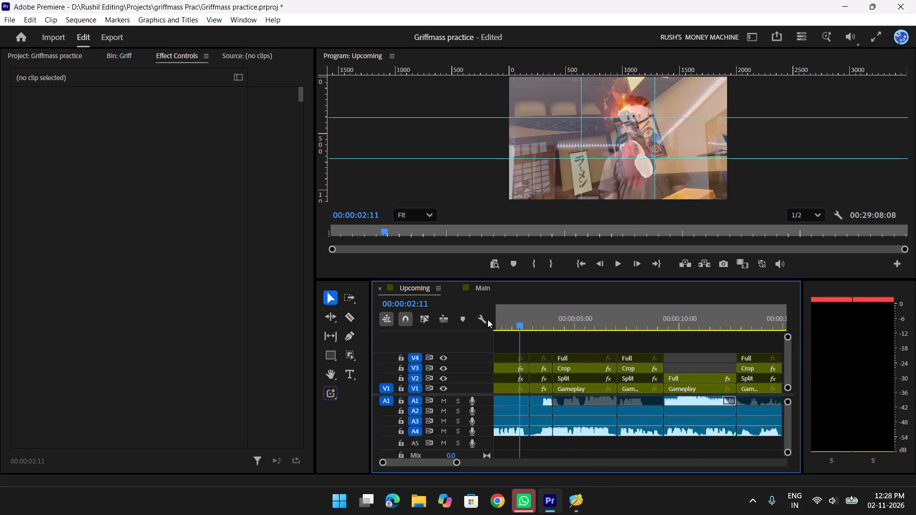
drag(488, 319, 570, 326)
key(space)
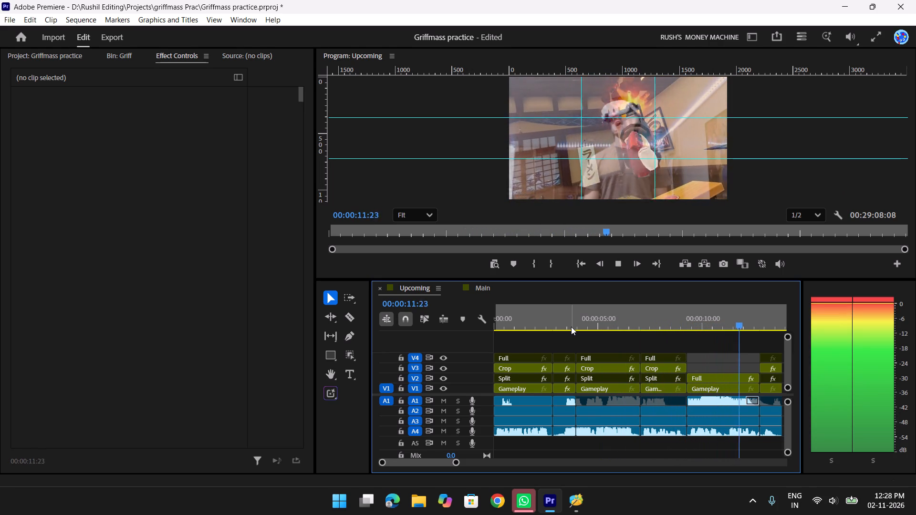
key(space)
key(space)
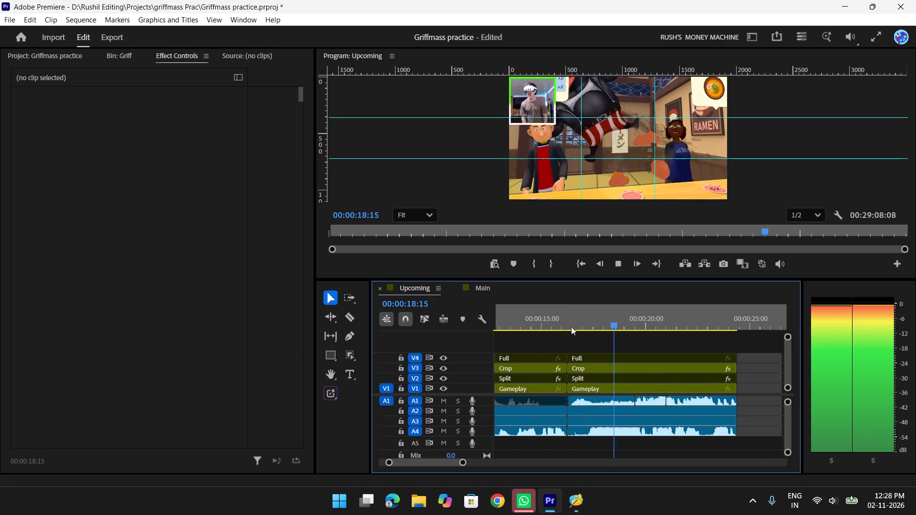
key(space)
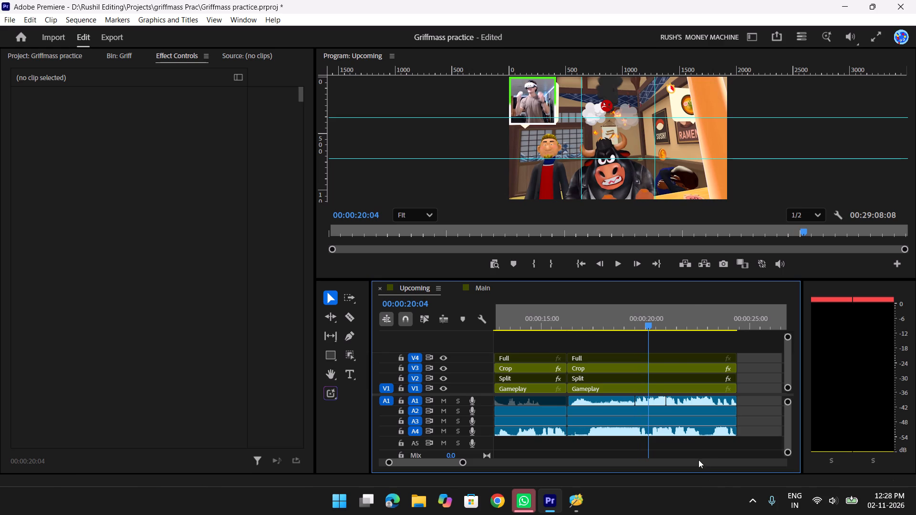
click(648, 323)
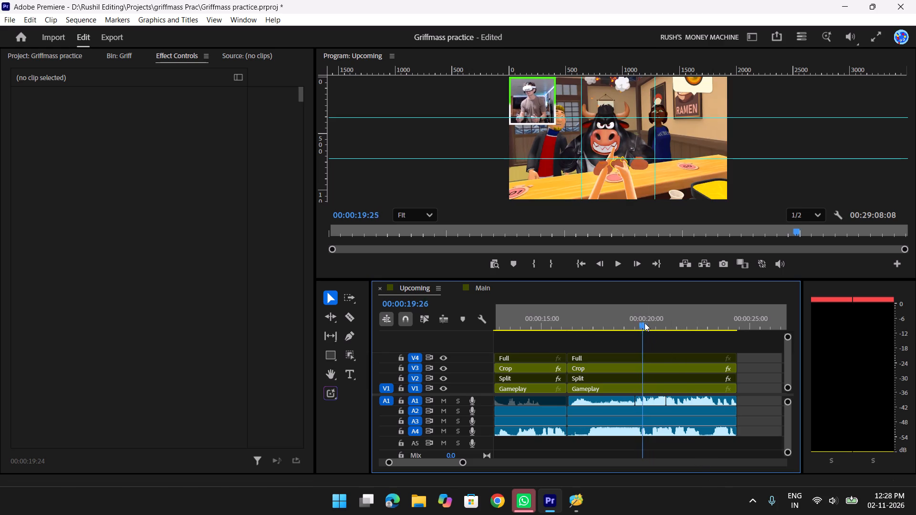
key(space)
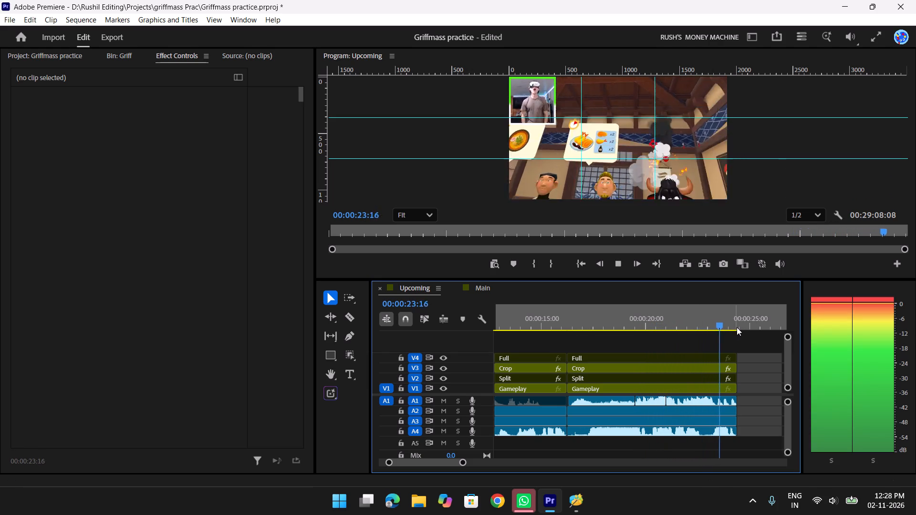
Split the final segment on all tracks at about 00:00:22:22, ripple trim about 8 frames after the cut, and play it through.
drag(728, 325, 706, 329)
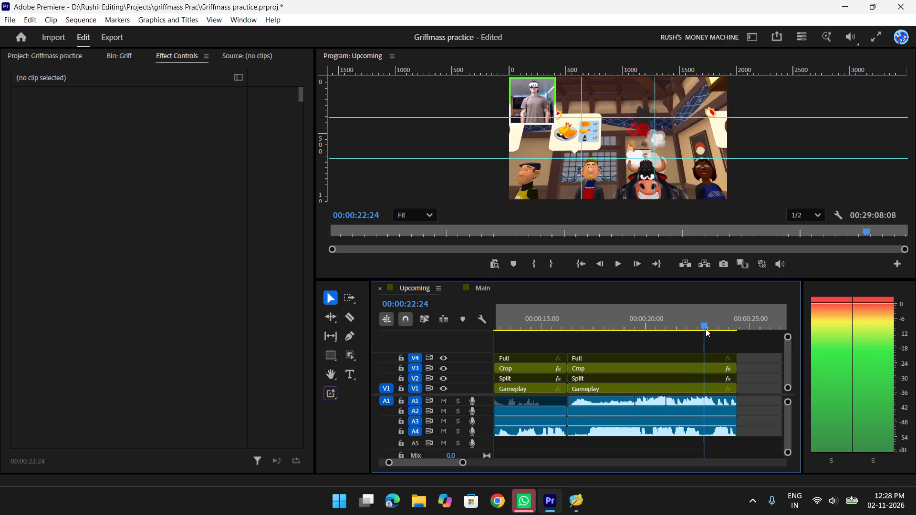
drag(706, 329, 705, 328)
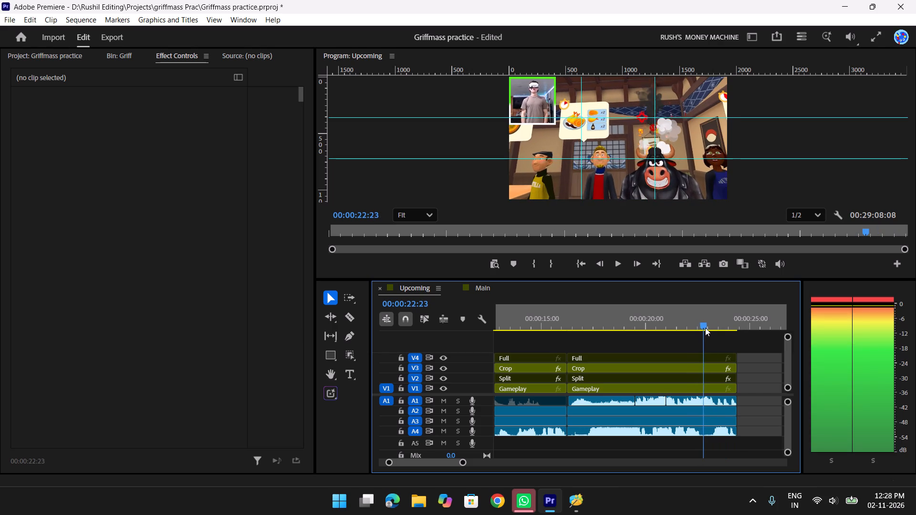
drag(705, 328, 679, 326)
key(w)
key(q)
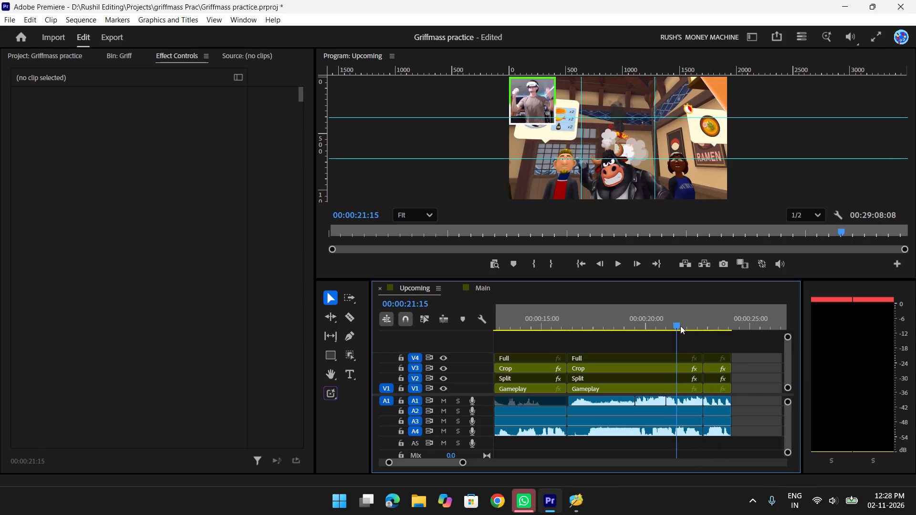
key(space)
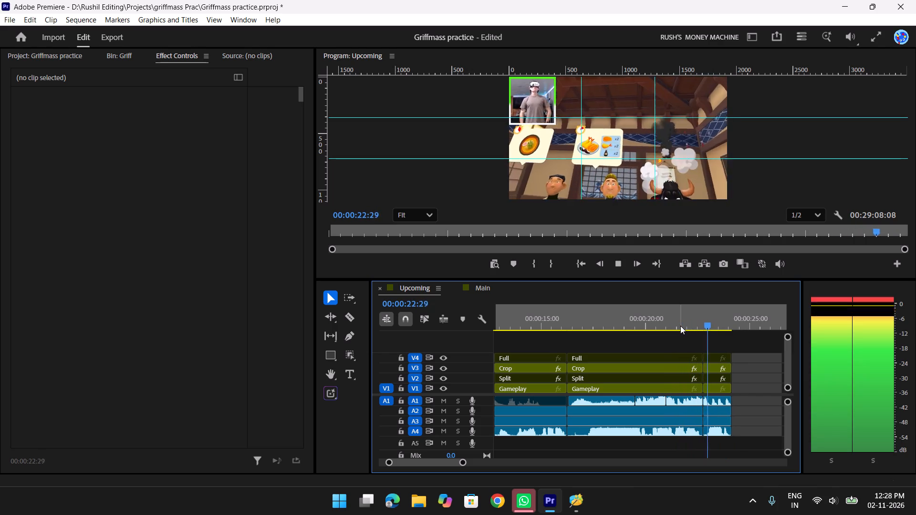
key(space)
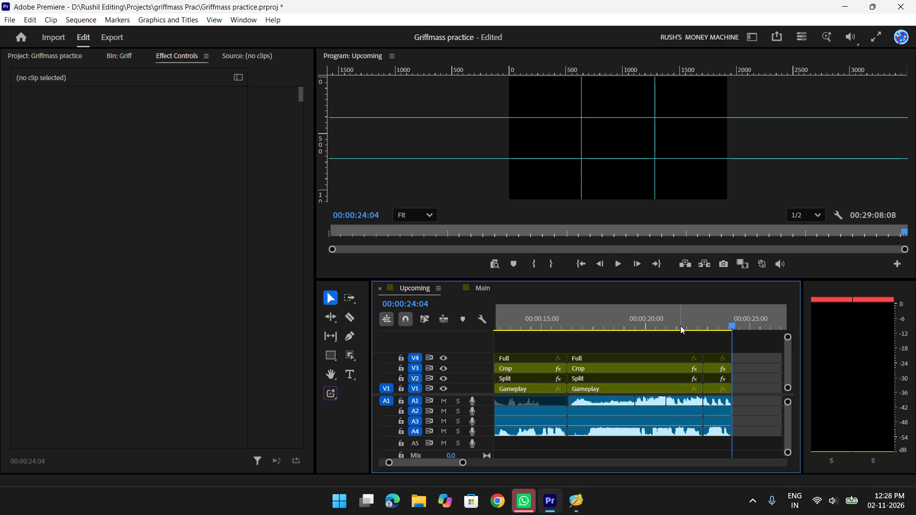
Review the teaser from the start, remove the fade-out from the overlay segment's A1 audio clip, and replay that segment.
text(y)
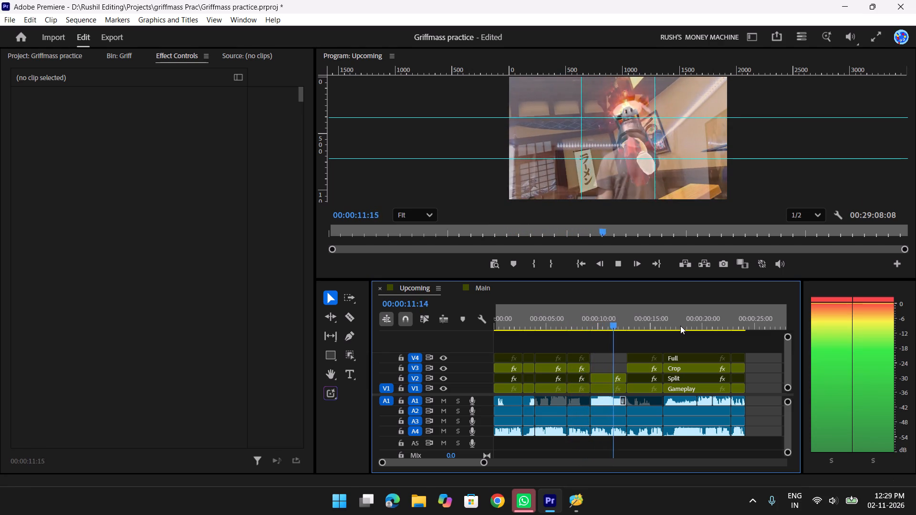
key(space)
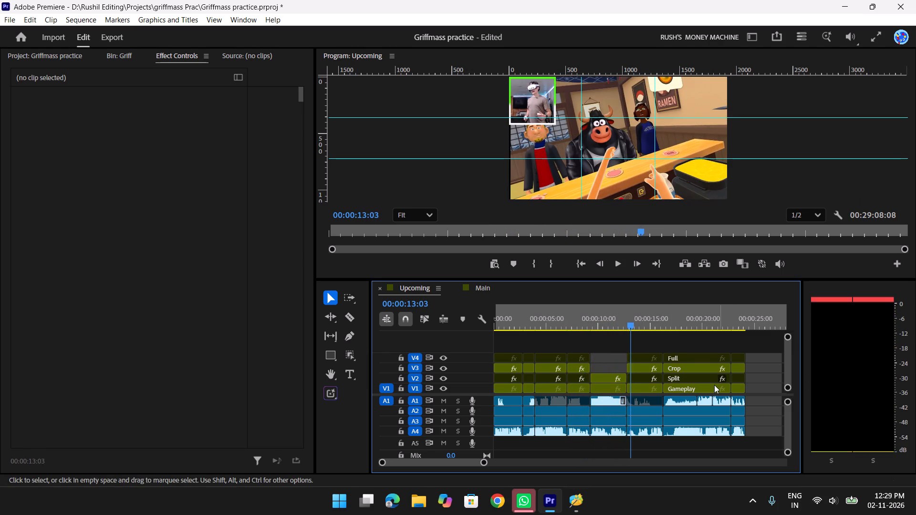
text(ttt)
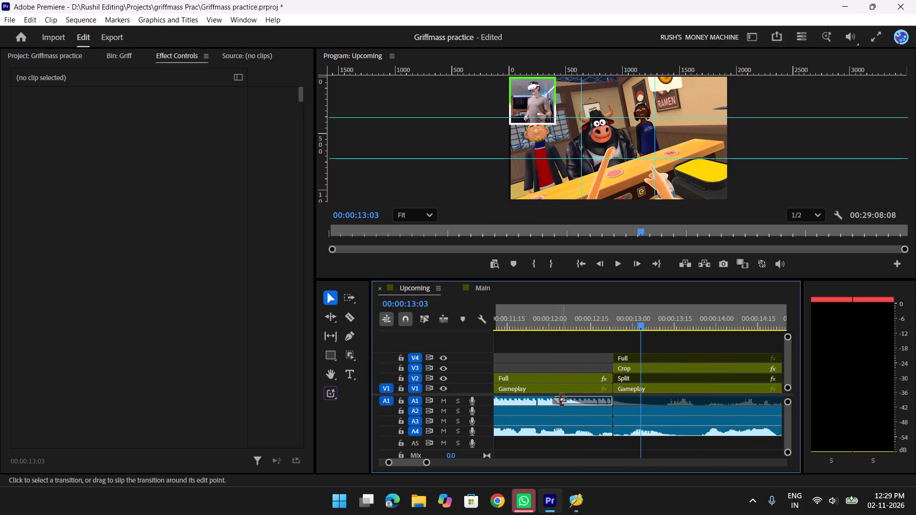
drag(557, 400, 618, 403)
scroll(700, 436, up, 2)
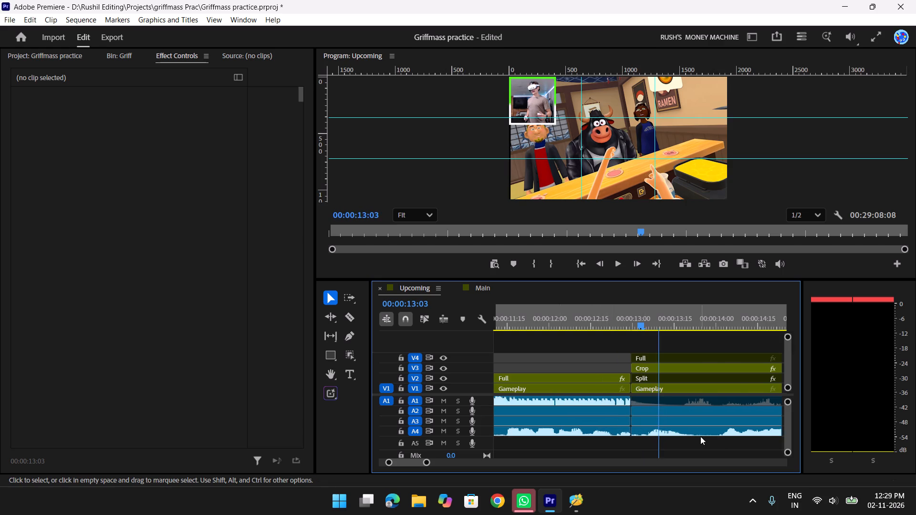
scroll(700, 436, up, 7)
text(yy)
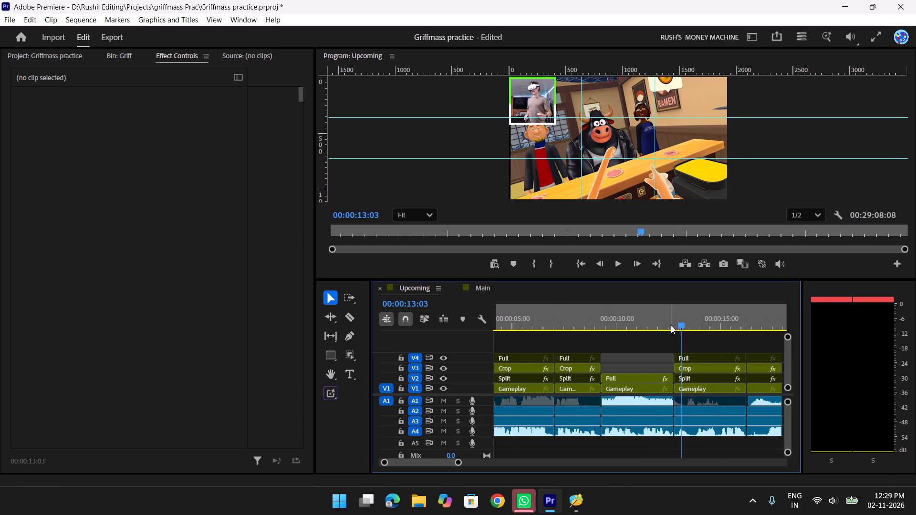
drag(646, 321, 598, 330)
key(space)
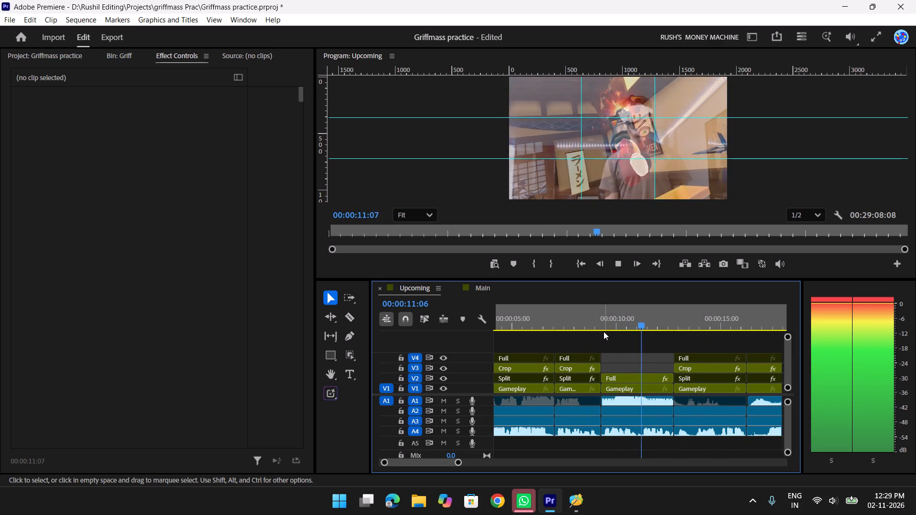
key(space)
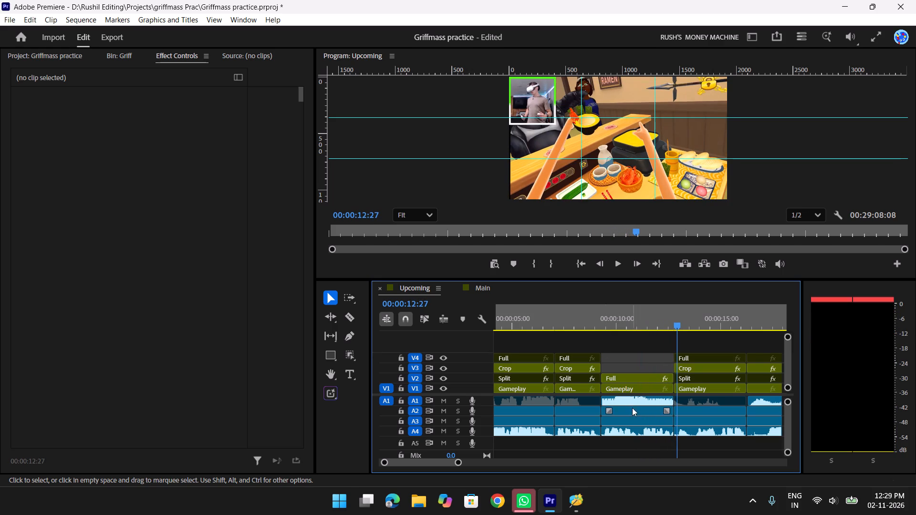
Adjust the gain of the overlay segment's A1 audio clip by -12 dB.
click(634, 402)
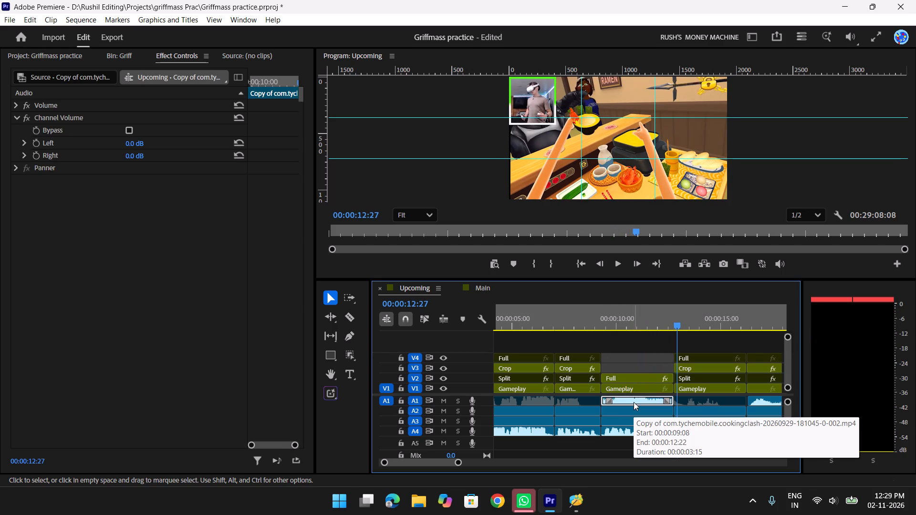
key(g)
key(BackSpace)
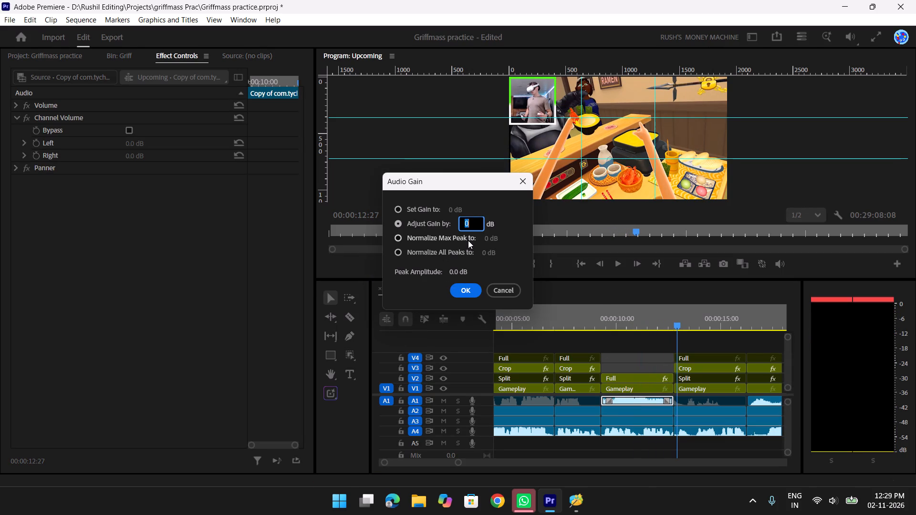
text(-12)
key(Return)
drag(586, 312, 591, 316)
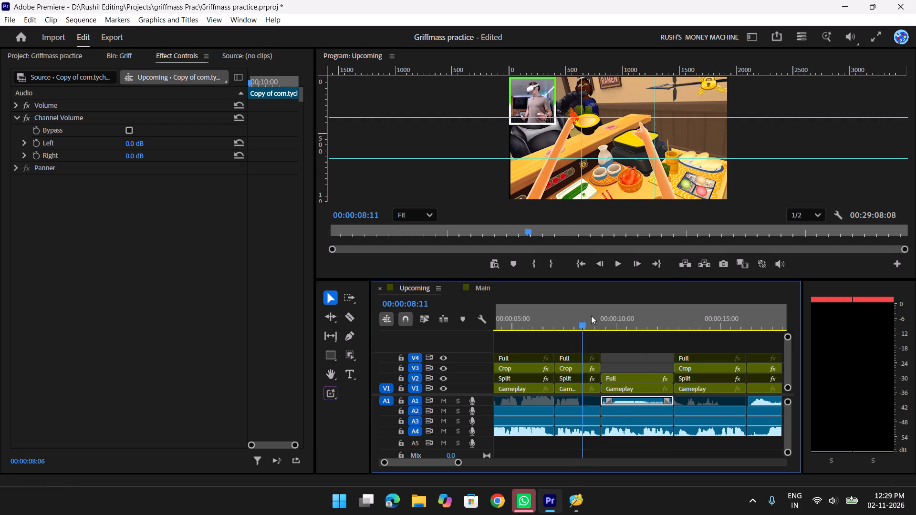
Play the teaser from about 00:00:08:11 to its end to check the rebalanced audio, and return to the start.
drag(591, 316, 593, 317)
key(space)
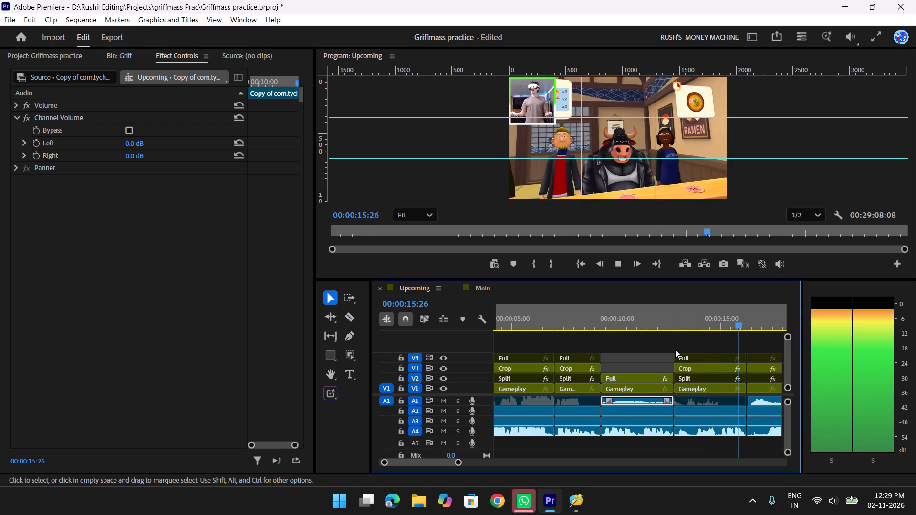
scroll(675, 350, down, 3)
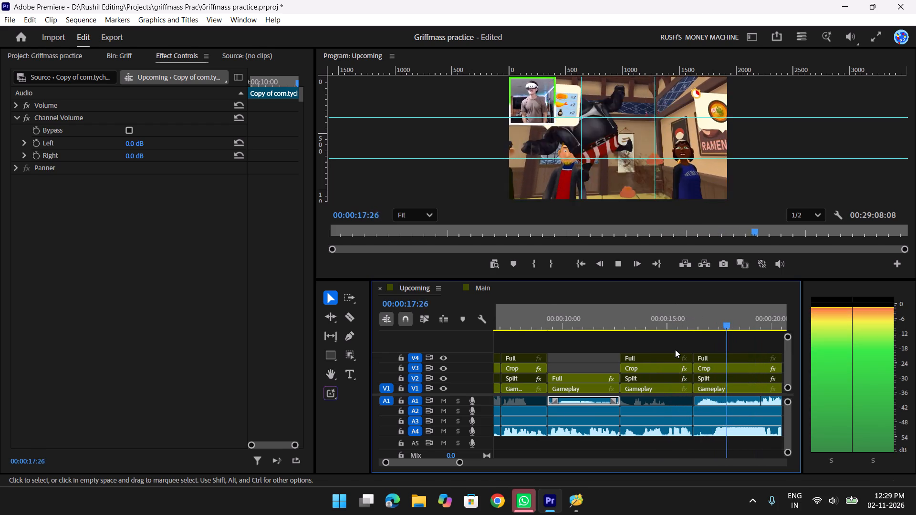
key(y)
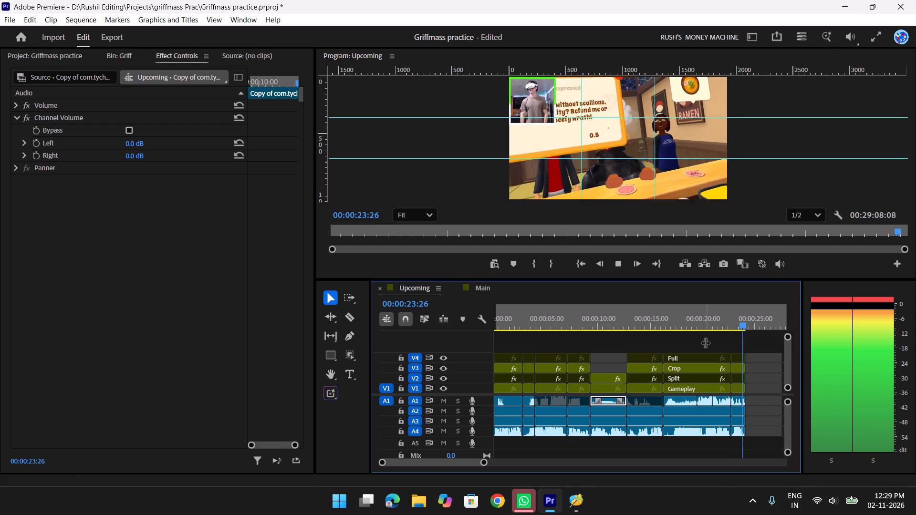
drag(730, 325, 482, 318)
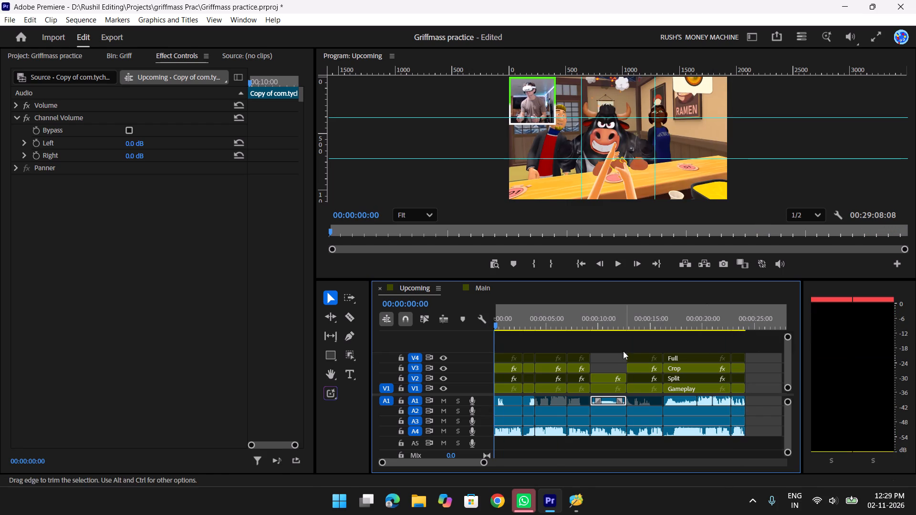
Review the opening segments between about 00:00:03:00 and 00:00:07:12, checking the camera layout in each.
click(581, 343)
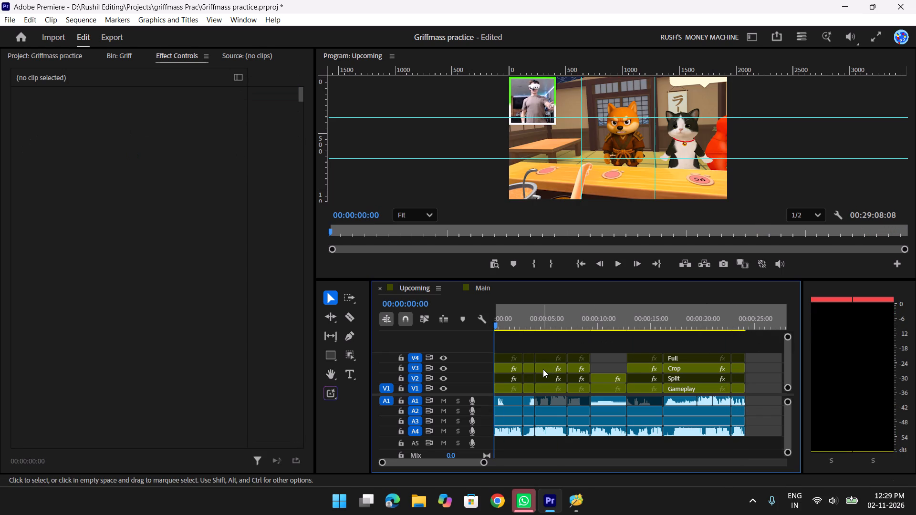
key(t)
key(t)
click(541, 378)
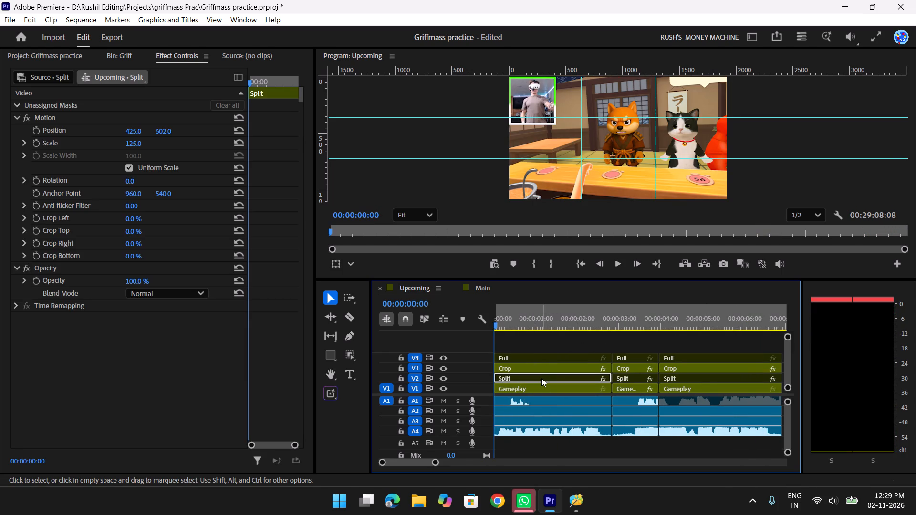
click(623, 378)
drag(605, 319, 666, 319)
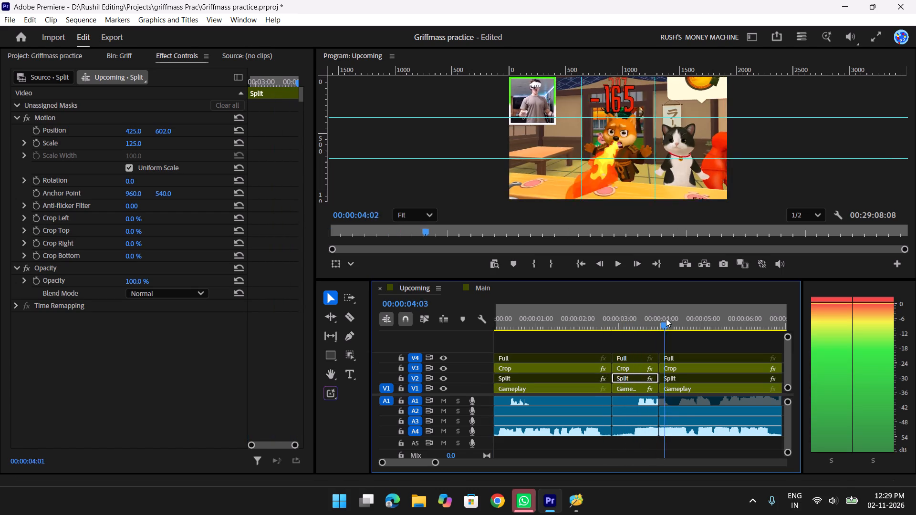
drag(666, 319, 677, 319)
scroll(682, 331, down, 4)
key(space)
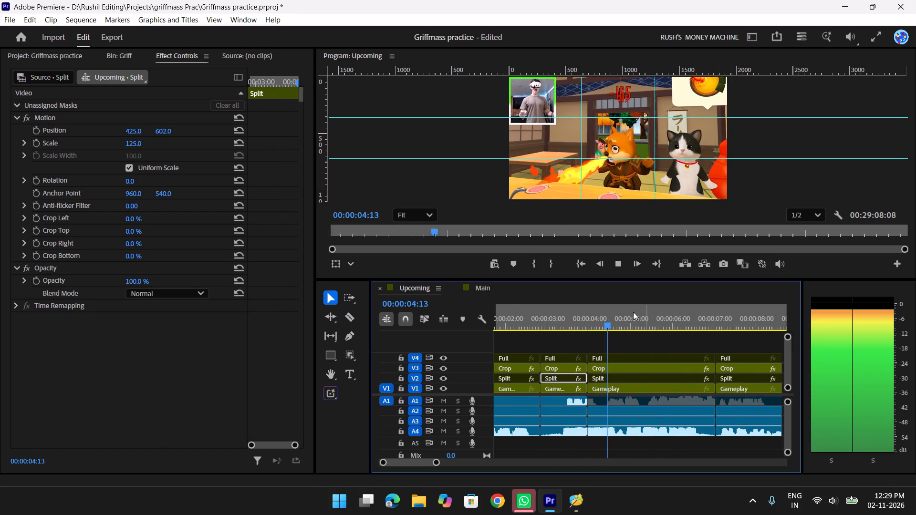
scroll(673, 321, down, 5)
drag(583, 316, 639, 323)
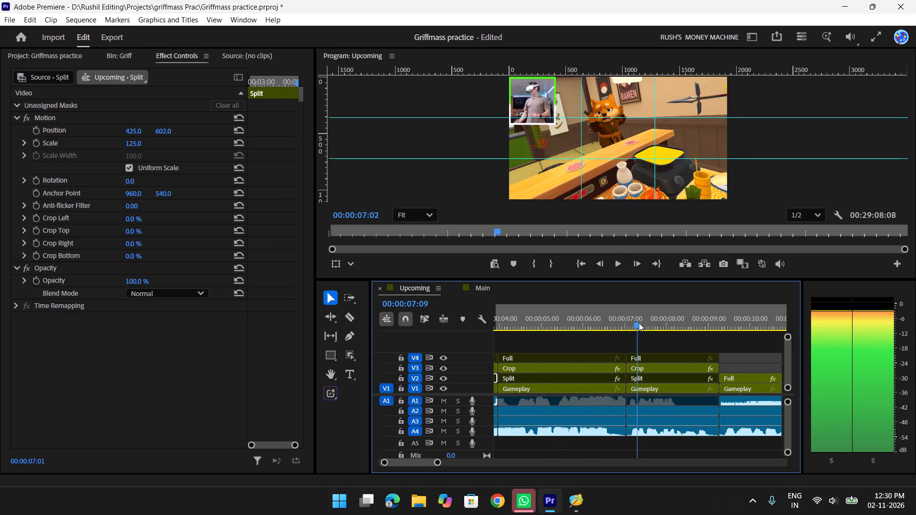
drag(639, 323, 644, 323)
Enable the Split clip and disable the Crop clip in the segment at about 00:00:07:12.
click(665, 391)
click(656, 379)
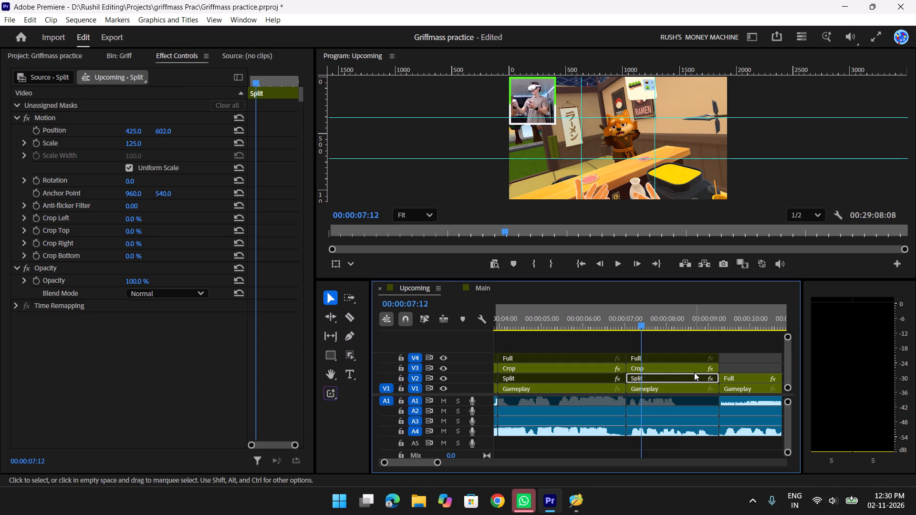
key(r)
click(665, 365)
key(r)
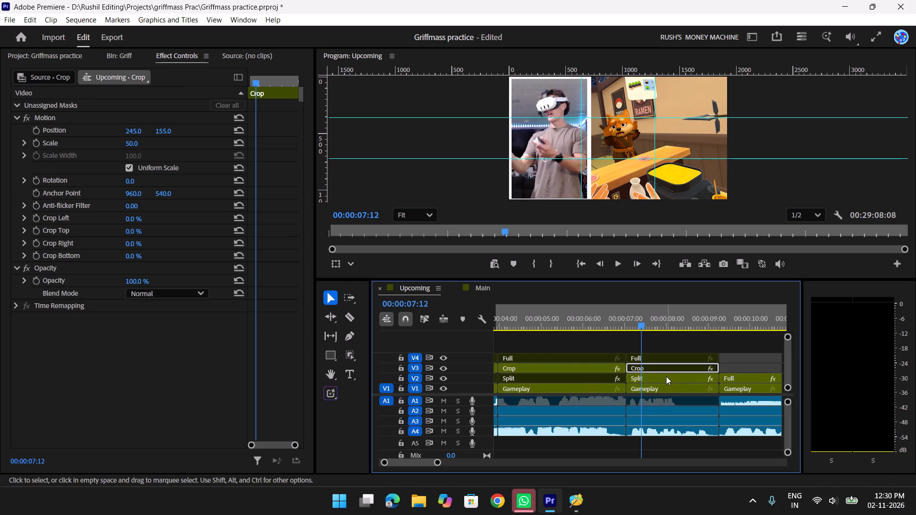
Set the Scale of that segment's Split clip to 136.
click(666, 376)
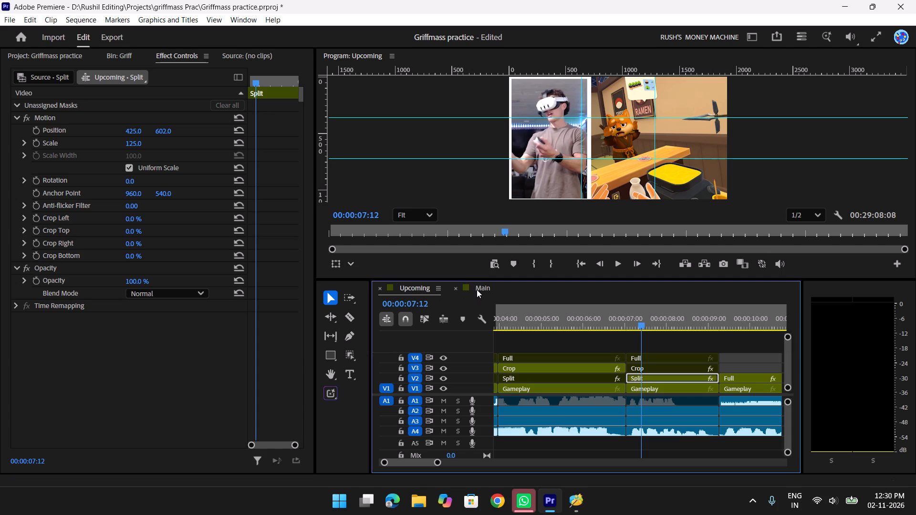
drag(130, 144, 138, 146)
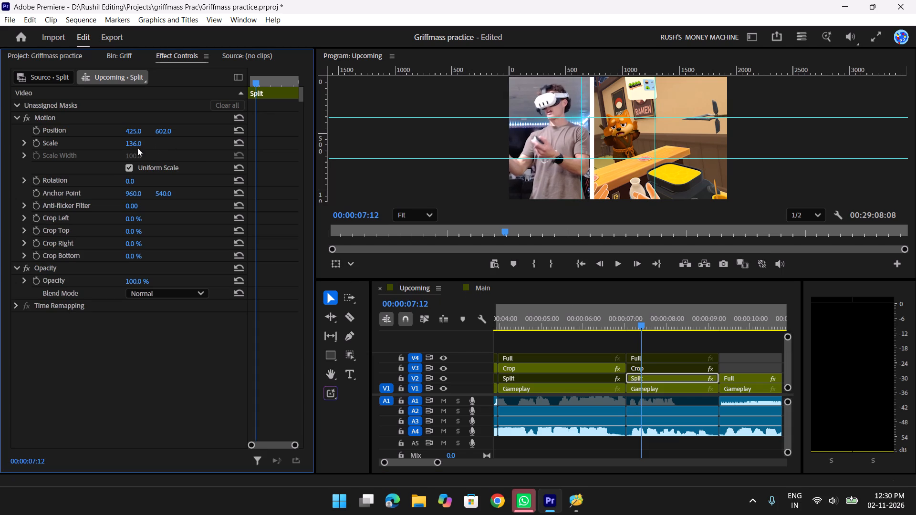
Set the horizontal Anchor Point of the Split clip to 1029 to shift the camera framing.
click(133, 195)
click(139, 191)
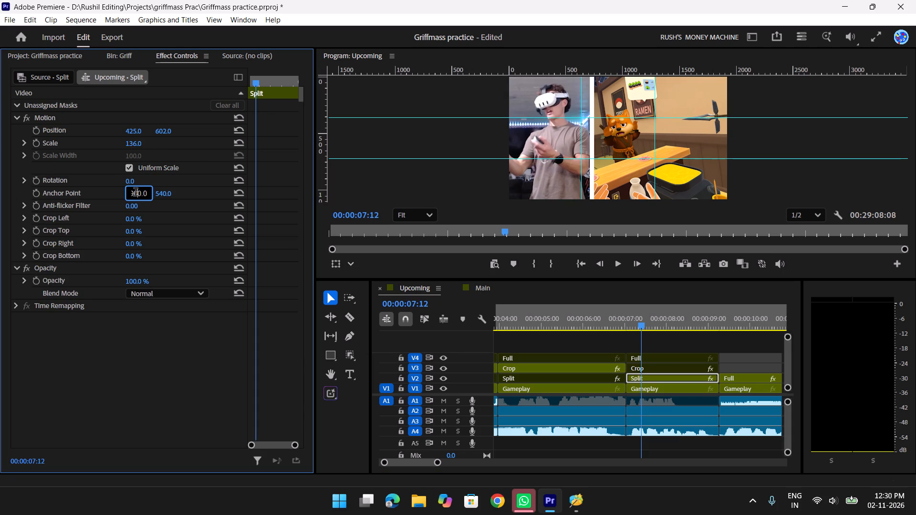
double_click(135, 193)
key(Up)
key(Up)
key(Up)
key(Up)
key(Up)
key(Up)
key(Up)
key(Up)
key(Up)
key(Up)
key(Up)
key(Up)
key(Up)
key(Up)
key(Up)
key(Up)
key(Up)
key(Up)
key(Up)
key(Up)
key(Up)
key(Up)
key(Up)
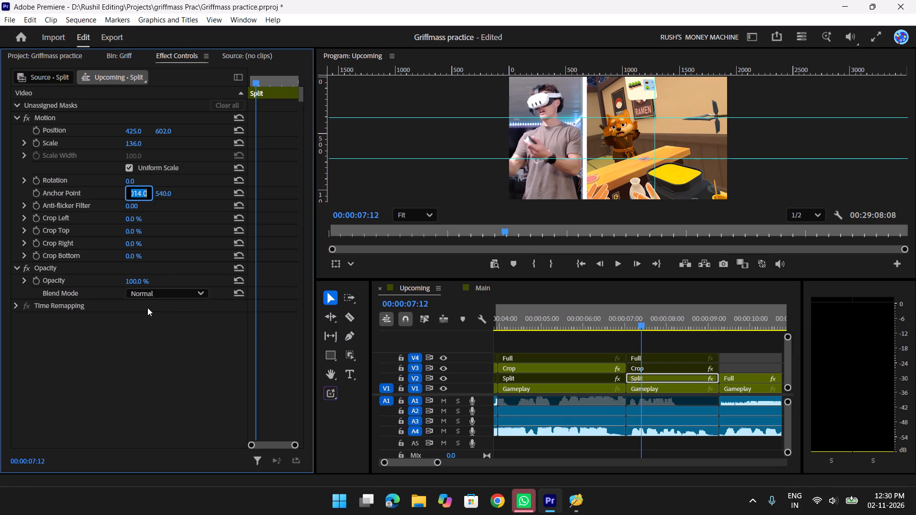
key(Up)
key(Up)
key(Up)
key(Up)
key(Up)
key(Up)
key(Up)
key(Up)
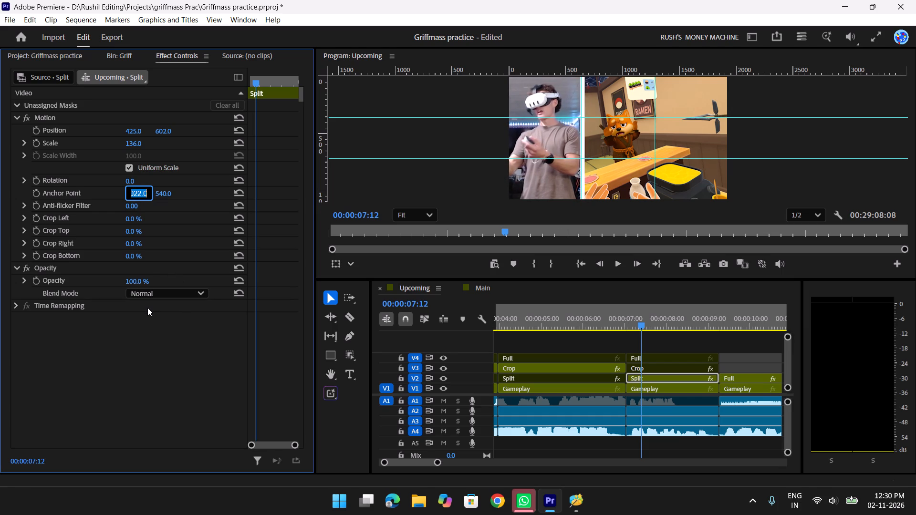
key(Up)
key(Up)
key(Up)
key(Up)
key(Up)
key(Up)
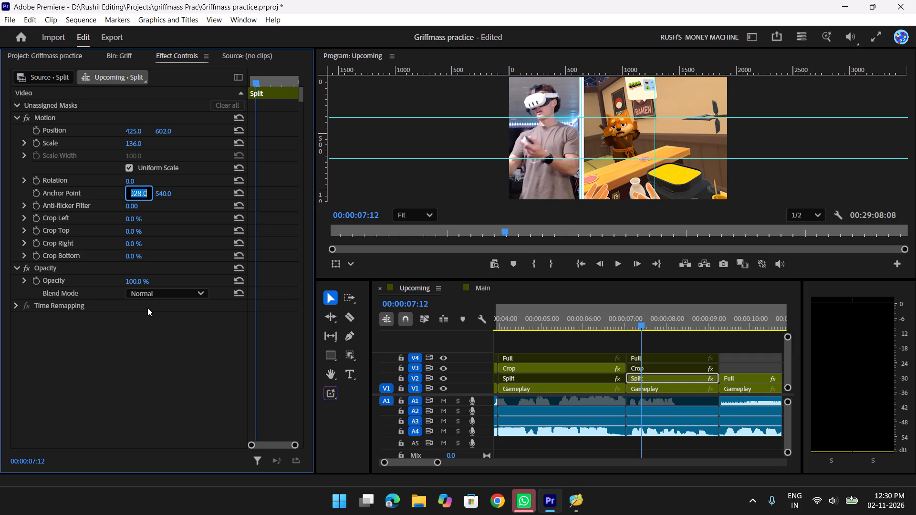
key(Up)
key(space)
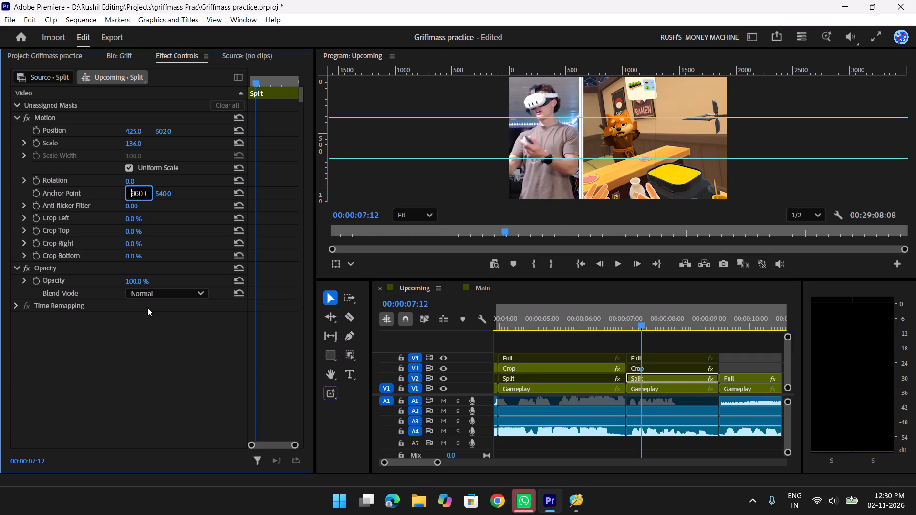
click(169, 393)
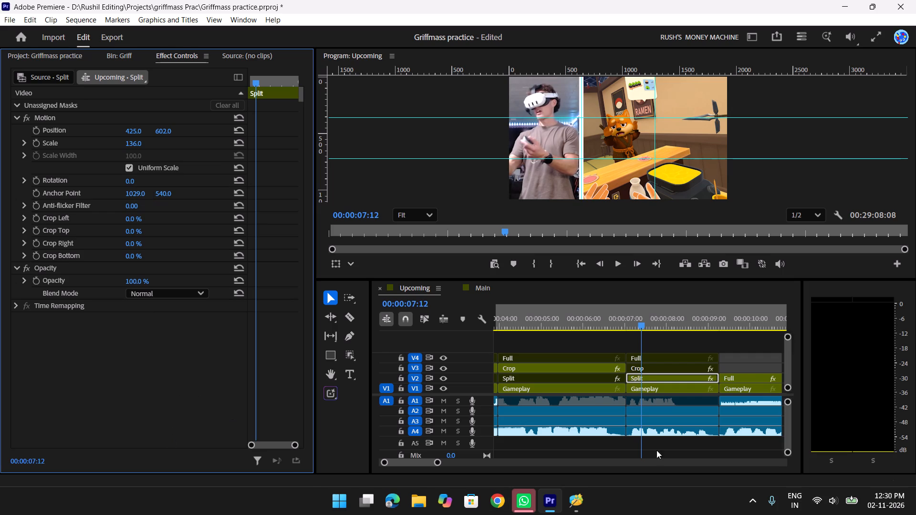
Play the split-screen segment from just before its start into the overlay segment to review the new framing.
drag(631, 318, 609, 317)
key(space)
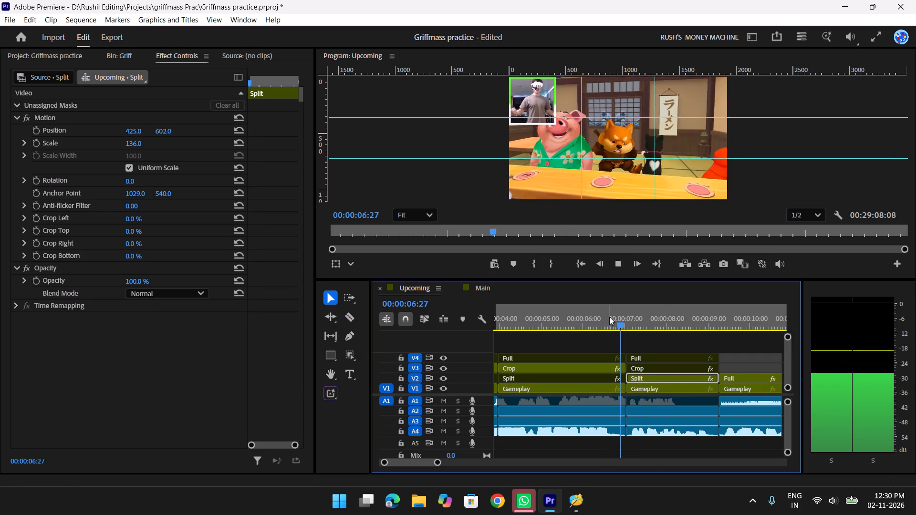
key(space)
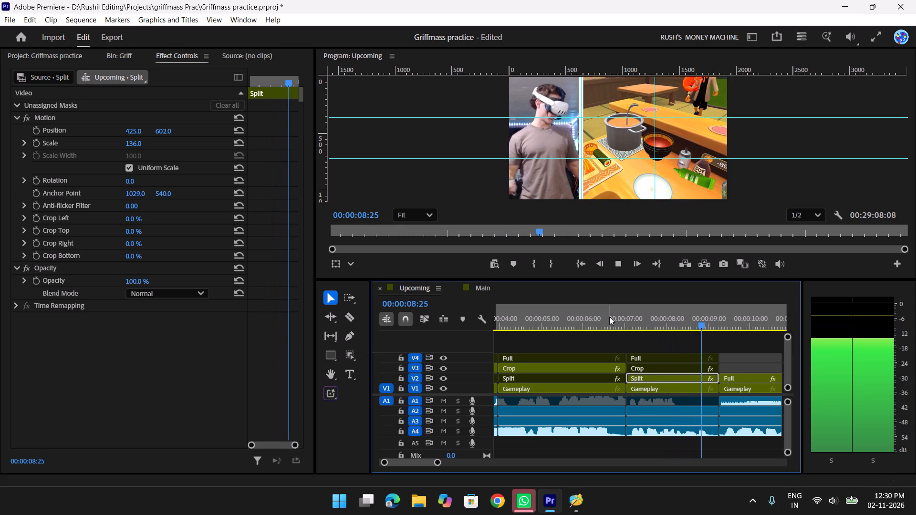
key(space)
key(space)
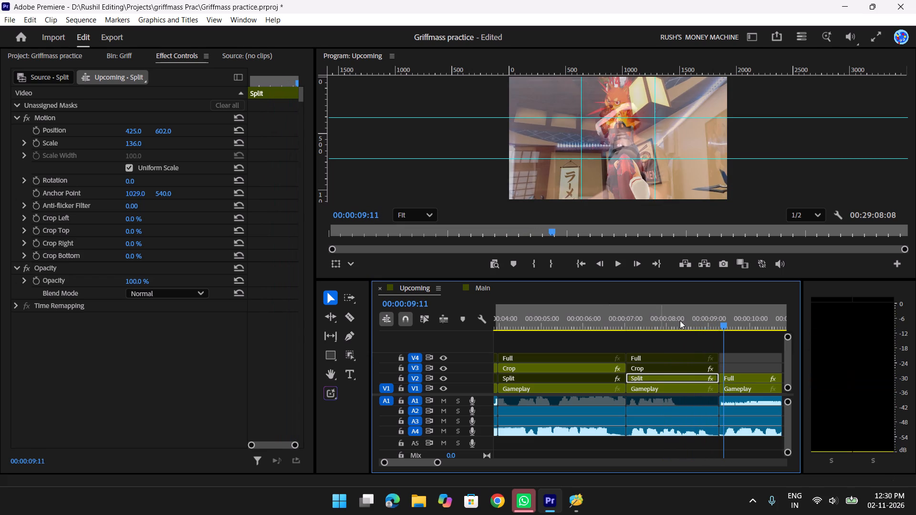
click(688, 314)
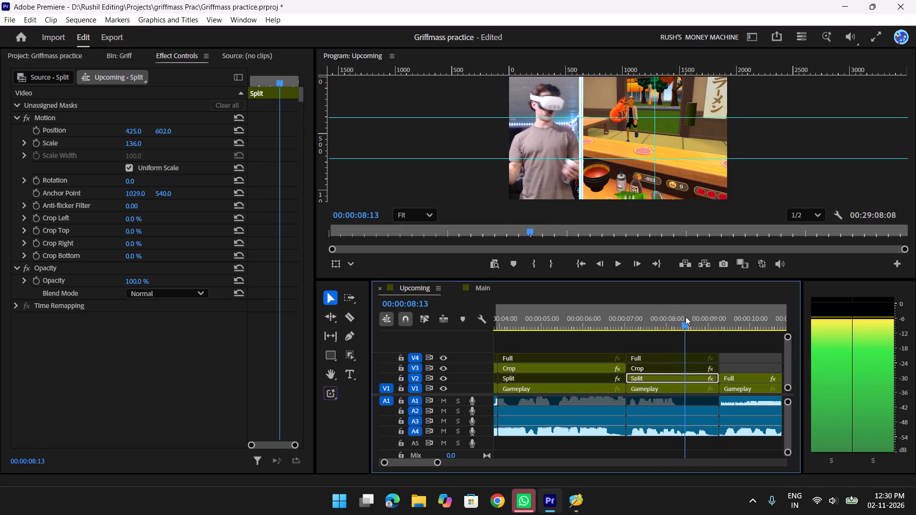
key(space)
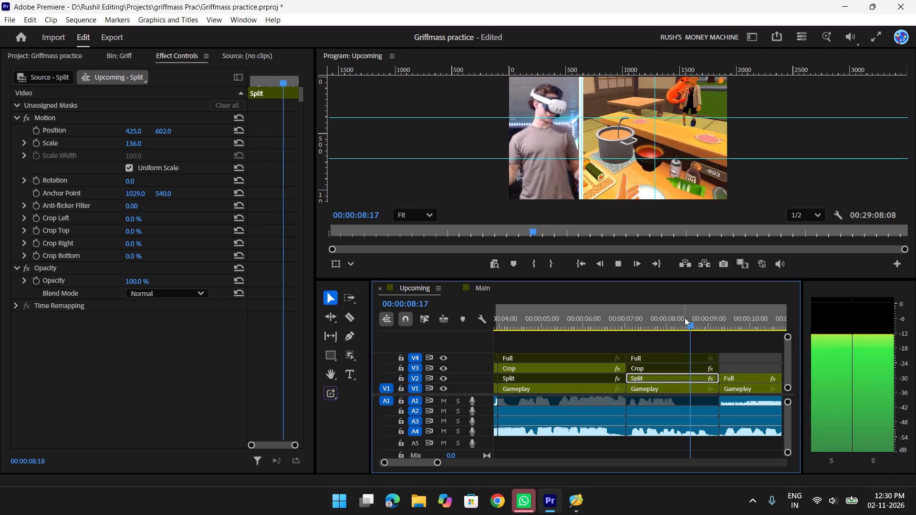
key(space)
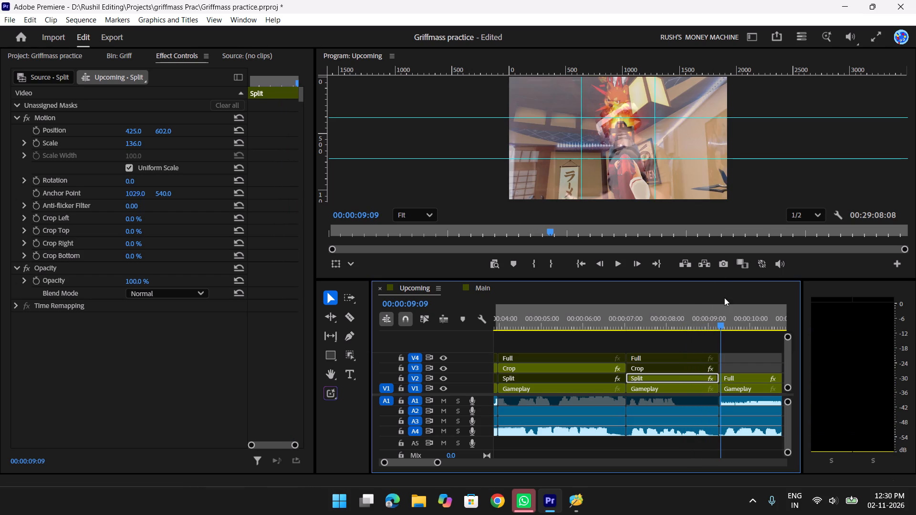
Examine the split-screen segment frame by frame from about 00:00:07:22 to 00:00:08:16 and play through its ending.
drag(724, 298, 702, 299)
drag(719, 319, 656, 321)
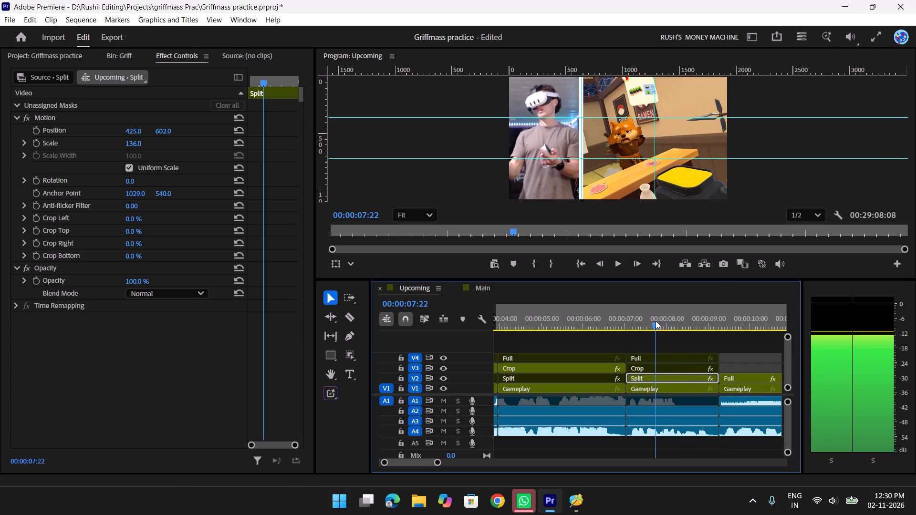
drag(656, 321, 655, 321)
key(Right)
key(Right)
key(Right)
key(Right)
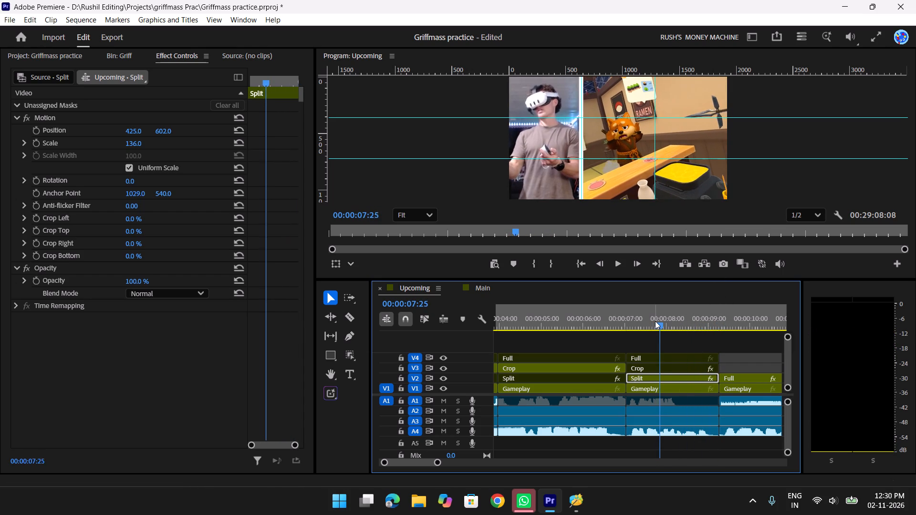
key(Right)
key(Right)
key(Right)
key(Right)
key(Right)
key(Right)
key(Right)
key(Right)
key(Right)
key(Right)
key(Right)
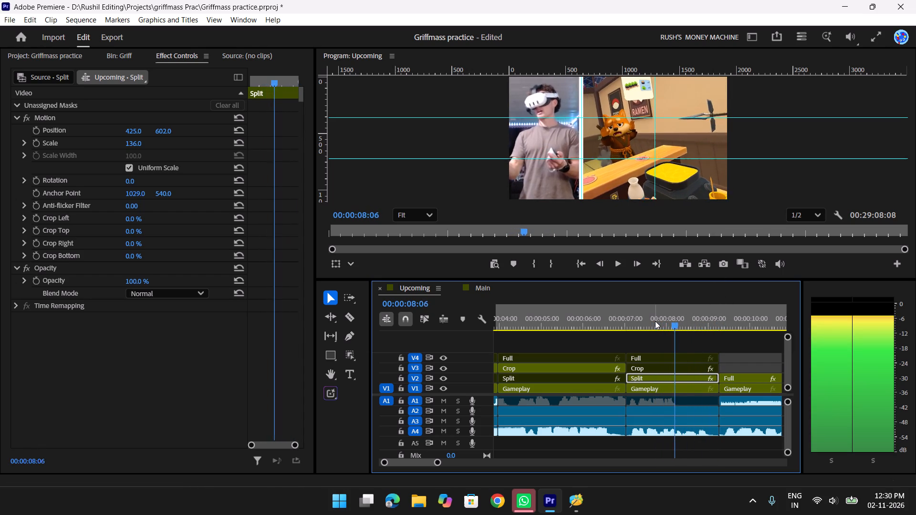
key(Right)
key(Right)
key(Right)
key(Right)
key(Right)
key(Right)
key(Right)
key(Right)
key(Right)
key(Right)
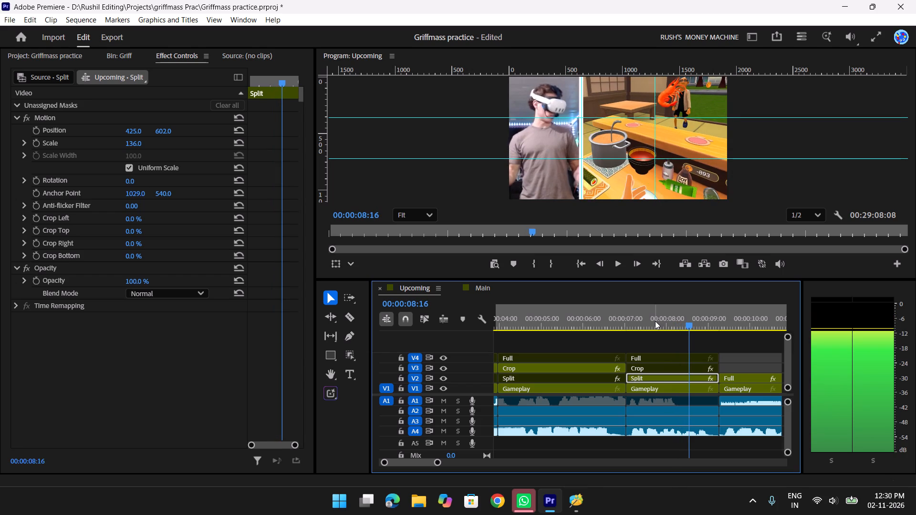
key(space)
key(space)
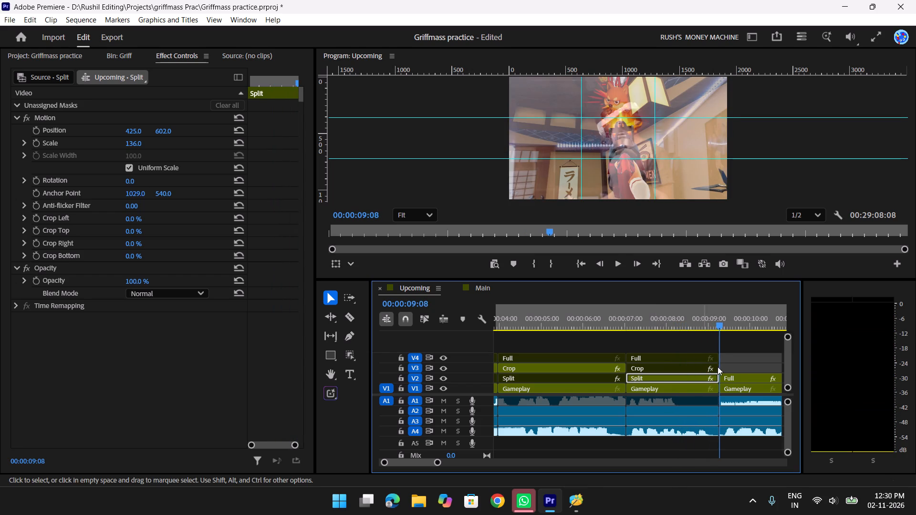
Ripple trim the end of the split-screen segment back to about 00:00:09:03 and play on through the overlay segment.
drag(714, 319, 643, 320)
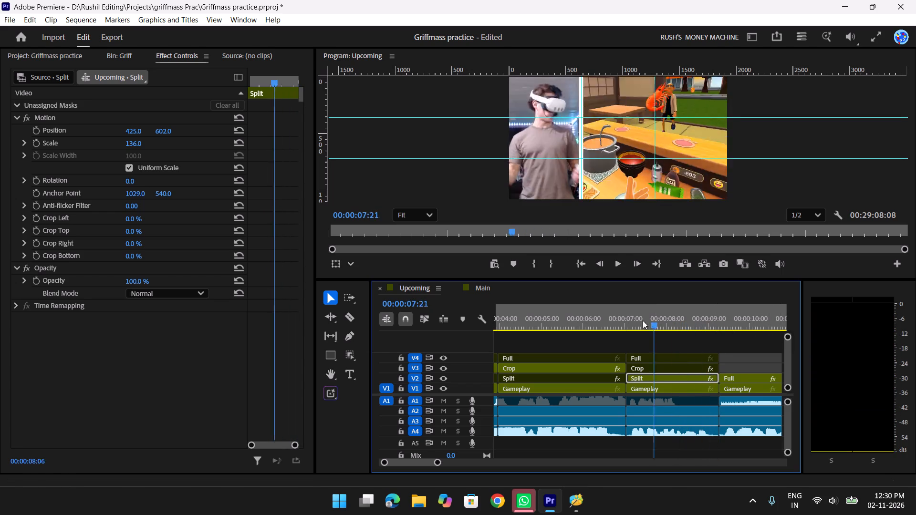
drag(643, 320, 716, 328)
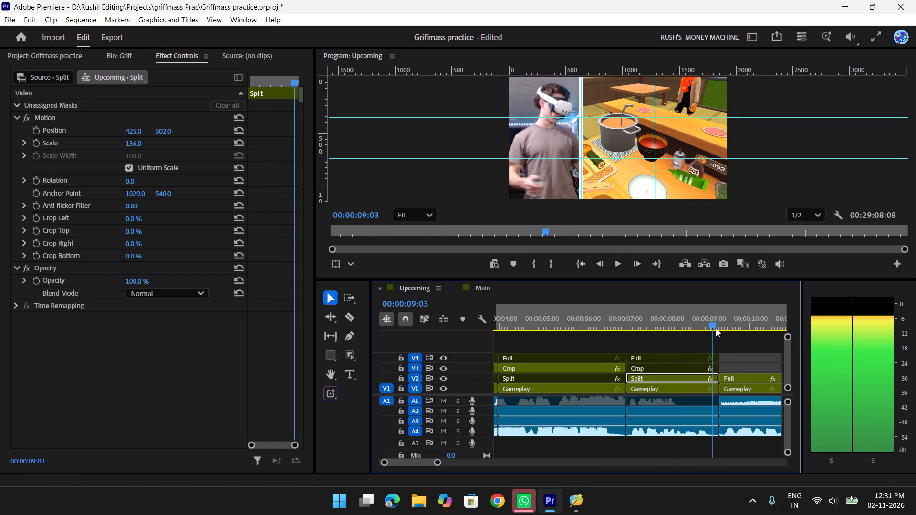
drag(716, 328, 655, 327)
key(e)
key(space)
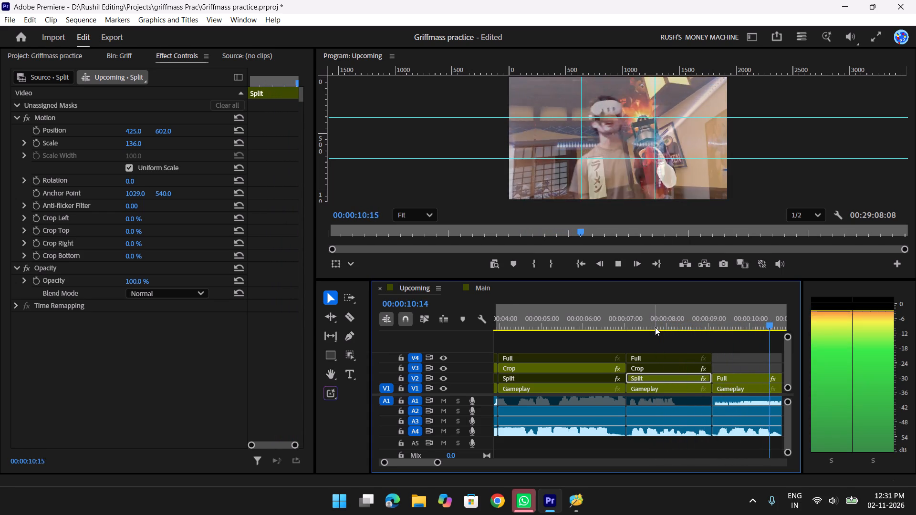
scroll(663, 349, up, 3)
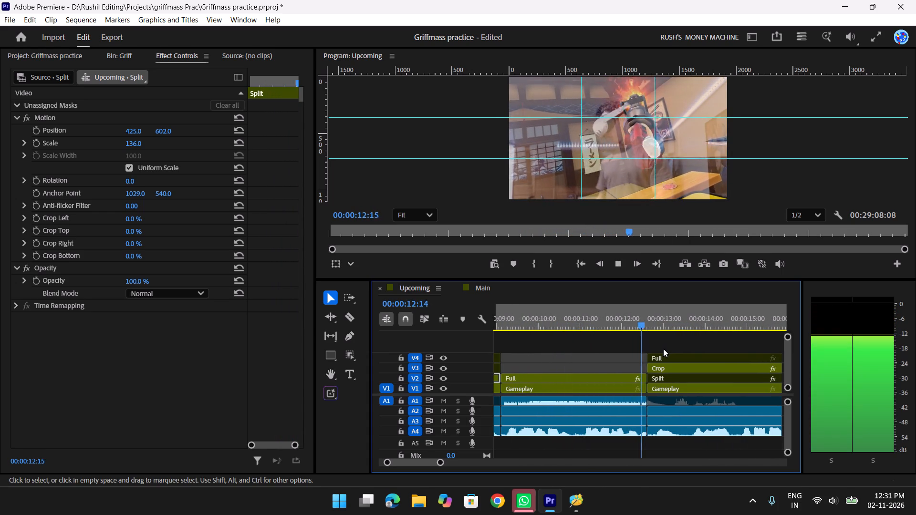
Replay the cut at the end of the split-screen segment around 00:00:09:03 and scrub back through the segment to 00:00:07:18.
key(space)
text(y)
drag(644, 315, 556, 315)
text(tt)
key(space)
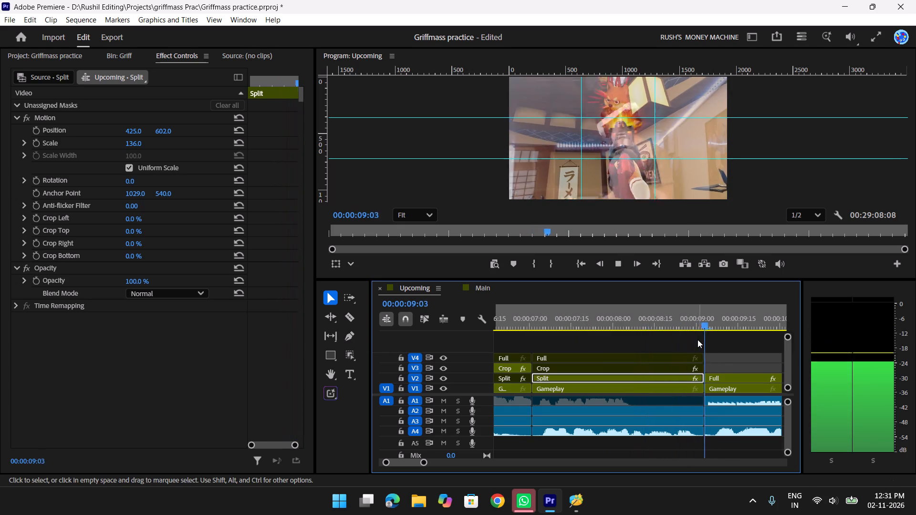
key(space)
drag(692, 312, 638, 313)
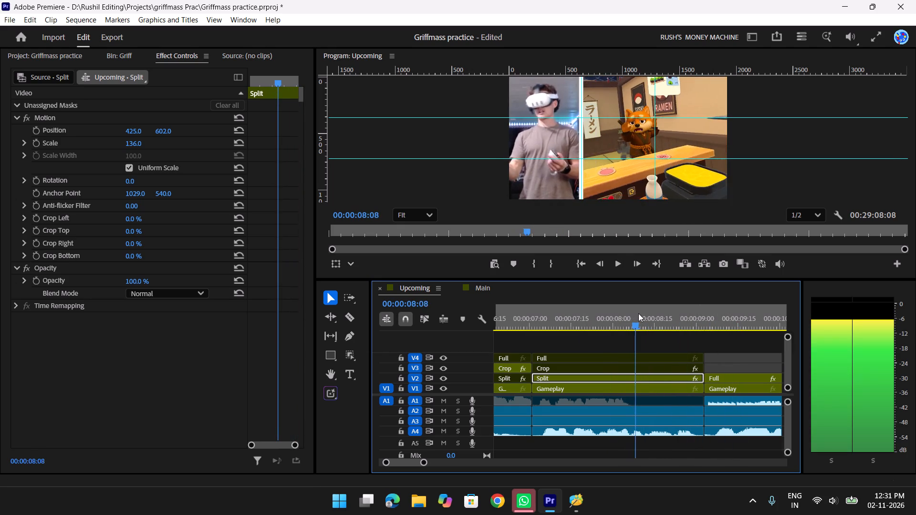
drag(638, 313, 583, 317)
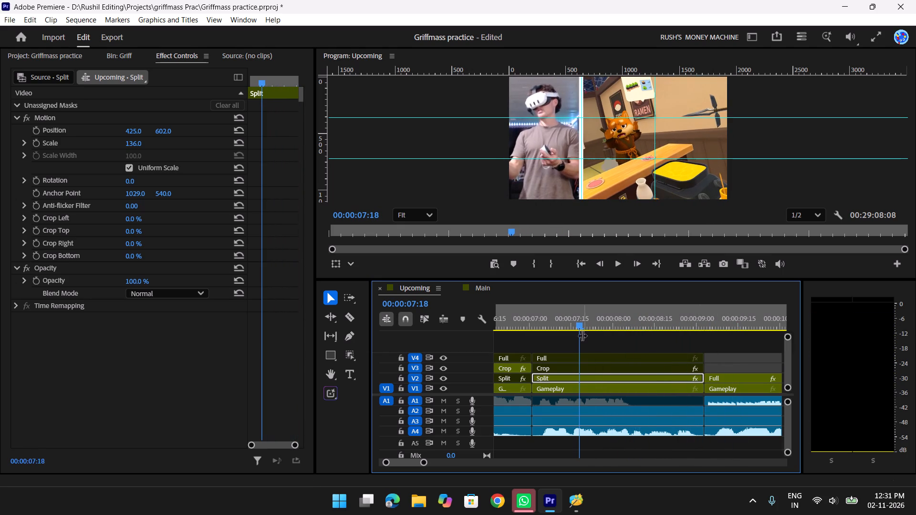
At 00:00:07:08, enlarge the split-screen segment's Gameplay clip to a Scale of 166.
click(553, 386)
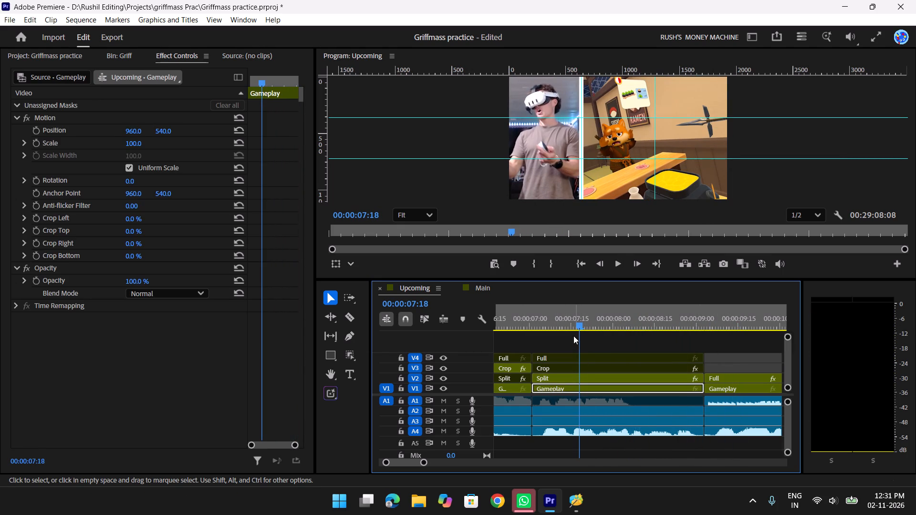
key(Left)
key(Left)
key(Left)
key(Left)
key(Left)
key(Left)
key(Left)
key(Left)
key(Left)
key(Left)
key(Left)
key(Left)
key(Left)
key(Left)
key(Left)
key(Left)
key(Left)
key(Left)
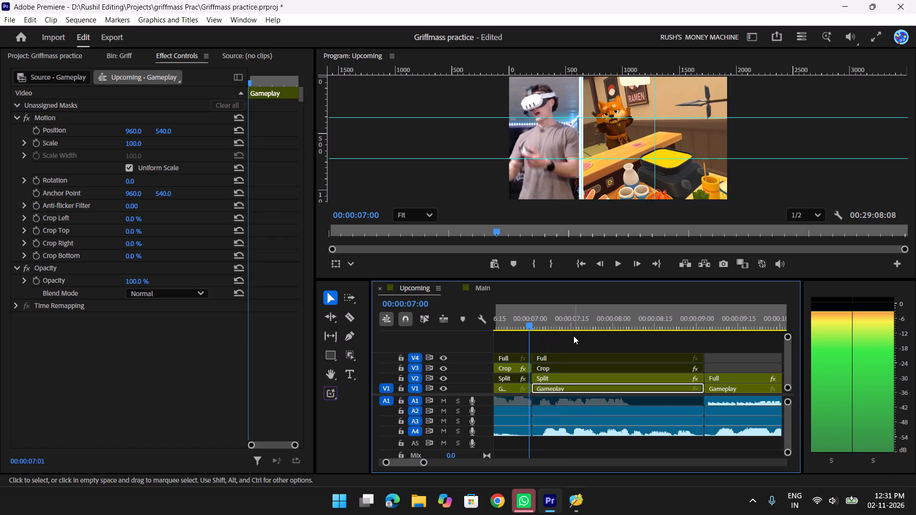
key(Right)
key(Right)
key(Right)
key(Right)
key(Right)
key(Right)
key(Right)
key(Right)
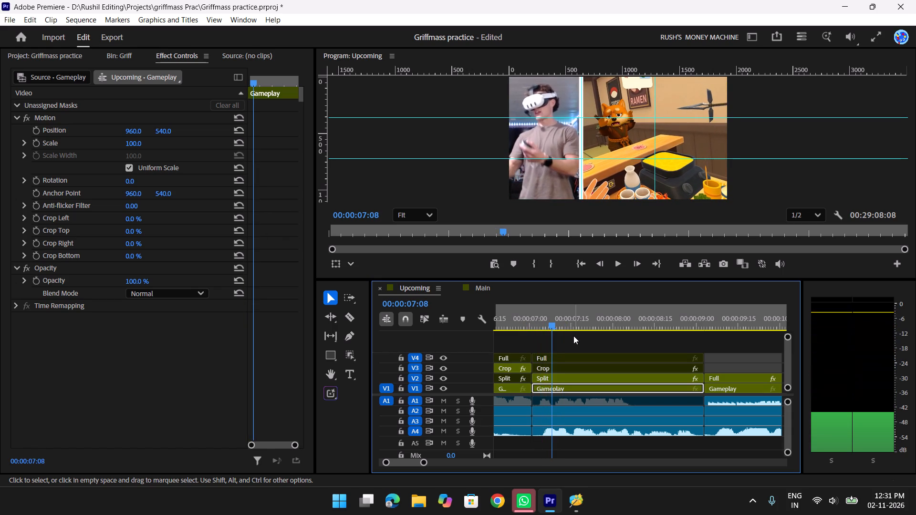
drag(163, 129, 193, 133)
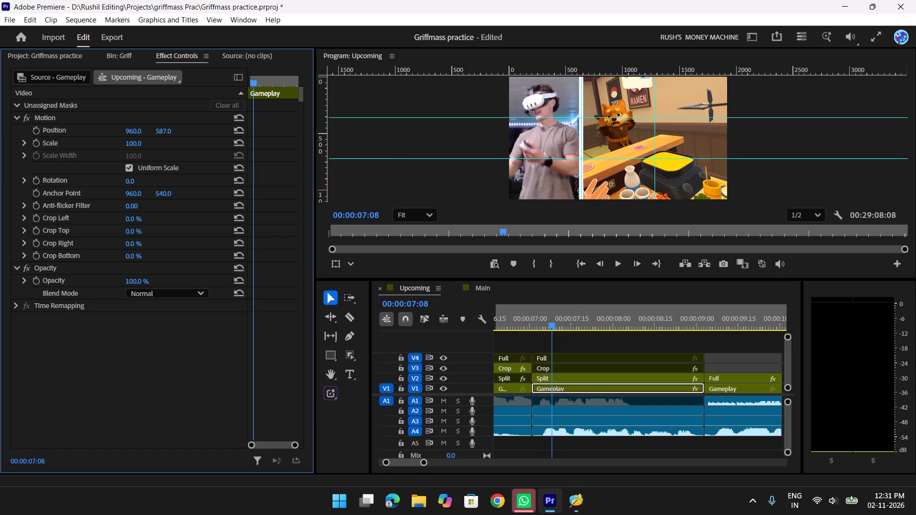
drag(193, 133, 137, 147)
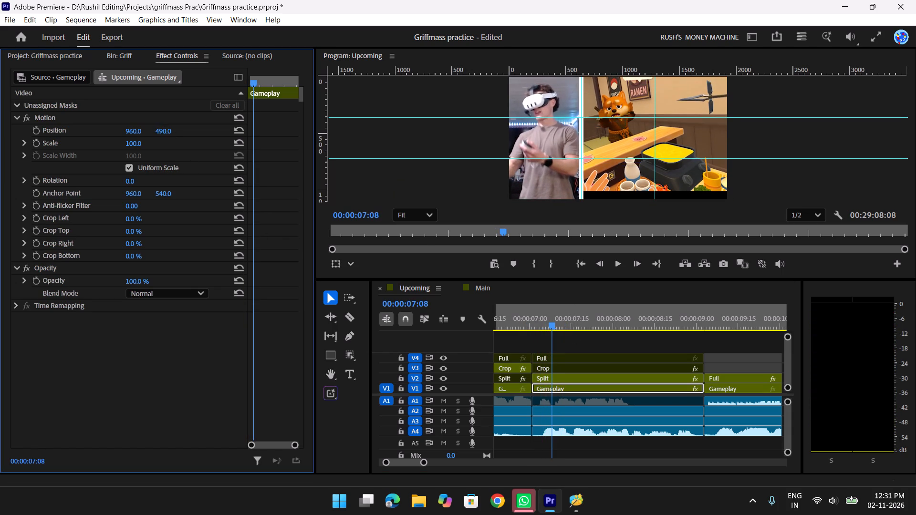
drag(137, 147, 165, 147)
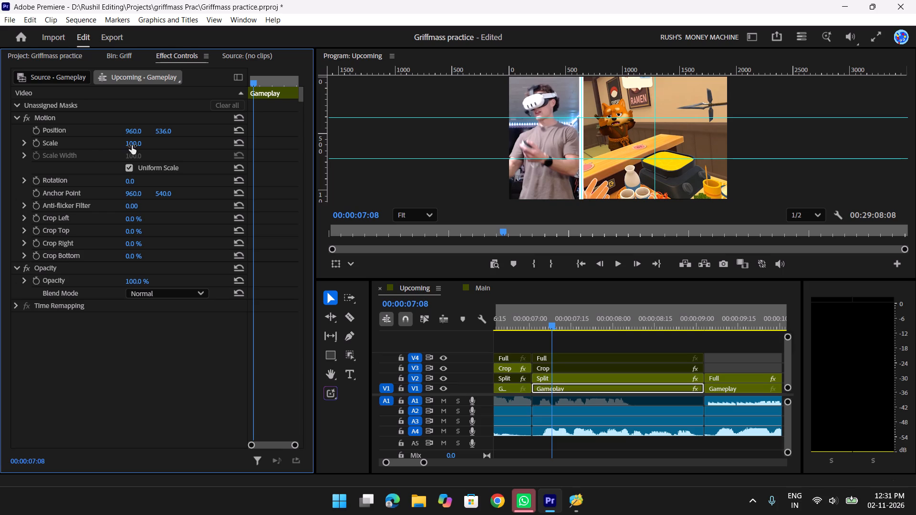
drag(132, 145, 174, 153)
Set the Gameplay clip's Position to 1290, 695 to frame the fox character in the gameplay half.
drag(128, 130, 241, 145)
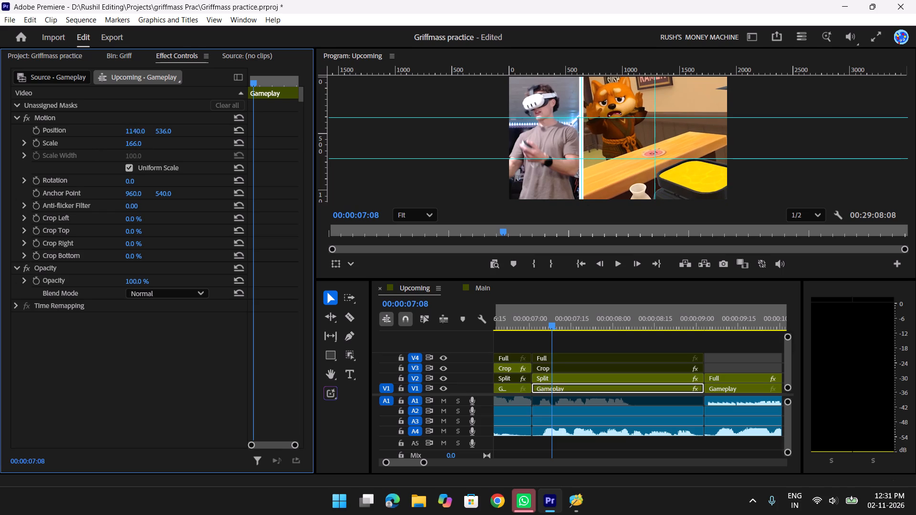
drag(241, 145, 425, 183)
drag(167, 128, 167, 128)
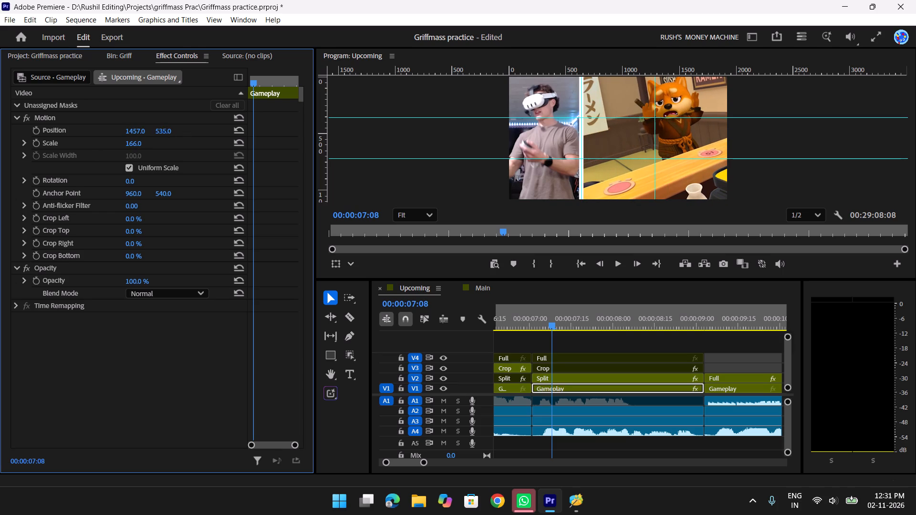
drag(167, 128, 342, 66)
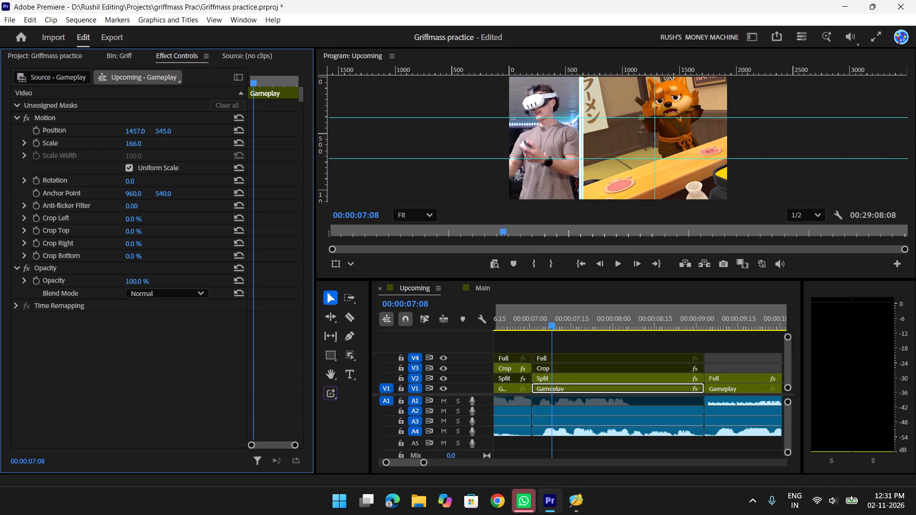
drag(342, 66, 372, 42)
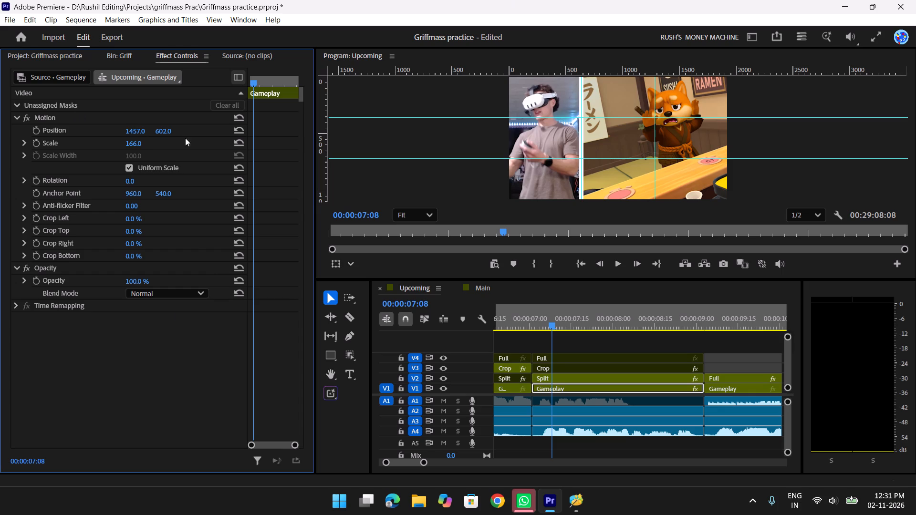
drag(164, 132, 167, 129)
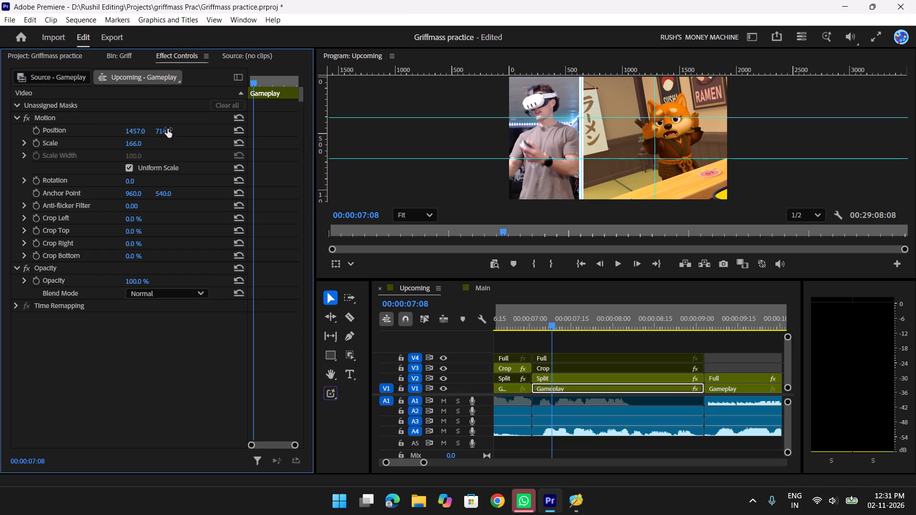
drag(167, 129, 229, 122)
drag(130, 129, 101, 132)
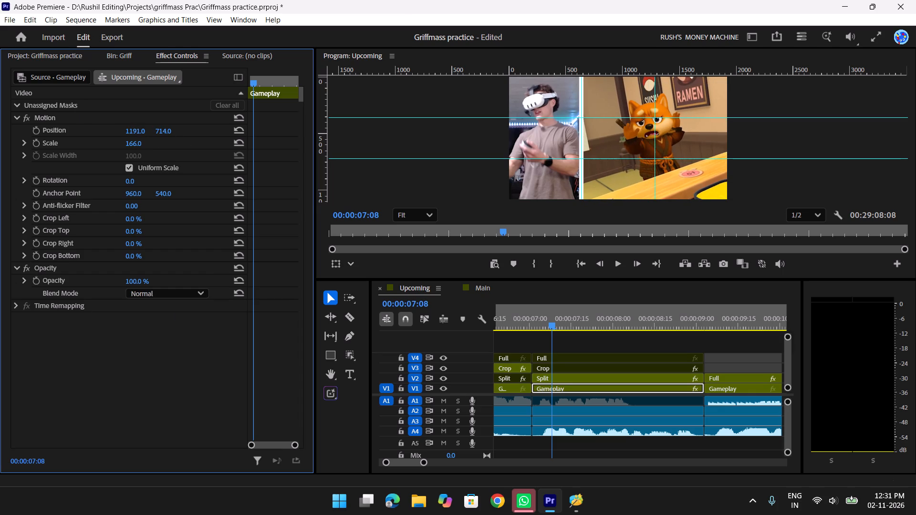
drag(101, 132, 168, 148)
drag(160, 134, 193, 131)
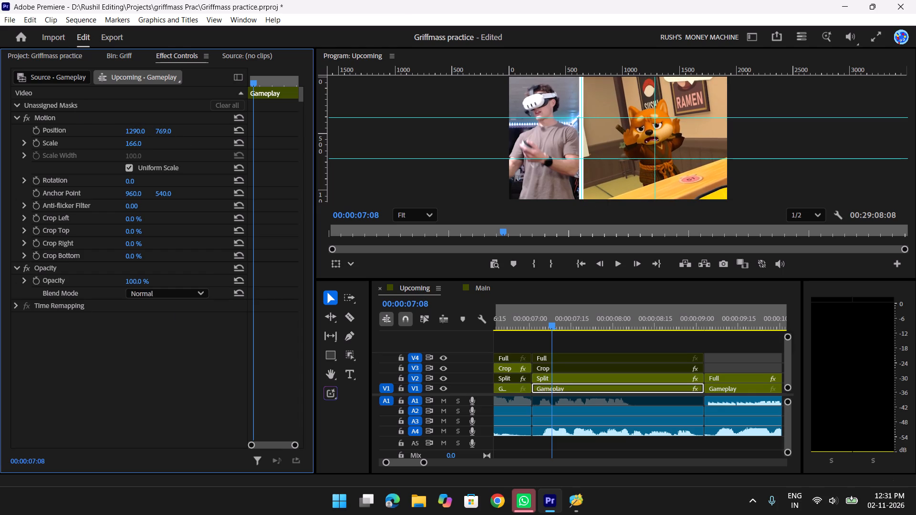
drag(193, 131, 151, 144)
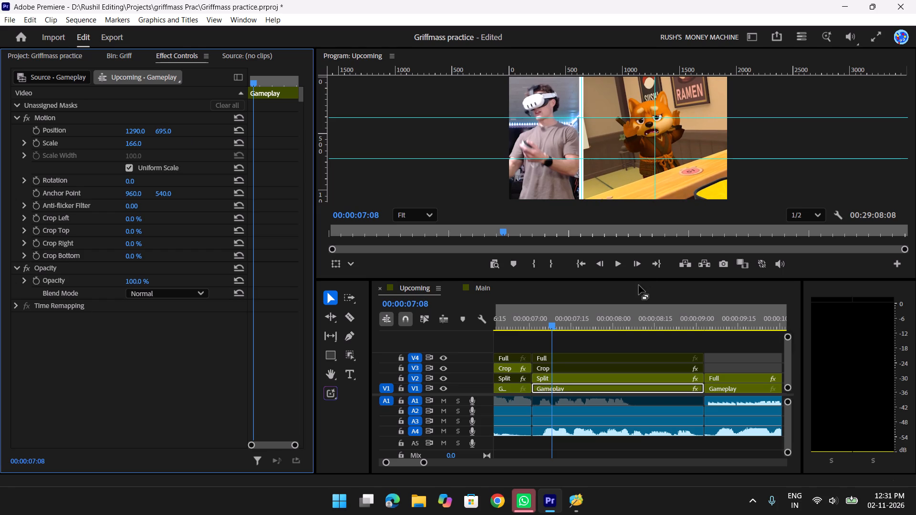
Check the new gameplay framing frame by frame around 00:00:07:08 and play through the split-screen segment.
key(Right)
key(Right)
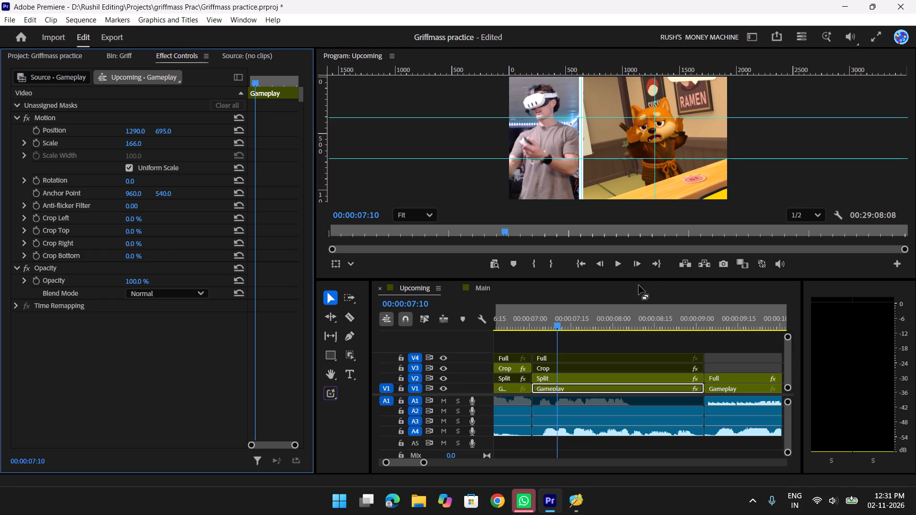
key(Left)
key(Left)
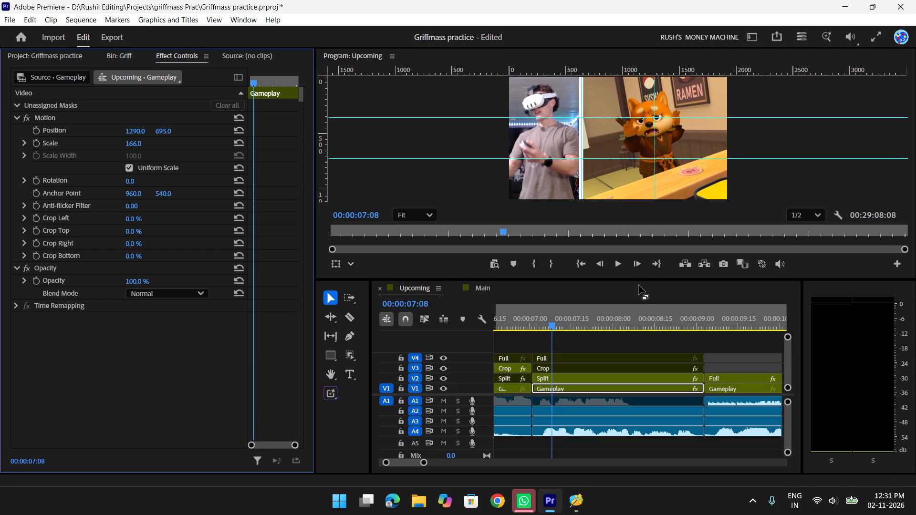
key(Left)
key(Left)
key(Right)
key(Right)
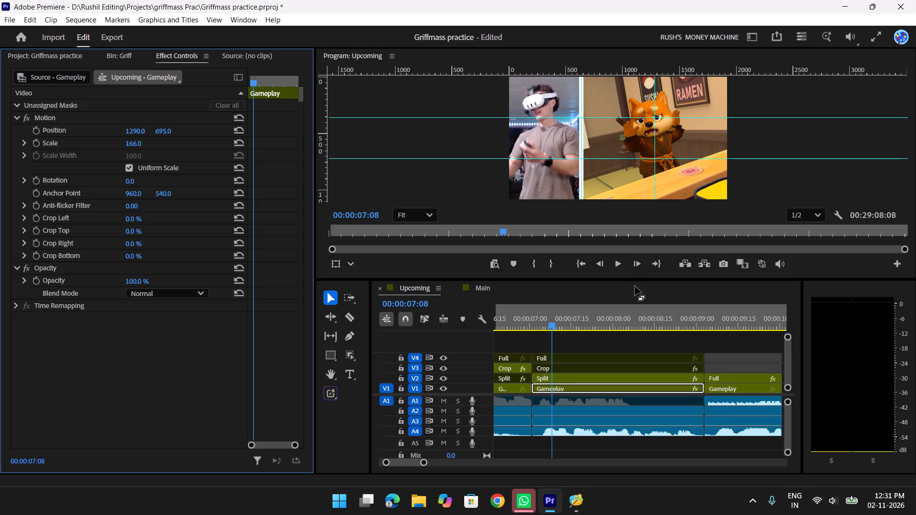
drag(553, 321, 511, 320)
key(space)
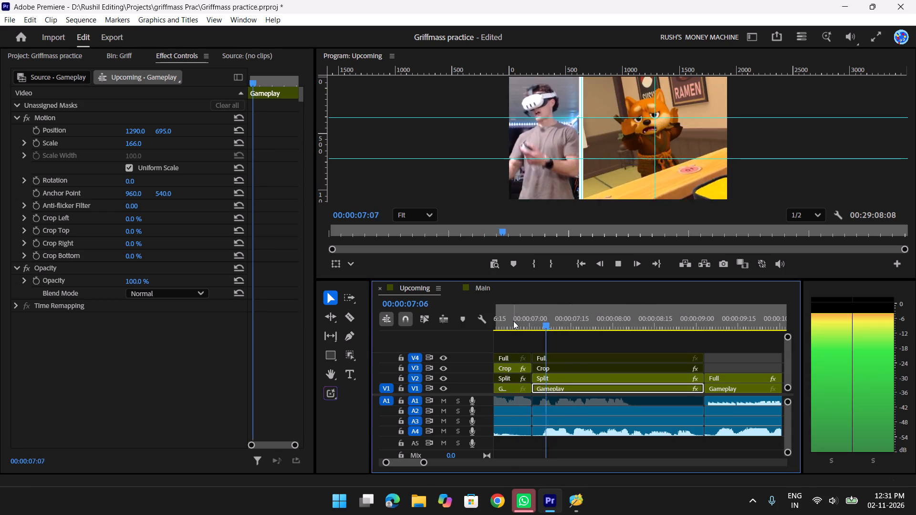
key(space)
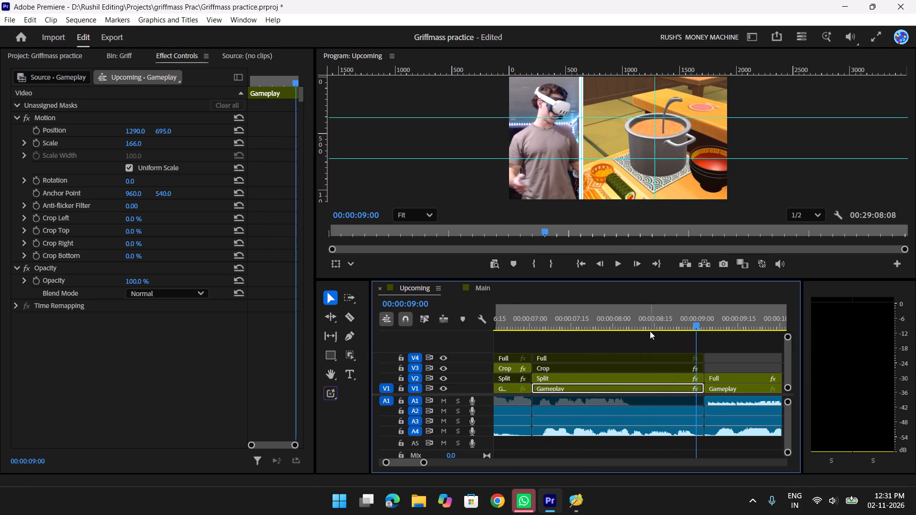
drag(677, 321, 577, 316)
key(space)
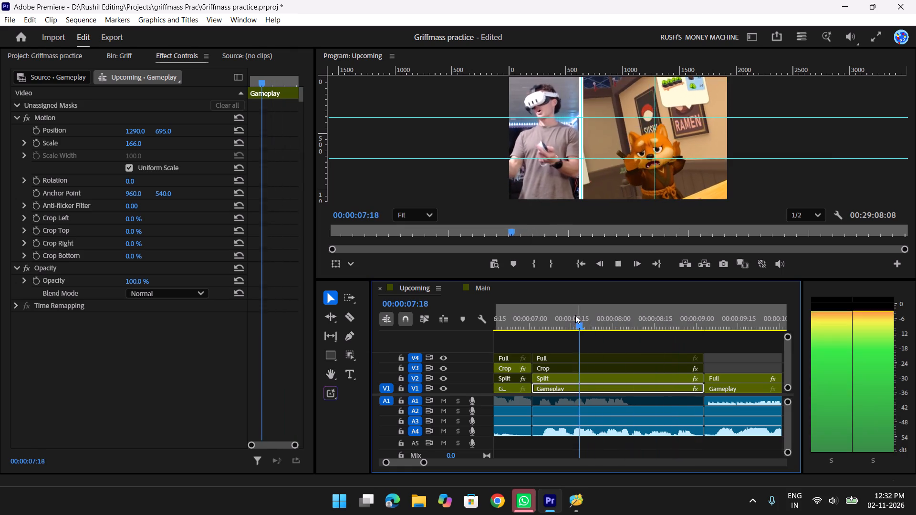
key(space)
Start keyframing the Gameplay clip's Position at 00:00:07:08.
drag(596, 321, 546, 321)
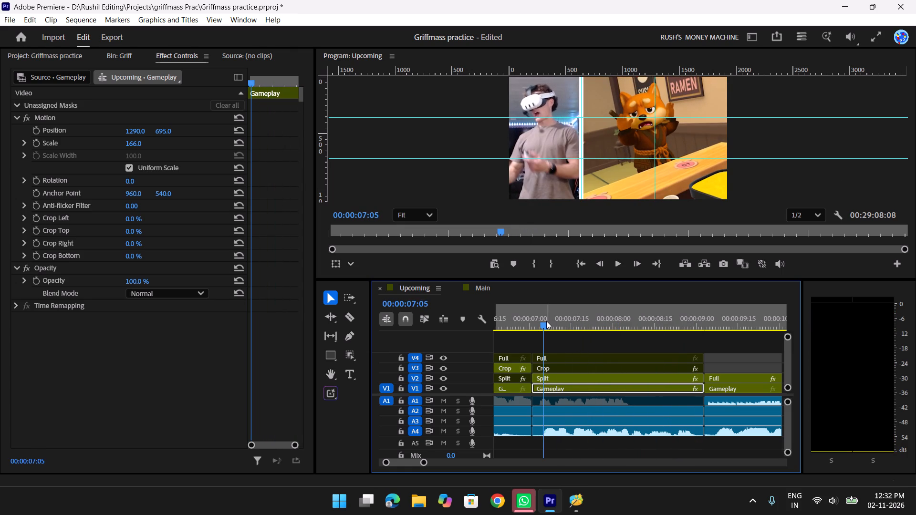
key(Right)
key(Right)
key(Right)
key(Right)
key(Right)
key(Left)
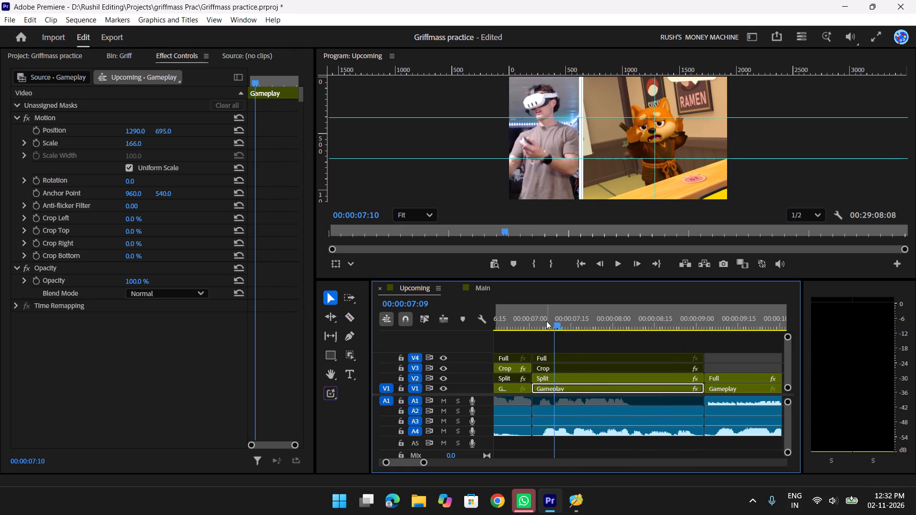
key(Left)
key(Left)
key(Right)
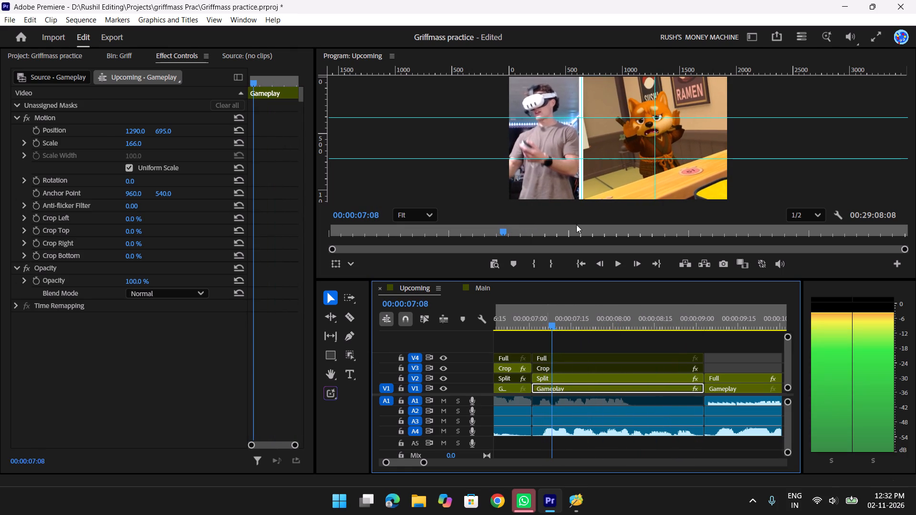
click(34, 131)
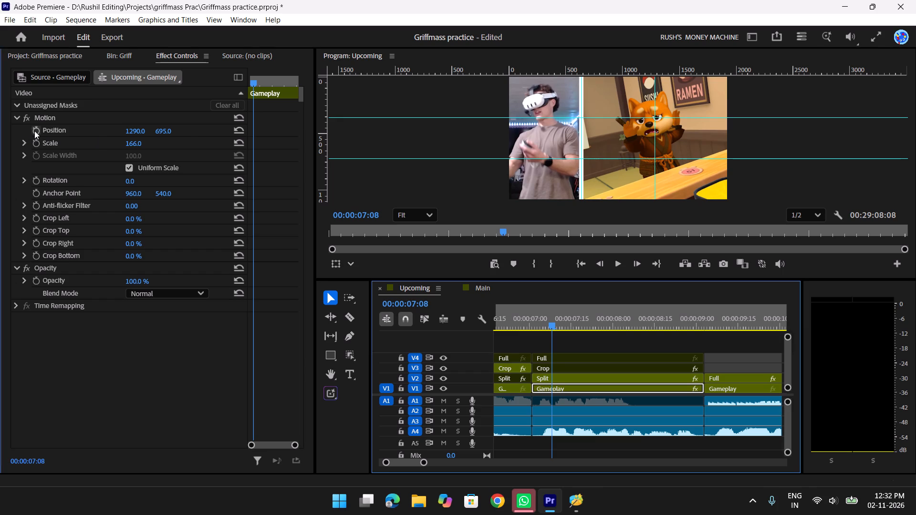
Add a Position keyframe to the Gameplay clip at 00:00:07:12 with a vertical value of 533.
key(Right)
key(Right)
key(Right)
key(Right)
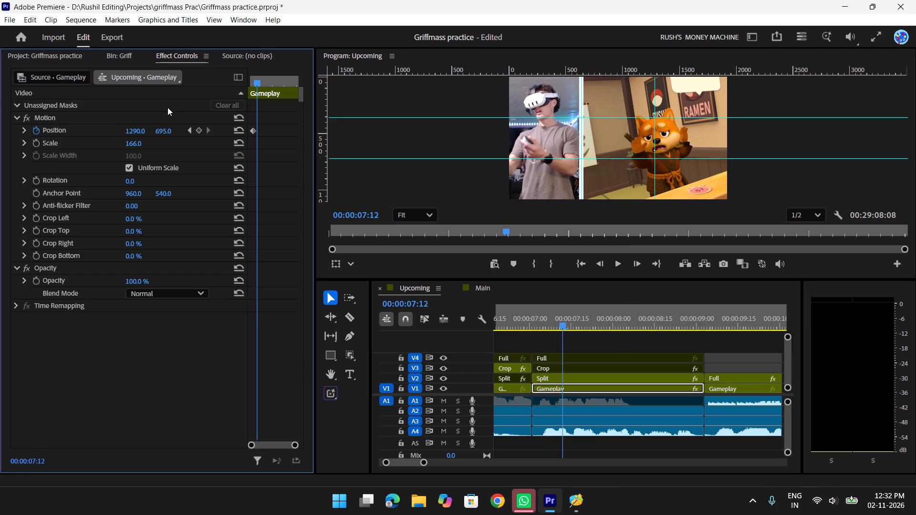
drag(165, 130, 166, 130)
drag(166, 130, 99, 146)
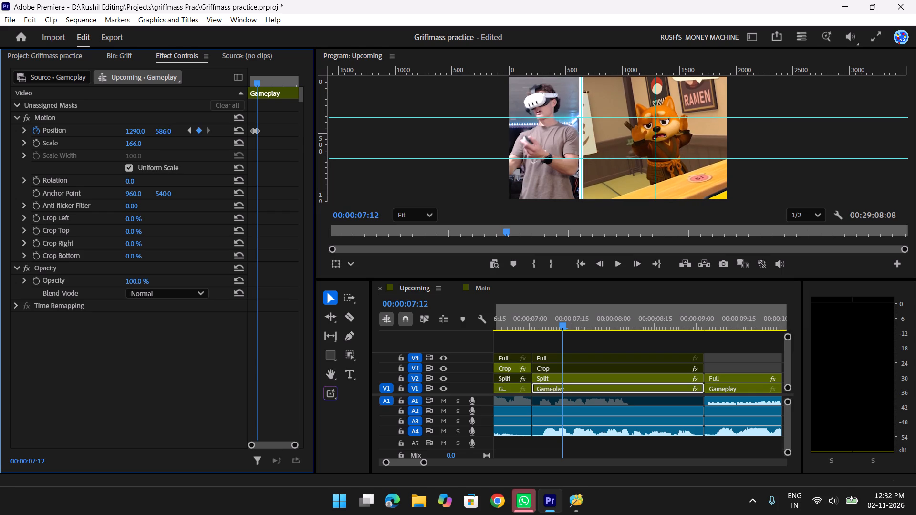
drag(99, 146, 75, 164)
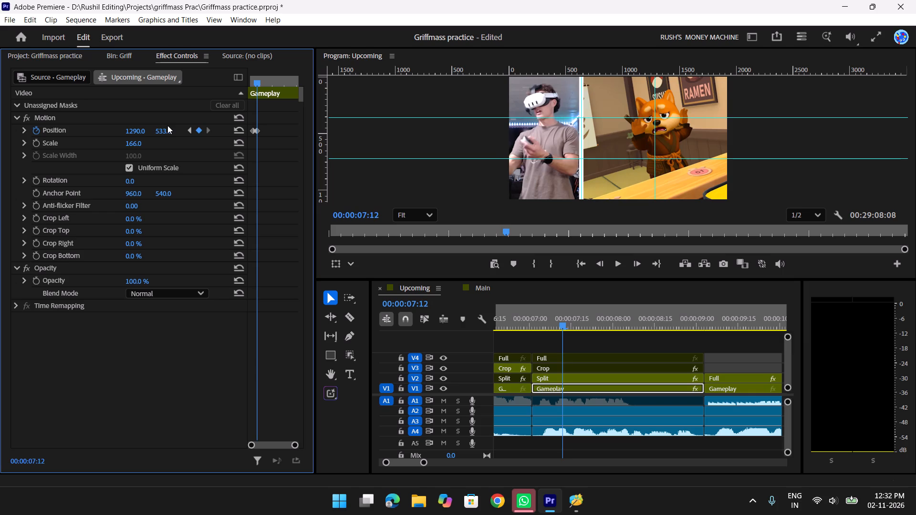
Add a Position keyframe to the Gameplay clip at 00:00:07:15 with a vertical value of 485.
key(Right)
key(Right)
key(Right)
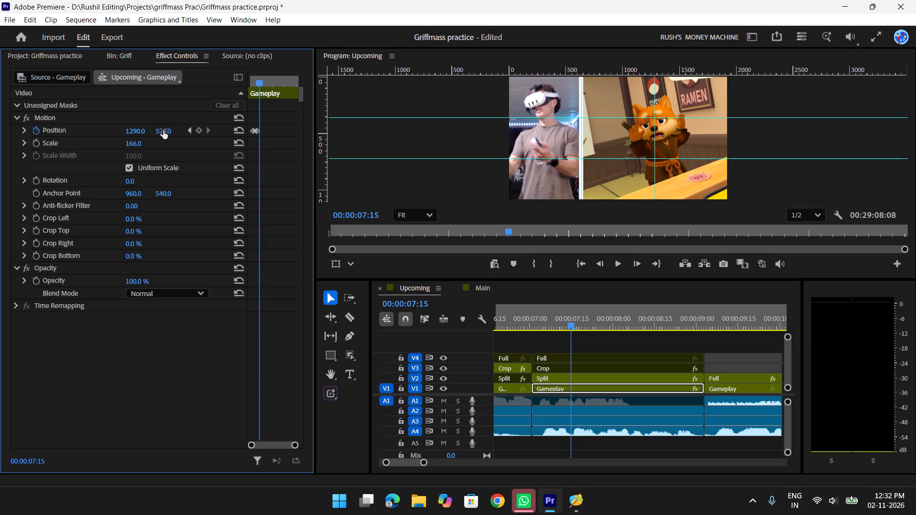
drag(163, 130, 130, 136)
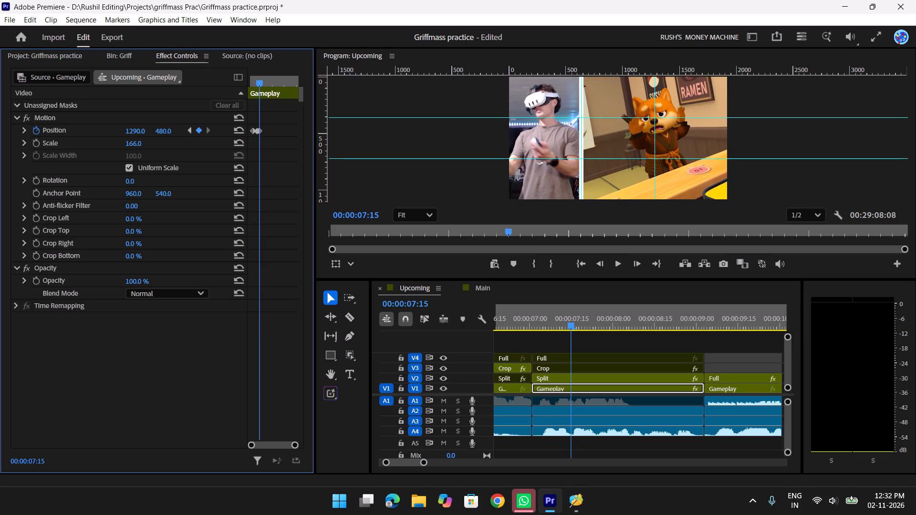
drag(130, 136, 133, 135)
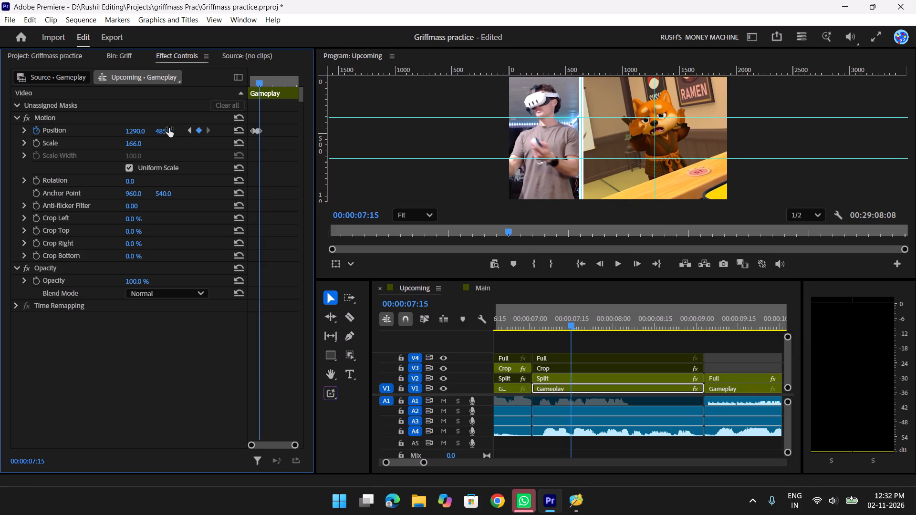
Add a Position keyframe to the Gameplay clip at 00:00:07:17 with a vertical value of 432.
key(Right)
key(Right)
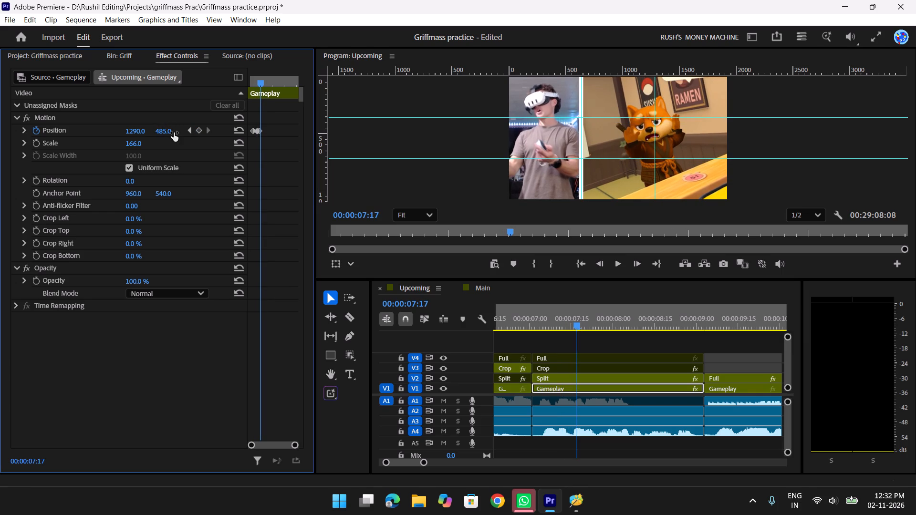
drag(160, 131, 128, 131)
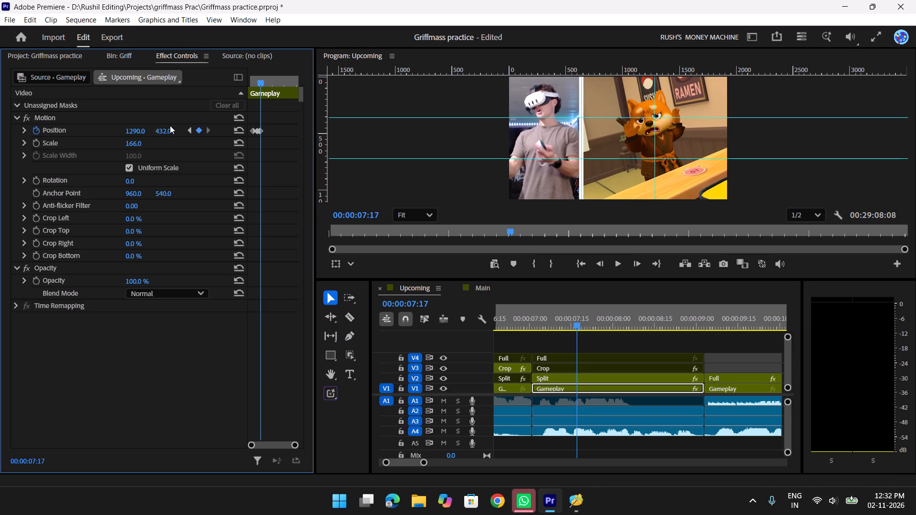
Add a Position keyframe to the Gameplay clip at 00:00:07:27 with a vertical value of 535.
key(Right)
key(Right)
key(Right)
key(Right)
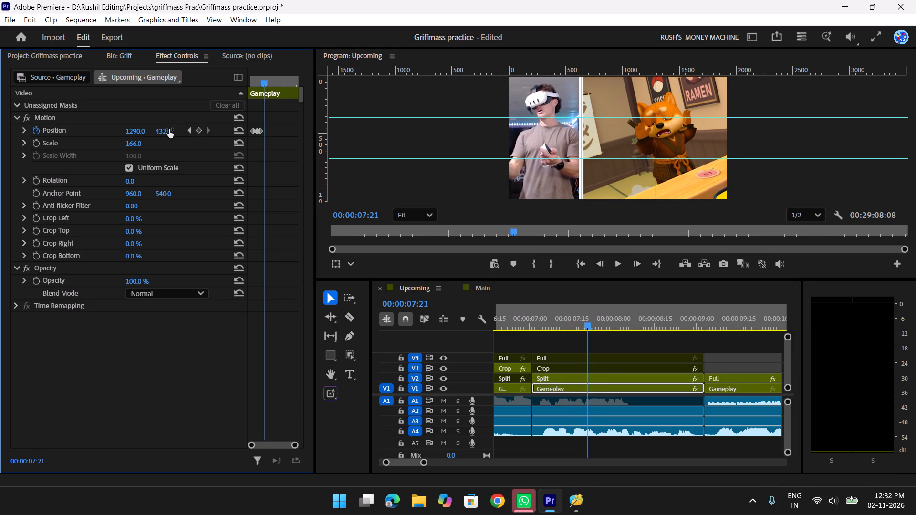
key(Right)
key(Right)
key(Right)
key(Right)
key(Right)
key(Right)
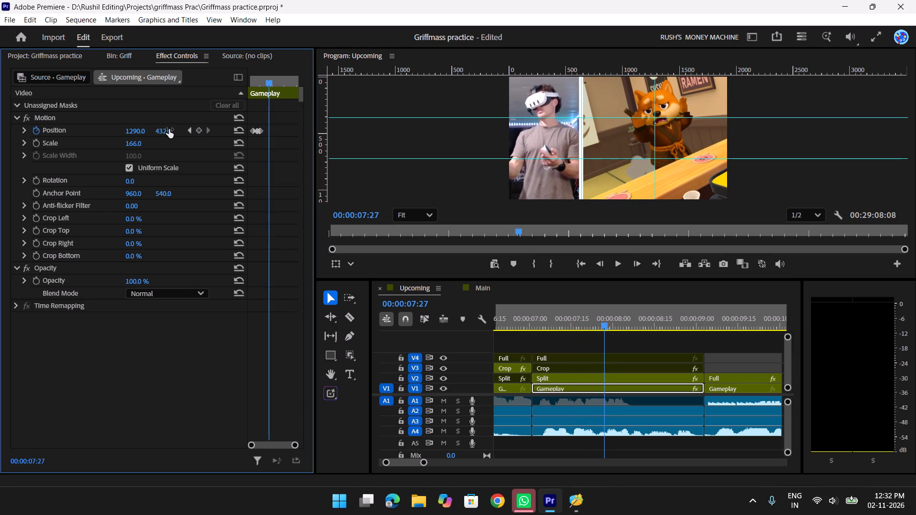
drag(169, 129, 312, 130)
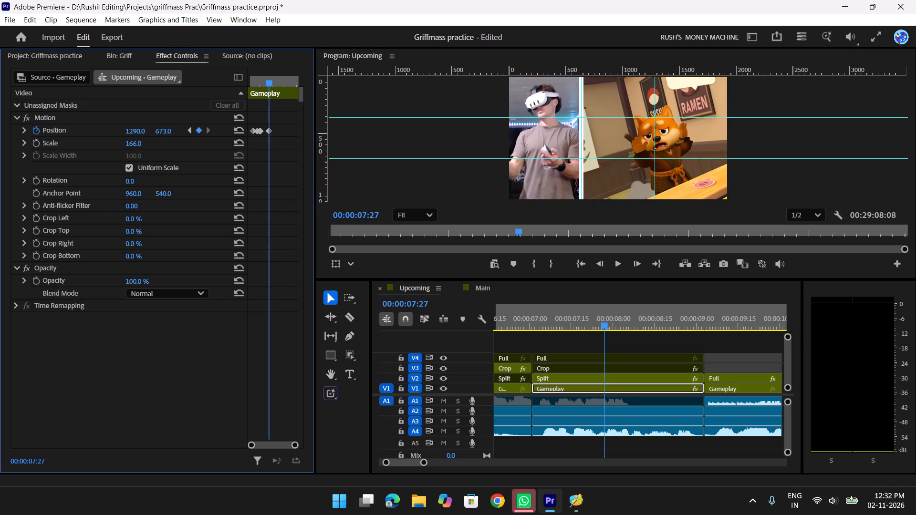
drag(312, 130, 240, 146)
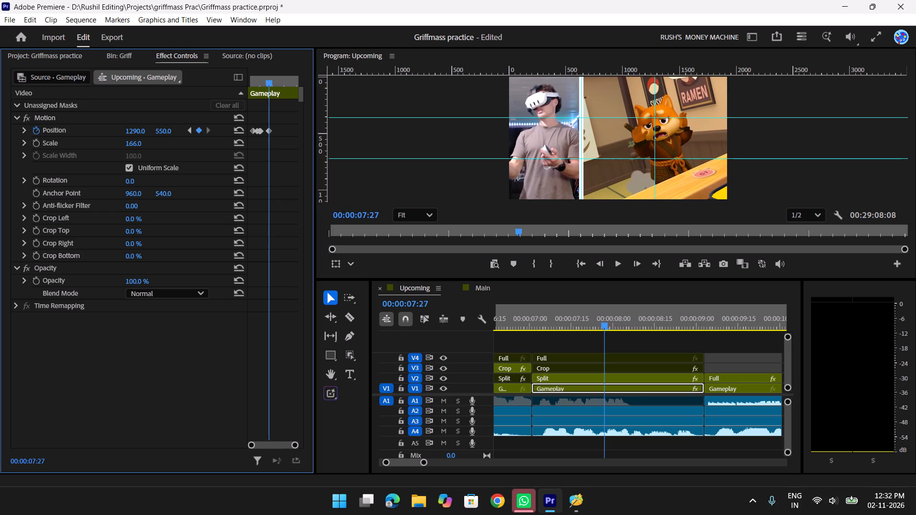
drag(240, 146, 232, 149)
Check the gameplay framing frame by frame after 00:00:07:27 and play on into the following full-camera segment.
key(Right)
key(Right)
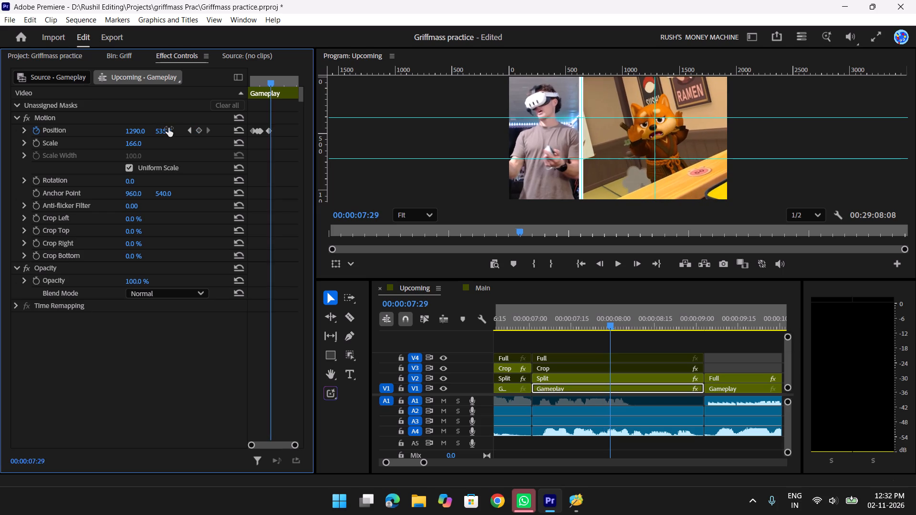
key(Right)
key(Right)
key(Right)
key(Right)
key(Right)
key(Right)
key(Right)
key(Right)
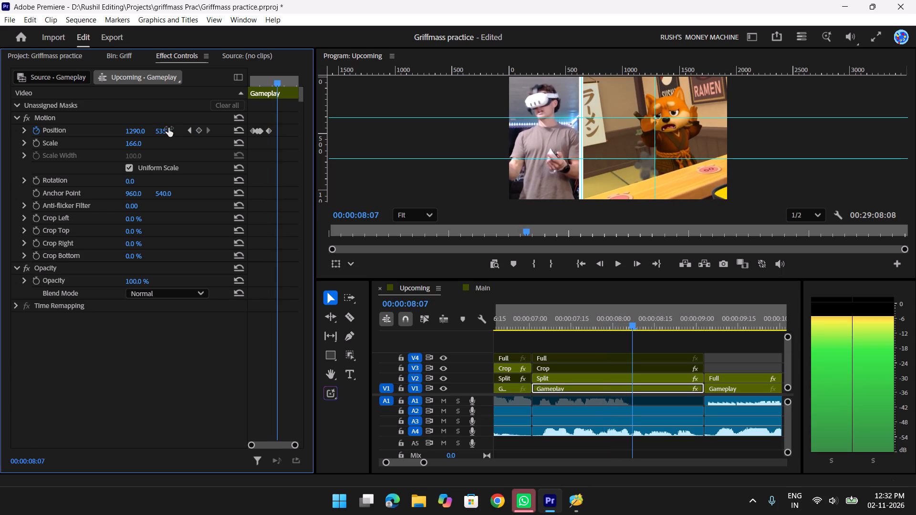
key(Right)
key(Right)
key(Right)
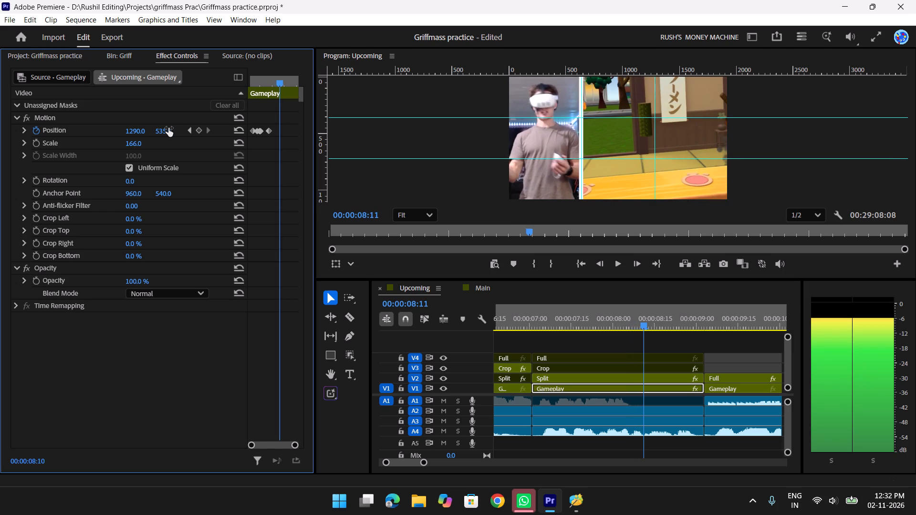
key(Right)
key(space)
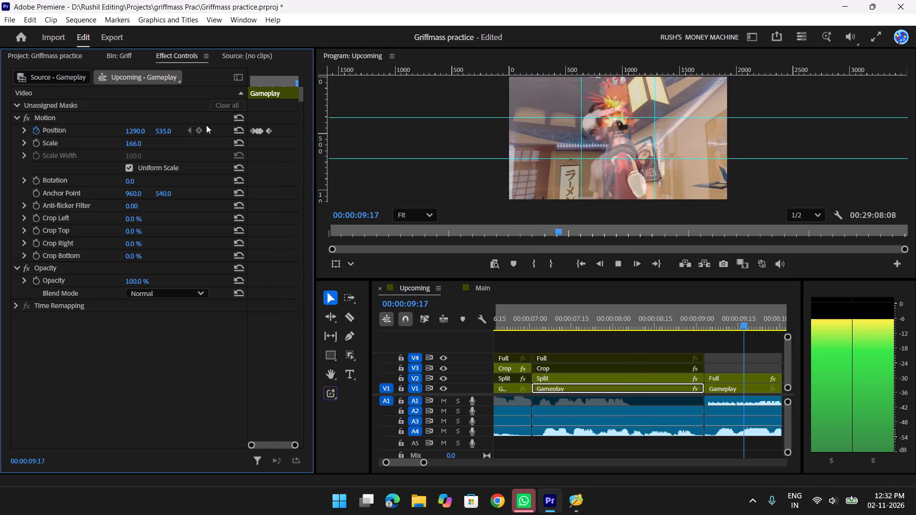
key(space)
Review the Upcoming sequence by playing it from shortly before the keyframed split-screen segment through to the end.
text(yy)
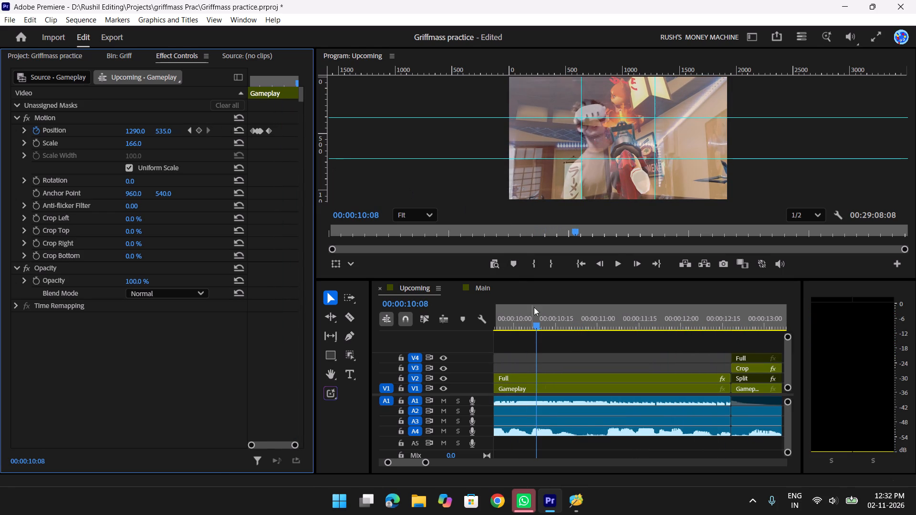
click(565, 348)
key(y)
key(y)
key(y)
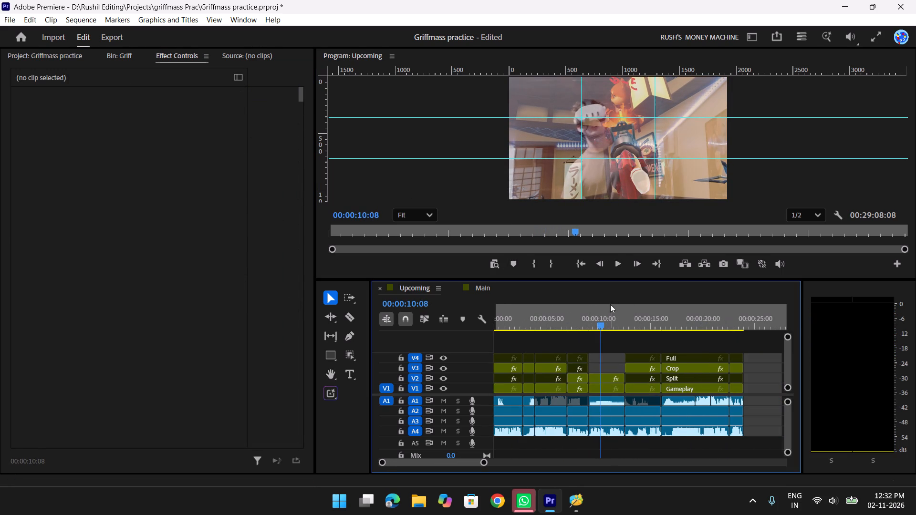
drag(607, 306, 558, 325)
key(space)
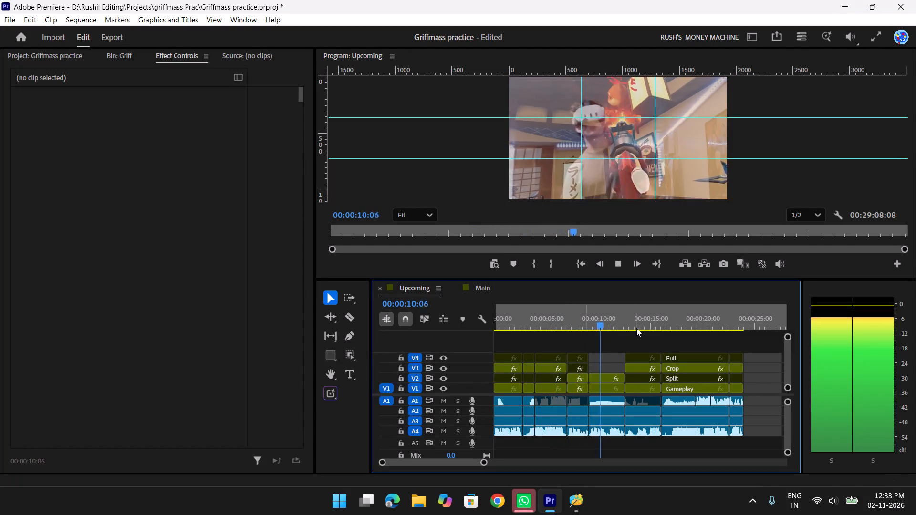
drag(600, 312, 552, 315)
key(space)
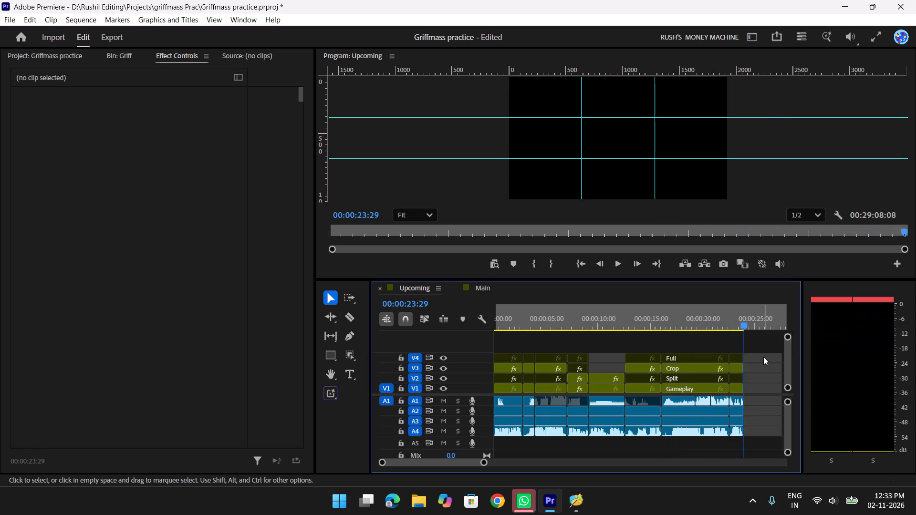
key(space)
Replay the keyframed split-screen segment from 00:00:06:18 to check the gameplay movement up close.
drag(651, 321, 583, 318)
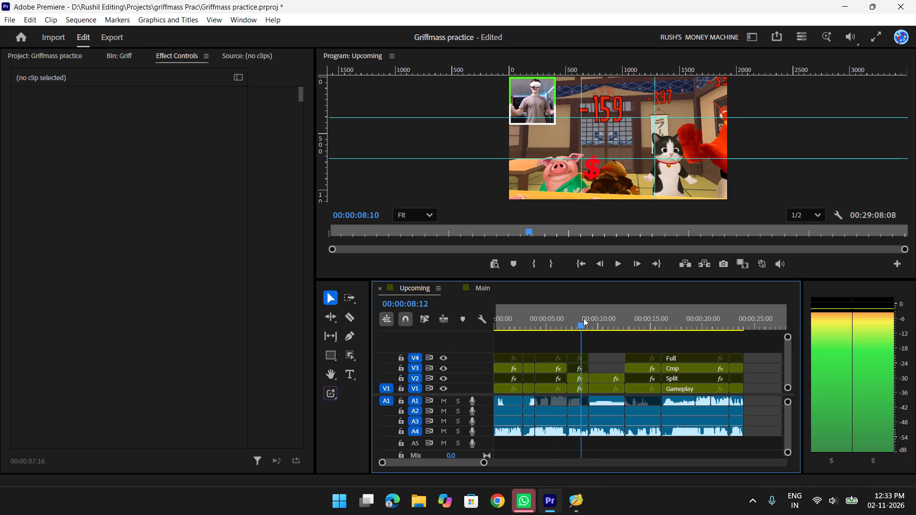
drag(583, 318, 571, 319)
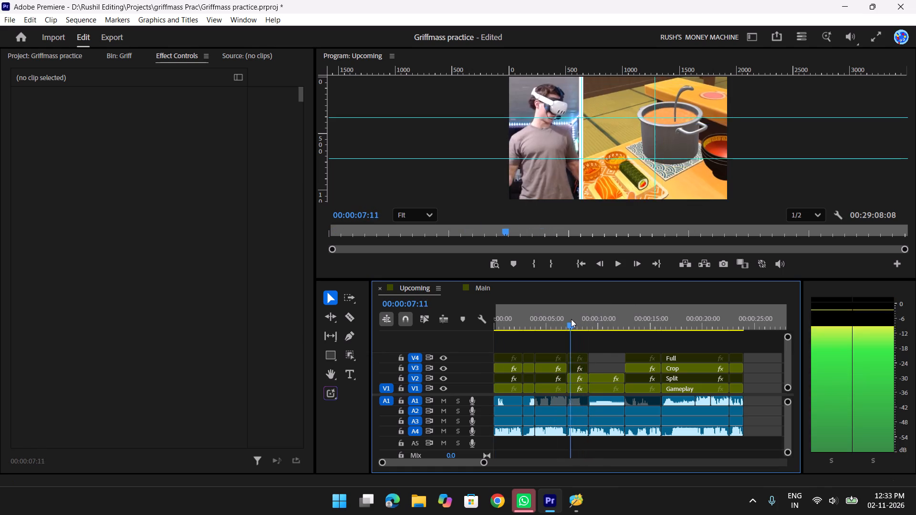
drag(571, 319, 570, 320)
text(ttt)
drag(627, 319, 596, 319)
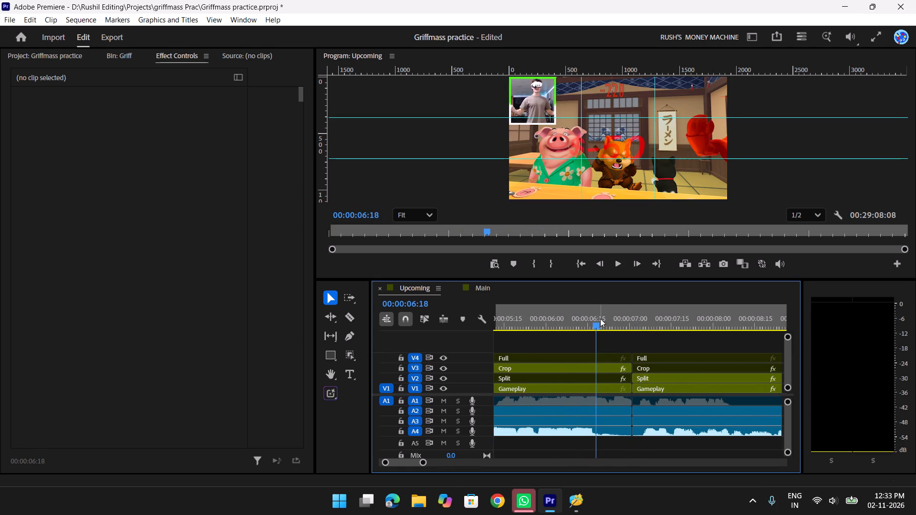
key(space)
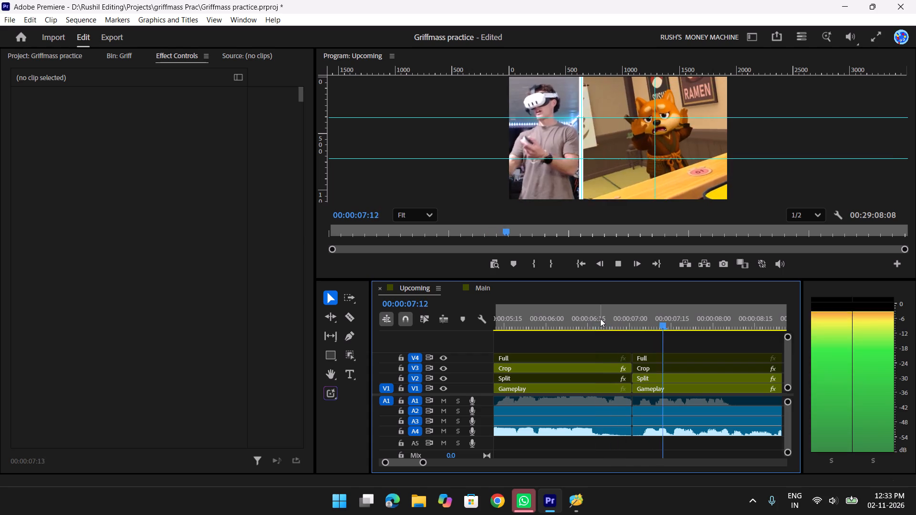
key(space)
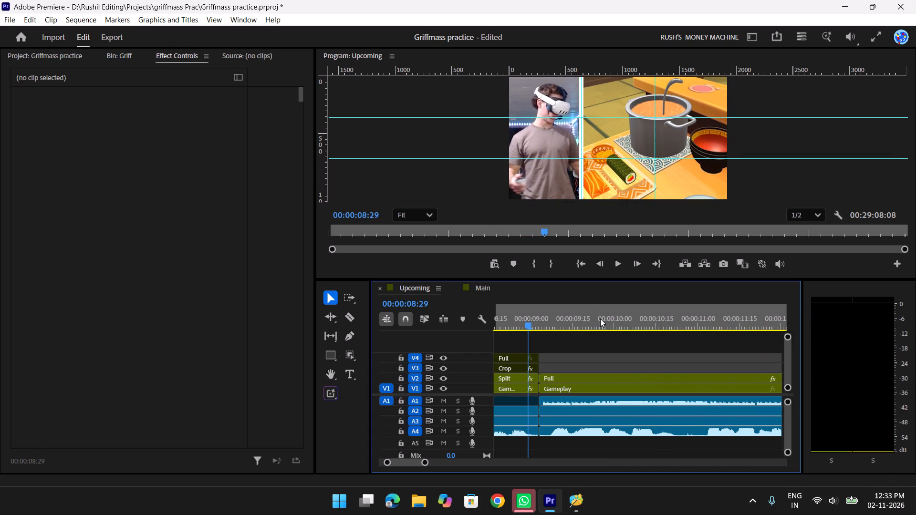
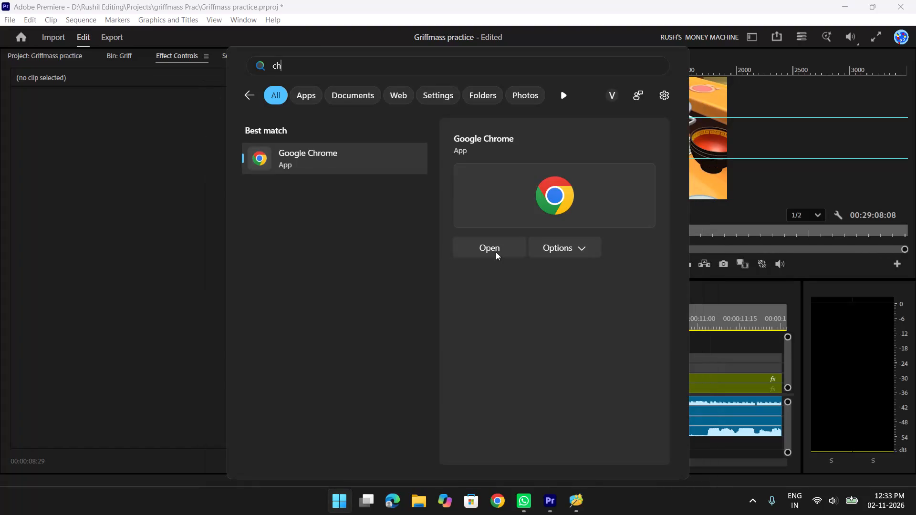
Switch to Google Chrome with the editor's own profile and search Google for dog ears PNG images.
key(Return)
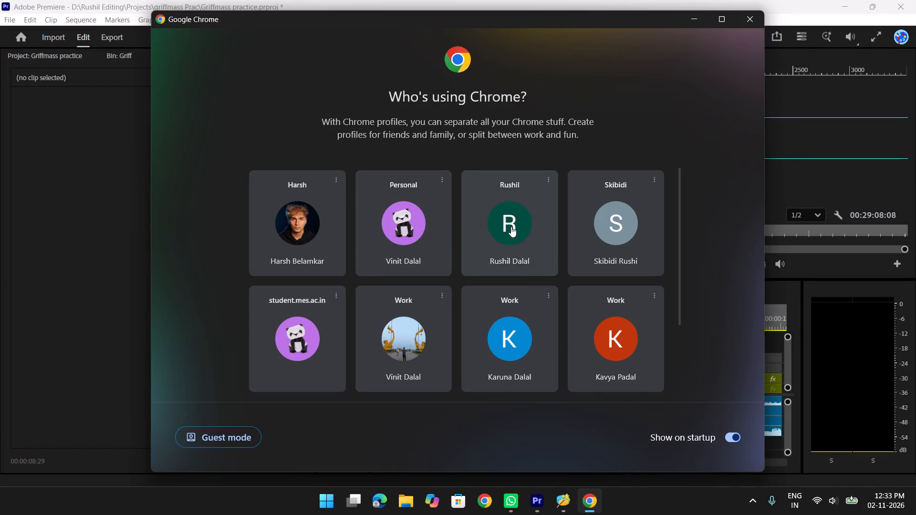
click(511, 227)
click(601, 16)
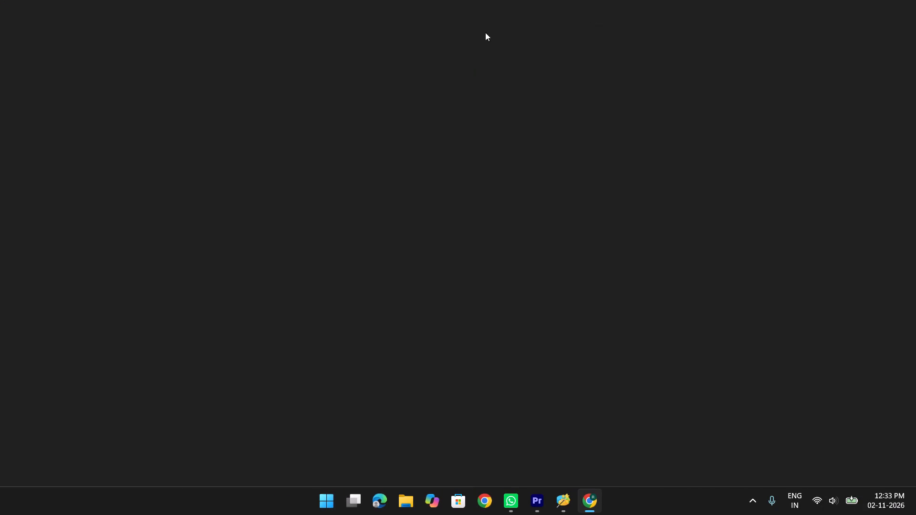
click(302, 41)
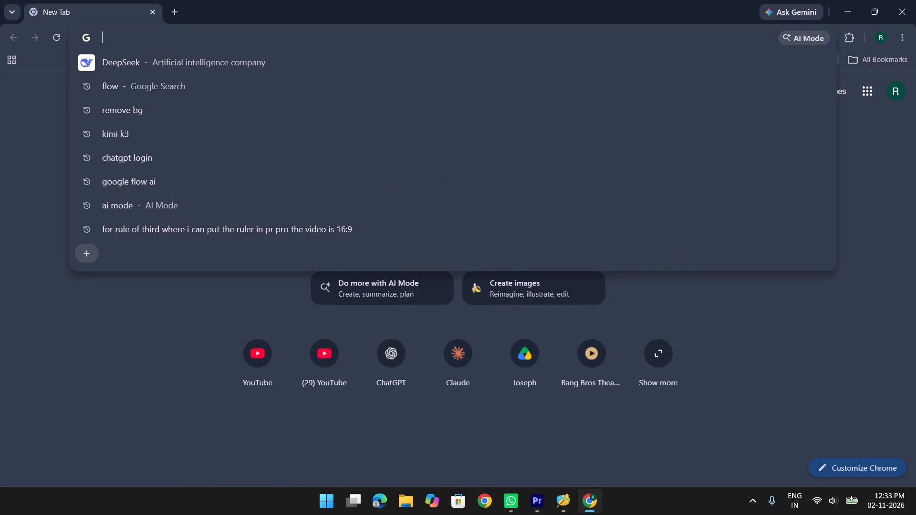
key(g)
key(BackSpace)
text(dog Ear)
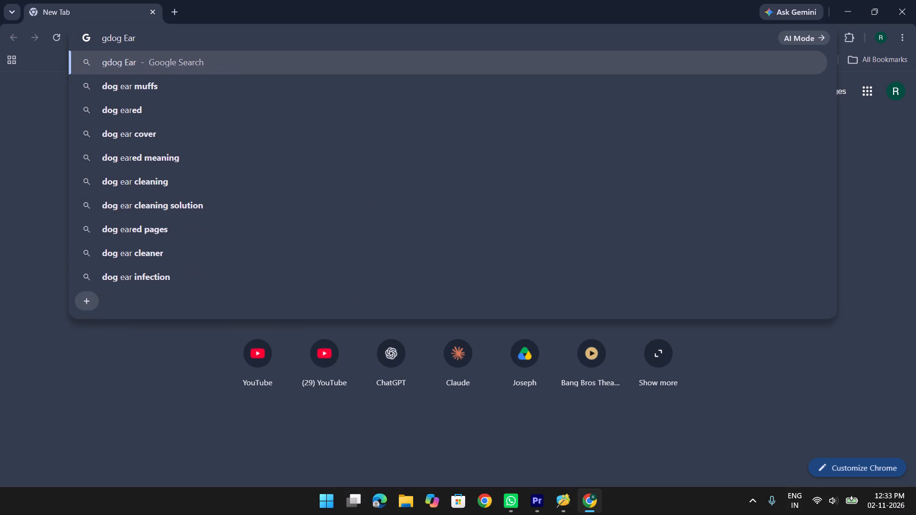
text(s Pnh)
key(Return)
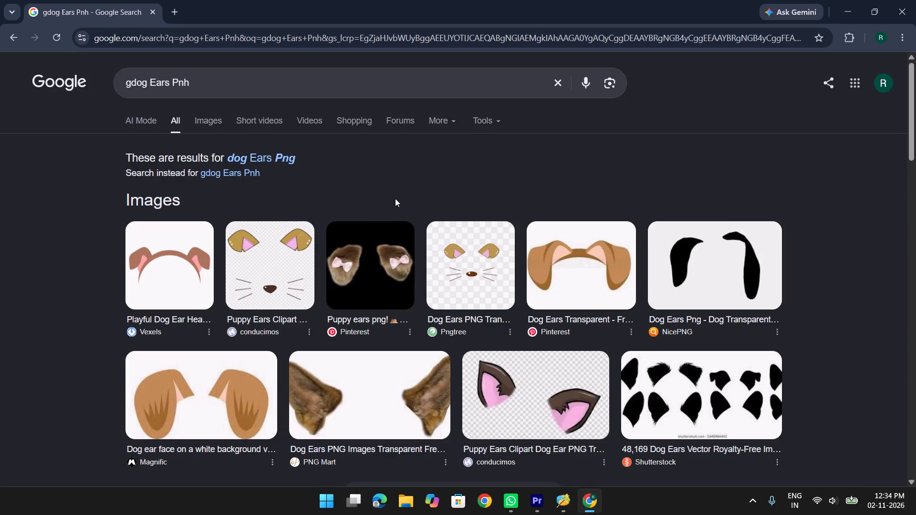
Start saving the conducimos puppy ears clipart and create and open a folder named assets in D:\Rushil Editing\Projects\griffmass Prac.
click(282, 278)
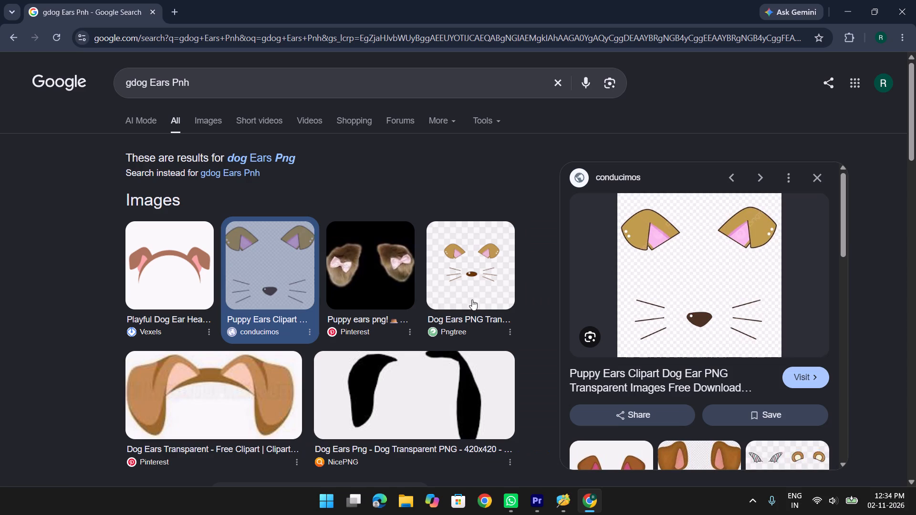
right_click(725, 266)
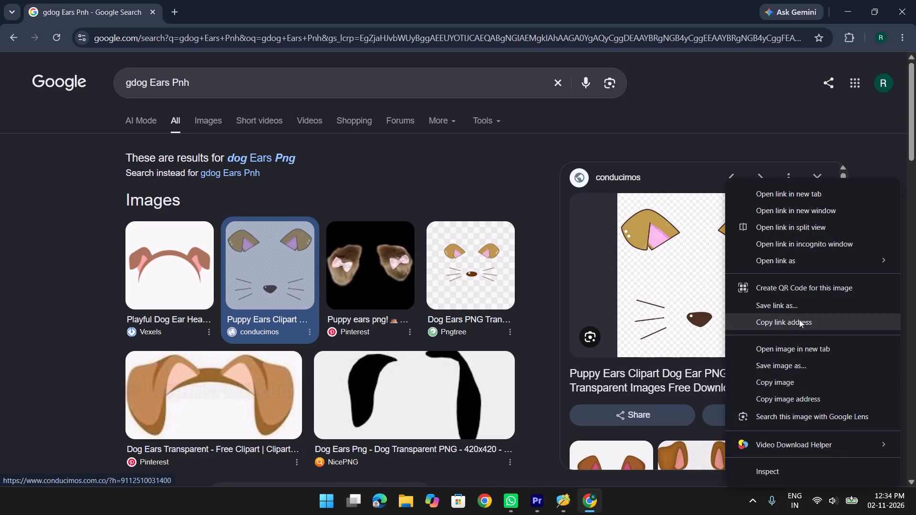
click(804, 364)
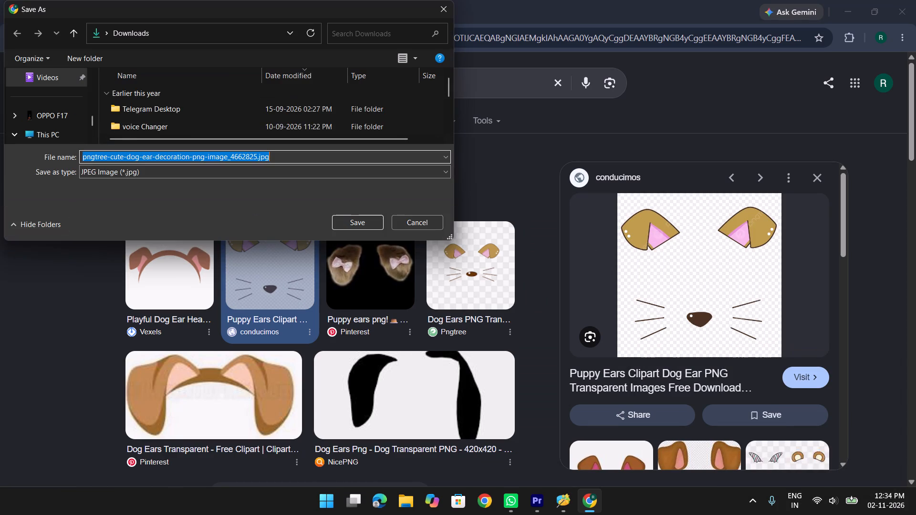
scroll(56, 106, down, 7)
scroll(57, 103, up, 2)
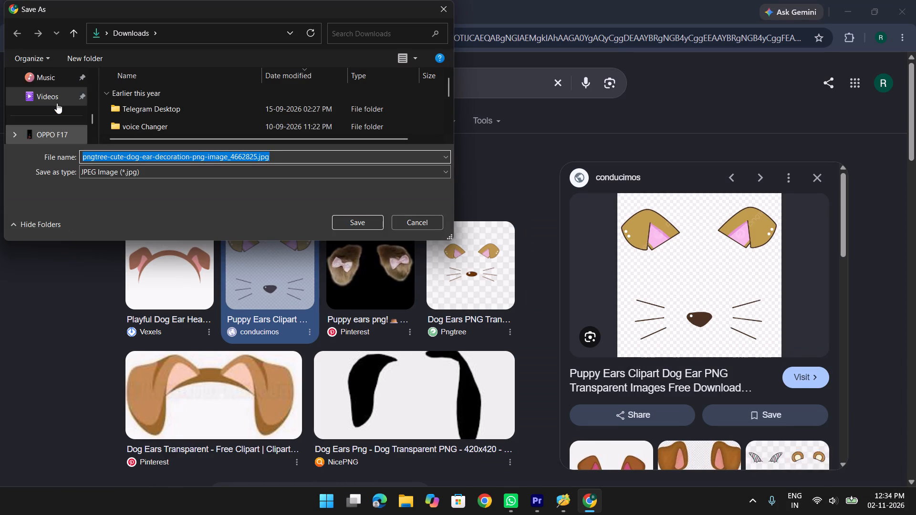
scroll(57, 103, down, 3)
scroll(56, 101, up, 1)
scroll(56, 101, down, 2)
click(56, 99)
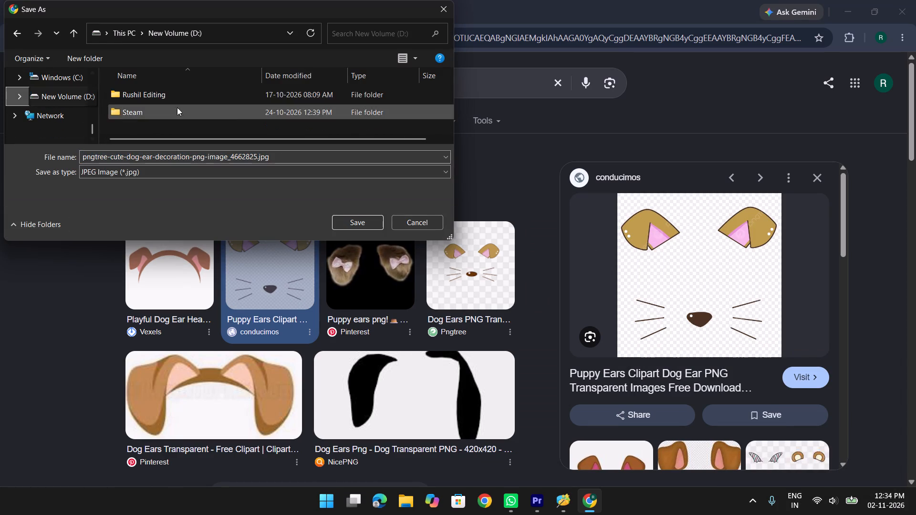
double_click(152, 97)
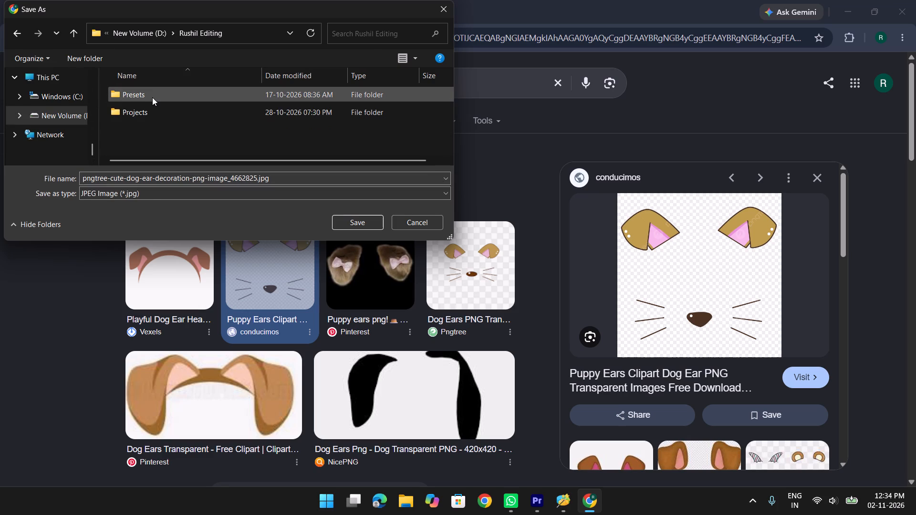
double_click(146, 112)
double_click(145, 98)
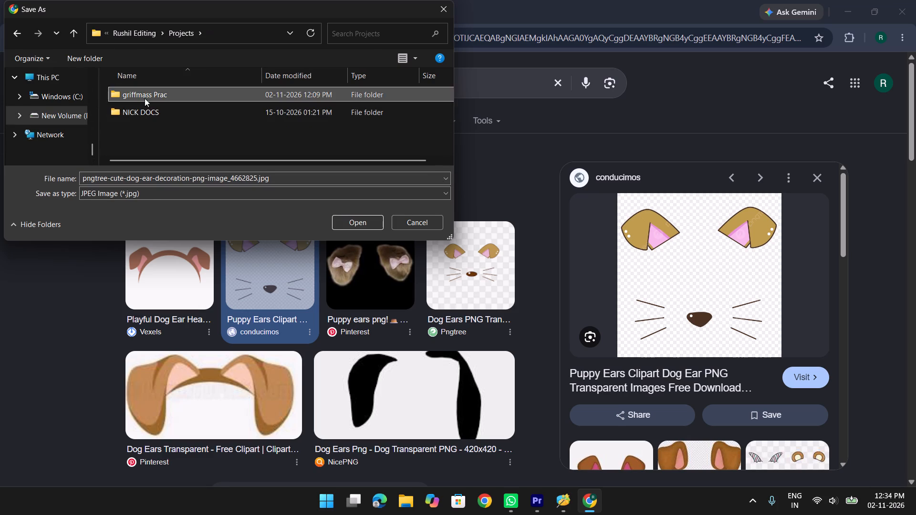
click(289, 116)
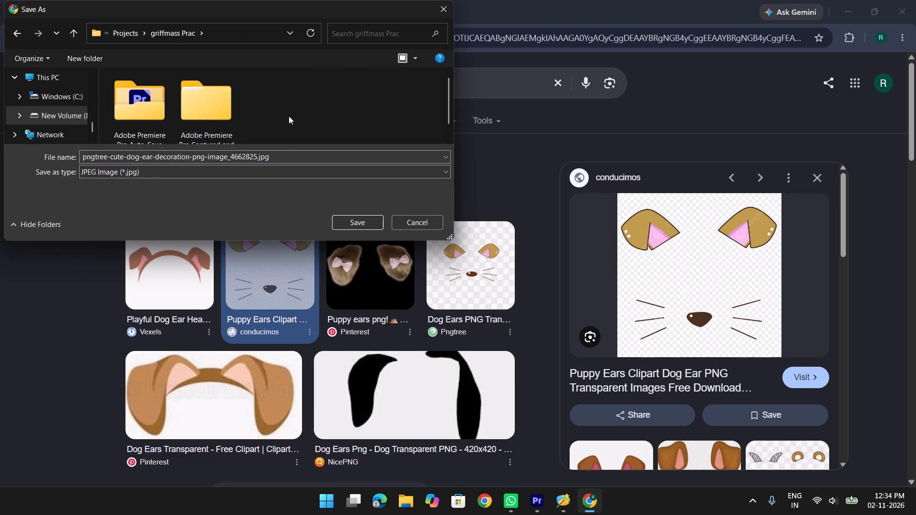
key(ctrl+shift+n)
text(assets)
key(Return)
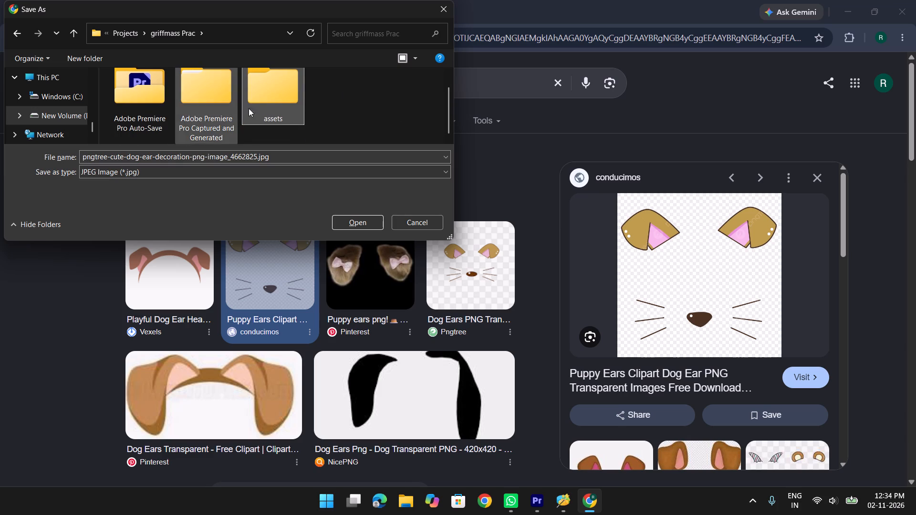
double_click(266, 102)
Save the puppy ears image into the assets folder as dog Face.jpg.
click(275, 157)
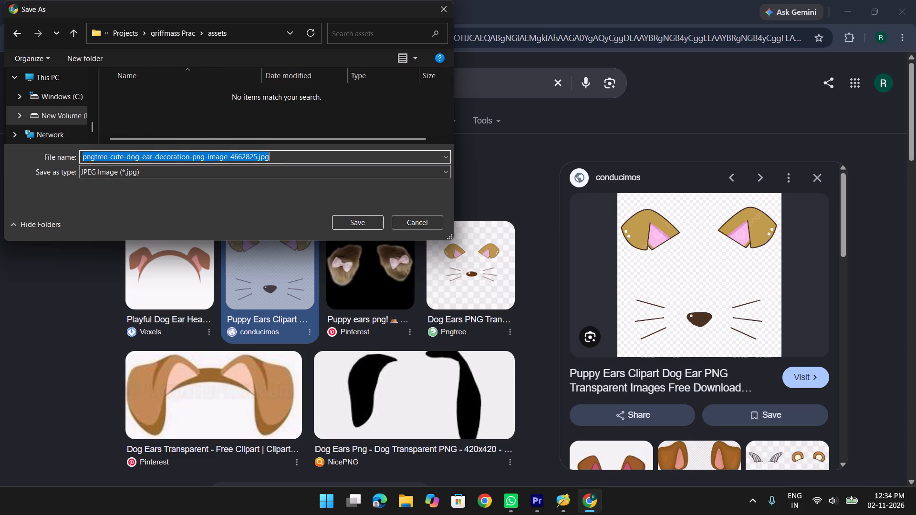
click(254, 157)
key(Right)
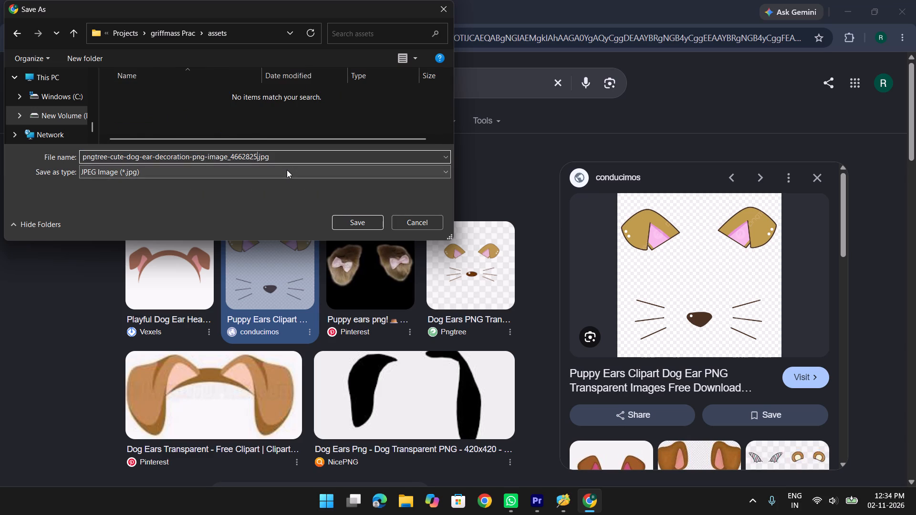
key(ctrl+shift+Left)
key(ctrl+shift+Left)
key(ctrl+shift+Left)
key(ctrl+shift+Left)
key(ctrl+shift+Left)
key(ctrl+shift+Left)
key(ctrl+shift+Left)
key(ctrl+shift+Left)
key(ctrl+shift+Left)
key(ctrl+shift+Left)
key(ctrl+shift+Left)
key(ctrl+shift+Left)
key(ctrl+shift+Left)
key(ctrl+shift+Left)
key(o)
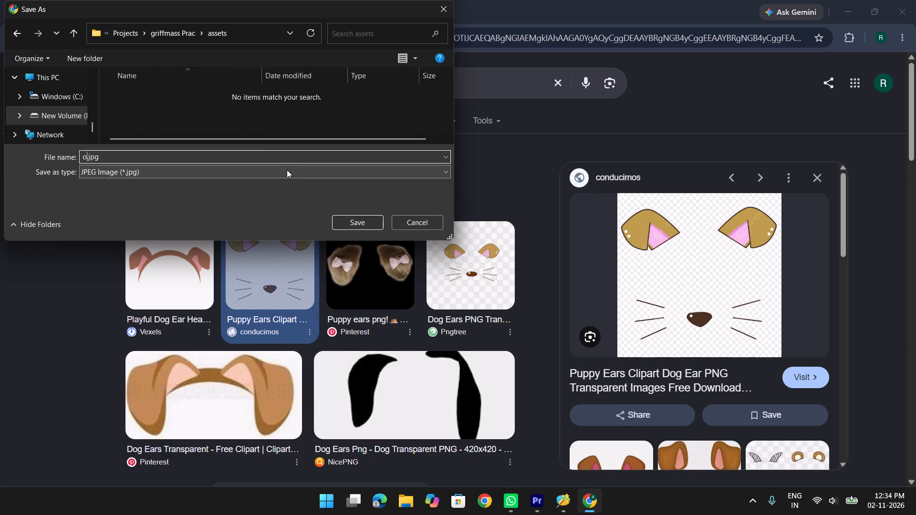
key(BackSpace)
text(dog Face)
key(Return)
Switch to File Explorer and open the assets folder in D:\Rushil Editing\Projects\griffmass Prac.
key(alt+Tab)
key(alt+Tab)
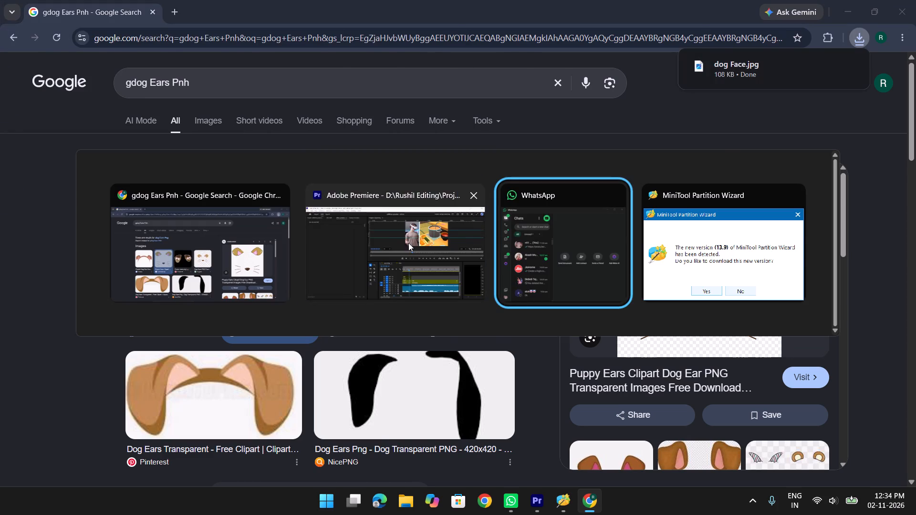
alt+click(408, 243)
click(189, 216)
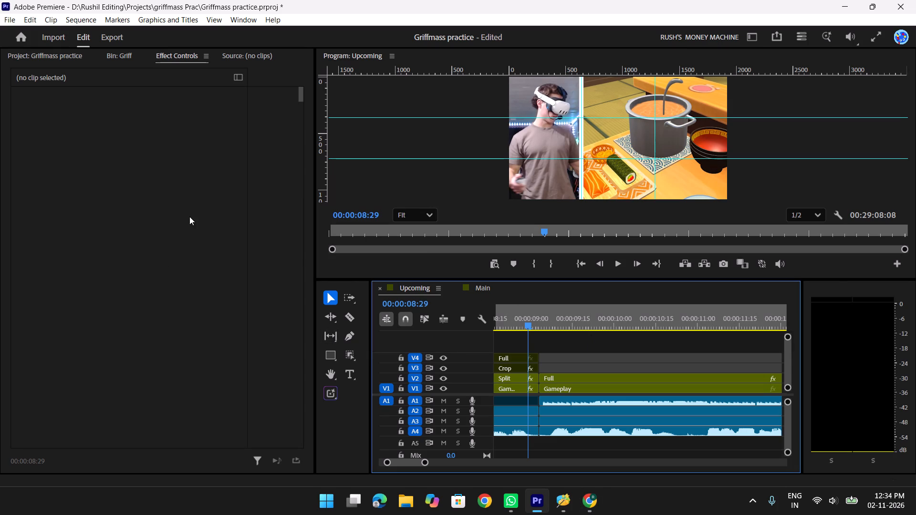
key(alt+Tab)
key(alt+Tab)
key(alt+Tab)
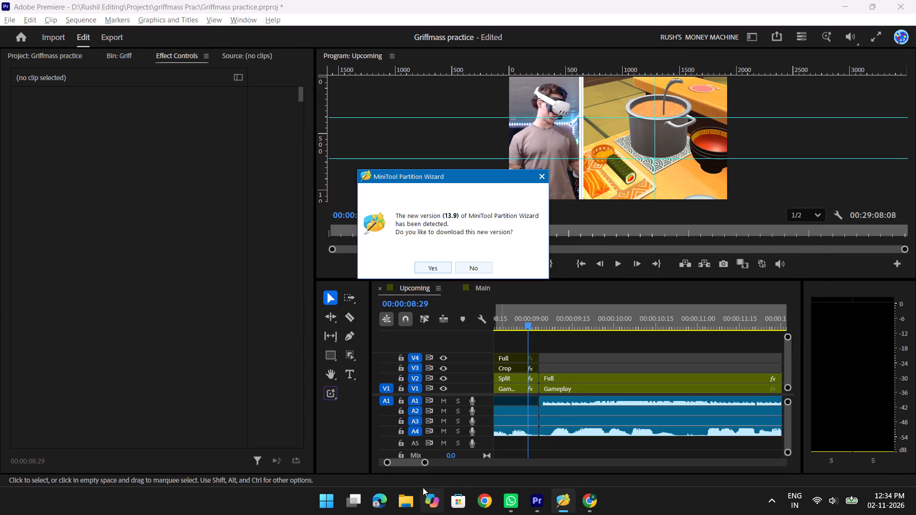
click(411, 505)
scroll(82, 441, down, 4)
click(57, 421)
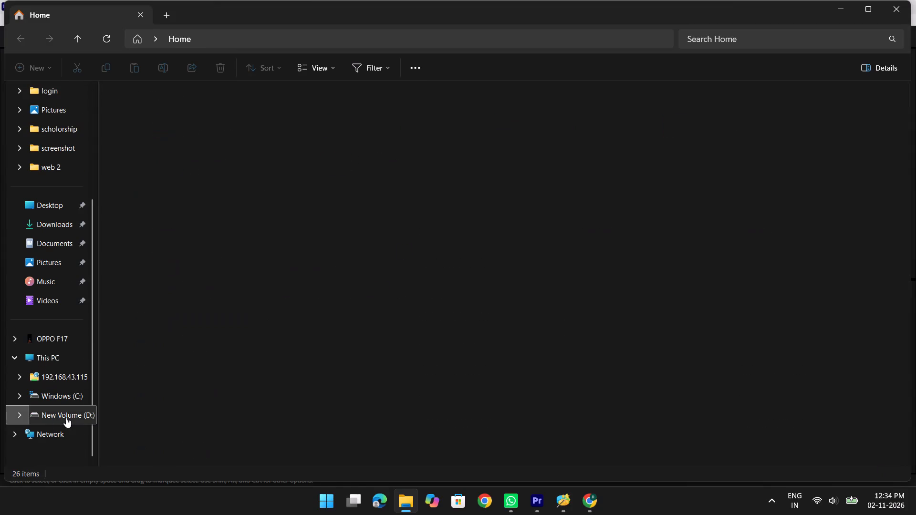
double_click(179, 113)
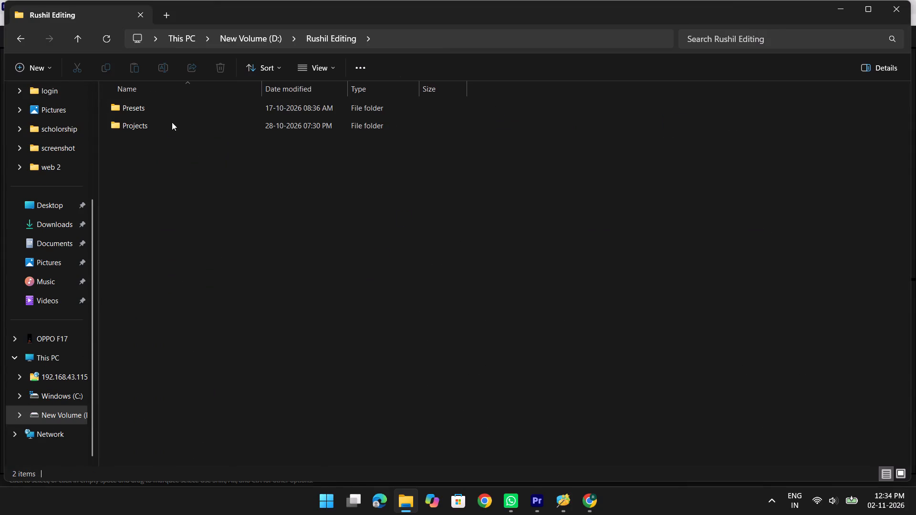
double_click(168, 123)
double_click(171, 110)
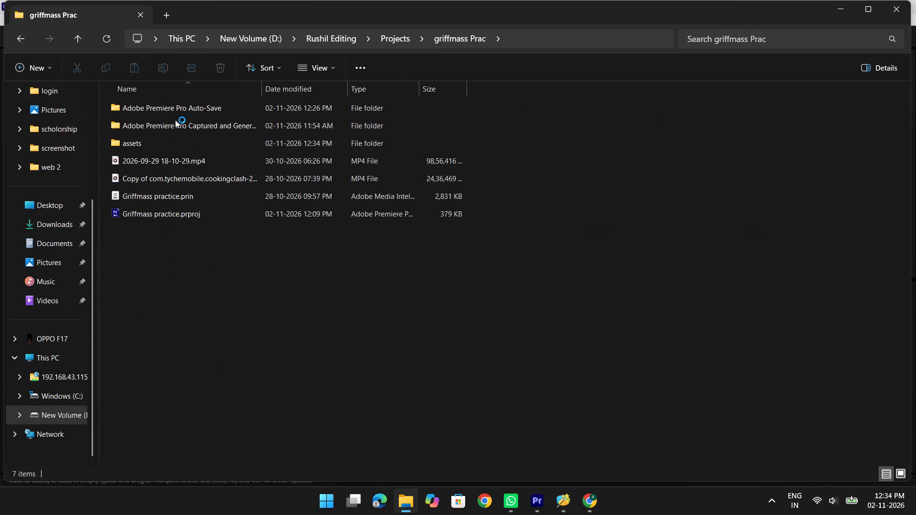
double_click(156, 138)
click(208, 294)
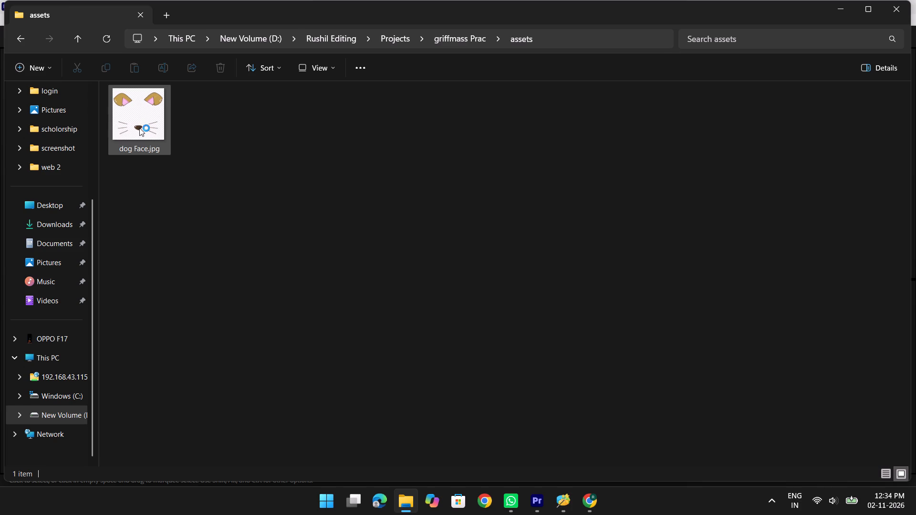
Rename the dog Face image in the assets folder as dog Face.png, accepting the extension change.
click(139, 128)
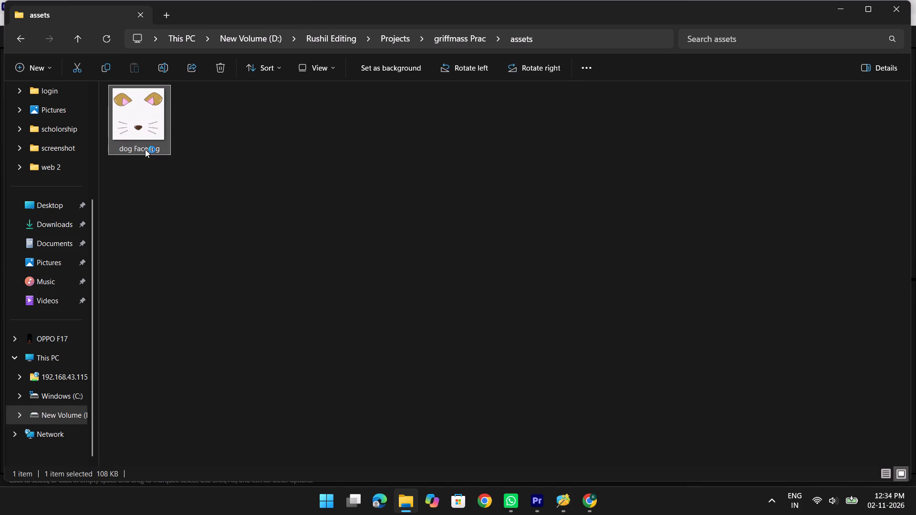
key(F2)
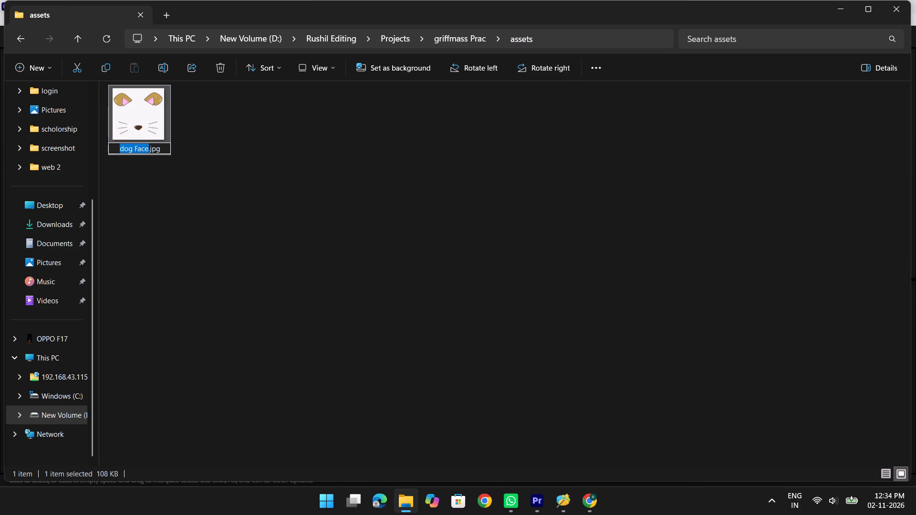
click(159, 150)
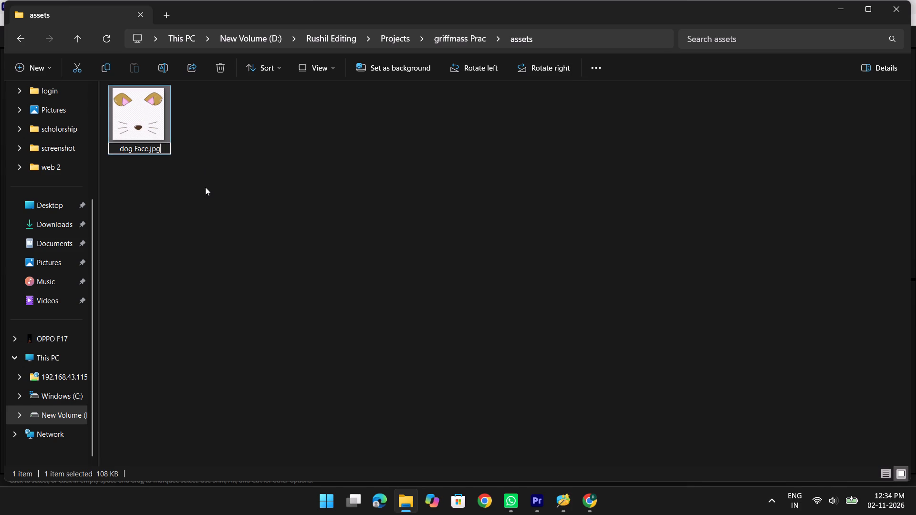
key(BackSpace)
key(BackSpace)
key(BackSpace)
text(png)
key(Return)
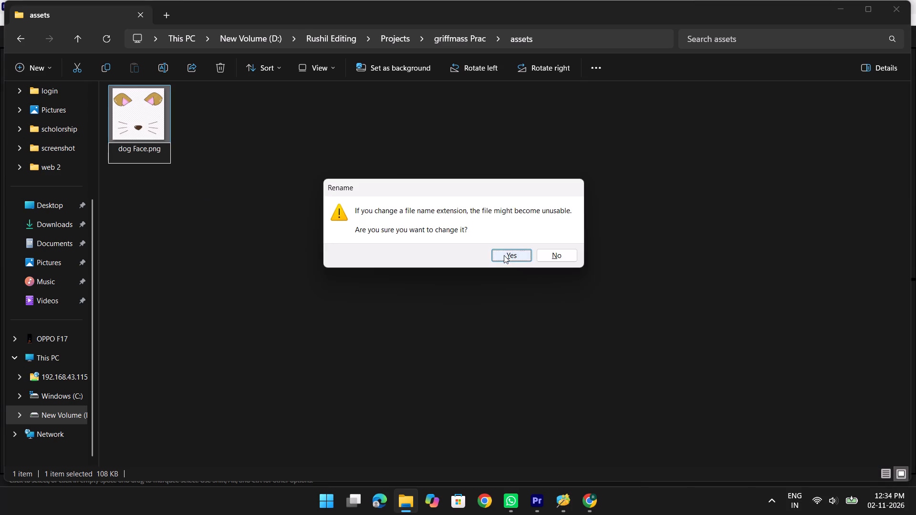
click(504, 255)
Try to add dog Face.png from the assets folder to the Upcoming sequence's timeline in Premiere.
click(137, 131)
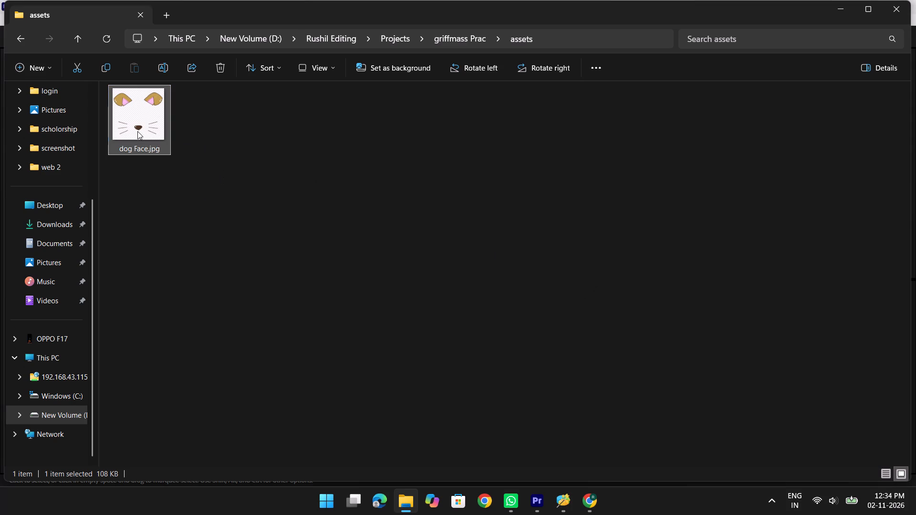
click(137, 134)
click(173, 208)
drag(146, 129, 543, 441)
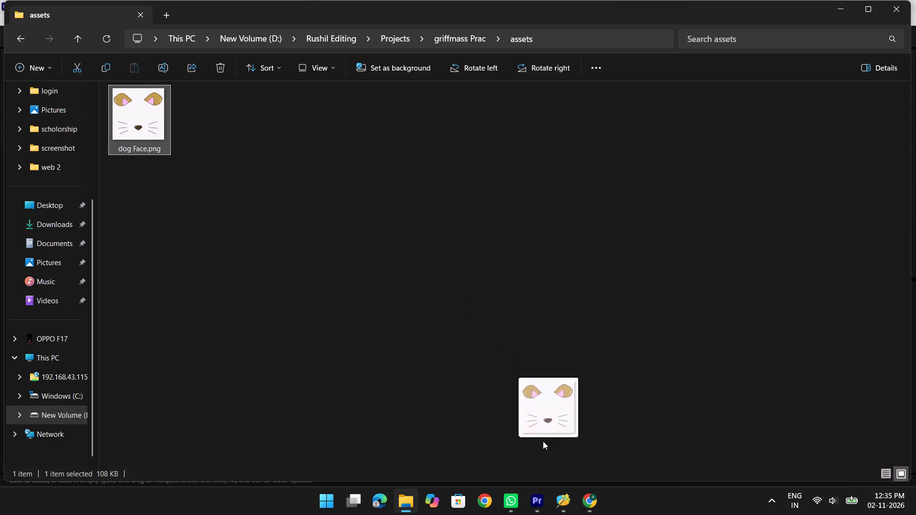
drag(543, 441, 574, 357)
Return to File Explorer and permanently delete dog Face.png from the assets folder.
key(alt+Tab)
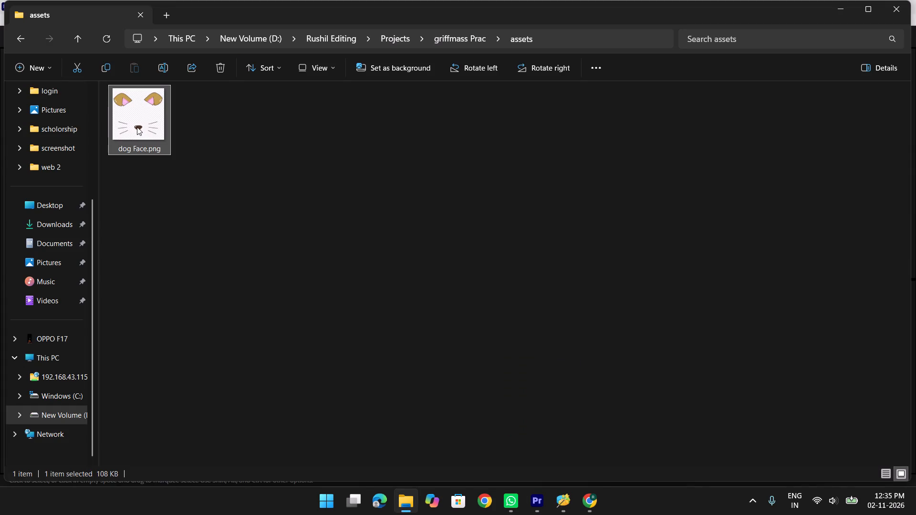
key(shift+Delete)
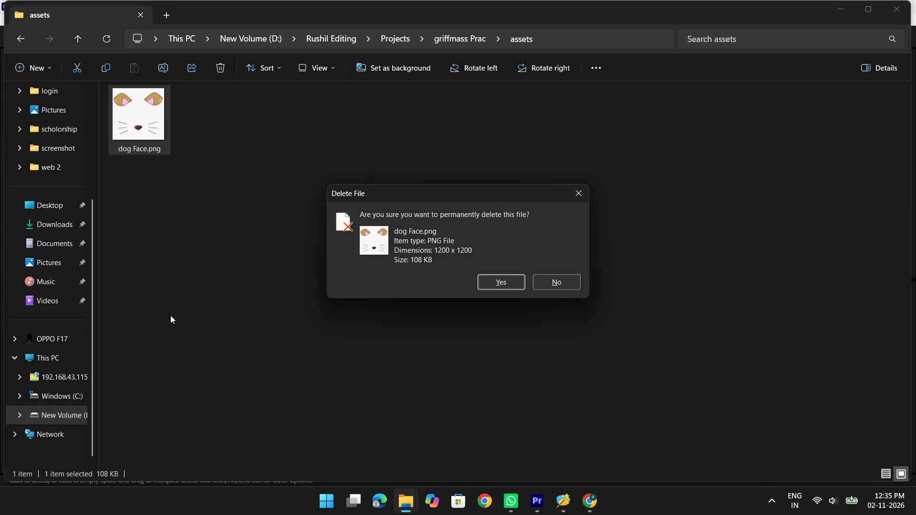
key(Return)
Switch to the dog ears Google search in Chrome and show the recent download history.
key(alt+Tab)
key(alt+Tab)
key(alt+Tab)
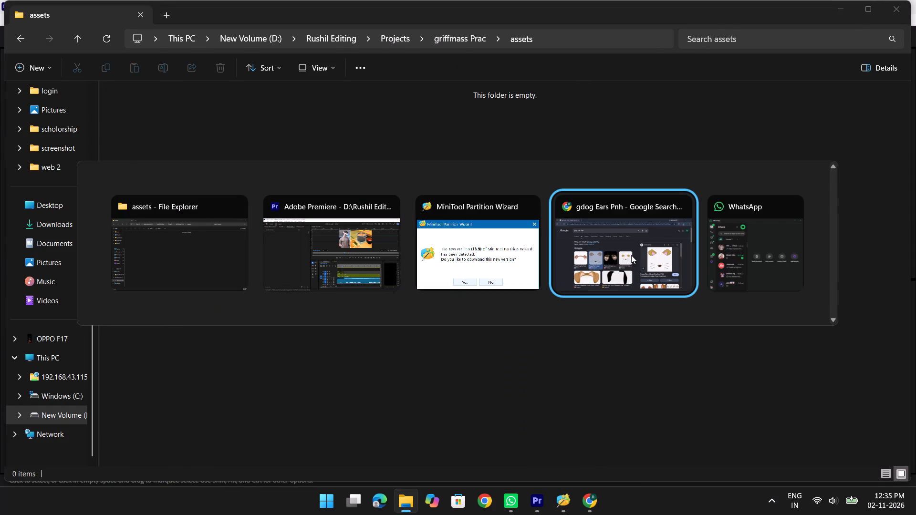
alt+click(631, 254)
click(863, 37)
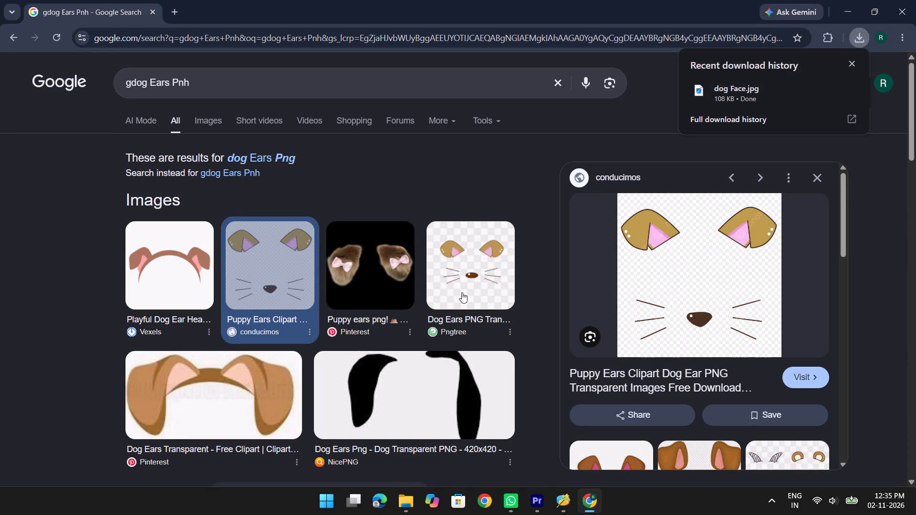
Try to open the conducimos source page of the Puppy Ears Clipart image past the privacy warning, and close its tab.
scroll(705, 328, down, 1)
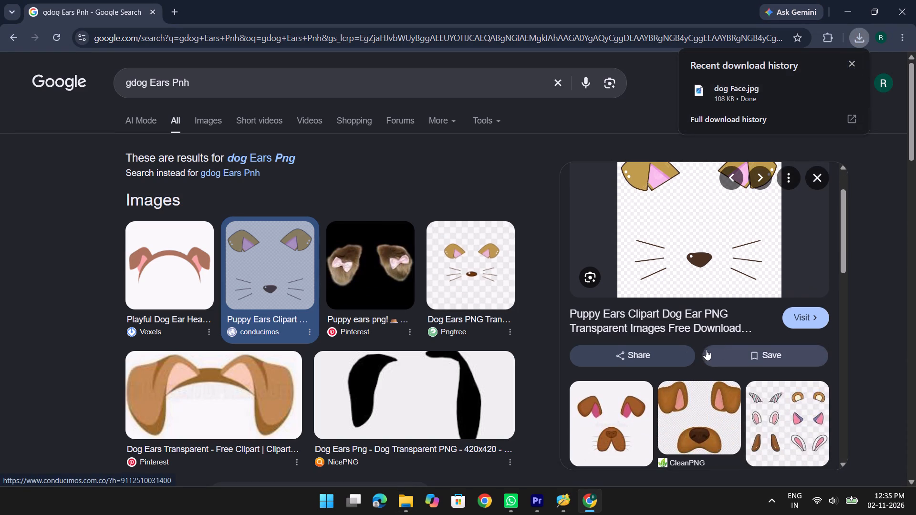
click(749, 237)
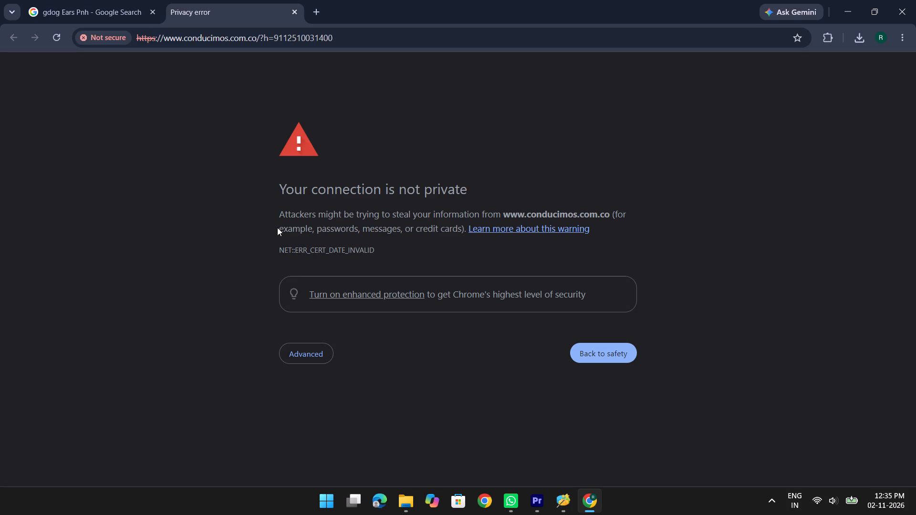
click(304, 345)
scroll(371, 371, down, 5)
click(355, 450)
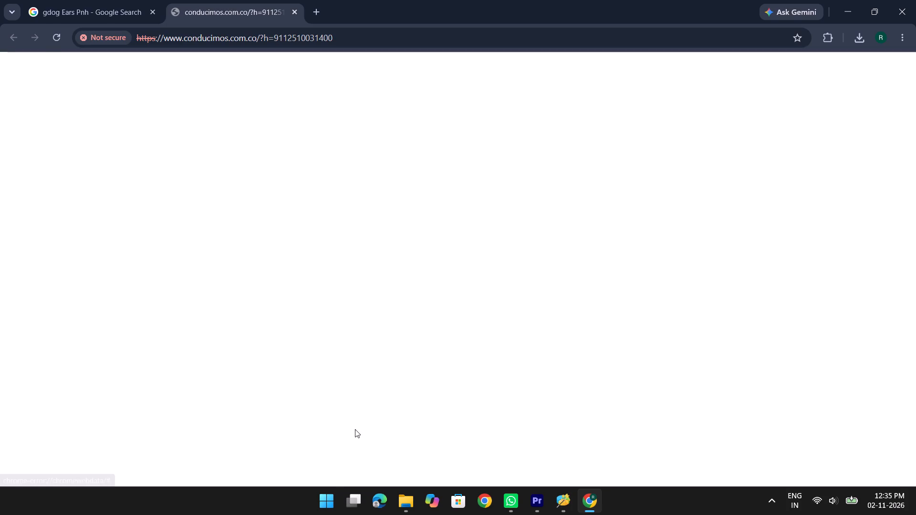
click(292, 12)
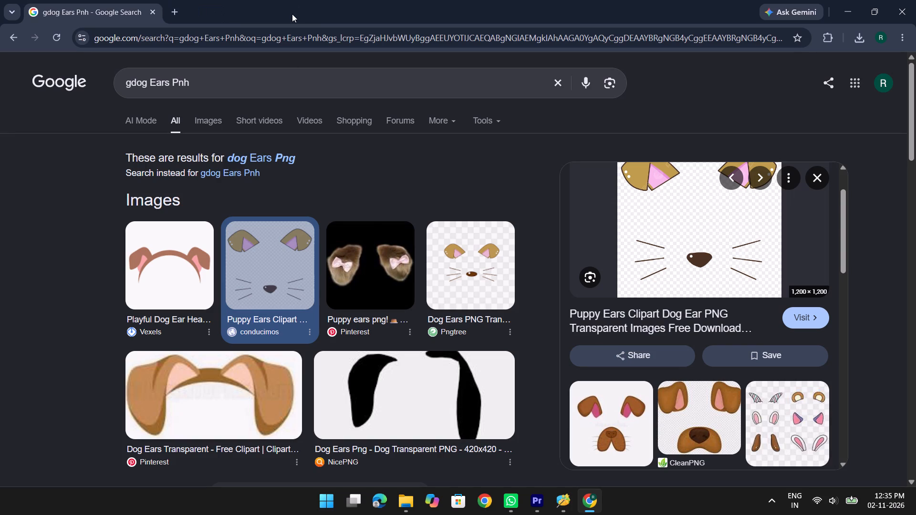
Open Pngtree's Dog Ear PNG Transparent Images page from the Google search results.
scroll(441, 262, down, 4)
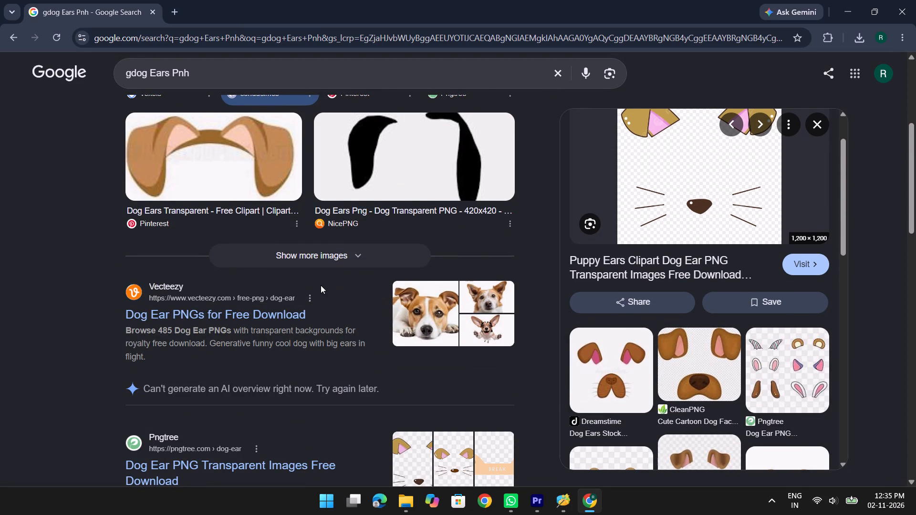
scroll(321, 285, up, 1)
scroll(259, 249, down, 7)
scroll(261, 247, up, 3)
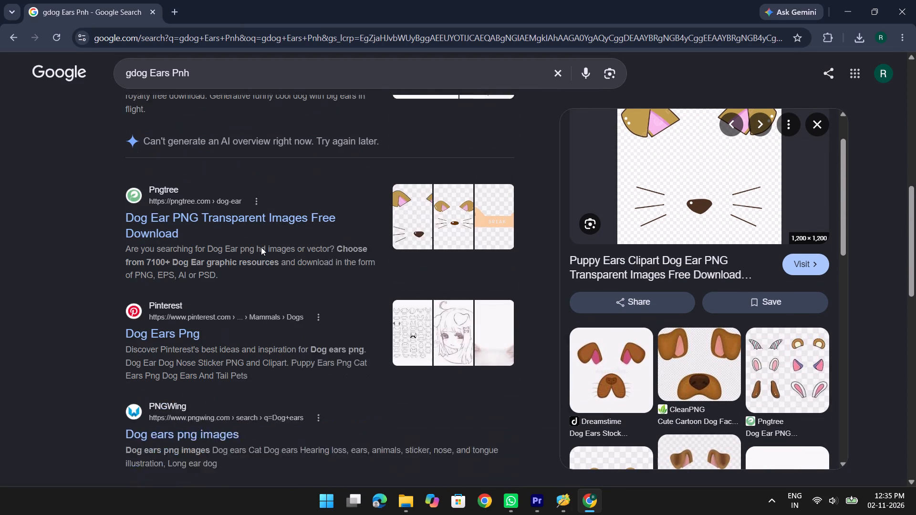
click(246, 289)
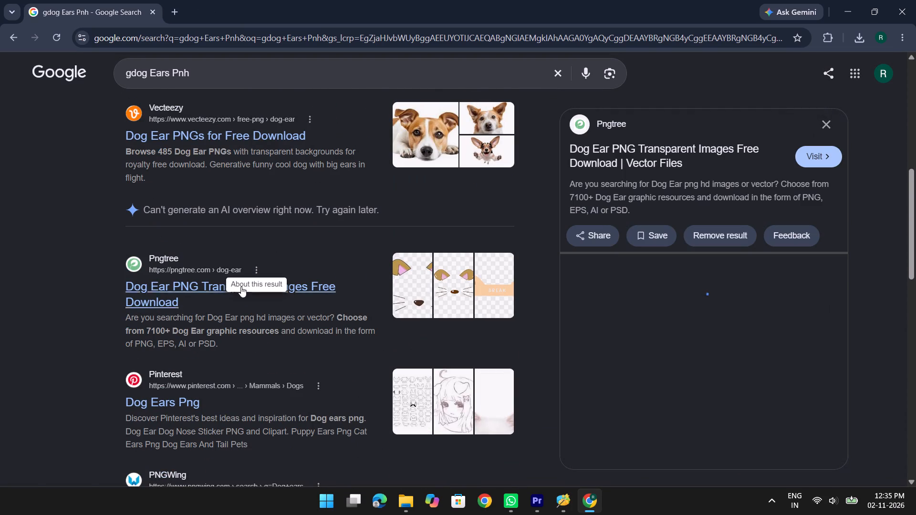
click(145, 286)
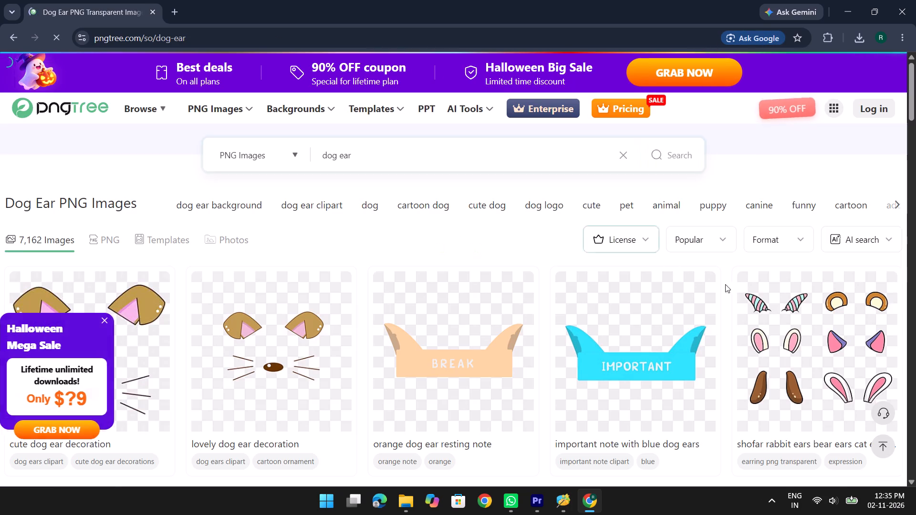
Open the cute dog ear decoration image on Pngtree and request its free download.
scroll(707, 206, down, 4)
scroll(322, 357, down, 1)
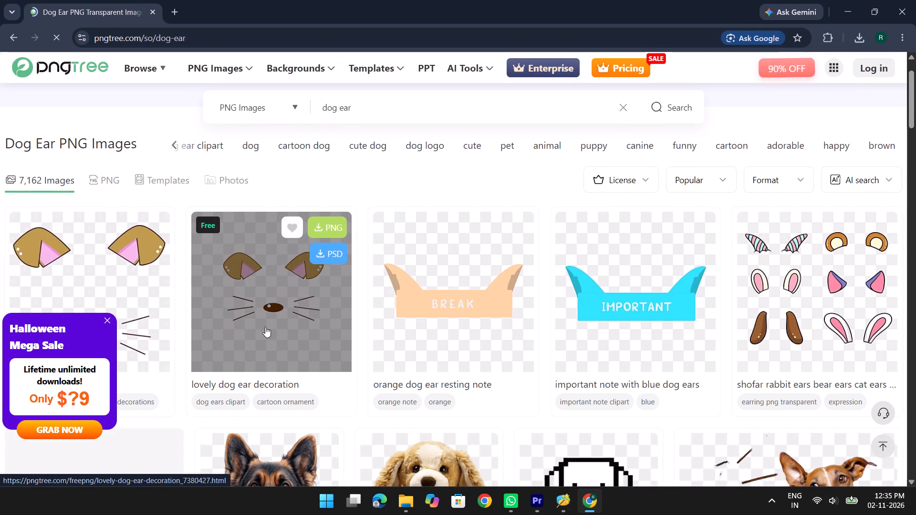
scroll(285, 312, down, 3)
scroll(133, 216, up, 1)
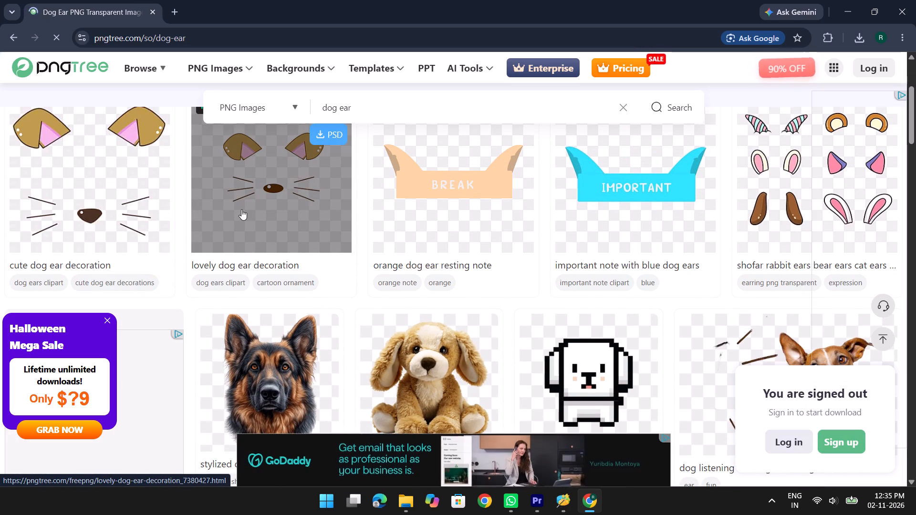
click(47, 215)
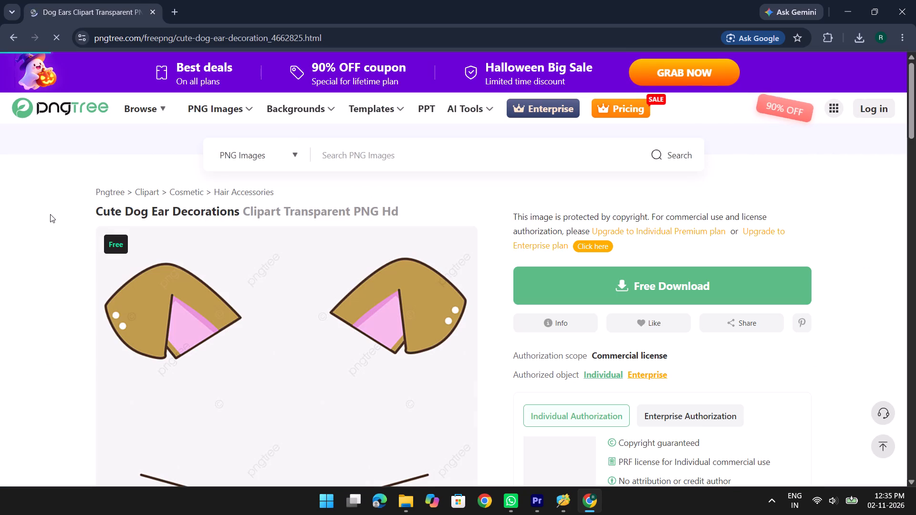
click(698, 293)
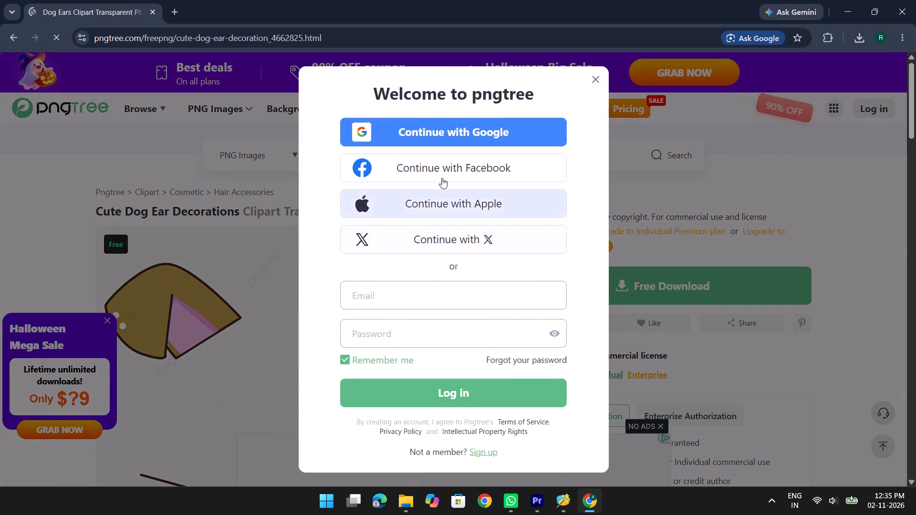
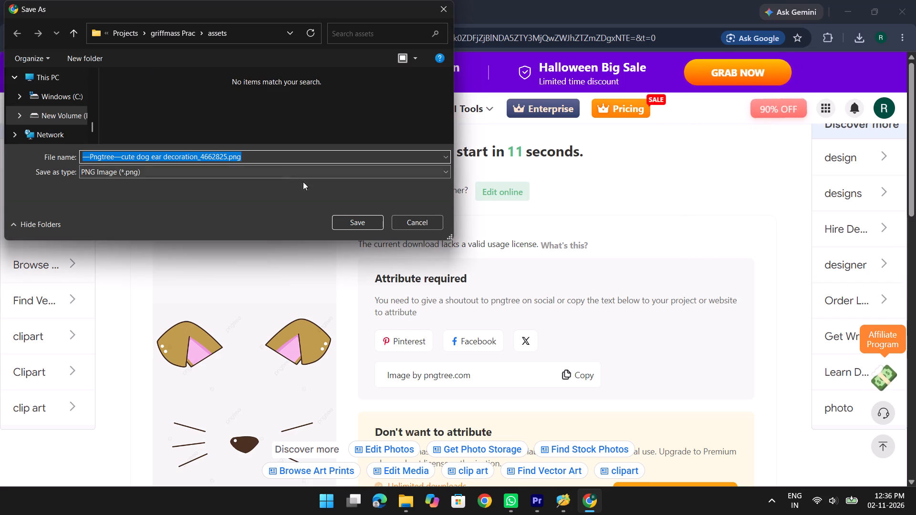
Save the cute dog ear decoration PNG in the griffmass Prac assets folder.
click(353, 225)
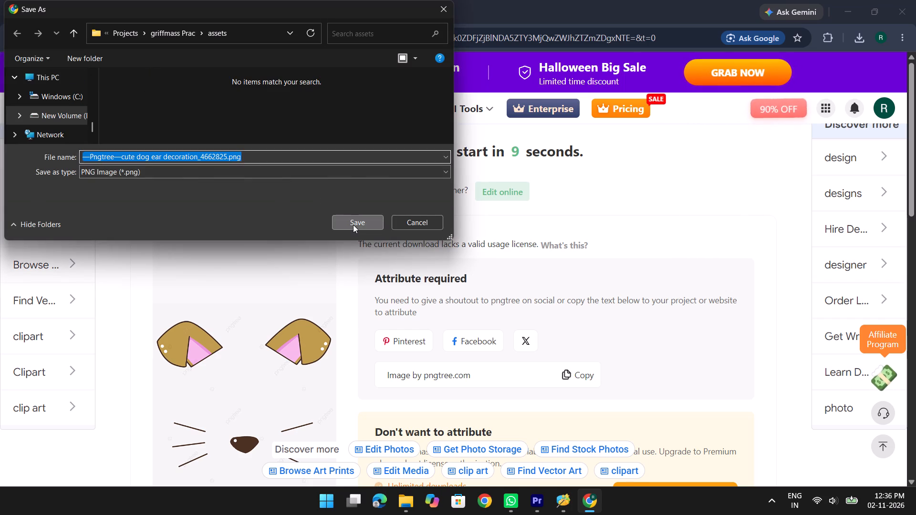
Bring the dog ear PNG from the assets folder into Premiere's Upcoming sequence, placing it on V3 at 00:00:09:03.
key(alt+Tab)
key(alt+Tab)
key(alt+Tab)
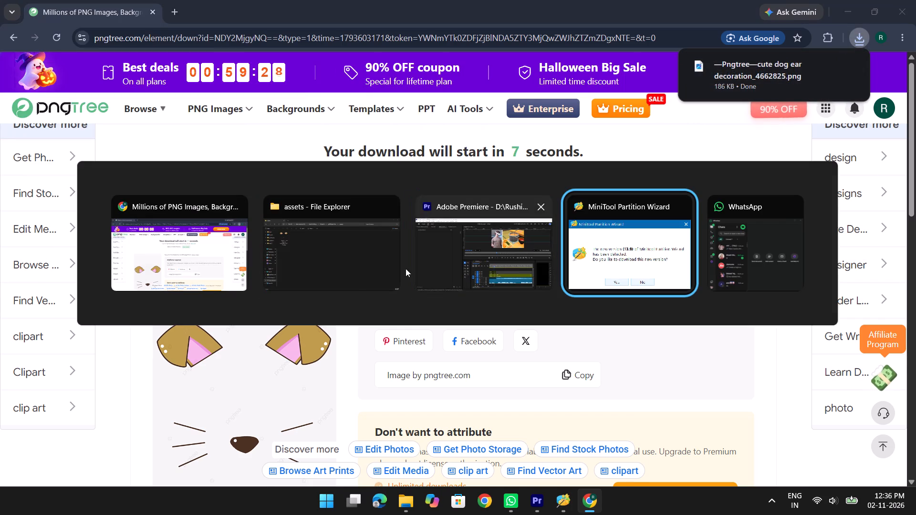
alt+click(361, 270)
click(269, 198)
drag(125, 124, 336, 348)
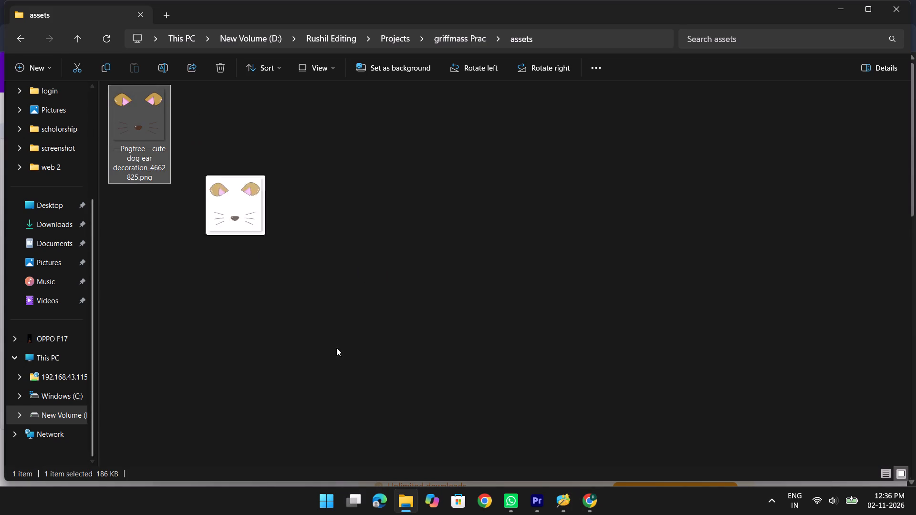
drag(336, 348, 569, 364)
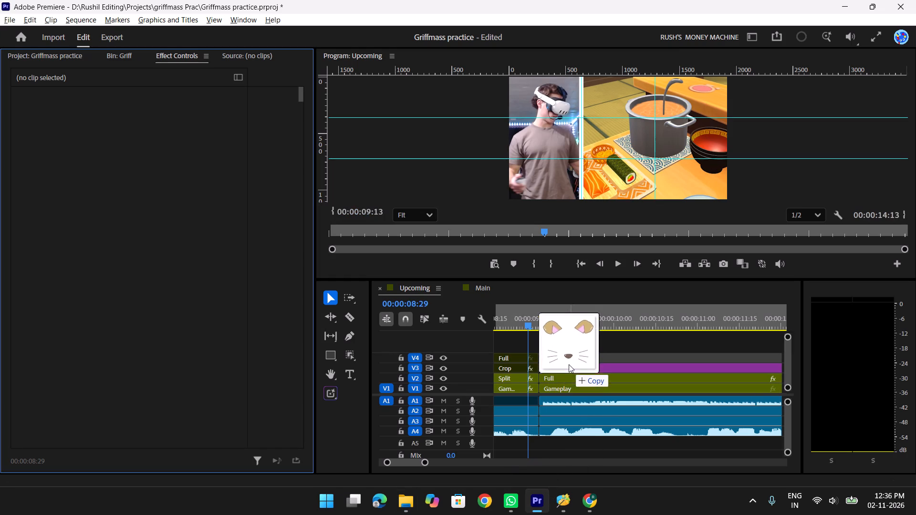
drag(569, 364, 541, 365)
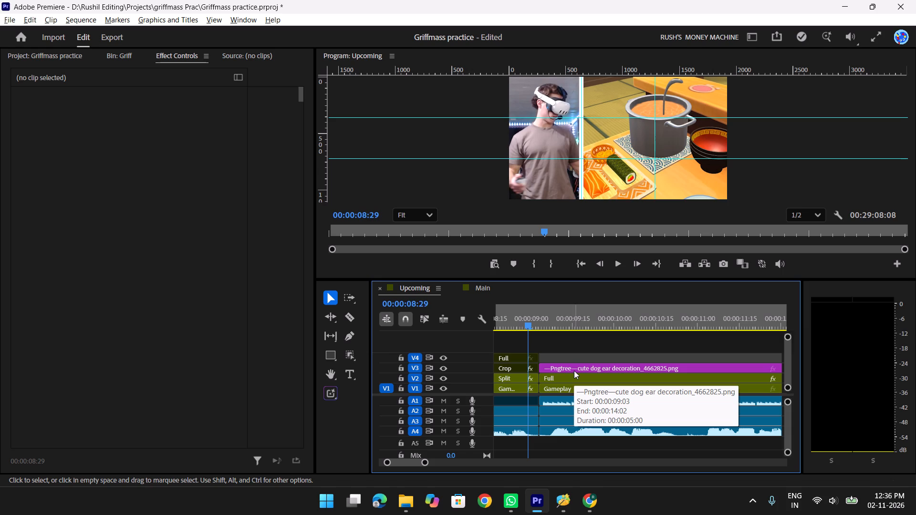
Move the dog ear clip up to track V5, aligning its start with the split-layout section at about 00:00:07:01.
drag(532, 325, 544, 327)
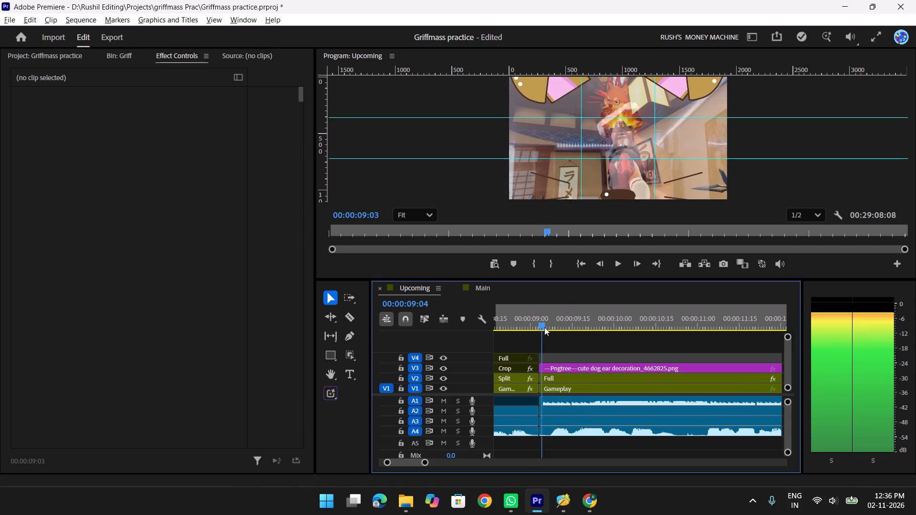
drag(544, 327, 552, 327)
scroll(598, 384, up, 3)
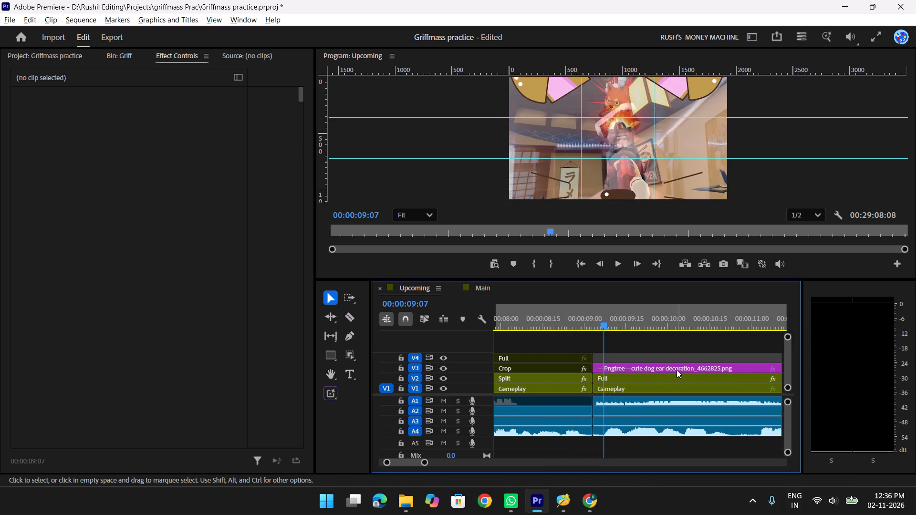
drag(675, 370, 574, 342)
scroll(634, 371, up, 3)
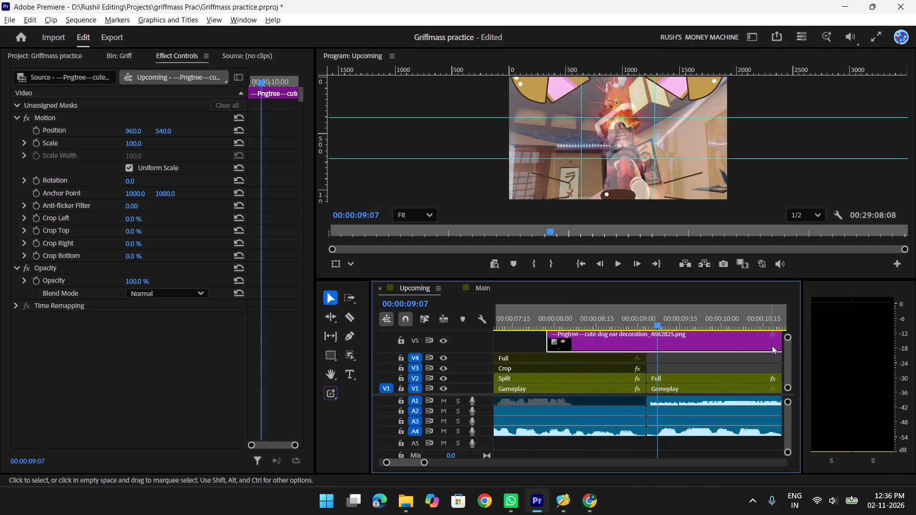
drag(786, 335, 787, 314)
scroll(738, 362, up, 5)
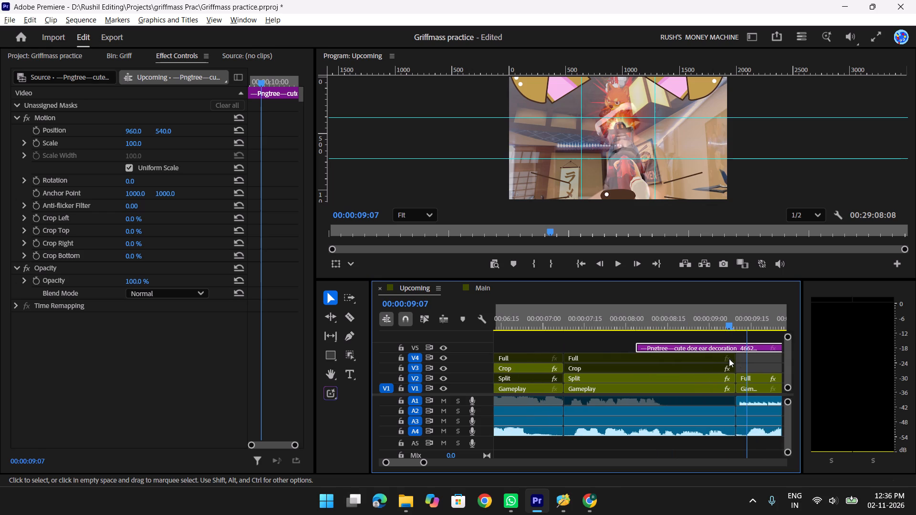
drag(683, 344, 612, 343)
Ripple-trim the start of the split-layout clips under the dog ears to 00:00:07:03, and play the section through the next cut.
drag(599, 314, 549, 308)
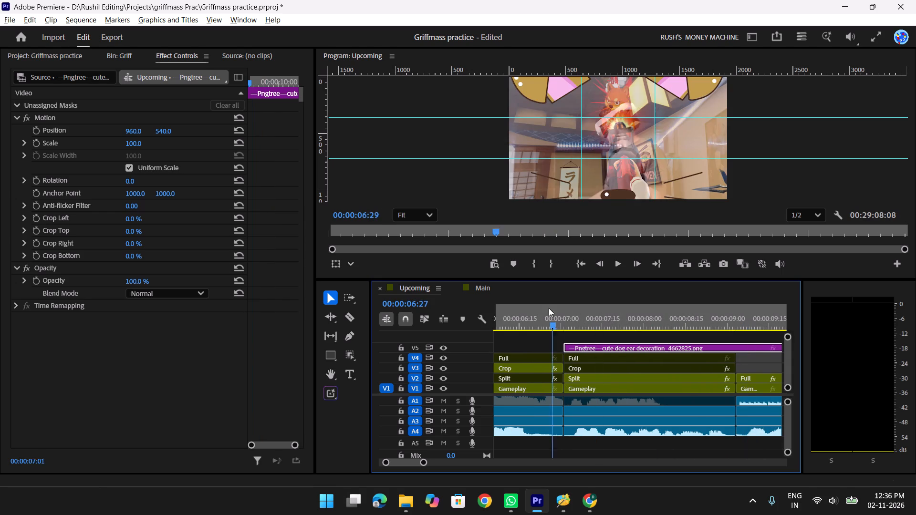
drag(549, 308, 588, 308)
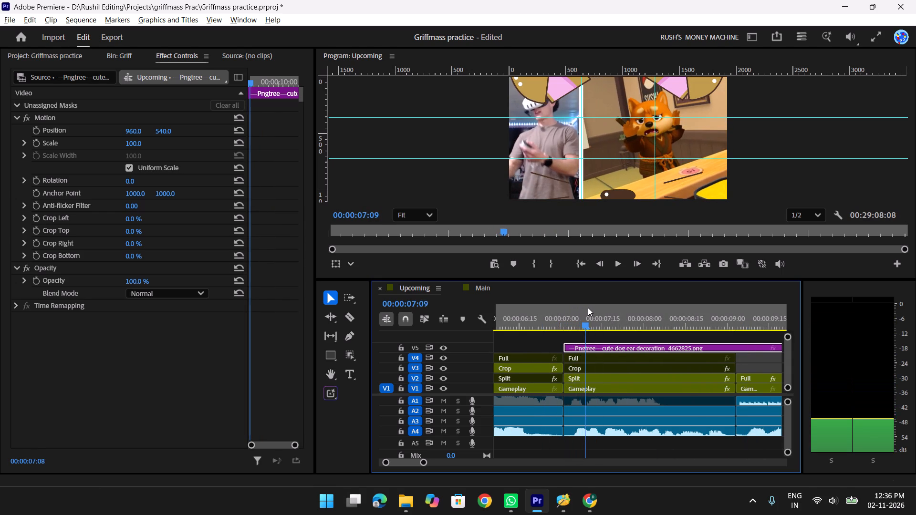
drag(588, 308, 572, 318)
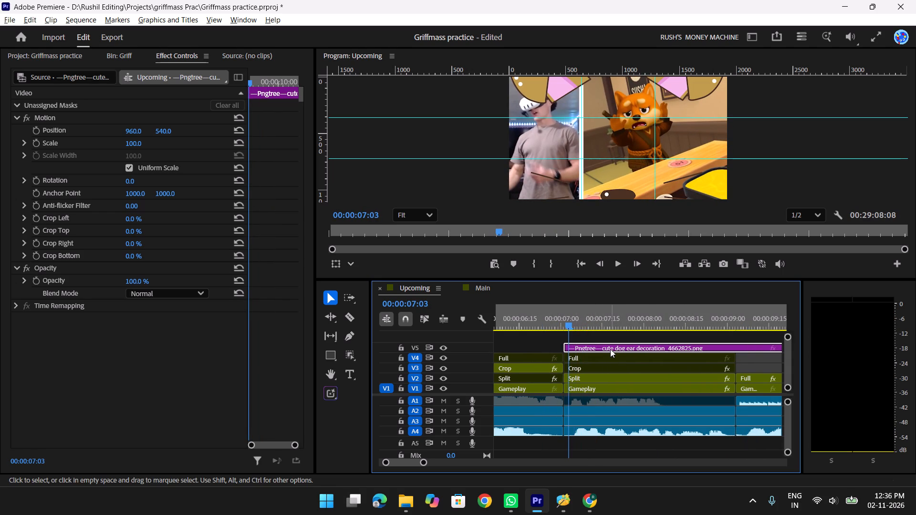
key(q)
drag(562, 318, 555, 318)
key(space)
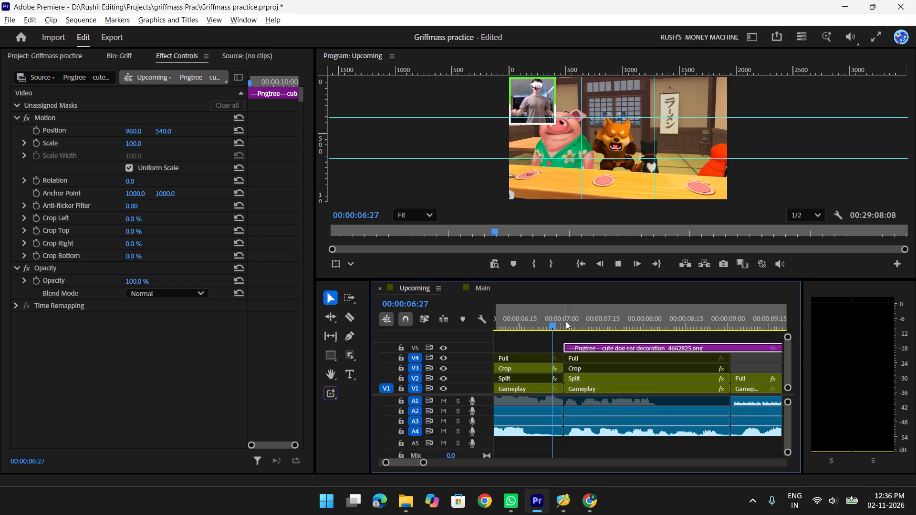
key(space)
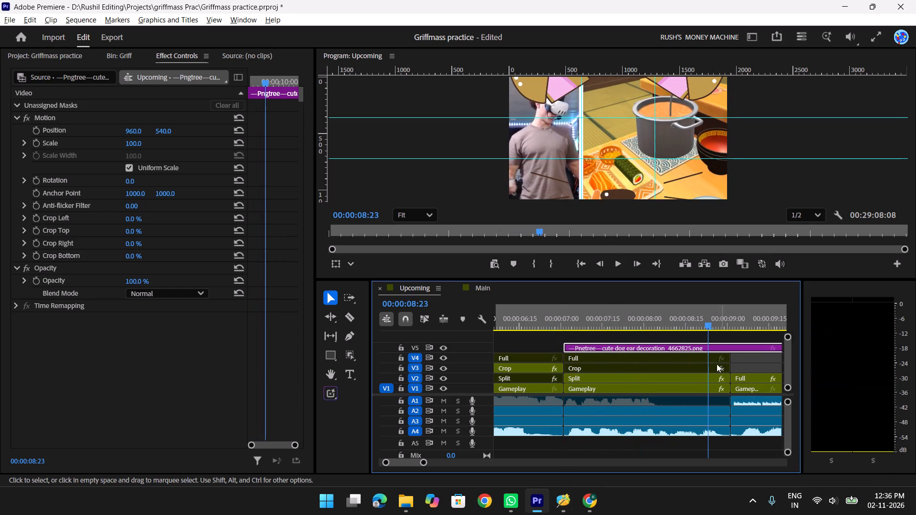
key(space)
key(space)
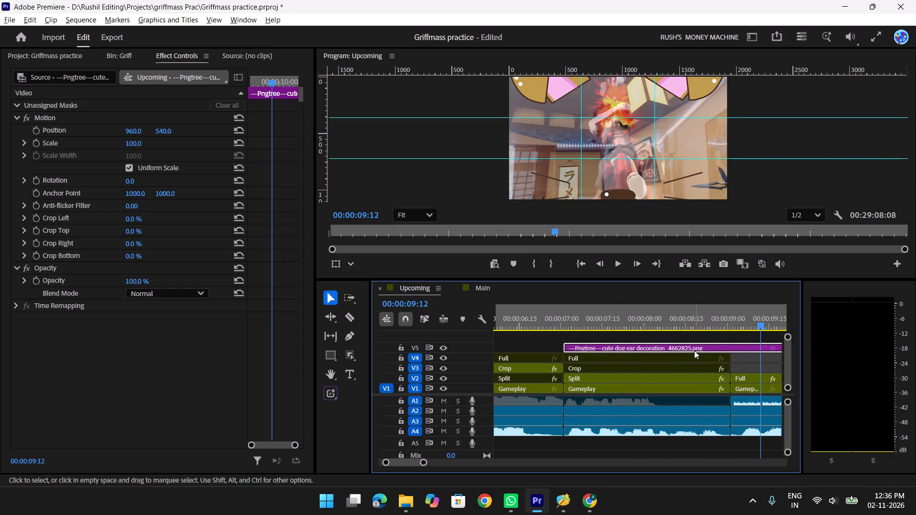
Cut the dog ear clip at 00:00:09:01, where the split-layout section ends, and delete the remainder.
click(694, 346)
drag(762, 323, 729, 321)
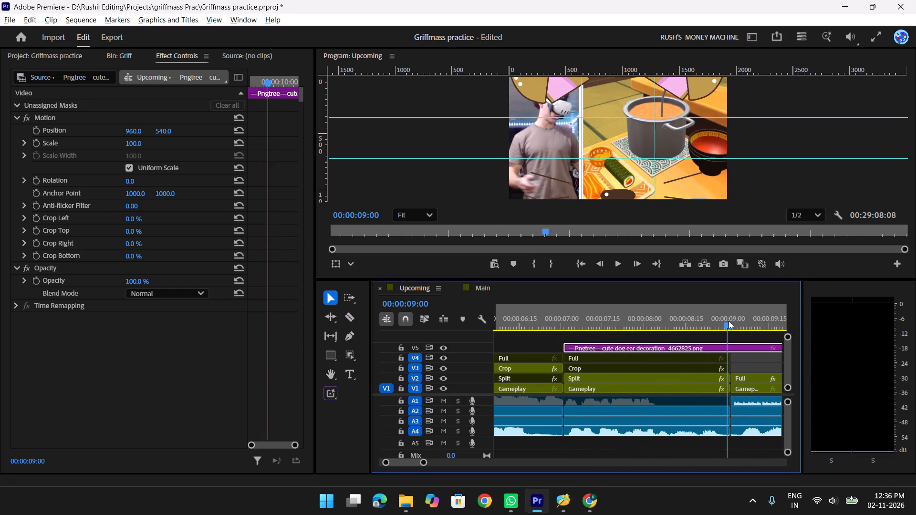
drag(729, 321, 731, 323)
key(w)
click(750, 348)
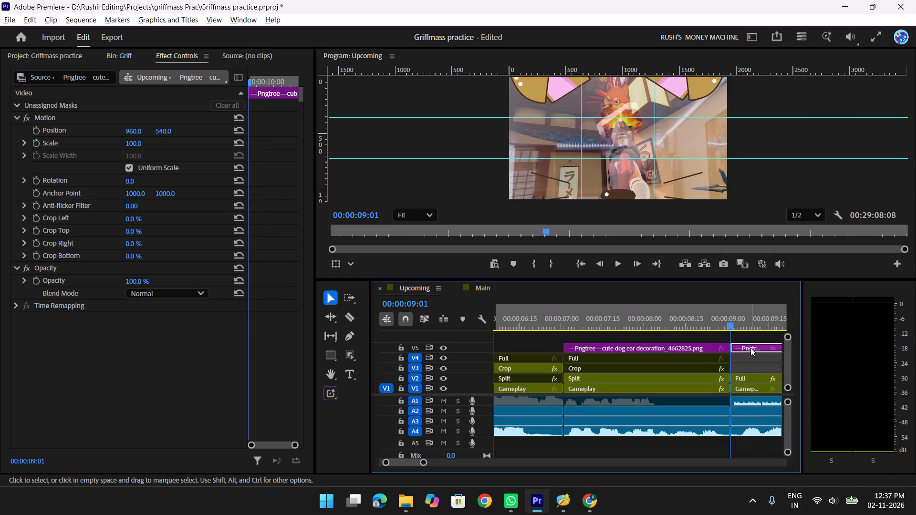
key(Delete)
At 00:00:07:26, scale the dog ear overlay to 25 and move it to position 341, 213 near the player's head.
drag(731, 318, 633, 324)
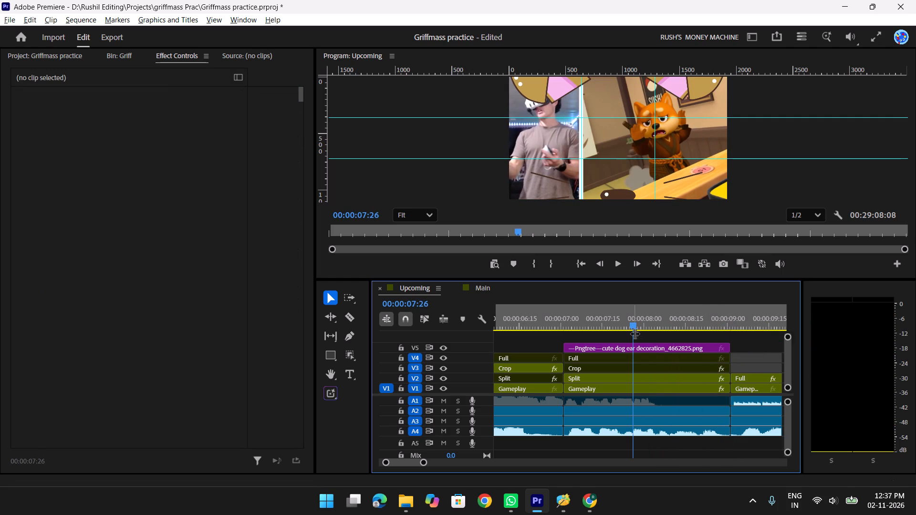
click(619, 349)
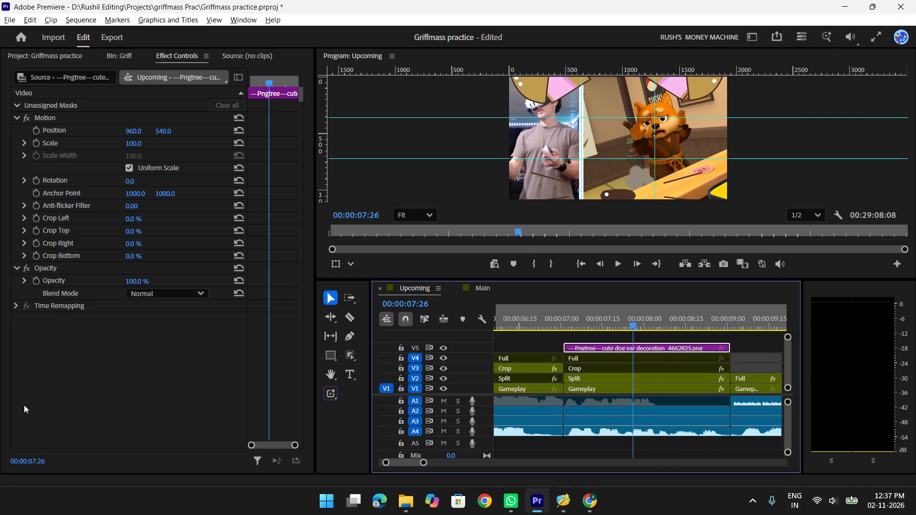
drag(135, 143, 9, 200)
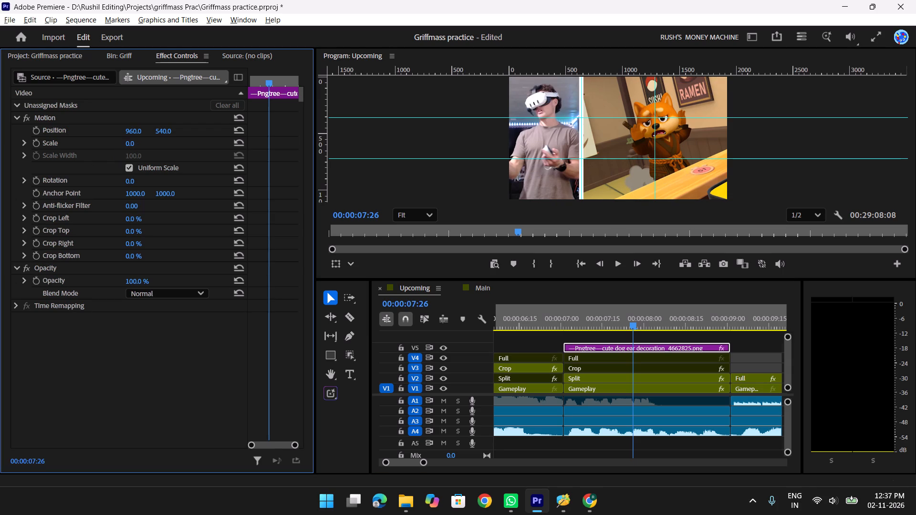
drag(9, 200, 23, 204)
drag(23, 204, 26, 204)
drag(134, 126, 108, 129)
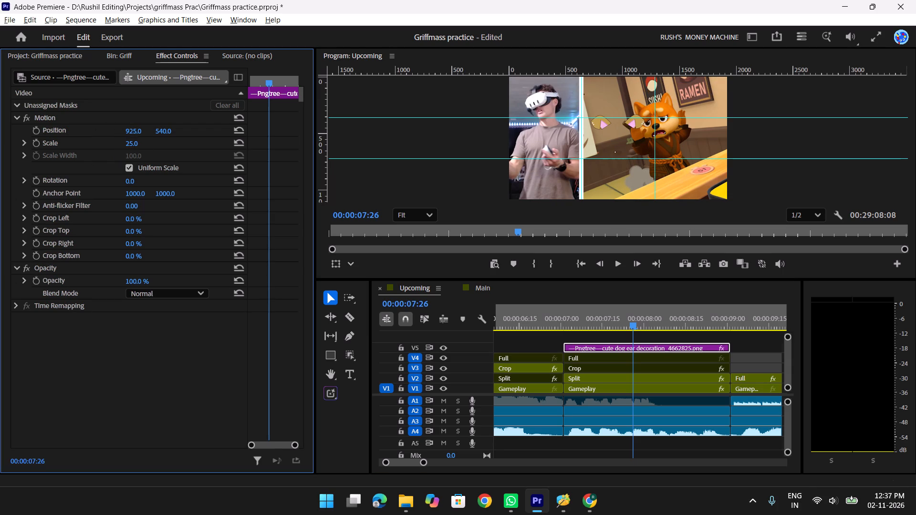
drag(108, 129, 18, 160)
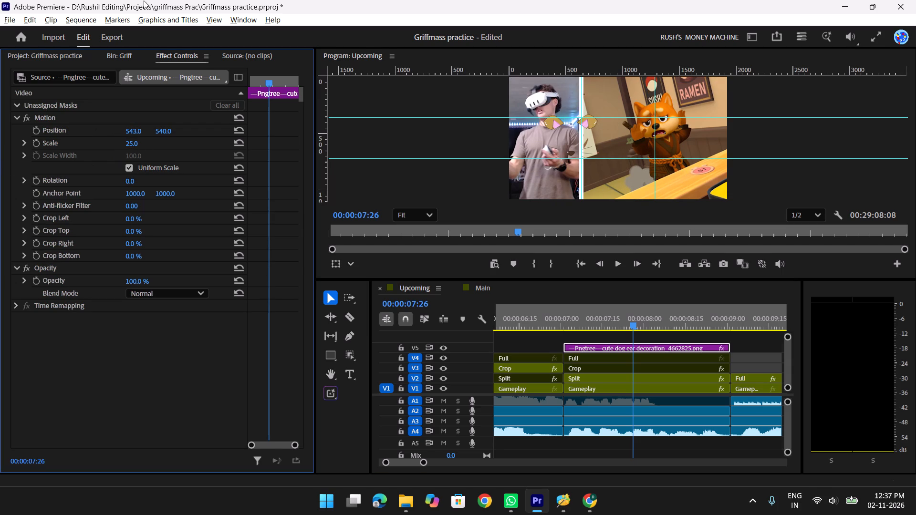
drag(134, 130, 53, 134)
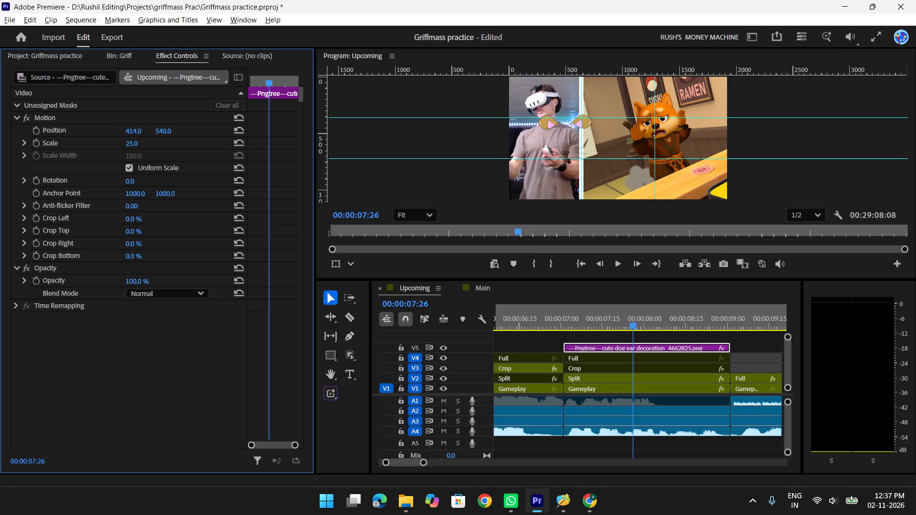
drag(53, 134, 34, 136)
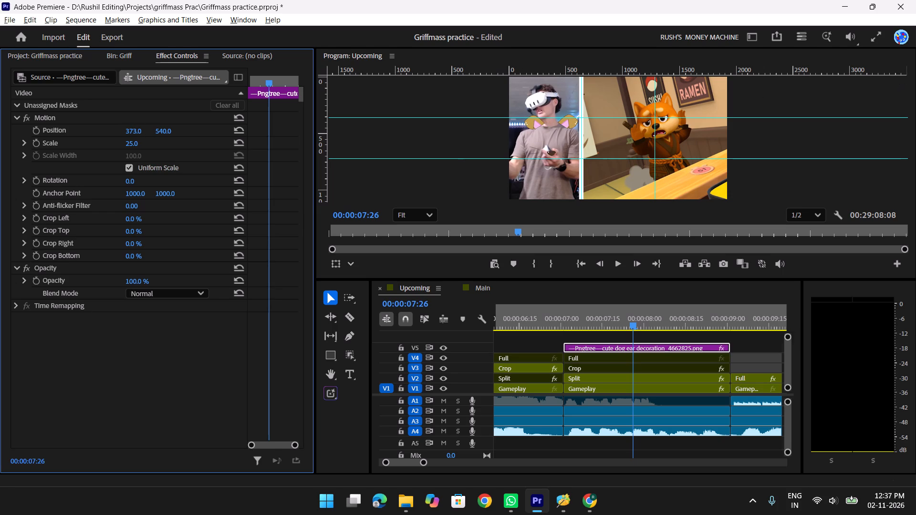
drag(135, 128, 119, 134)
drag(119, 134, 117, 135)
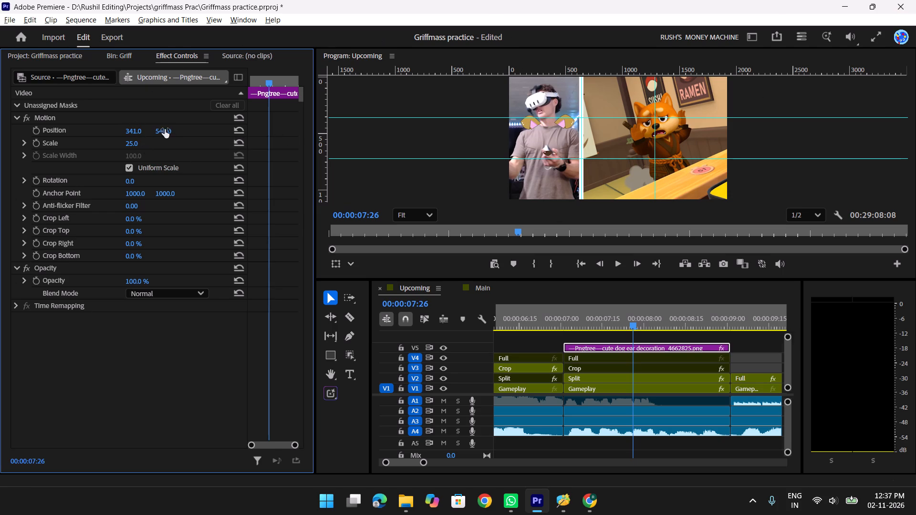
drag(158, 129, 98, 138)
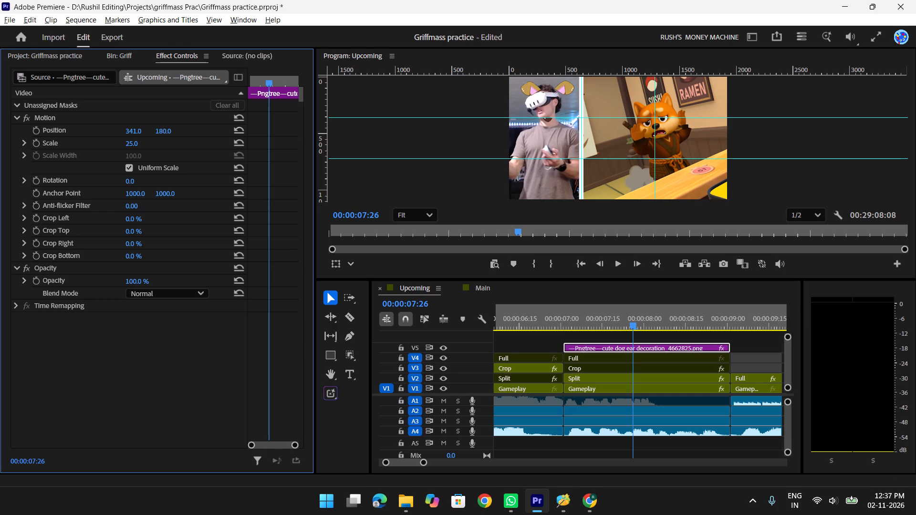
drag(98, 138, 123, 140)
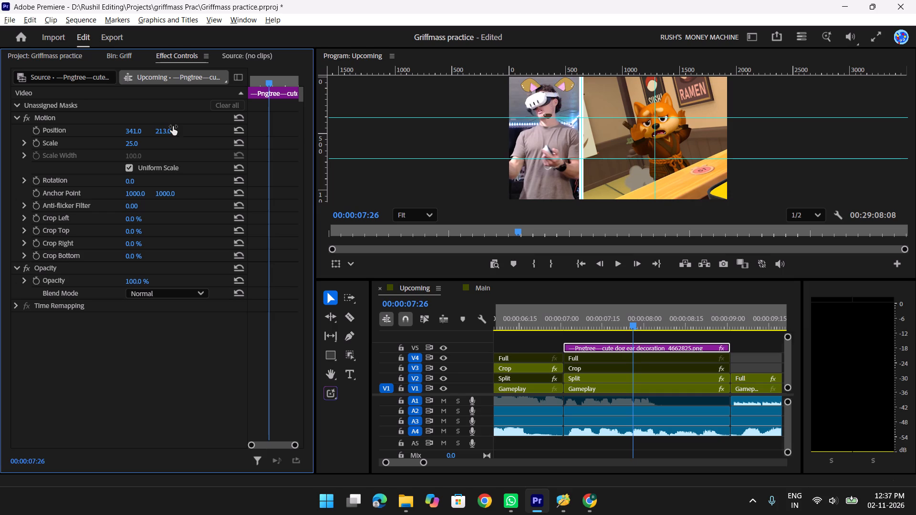
Set the dog ear overlay's scale to 16 and its position to 260, 169 so the ears sit on the player's headset.
drag(132, 145, 124, 148)
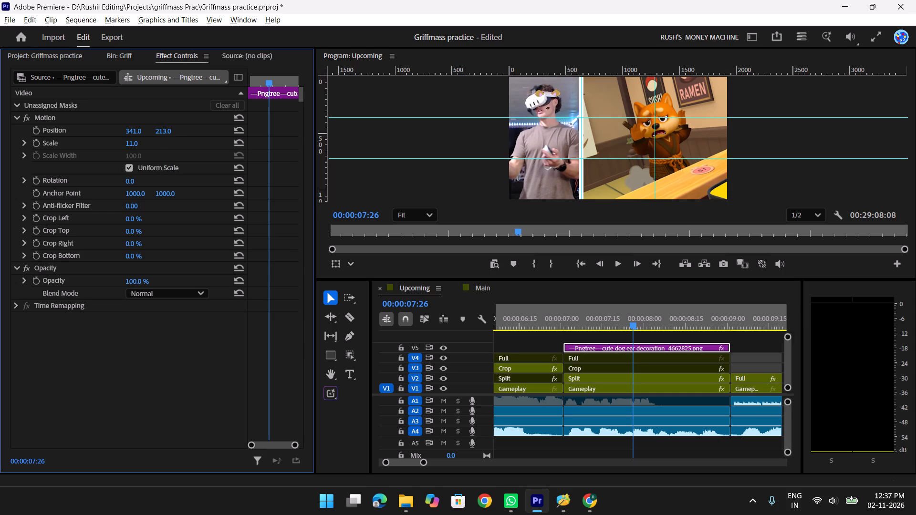
drag(124, 148, 127, 148)
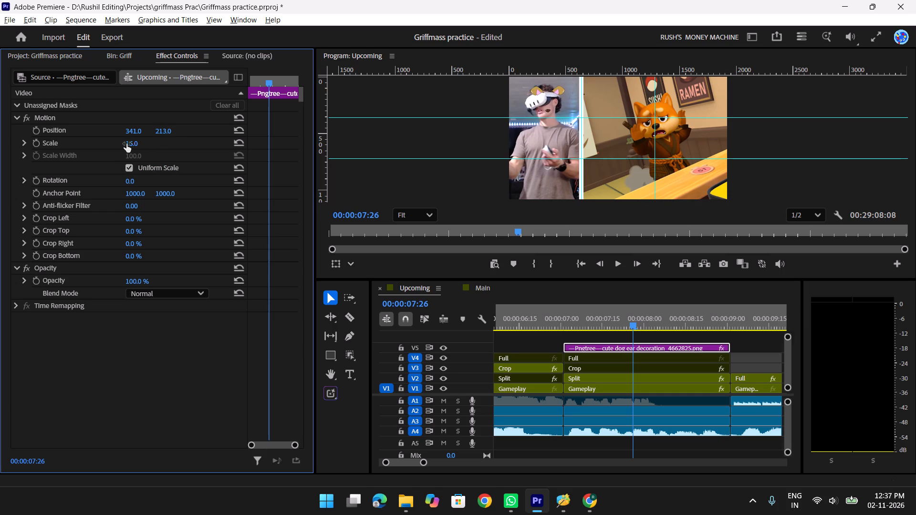
drag(130, 131, 63, 129)
drag(164, 132, 171, 129)
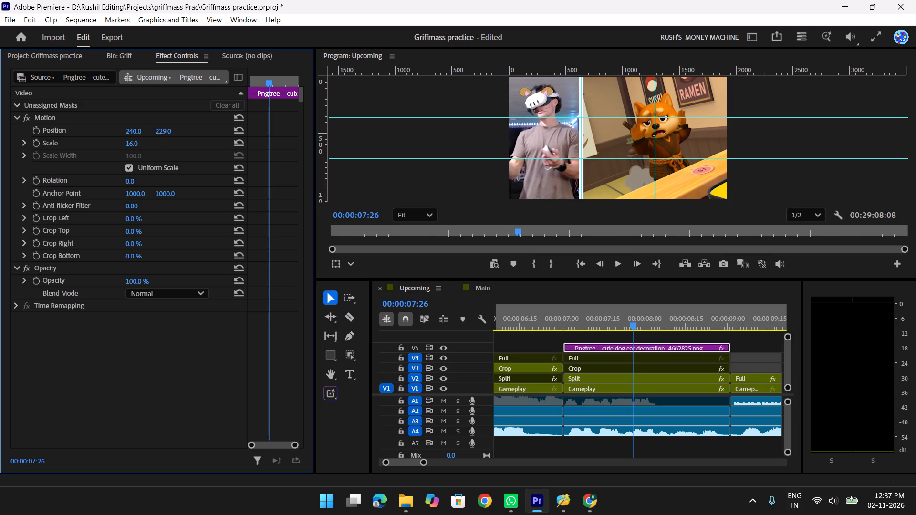
drag(171, 129, 137, 136)
drag(131, 133, 147, 135)
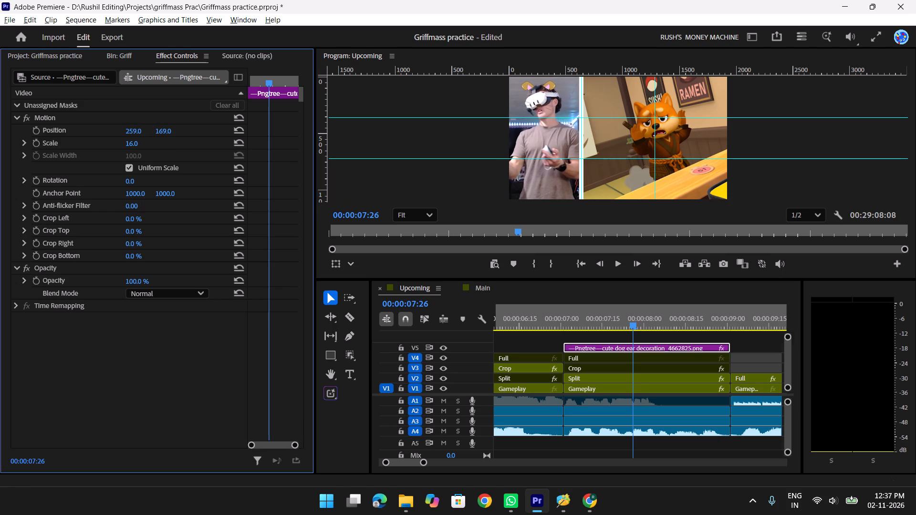
drag(147, 135, 147, 135)
drag(135, 131, 142, 134)
drag(142, 134, 143, 143)
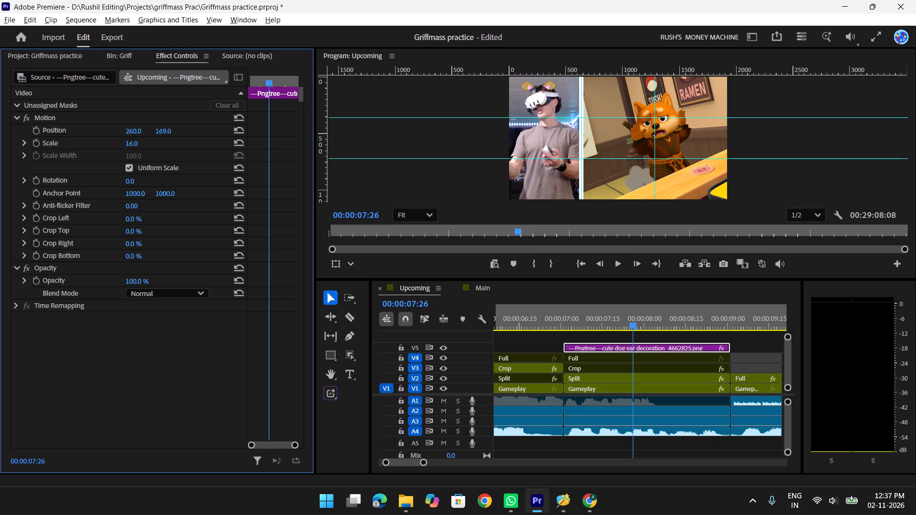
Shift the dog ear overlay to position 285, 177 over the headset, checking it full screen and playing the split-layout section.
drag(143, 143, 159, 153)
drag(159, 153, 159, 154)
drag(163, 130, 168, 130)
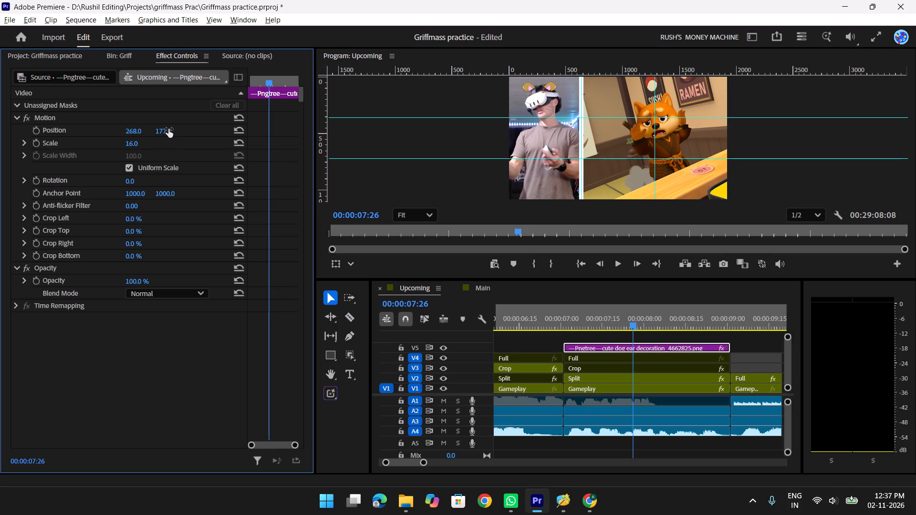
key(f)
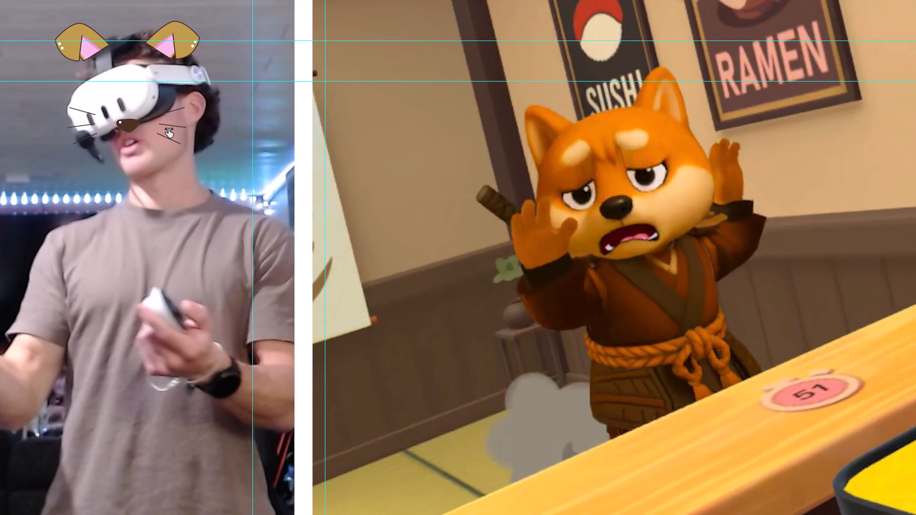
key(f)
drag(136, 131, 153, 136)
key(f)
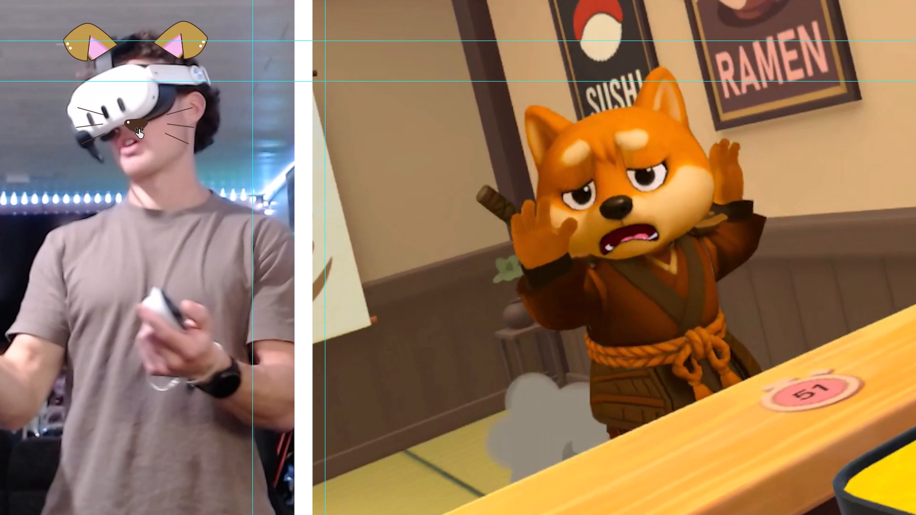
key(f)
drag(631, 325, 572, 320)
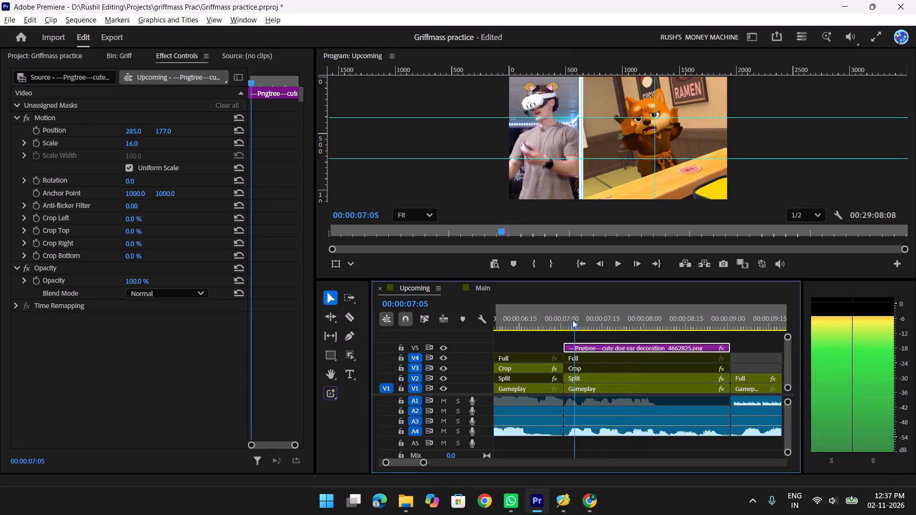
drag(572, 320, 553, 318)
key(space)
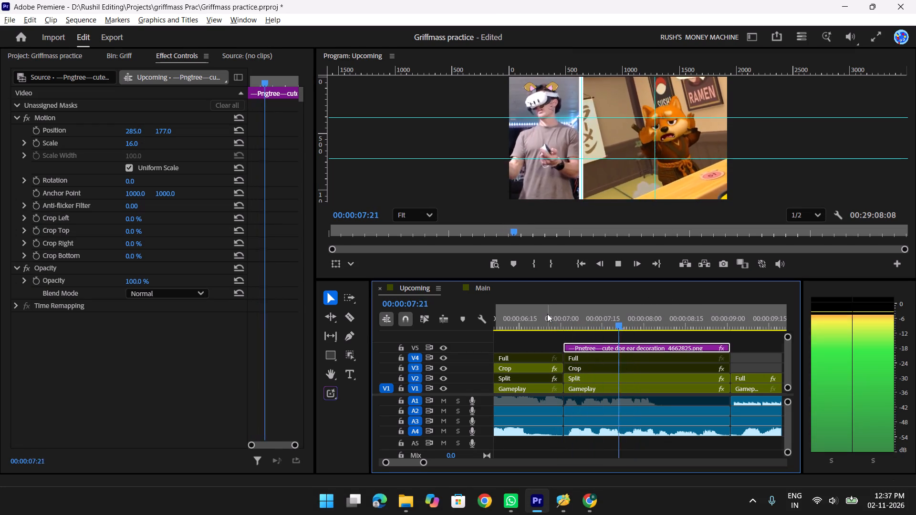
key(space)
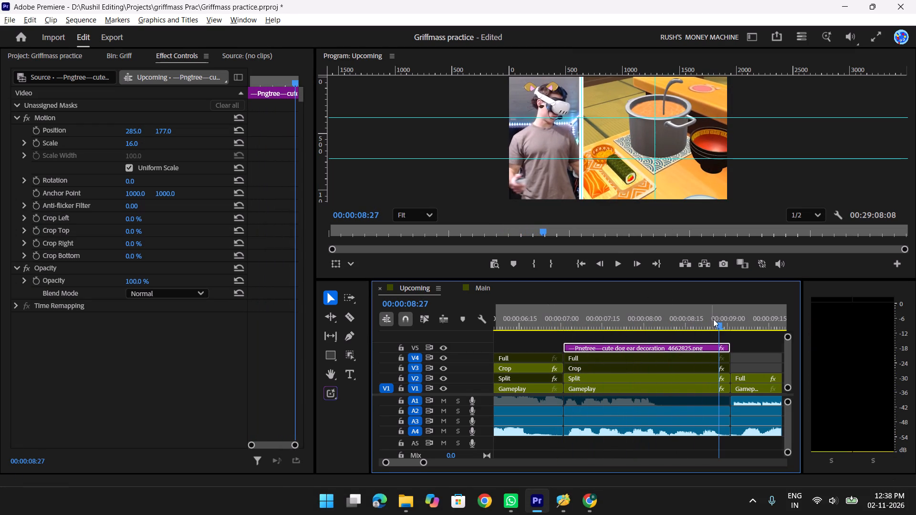
At 00:00:08:08, move the dog ear overlay to position 311, 186 and enable keyframing for Position only.
drag(714, 315, 664, 306)
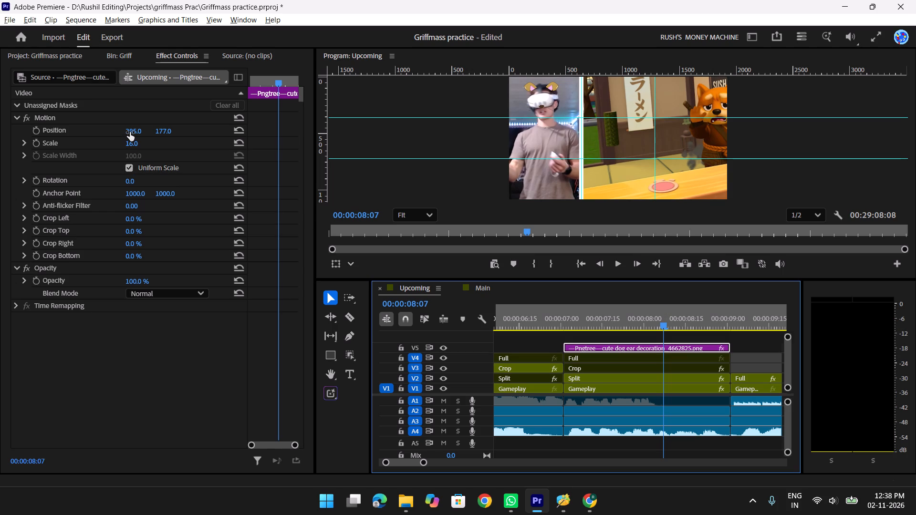
click(662, 325)
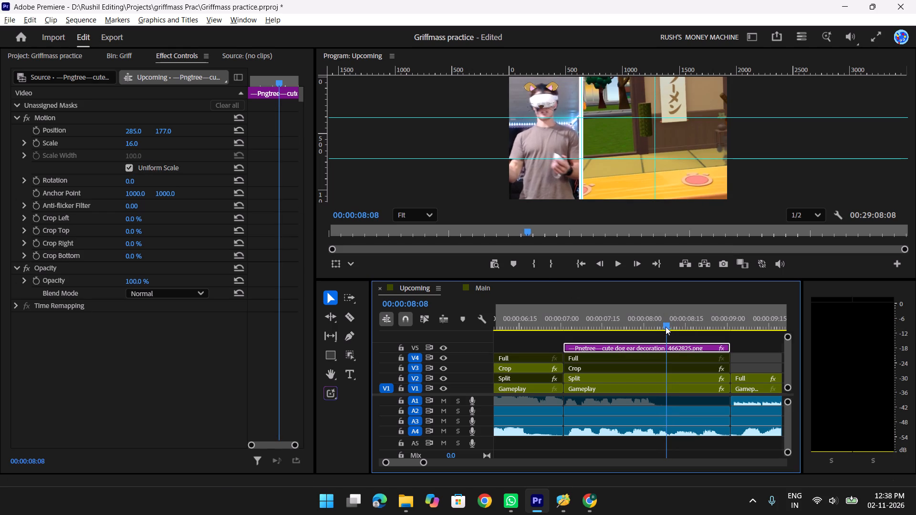
drag(164, 128, 191, 133)
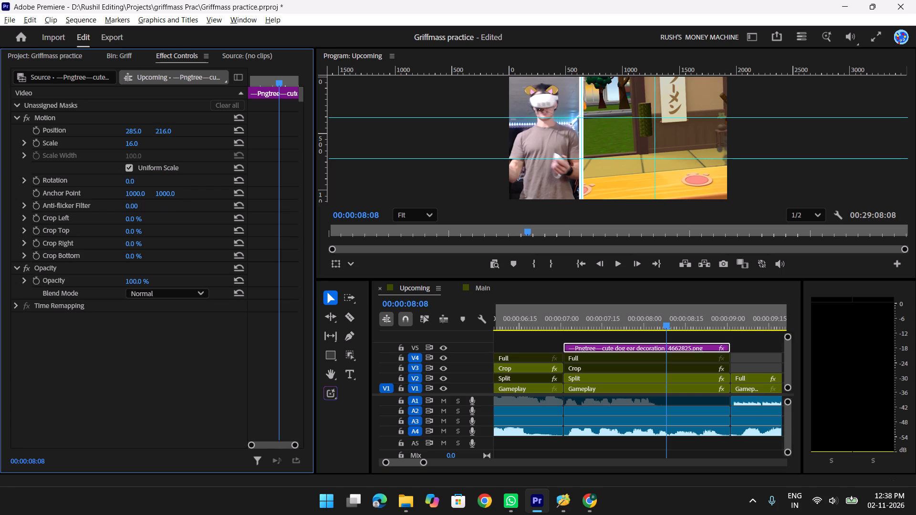
drag(191, 133, 180, 135)
drag(129, 130, 140, 133)
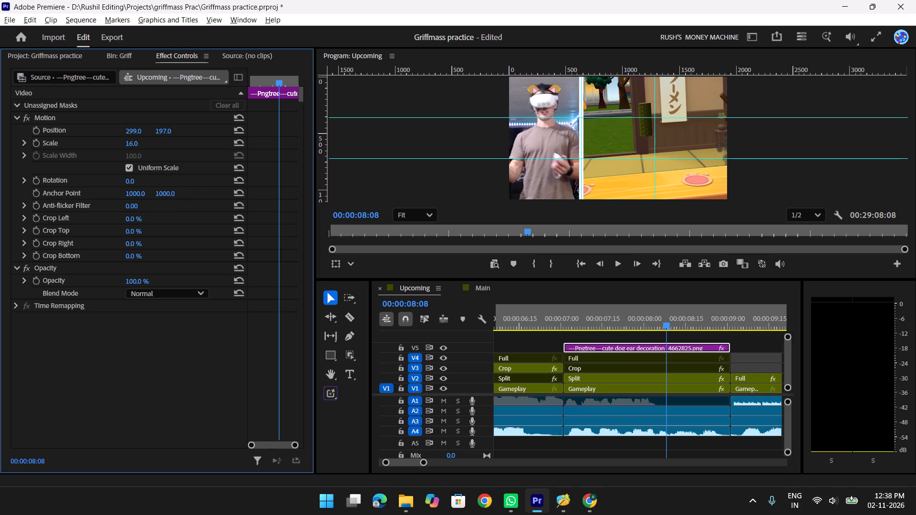
drag(140, 133, 148, 134)
drag(160, 132, 152, 134)
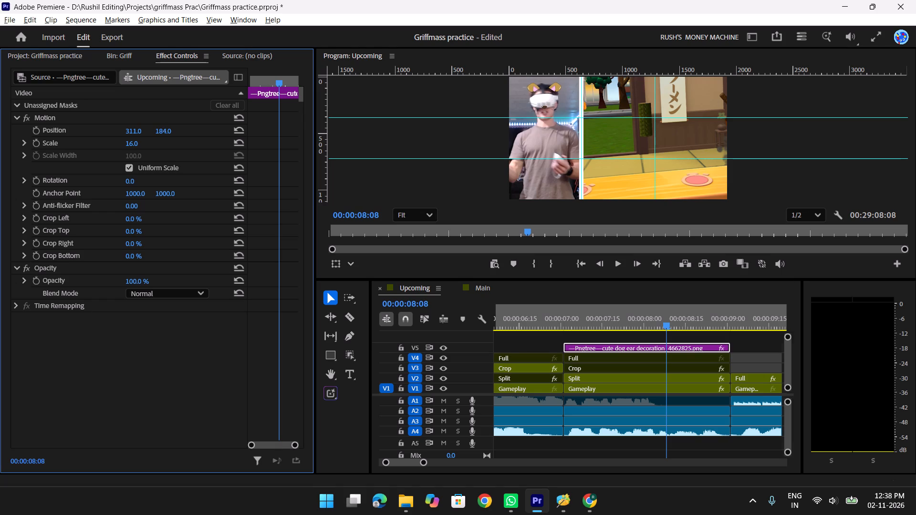
drag(152, 134, 154, 134)
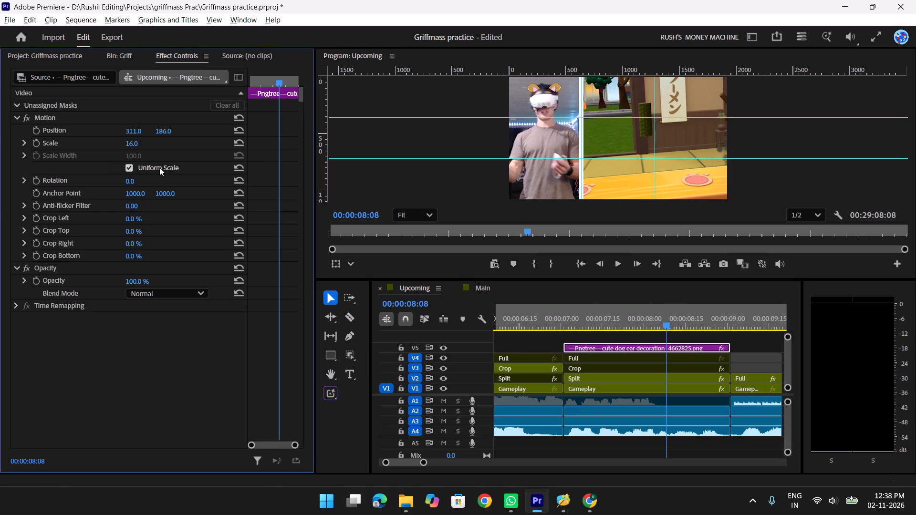
click(34, 131)
click(34, 144)
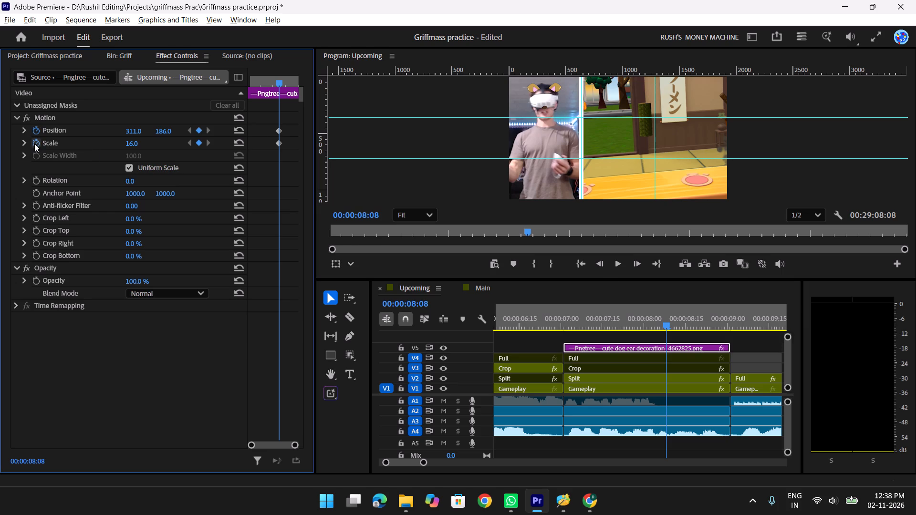
click(34, 144)
click(525, 292)
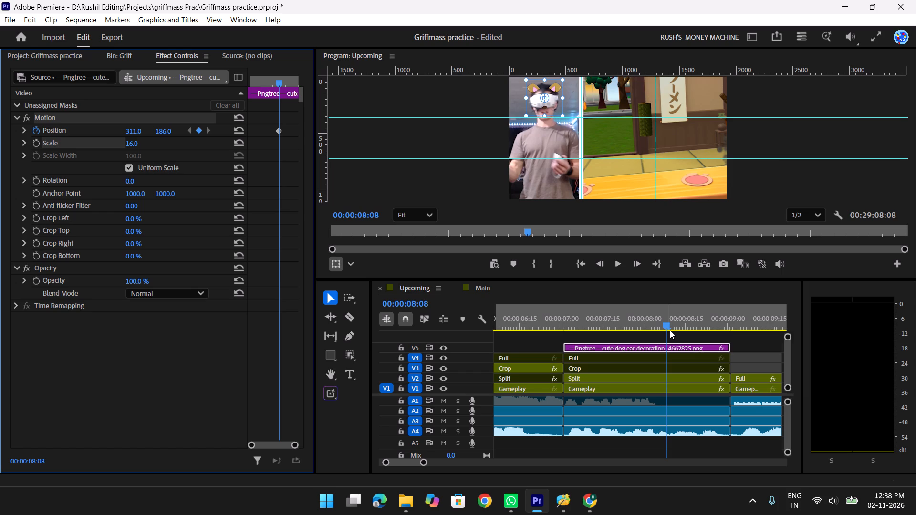
At the overlay's first frame, 00:00:07:01, keyframe its horizontal position at 234 and play the resulting movement.
drag(660, 325, 571, 328)
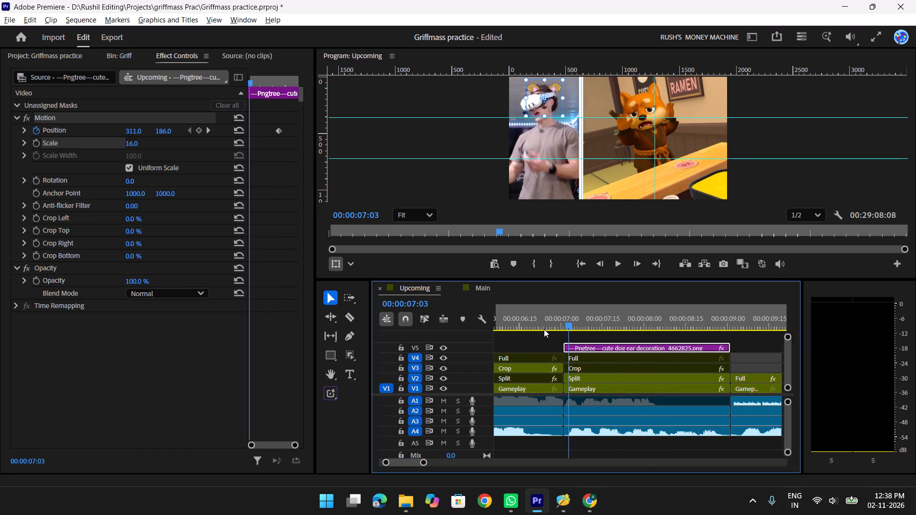
drag(565, 320, 552, 320)
key(space)
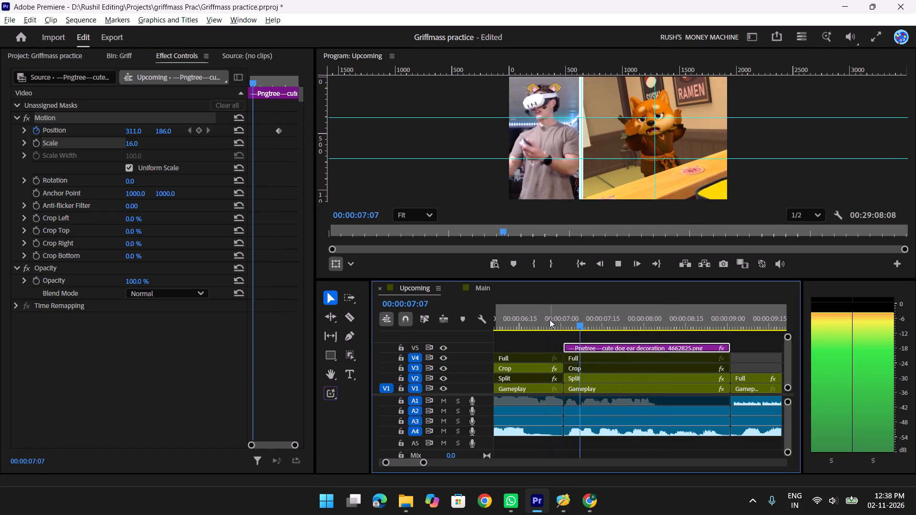
key(space)
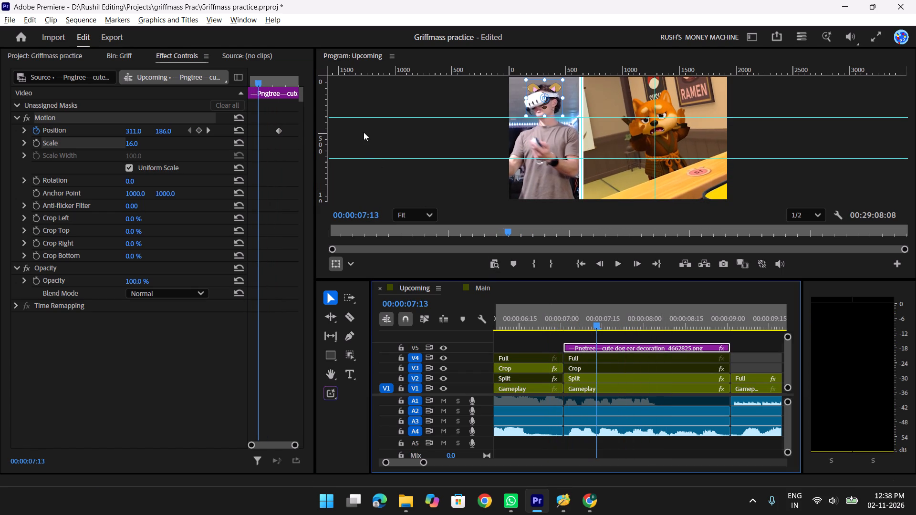
drag(250, 81, 244, 82)
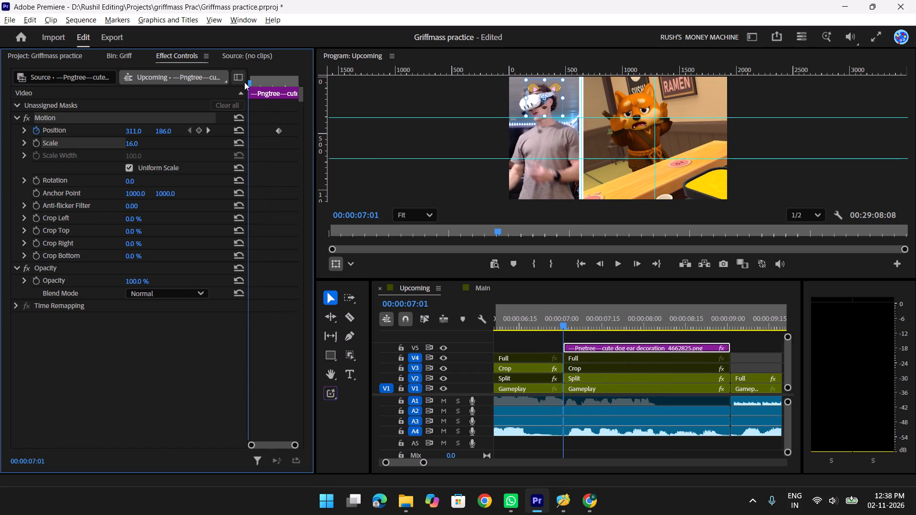
key(Left)
key(Left)
key(Left)
key(Left)
click(138, 131)
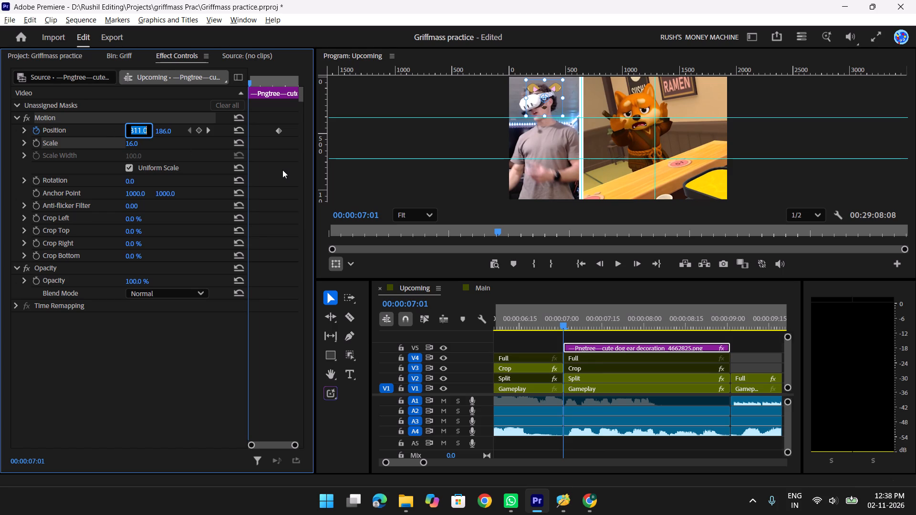
key(Up)
key(Up)
key(Up)
key(Up)
key(Down)
key(Down)
key(Down)
key(Down)
key(Down)
key(Down)
key(Down)
key(Down)
key(Down)
key(Down)
key(Down)
key(Down)
key(Down)
key(Down)
key(Down)
key(Down)
key(Down)
key(Down)
key(Down)
key(Down)
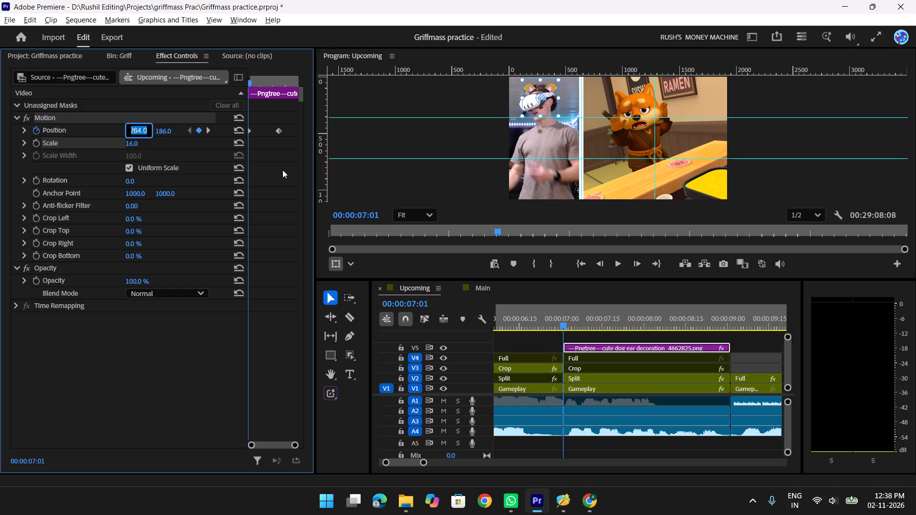
key(Down)
key(Down)
key(Down)
key(Down)
key(Down)
key(Down)
key(Down)
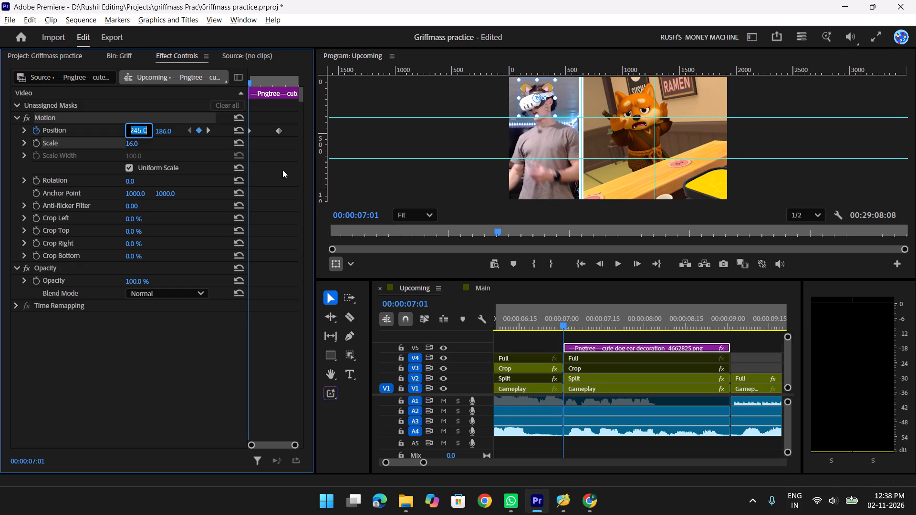
key(Down)
key(Down)
key(Down)
key(Down)
key(Down)
key(Down)
key(Down)
key(Down)
key(Down)
key(Down)
key(Down)
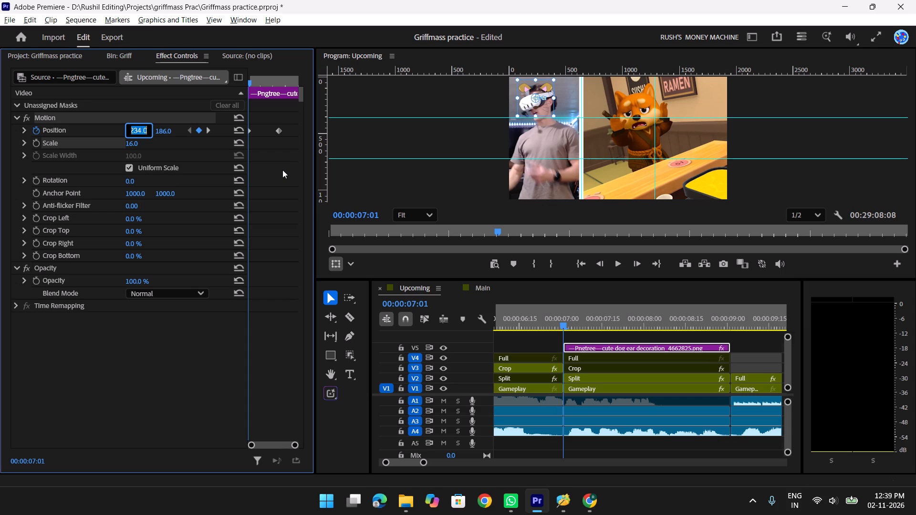
key(space)
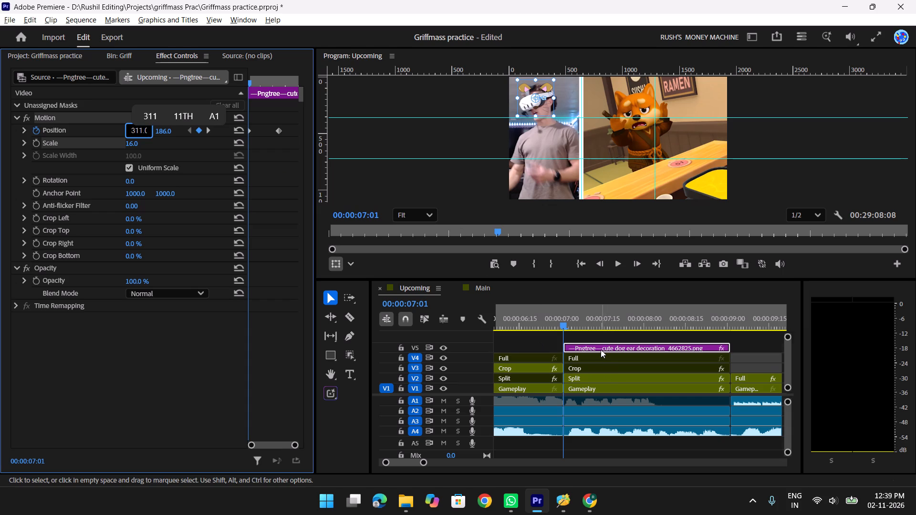
click(271, 195)
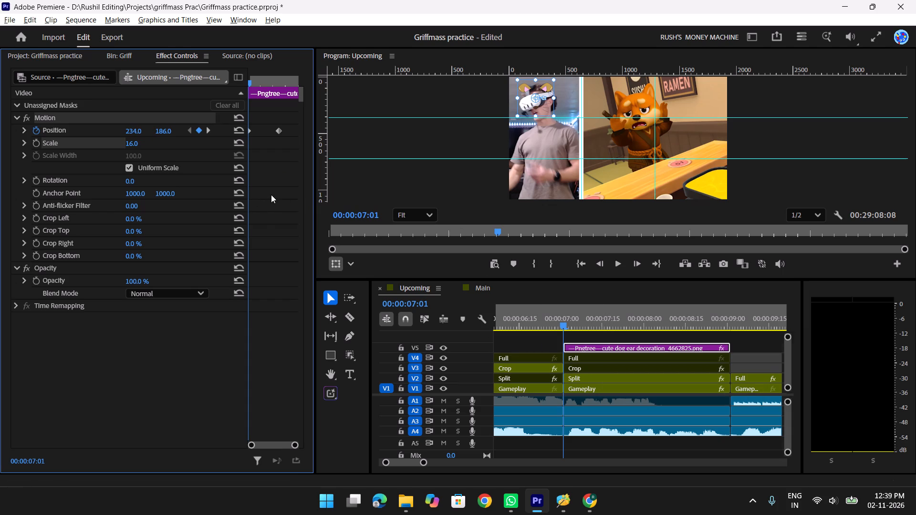
key(space)
key(space)
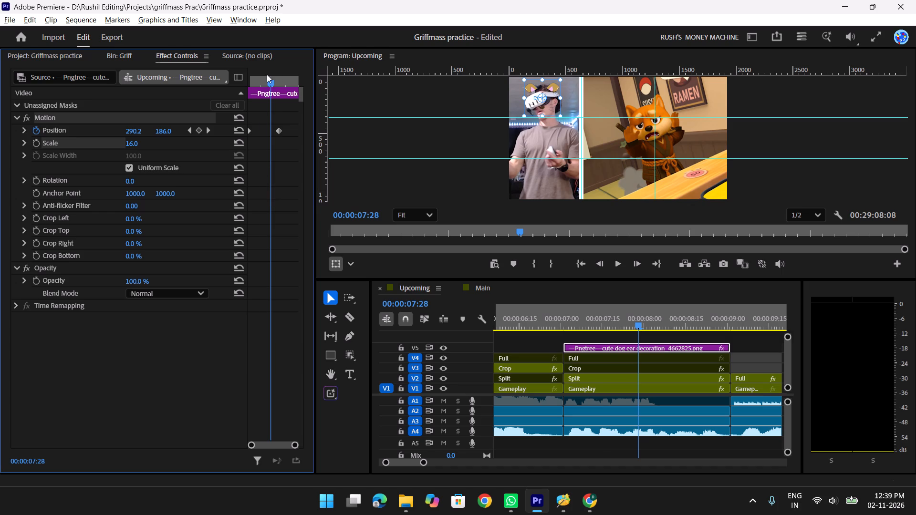
At 00:00:07:07, keyframe the dog ear overlay's horizontal position at 256.5 so the ears meet the player's headset.
drag(267, 74, 253, 82)
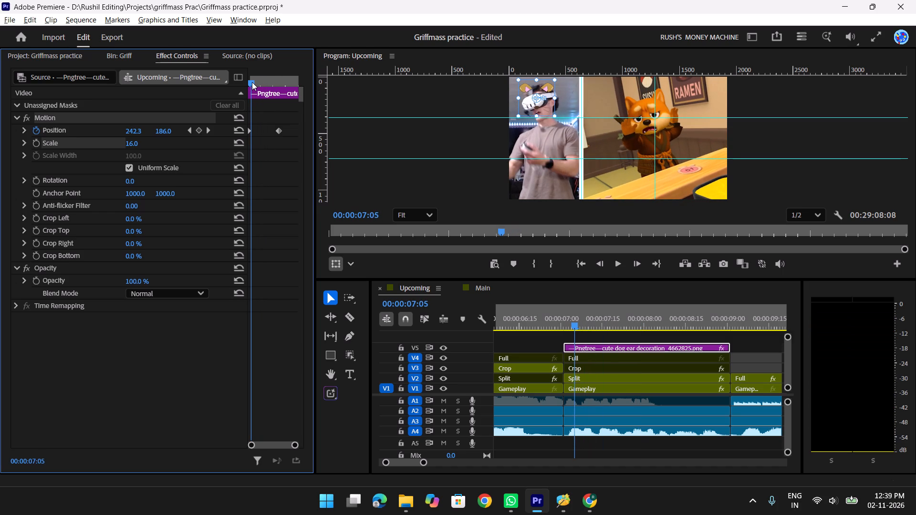
key(Left)
key(Left)
key(Left)
key(Left)
key(Right)
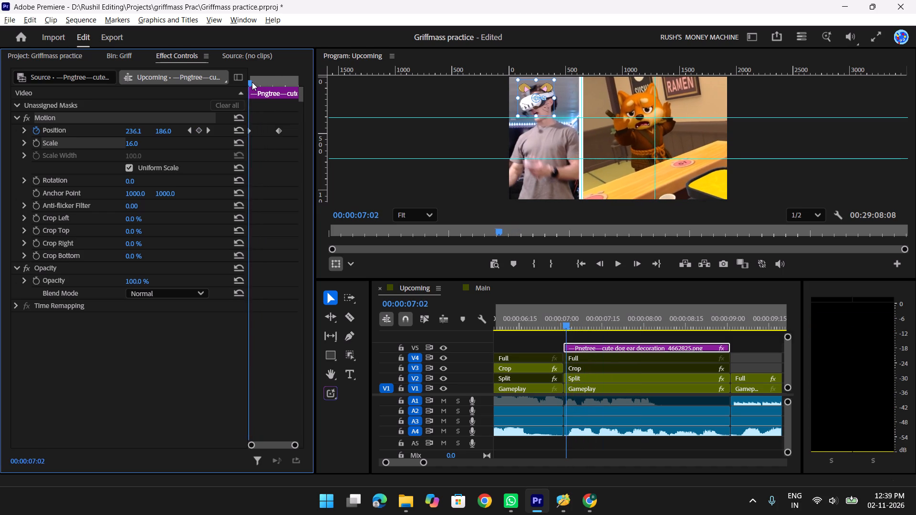
key(Right)
key(Right)
key(Right)
key(Right)
key(Right)
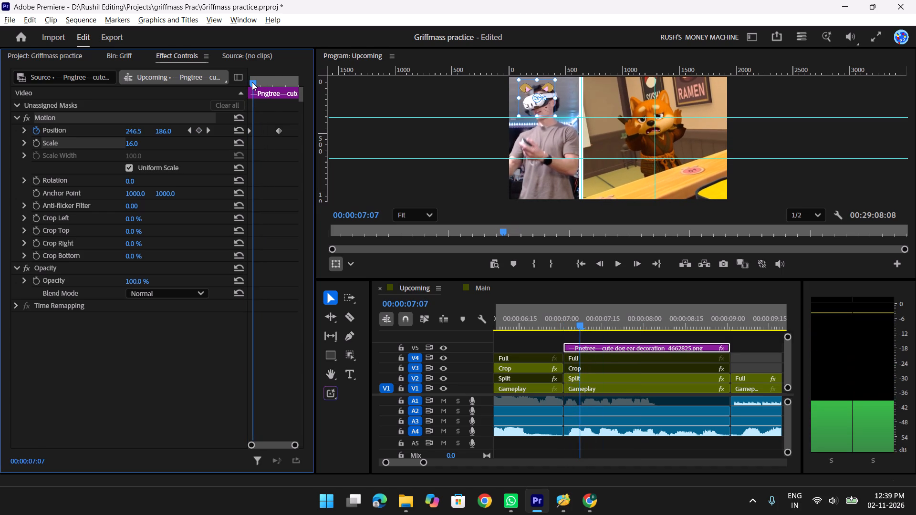
click(134, 134)
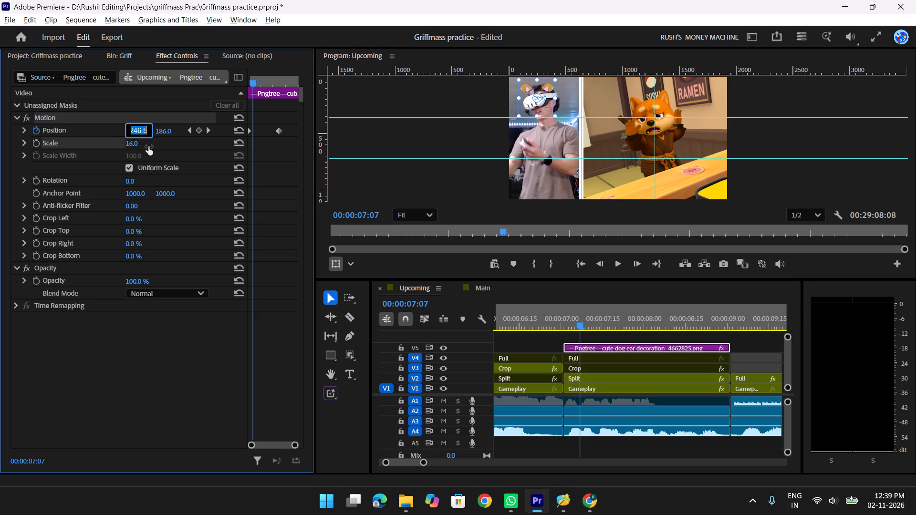
key(Up)
key(Up)
key(Up)
key(Up)
key(Up)
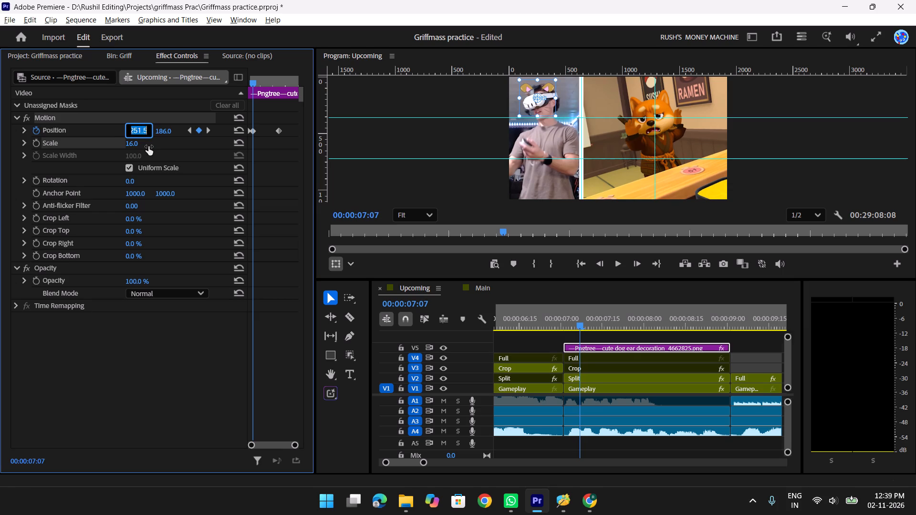
key(Up)
key(Up)
key(Up)
key(Up)
key(Up)
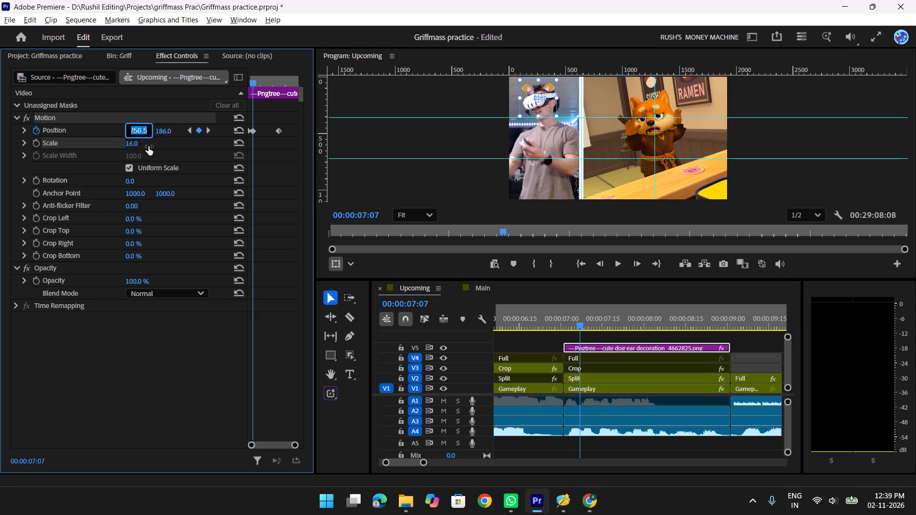
At 00:00:07:13, keyframe the dog ear overlay's horizontal position at 261 over the player's head.
click(256, 82)
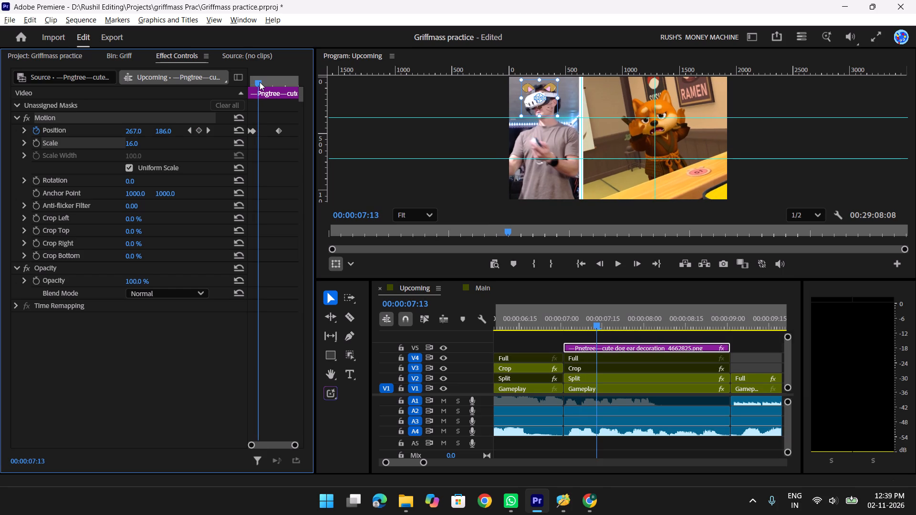
click(167, 130)
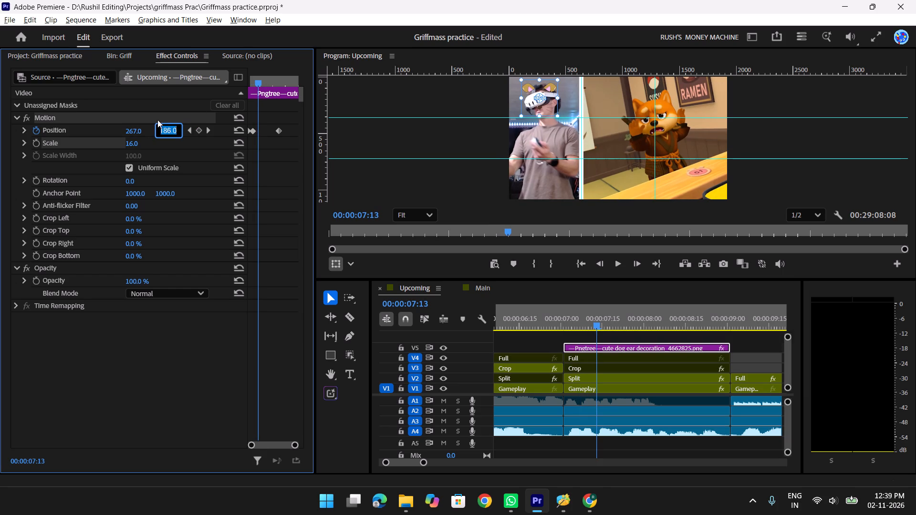
click(128, 132)
key(Up)
key(Up)
key(Up)
key(Up)
key(Up)
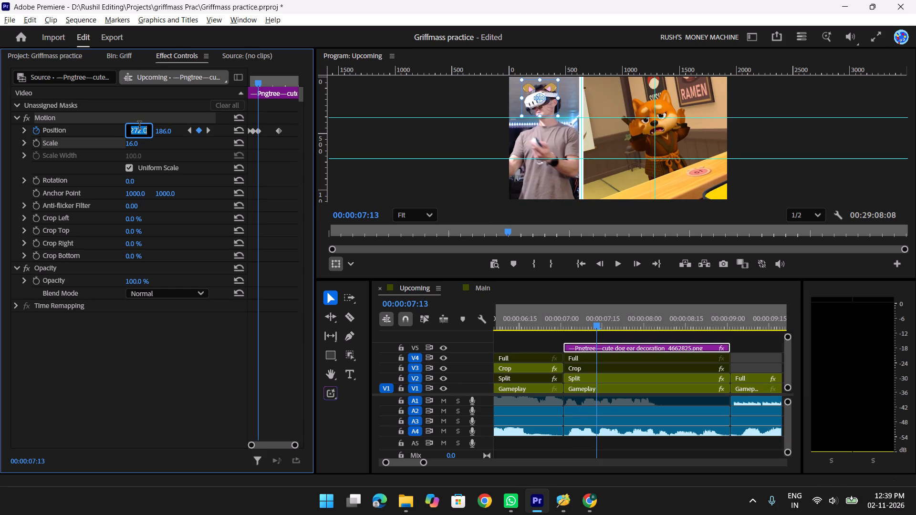
key(Up)
key(Left)
key(Down)
key(Down)
key(Down)
key(Down)
key(Down)
key(Down)
key(Down)
key(Down)
key(Down)
key(Down)
key(Down)
key(Down)
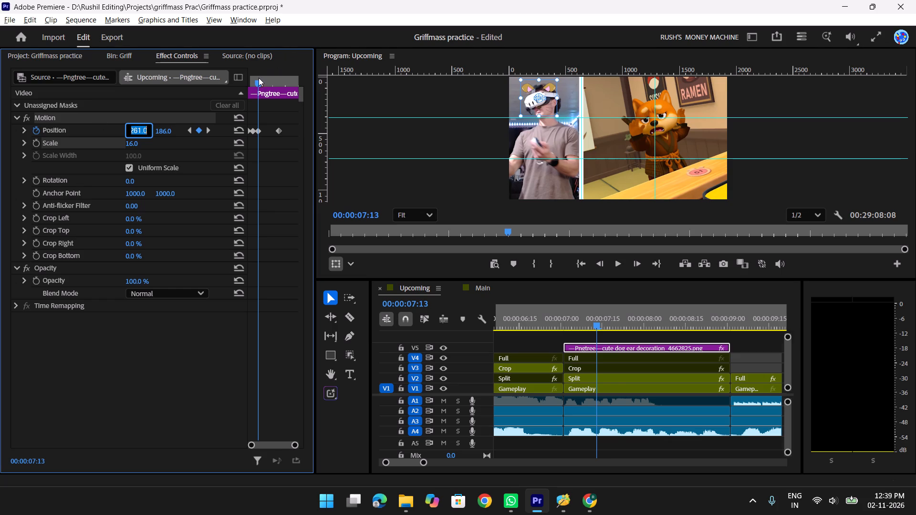
At 00:00:07:20, keyframe the dog ear overlay's vertical position at 184 to raise the ears slightly on the headset.
drag(259, 79, 268, 81)
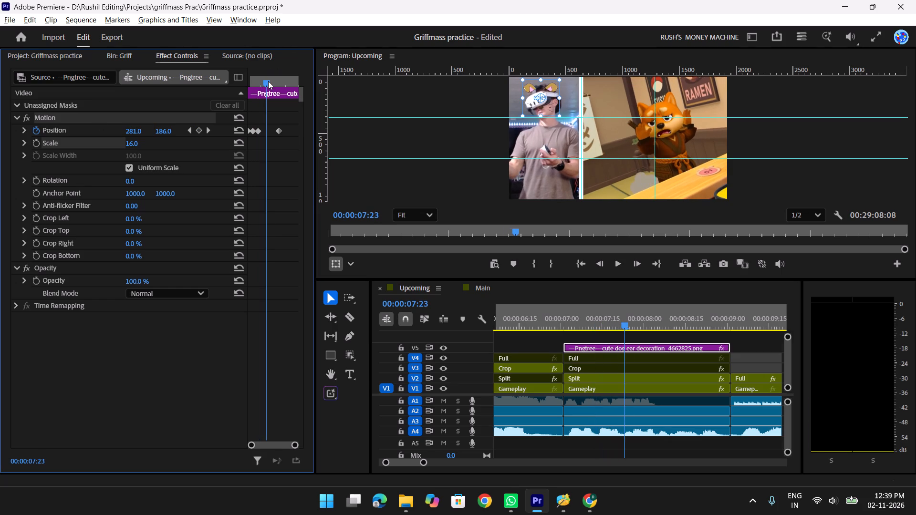
drag(268, 81, 266, 84)
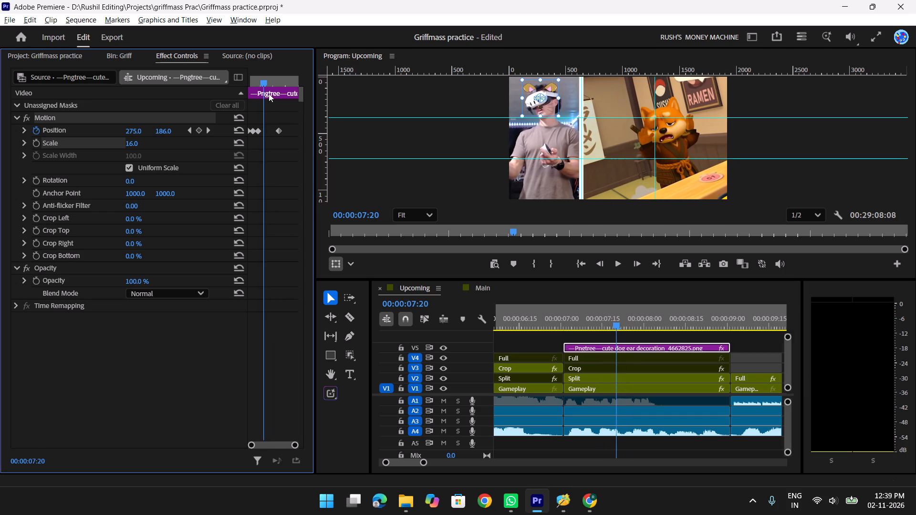
click(161, 131)
key(Up)
key(Up)
key(Up)
key(Down)
key(Down)
key(Down)
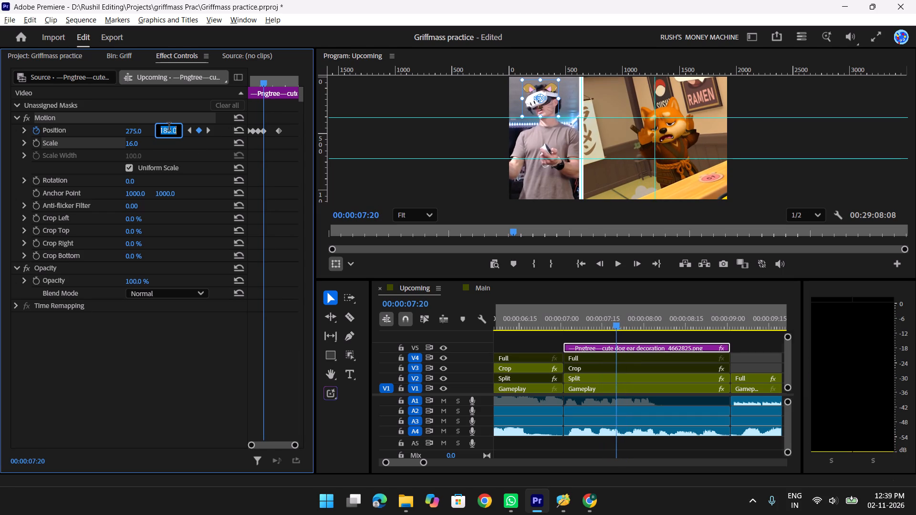
key(Down)
key(Down)
key(Right)
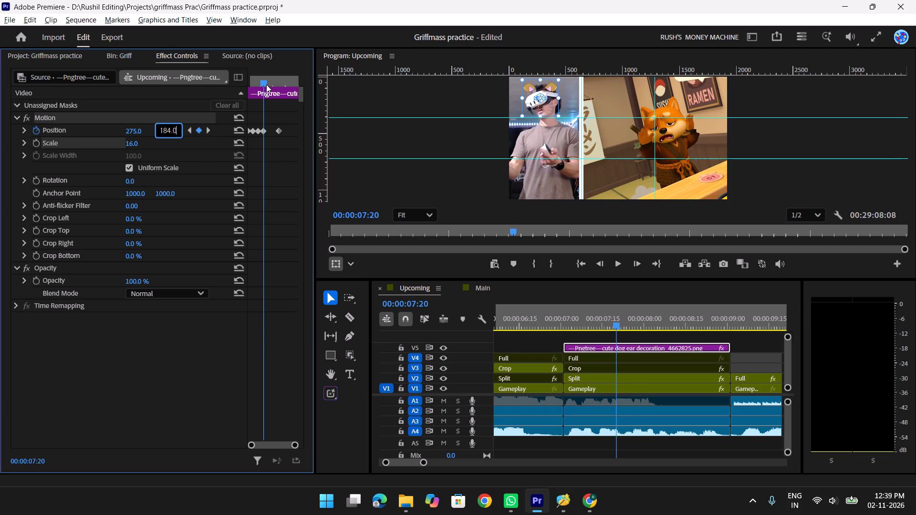
At 00:00:07:26, keyframe the dog ear overlay's horizontal position at 271 to follow the player's head.
drag(266, 84, 272, 83)
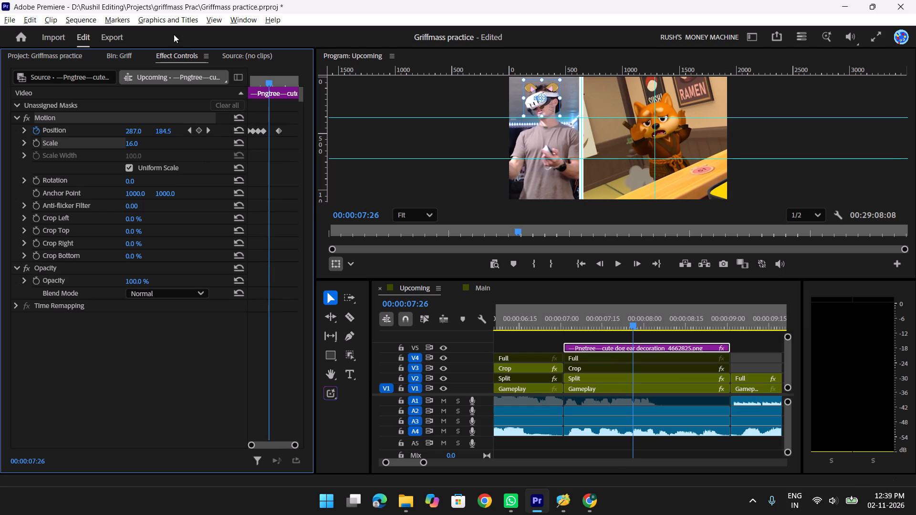
click(131, 132)
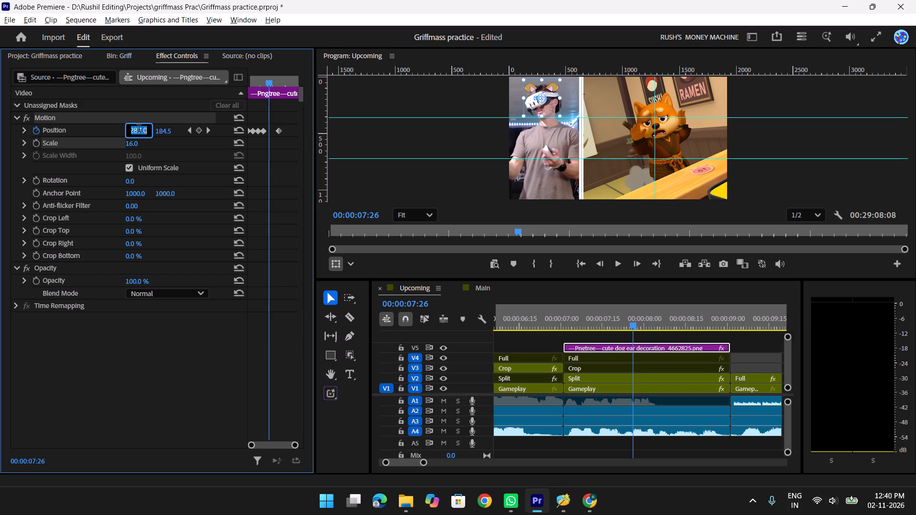
key(Up)
key(Left)
key(Left)
key(Left)
key(Left)
key(Left)
key(Down)
key(Down)
key(Down)
key(Down)
key(Down)
key(Down)
key(Down)
key(Down)
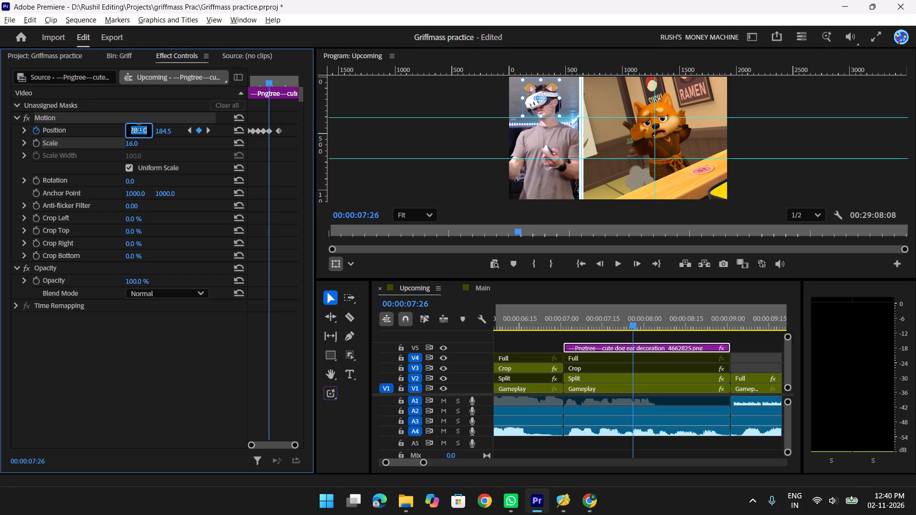
key(Down)
key(Down)
key(Down)
key(Down)
key(Down)
key(Down)
key(Down)
key(Down)
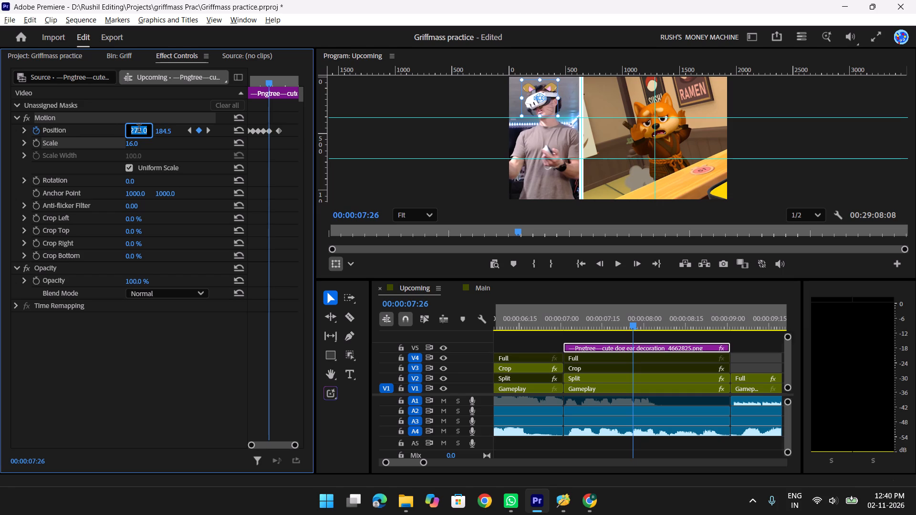
key(Down)
key(f)
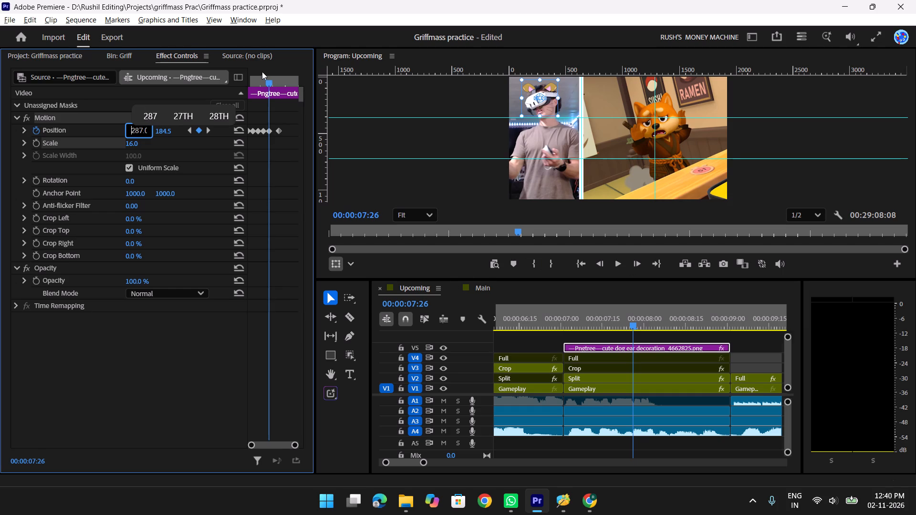
At 00:00:08:02, keyframe the dog ear overlay's horizontal position at 265 to keep the ears on the headset.
drag(268, 80, 273, 82)
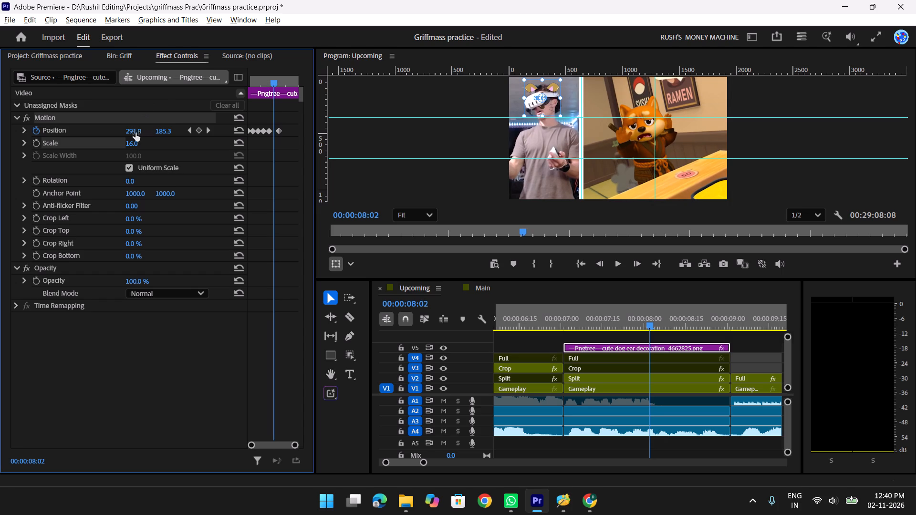
click(133, 132)
key(Down)
key(Down)
key(Down)
key(Down)
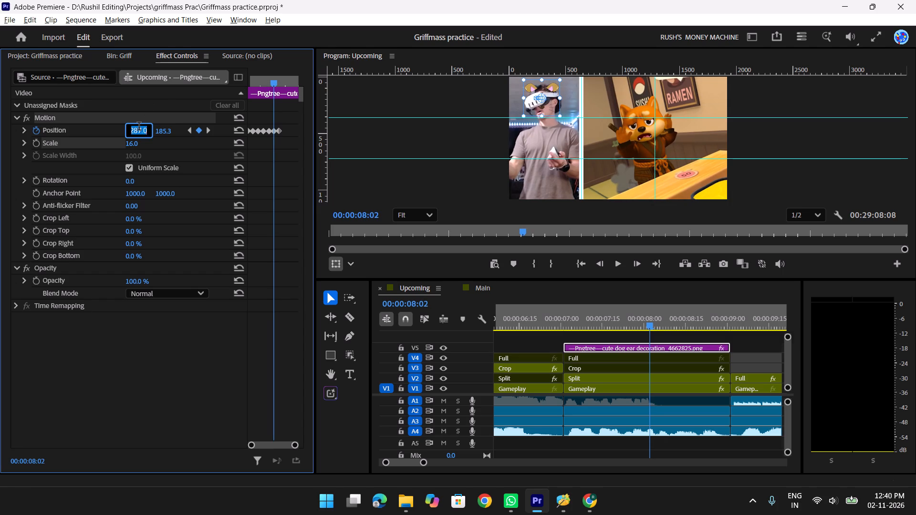
key(Down)
key(Down)
key(Up)
key(Up)
key(Down)
key(Down)
key(Down)
key(Down)
key(Down)
key(Down)
key(Down)
key(Down)
key(Down)
key(Down)
key(Down)
key(Down)
key(Down)
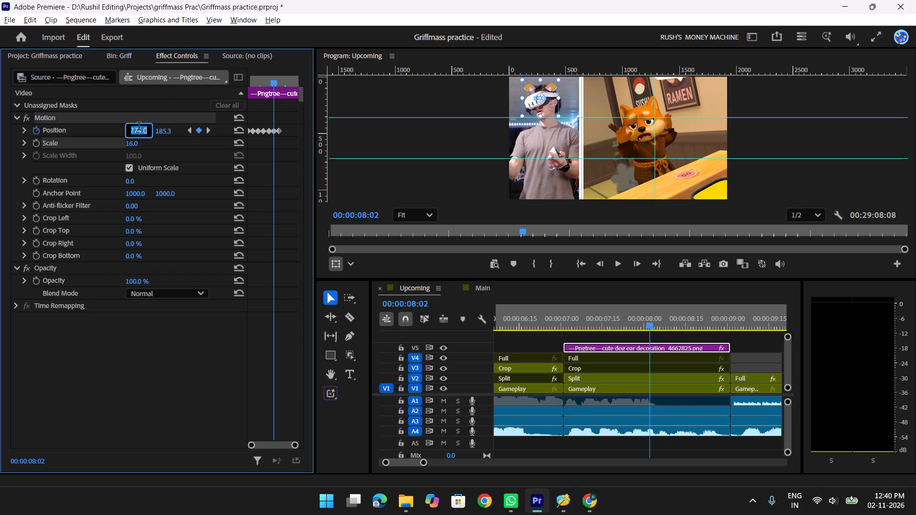
key(Down)
key(Down)
key(Down)
key(Down)
key(Down)
key(Down)
key(Down)
key(Down)
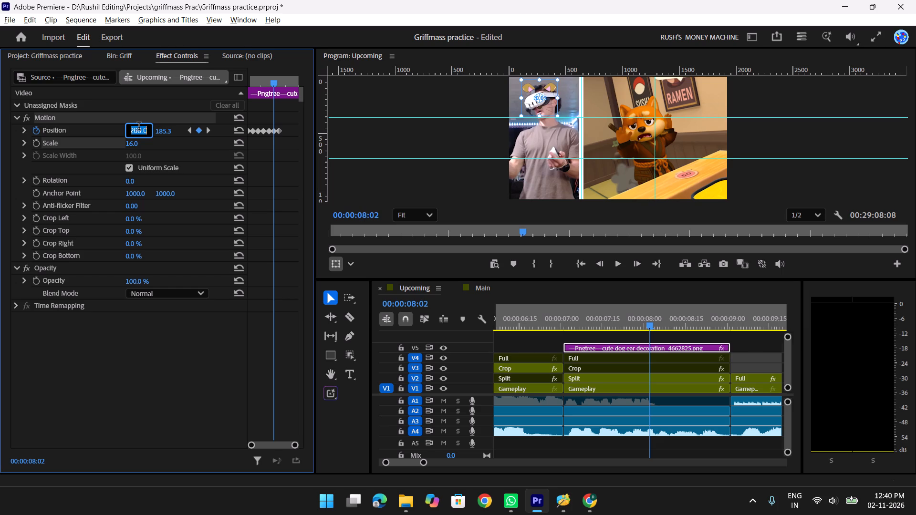
key(Down)
key(space)
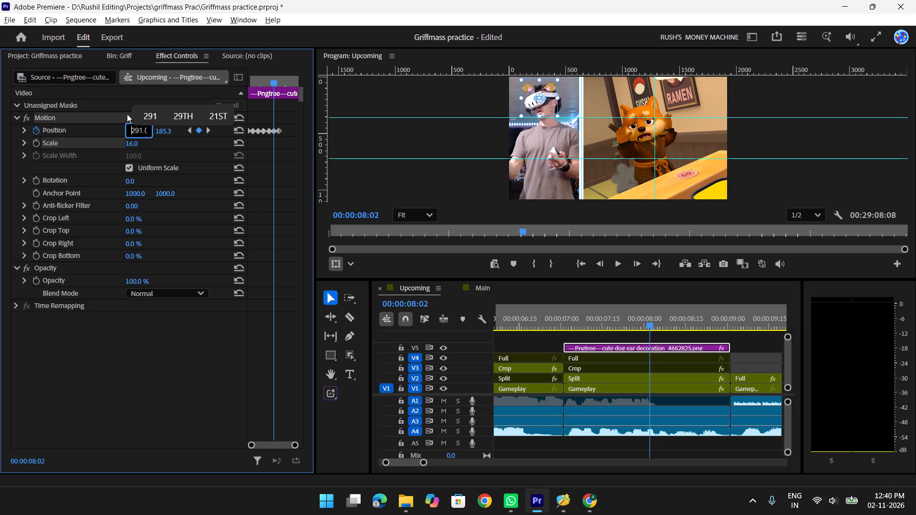
click(274, 75)
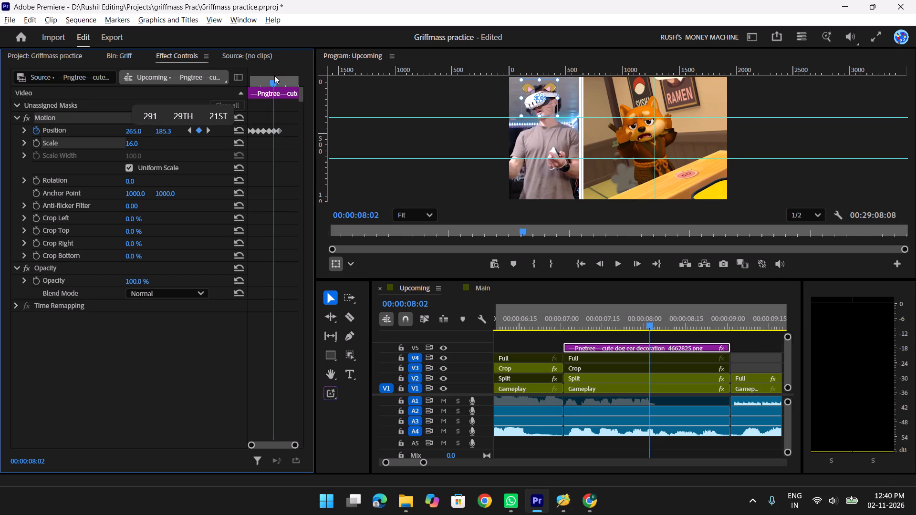
Play and scrub through the dog ear overlay's section to check how its keyframed movement tracks the player's head.
key(space)
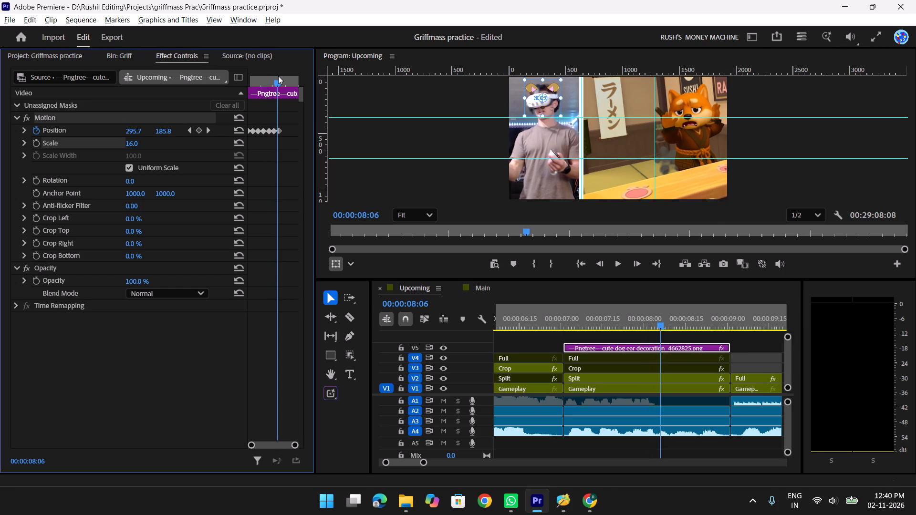
key(space)
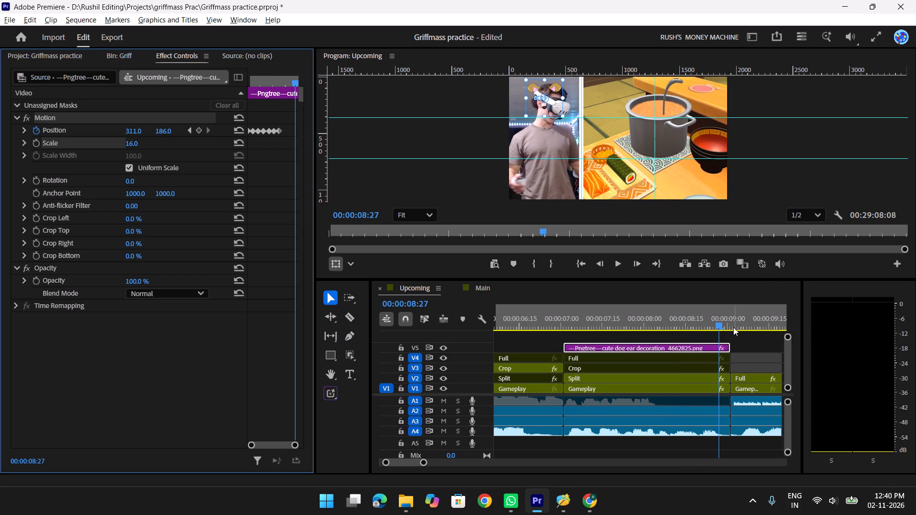
drag(718, 326, 540, 326)
key(space)
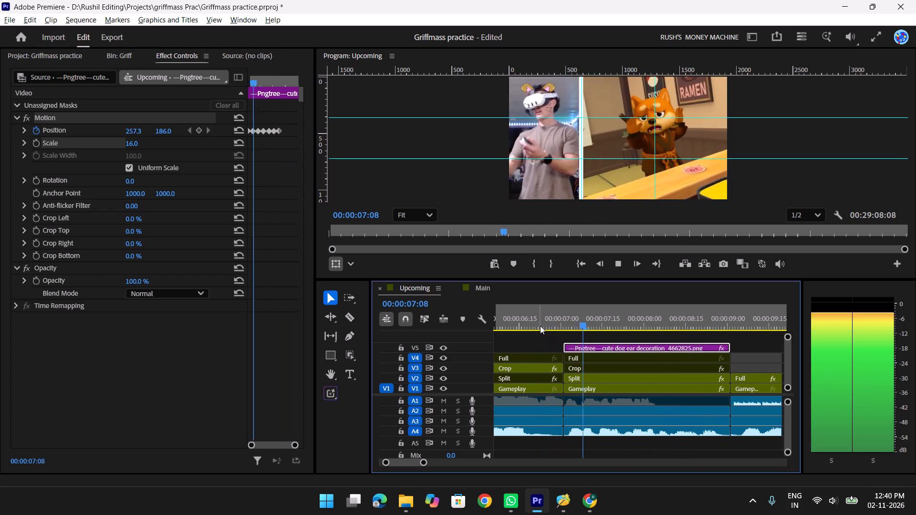
key(space)
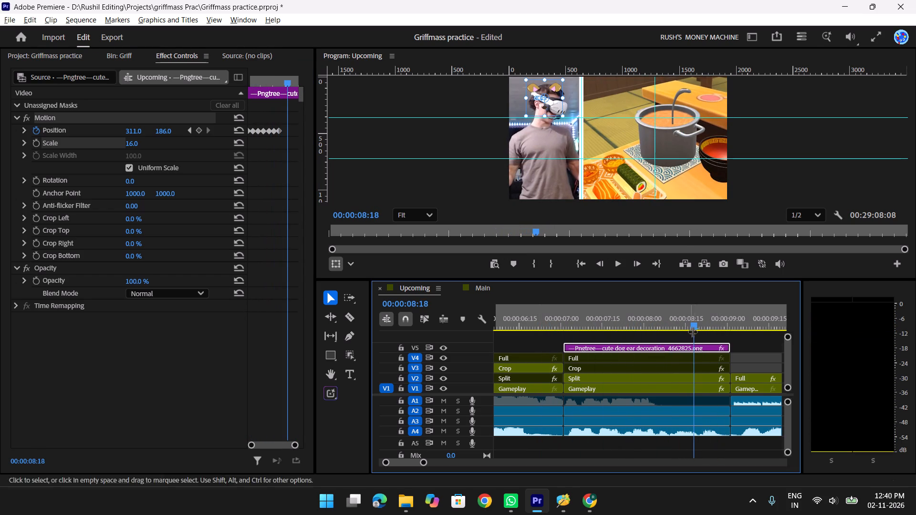
drag(689, 325, 670, 327)
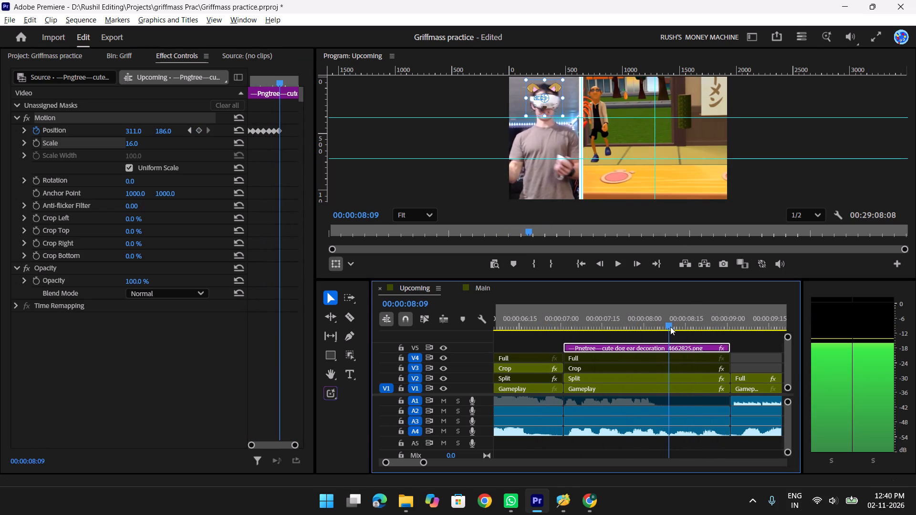
Cut the dog ear overlay on V5 at 00:00:08:09 and delete the part after the cut.
drag(670, 327, 669, 327)
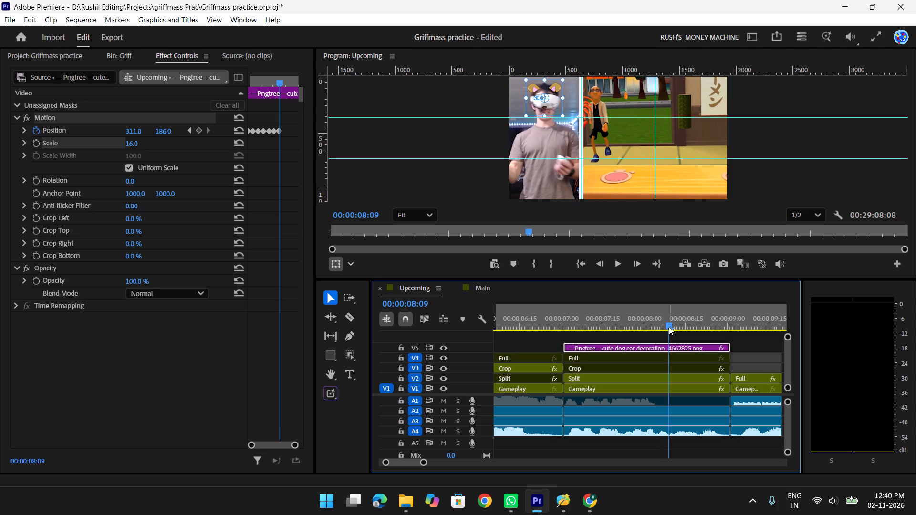
click(702, 349)
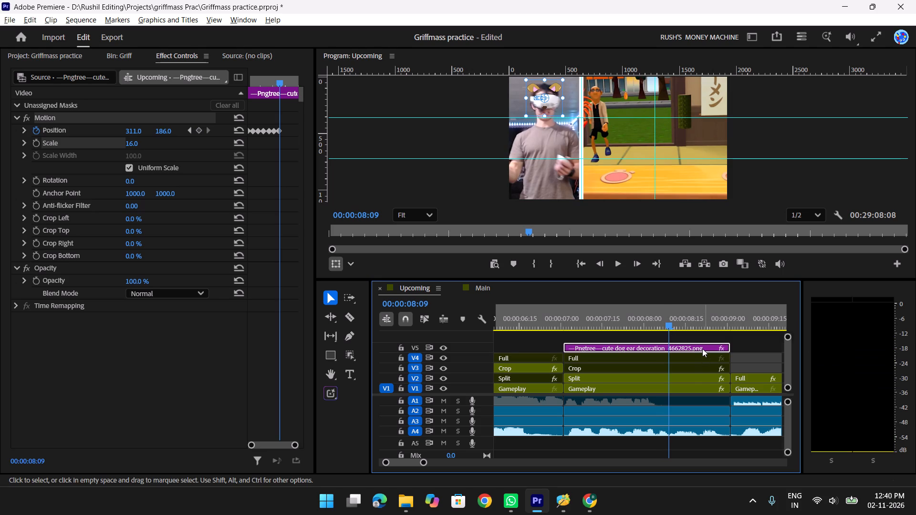
key(w)
click(702, 349)
key(Delete)
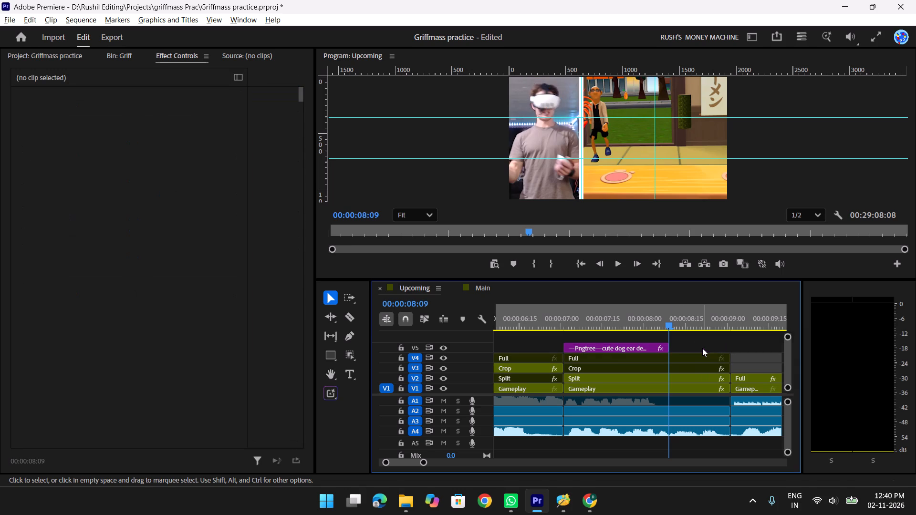
Play the sequence from just before the dog ear section to about 00:00:17:15 to check the overlay's ending and the following layouts.
drag(665, 307, 538, 306)
key(space)
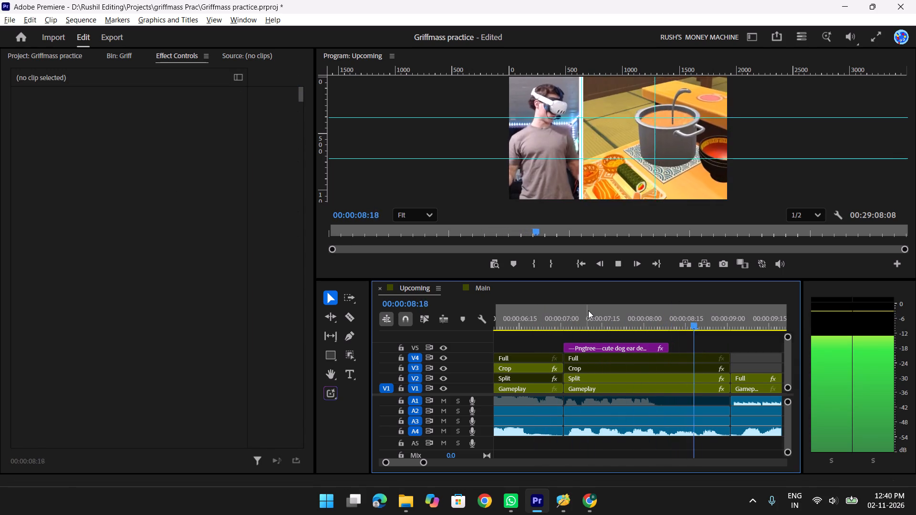
key(space)
key(space)
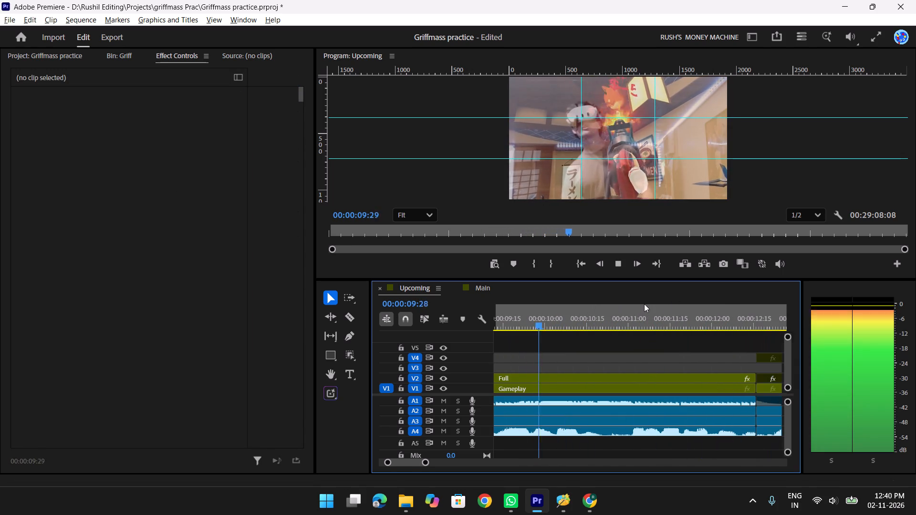
key(y)
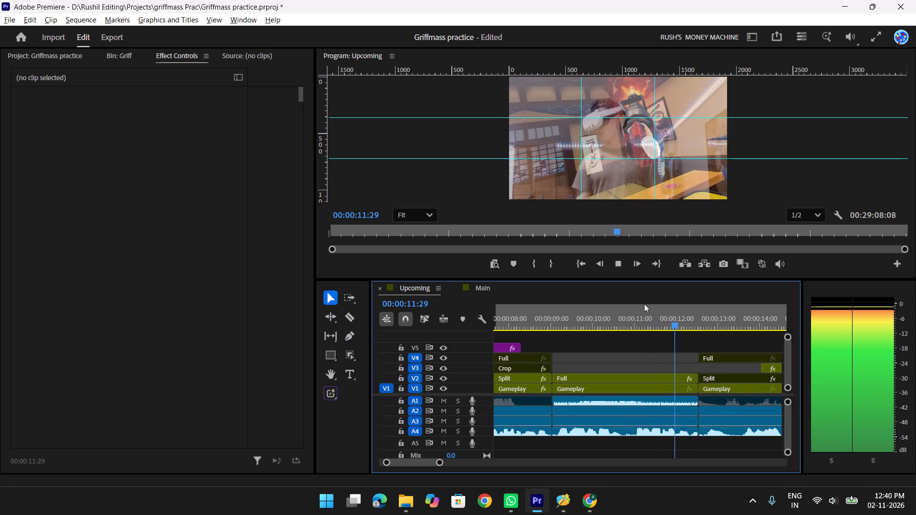
scroll(645, 304, down, 3)
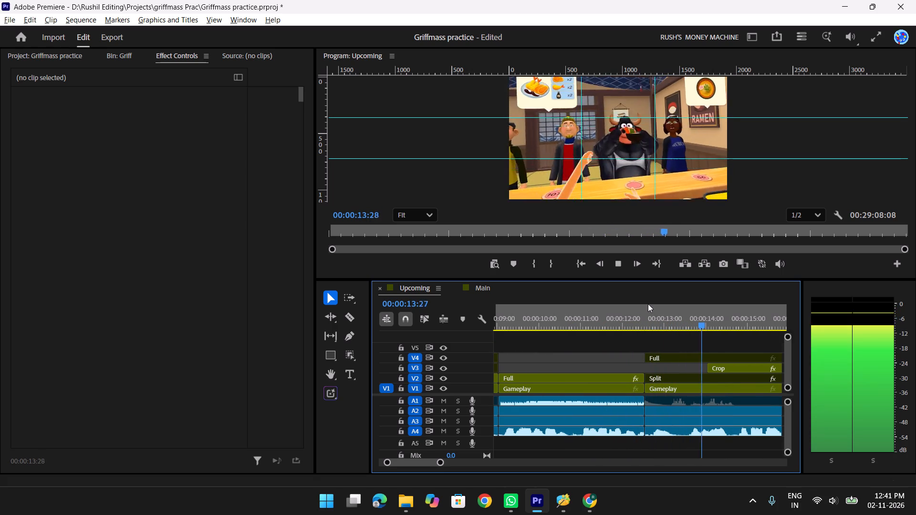
key(y)
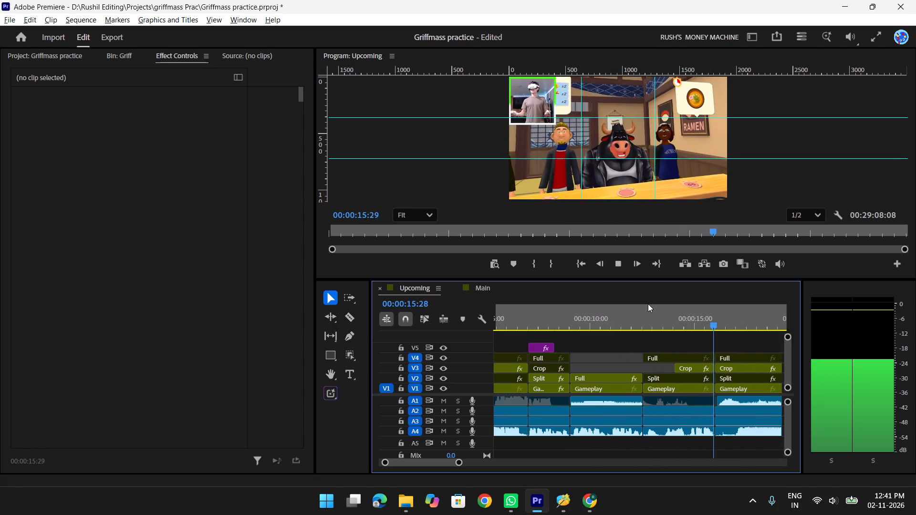
key(space)
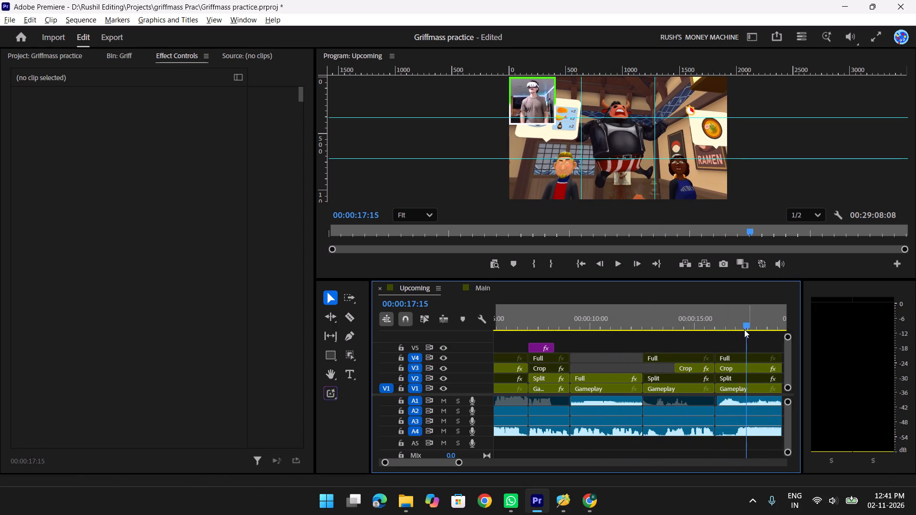
Extend the start of the V3 Crop clip near 00:00:14:00 back to its section's opening cut at about 00:00:12:15.
drag(727, 321, 662, 318)
click(679, 316)
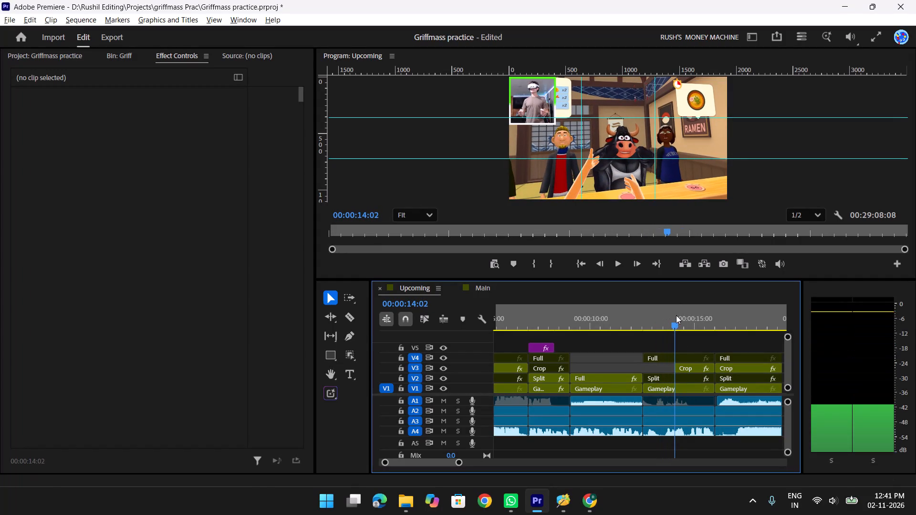
drag(677, 368, 644, 371)
Play from just before the extended Crop clip to the end of the sequence to check the remaining sections.
drag(656, 316, 630, 315)
key(space)
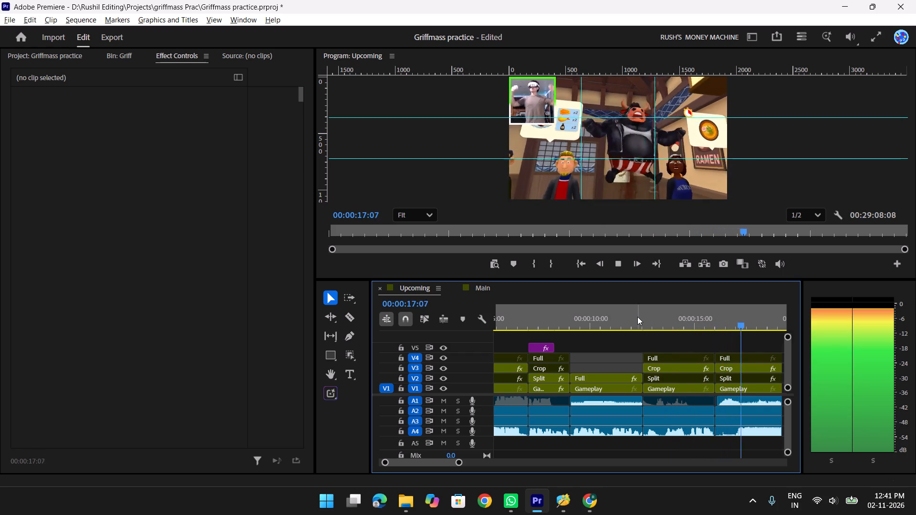
scroll(641, 317, down, 2)
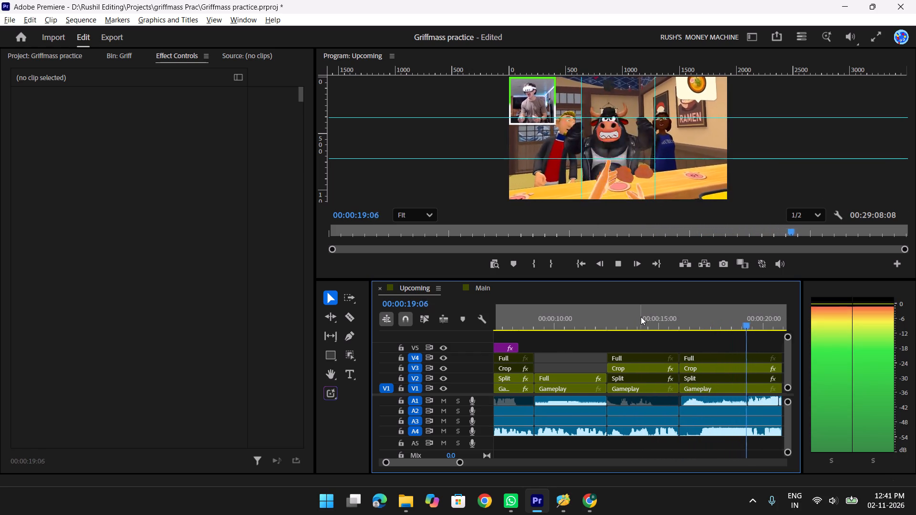
scroll(641, 317, down, 2)
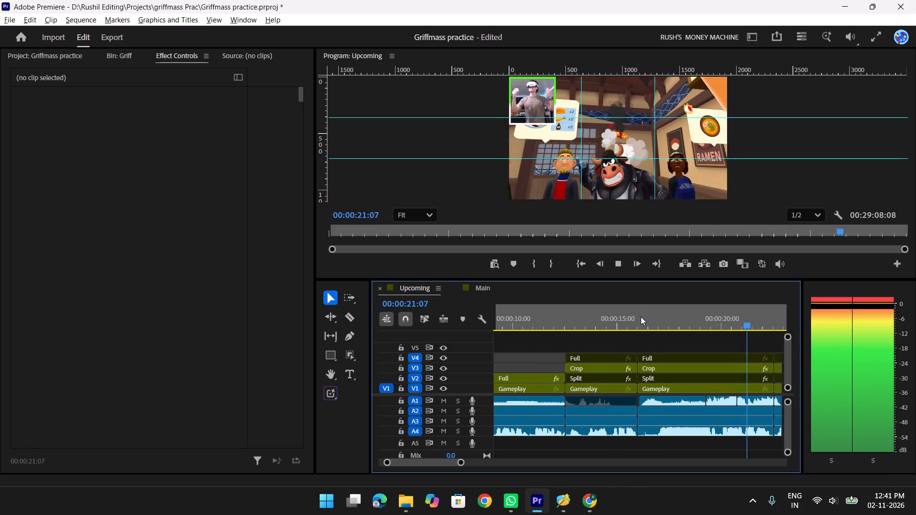
key(y)
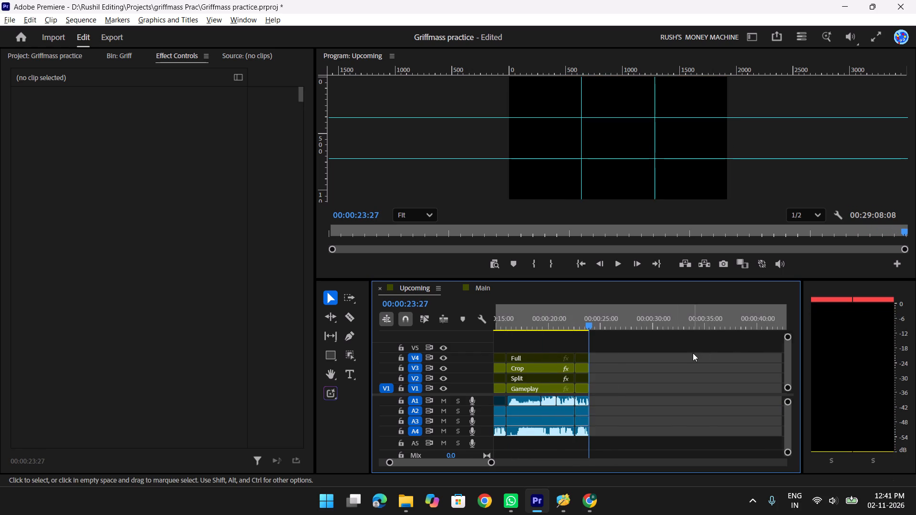
text(yyy)
text(ttt)
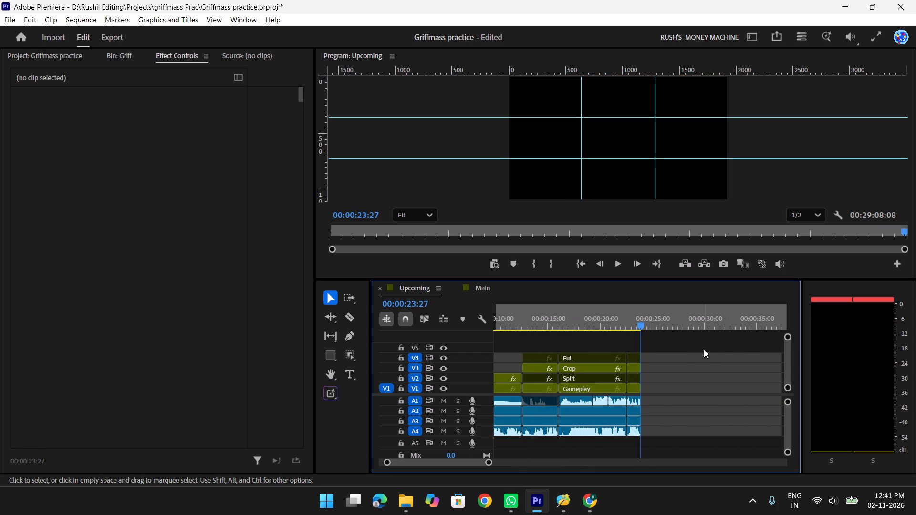
drag(622, 319, 536, 320)
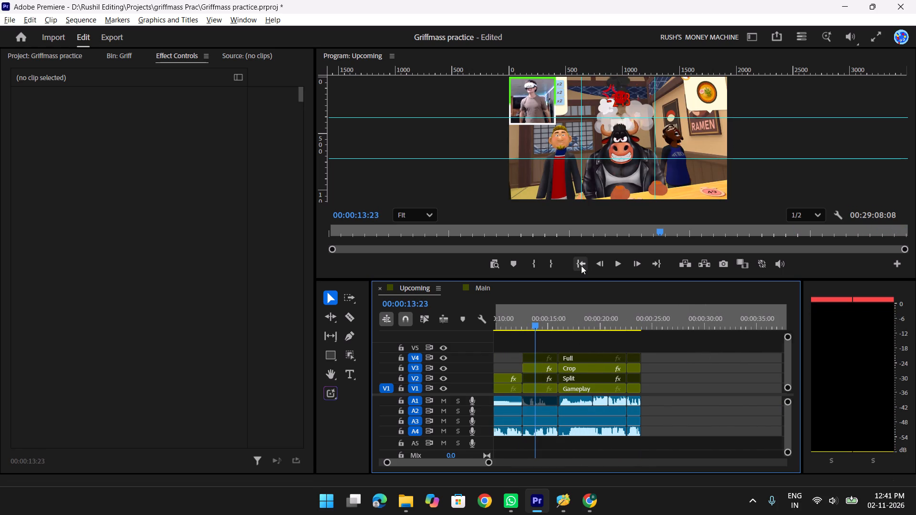
Play the whole Upcoming sequence from 00:00:00:00 to review the full teaser edit.
click(581, 266)
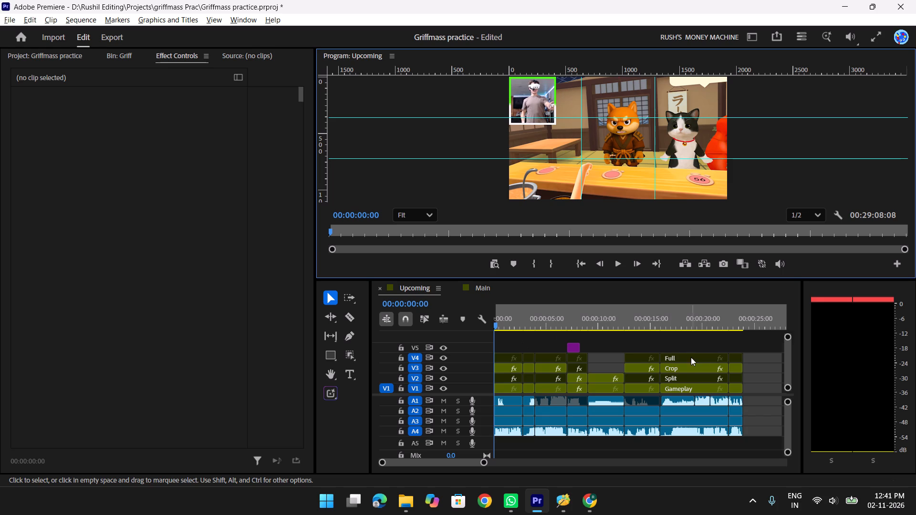
key(space)
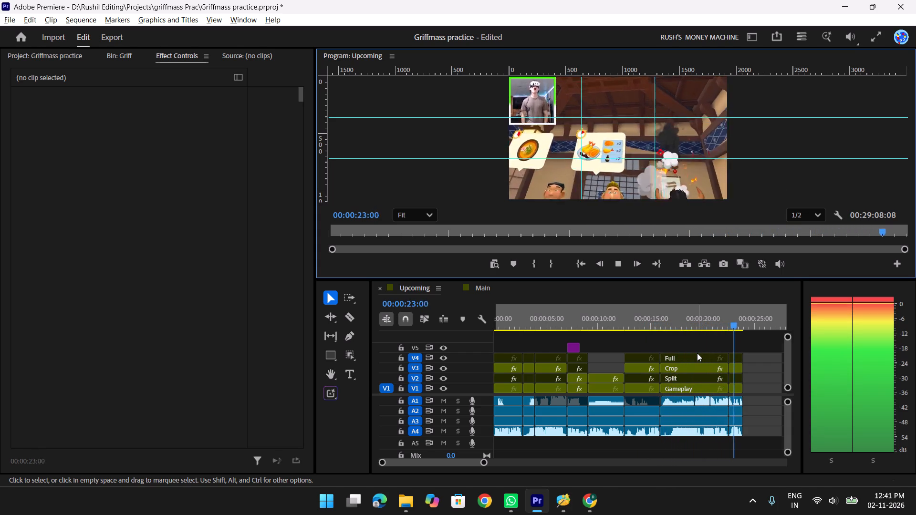
key(space)
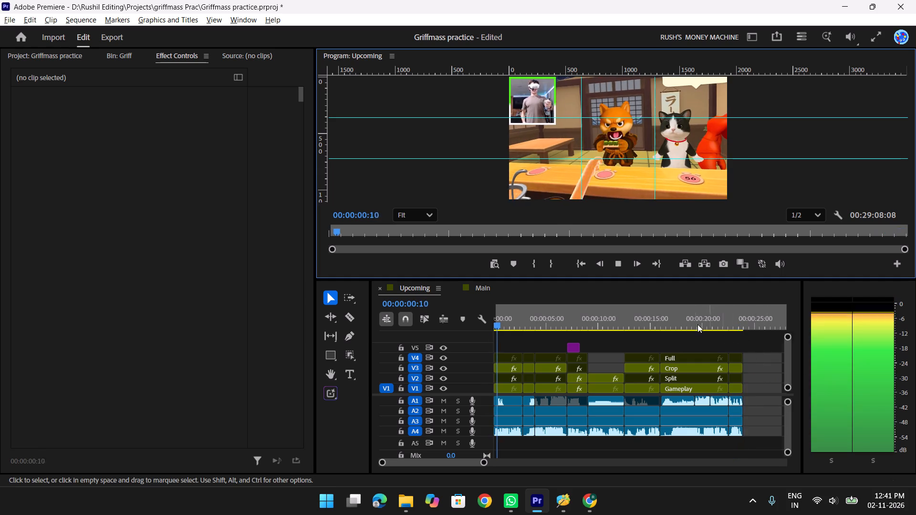
key(space)
Select all video clips and the A1 and A2 audio clips from the third section, at about 00:00:04:00, to the sequence end.
drag(752, 347, 600, 391)
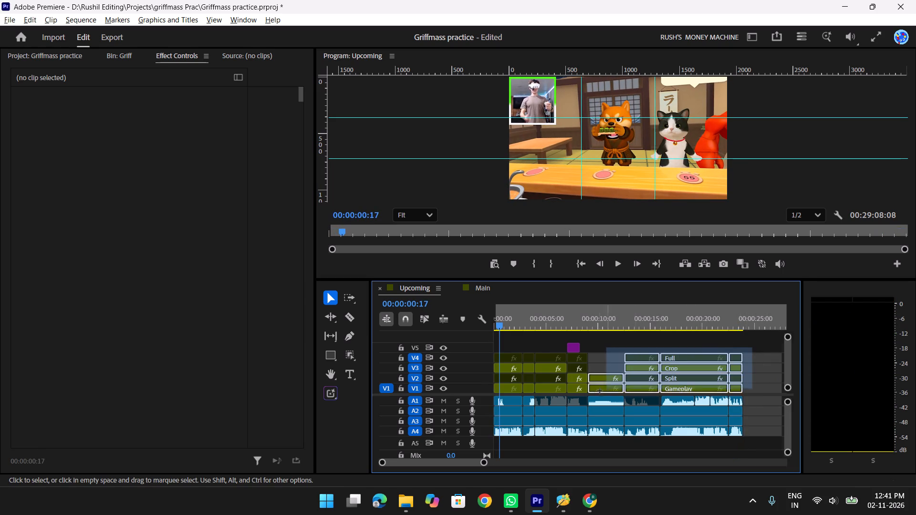
drag(600, 391, 561, 413)
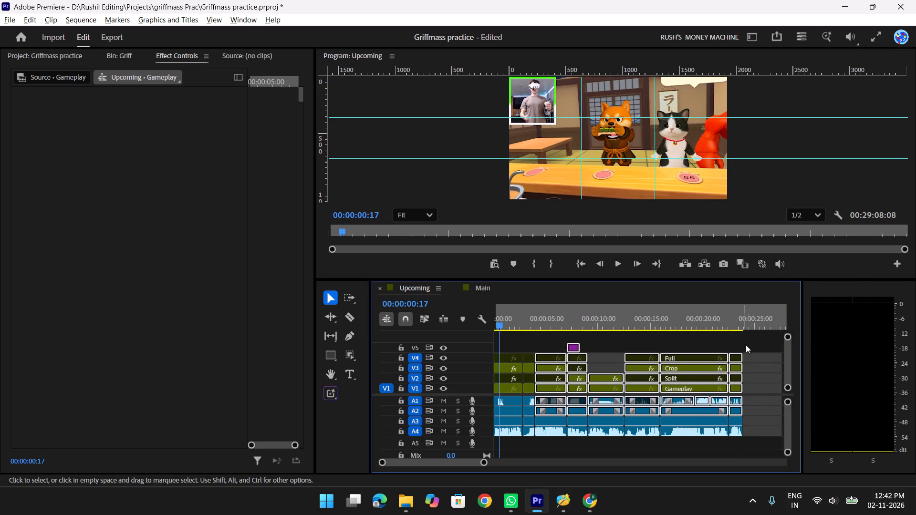
Switch from Premiere to the Chrome window with the Pngtree dog-ear download page, passing the assets folder in File Explorer.
key(alt+Tab)
key(Tab)
key(Tab)
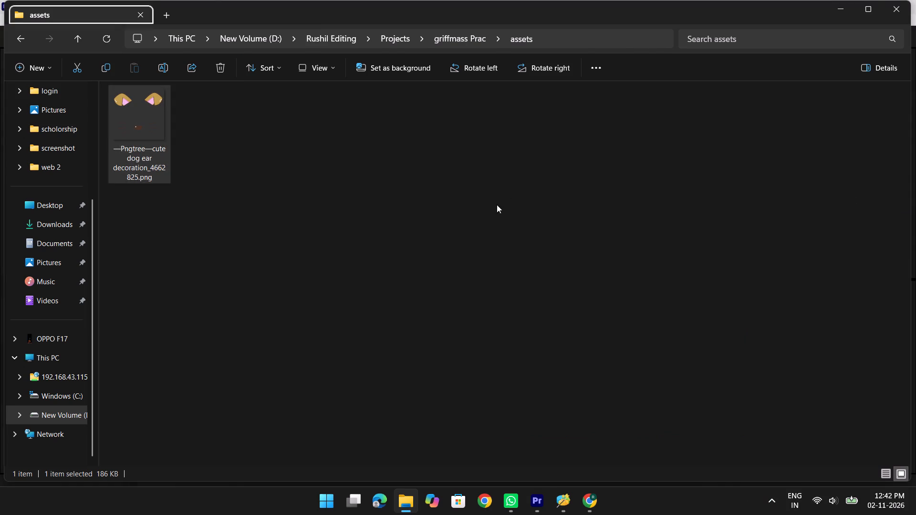
key(alt+Tab)
alt+click(469, 247)
key(alt+Tab)
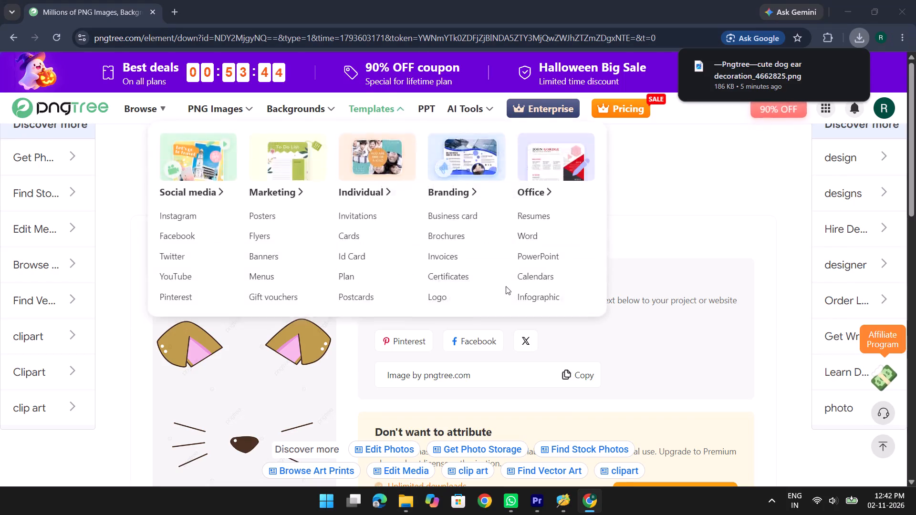
key(alt+Tab)
key(alt+Tab)
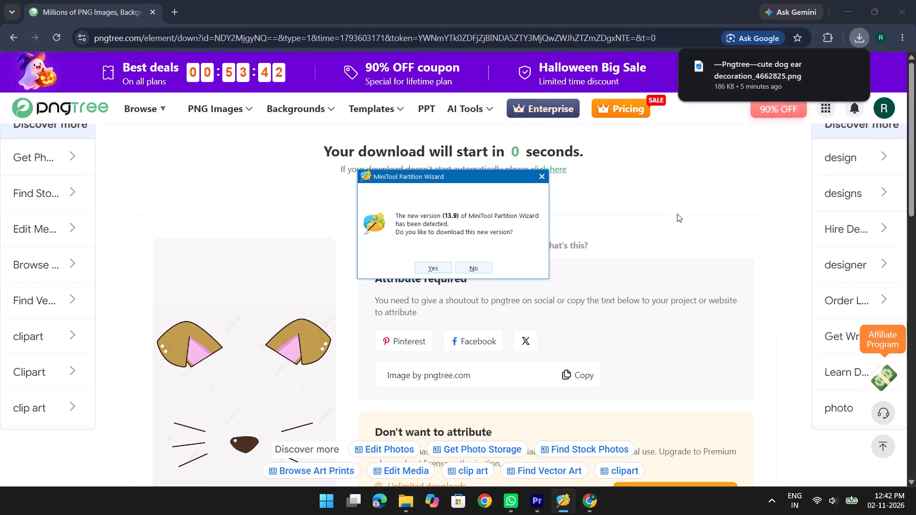
key(Tab)
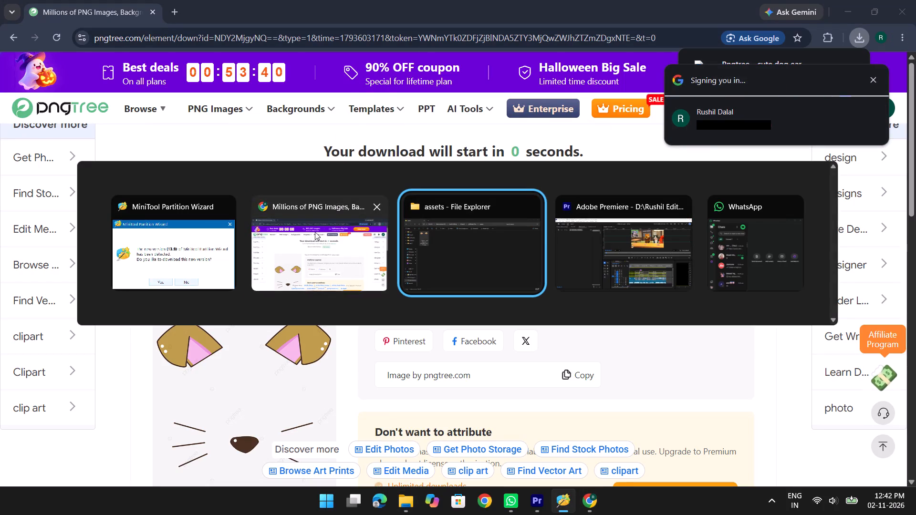
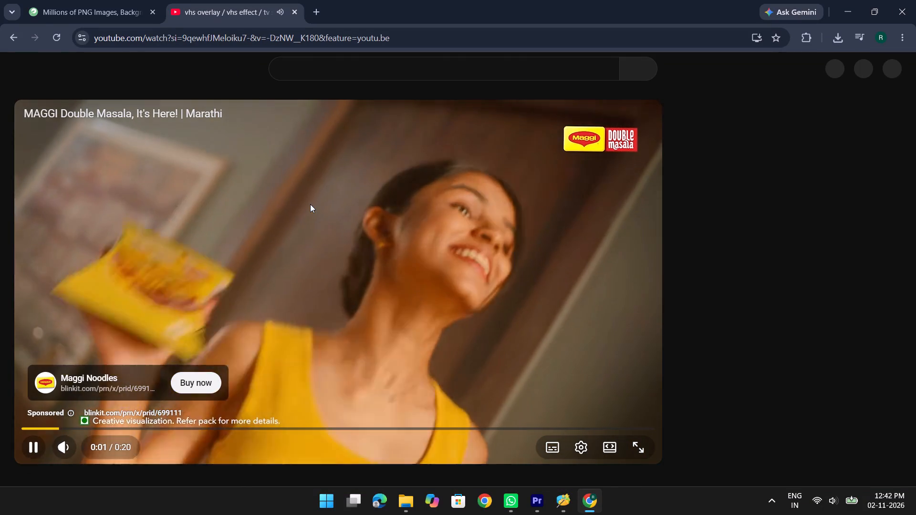
Reload the VHS overlay video page in the browser to get past the opening advertisement.
scroll(314, 209, down, 3)
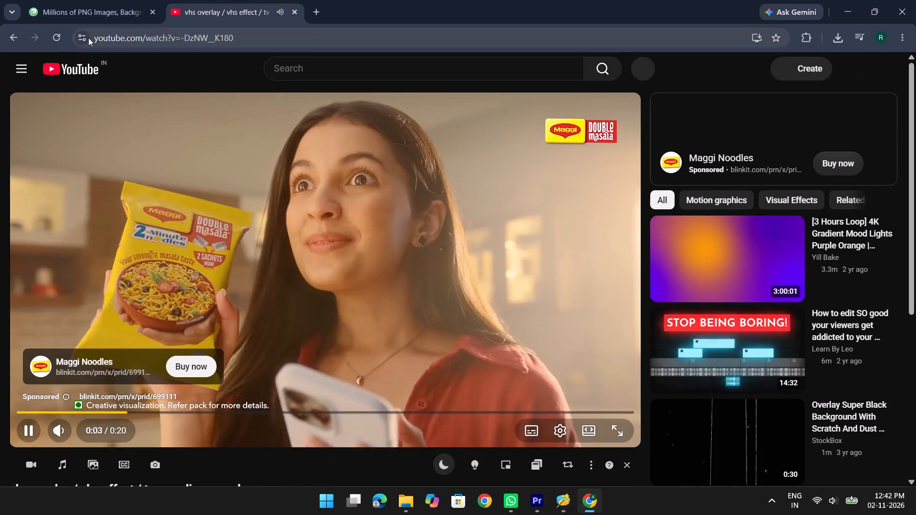
click(59, 39)
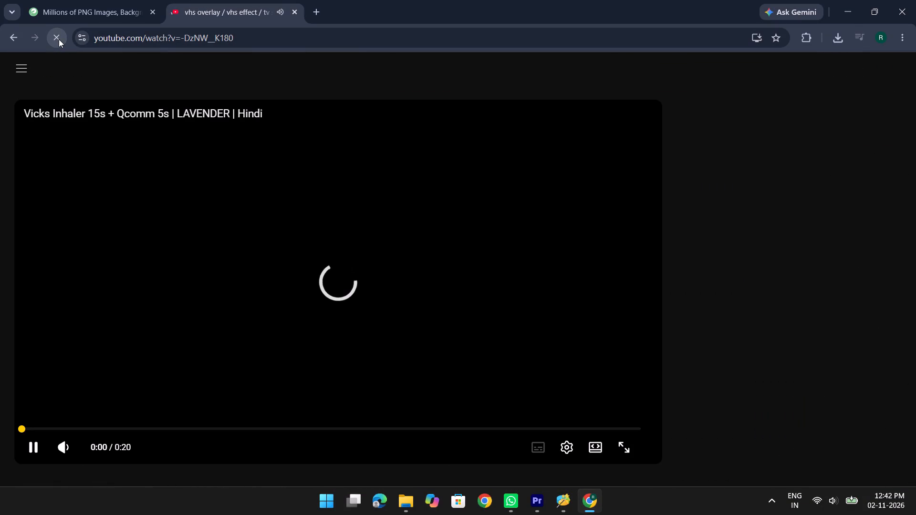
click(59, 39)
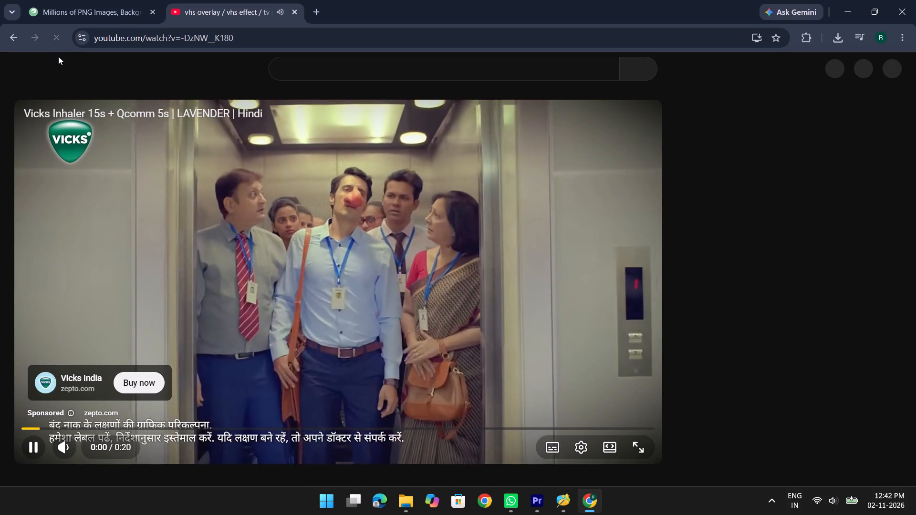
Start a 1080p MP4 download of the "vhs overlay / vhs effect / tv scan lines overlay" YouTube video.
click(58, 42)
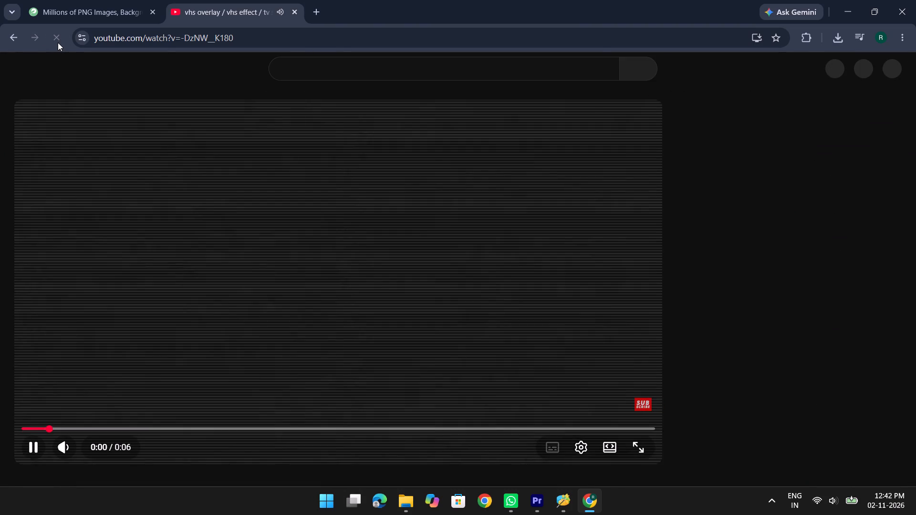
click(347, 287)
scroll(347, 287, down, 4)
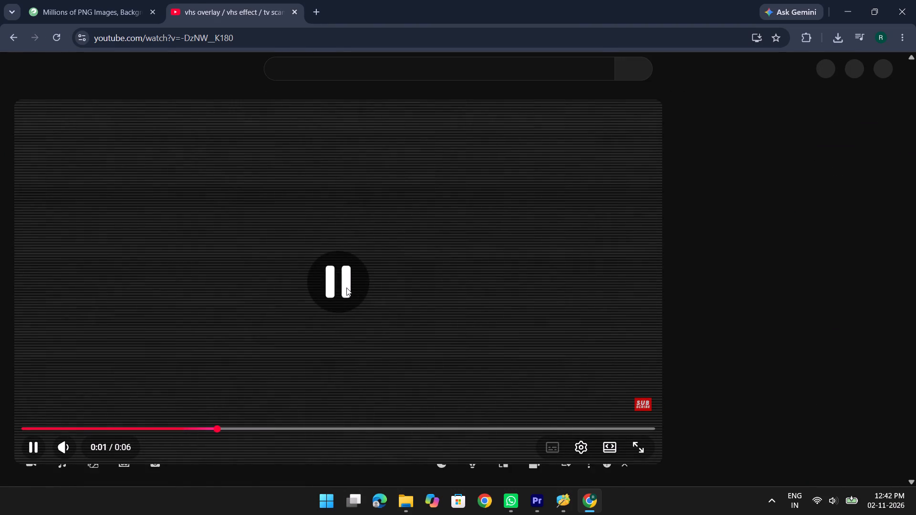
scroll(422, 447, down, 2)
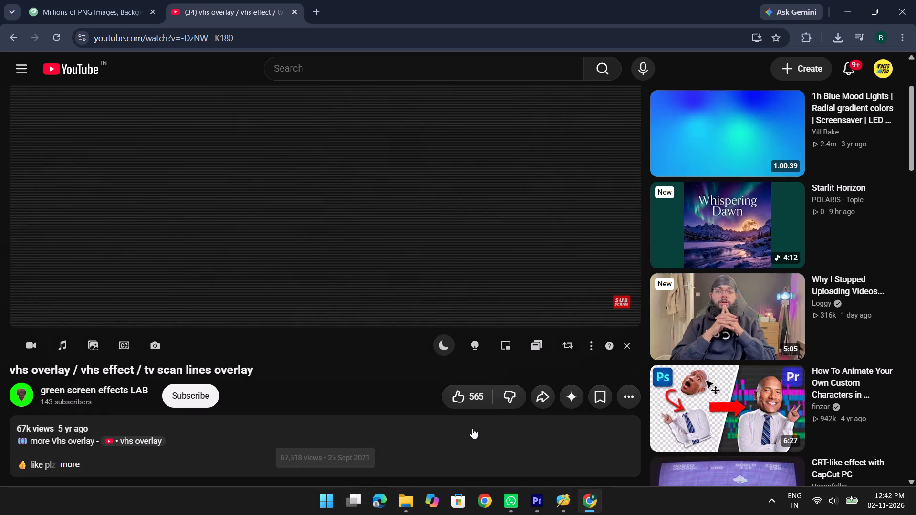
click(32, 344)
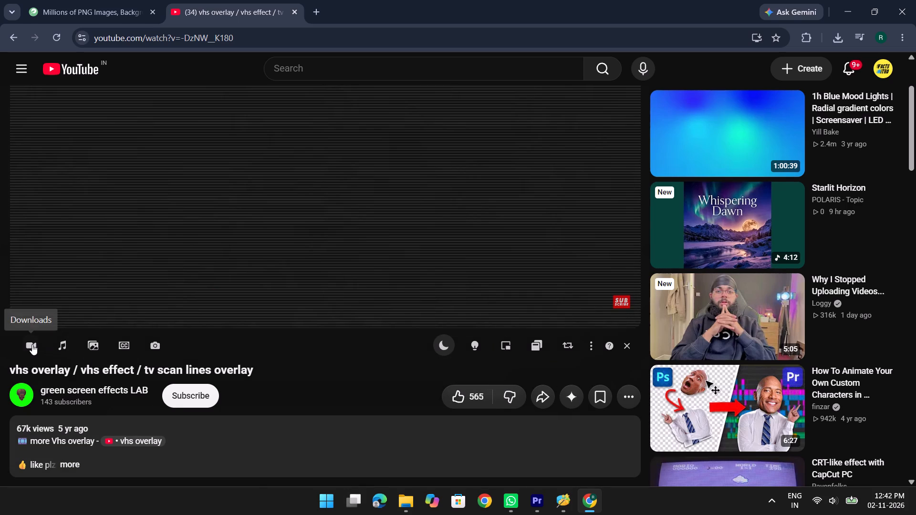
scroll(94, 421, down, 3)
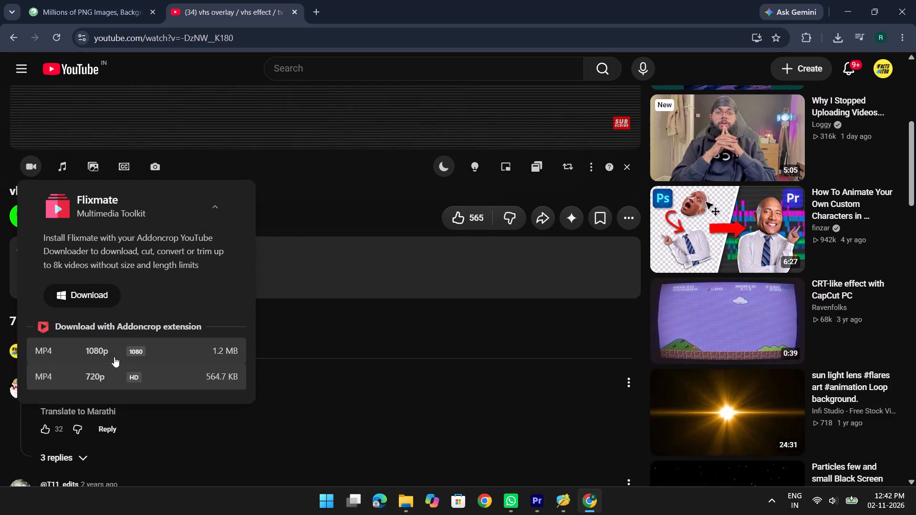
click(176, 352)
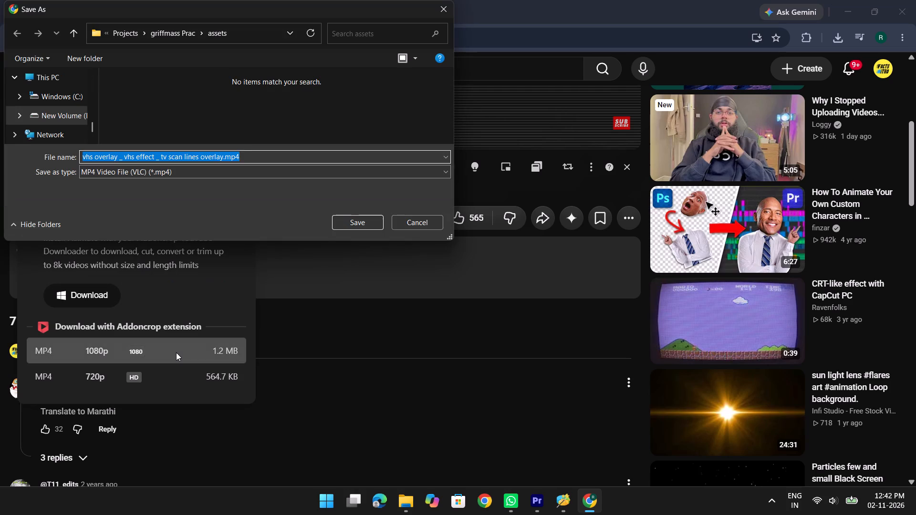
Shorten the file name to "vhs overlay.mp4" and save the video in the griffmass Prac assets folder.
key(Left)
key(Left)
key(Right)
key(Left)
key(Right)
key(Right)
key(Right)
key(Right)
key(Right)
key(Right)
key(Right)
key(Right)
key(Right)
key(Right)
key(Right)
key(Right)
key(Right)
key(Right)
key(Right)
key(Right)
key(Right)
key(Right)
key(Right)
key(Right)
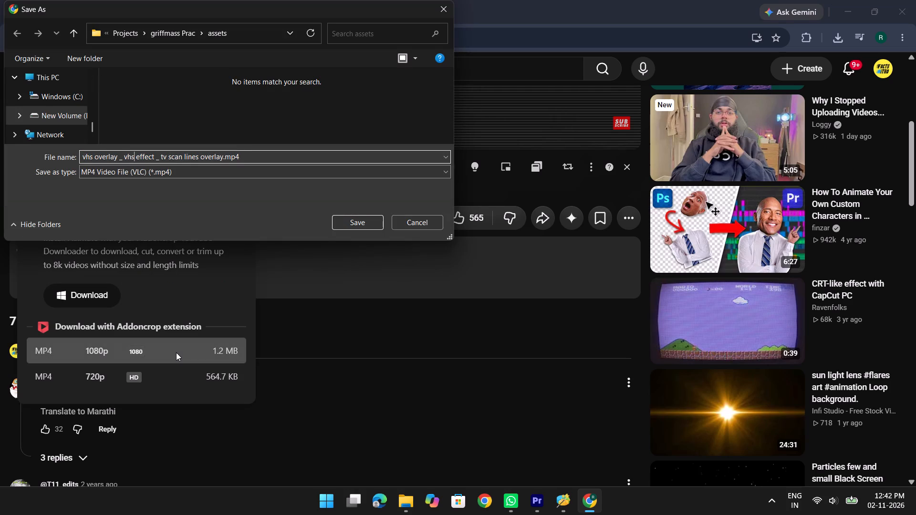
key(ctrl+shift+Left)
key(ctrl+shift+Left)
key(Right)
key(Left)
key(Left)
key(Right)
key(ctrl+shift+Left)
key(ctrl+shift+Left)
key(ctrl+shift+Left)
key(ctrl+shift+Left)
key(ctrl+shift+Left)
key(ctrl+shift+Left)
key(ctrl+shift+Left)
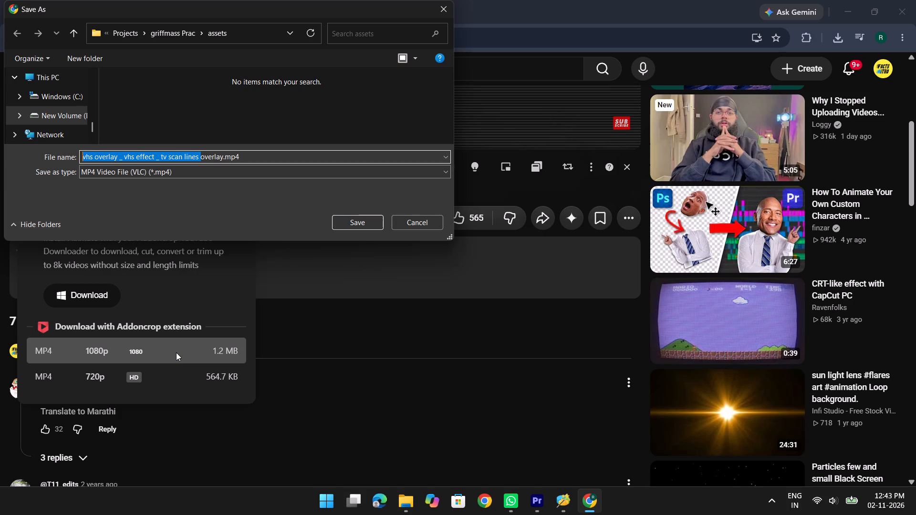
key(ctrl+shift+Right)
key(BackSpace)
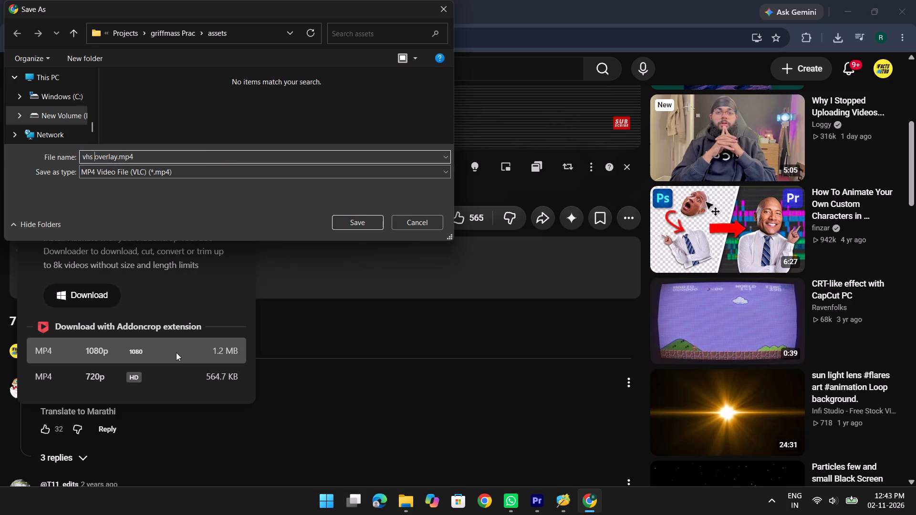
key(Return)
Switch to the assets folder in File Explorer and place vhs overlay.mp4 on a new V6 track in Upcoming, at about 00:00:02:00.
key(alt+Tab)
key(alt+Tab)
key(alt+Tab)
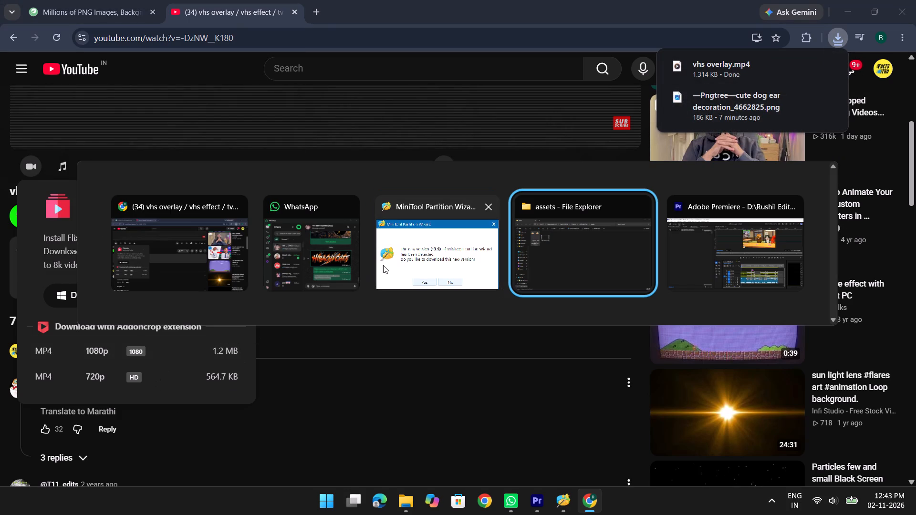
alt+click(494, 207)
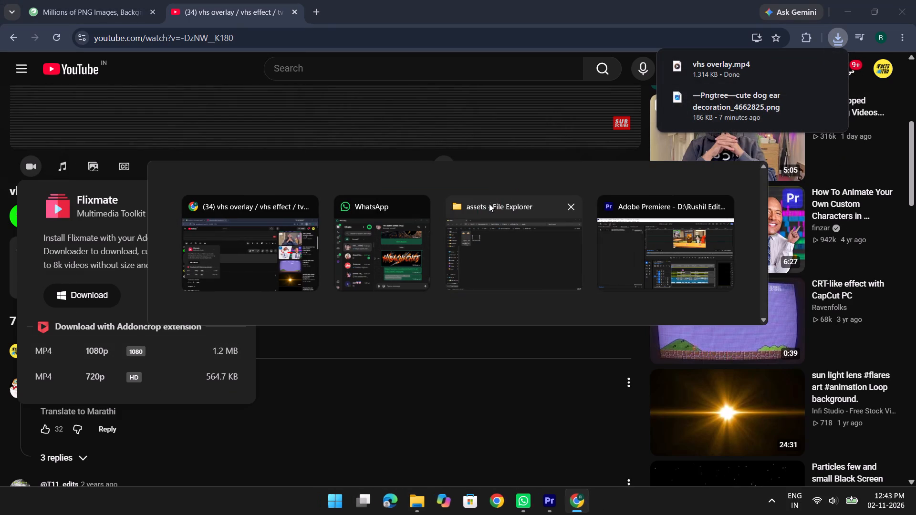
alt+click(481, 266)
click(223, 207)
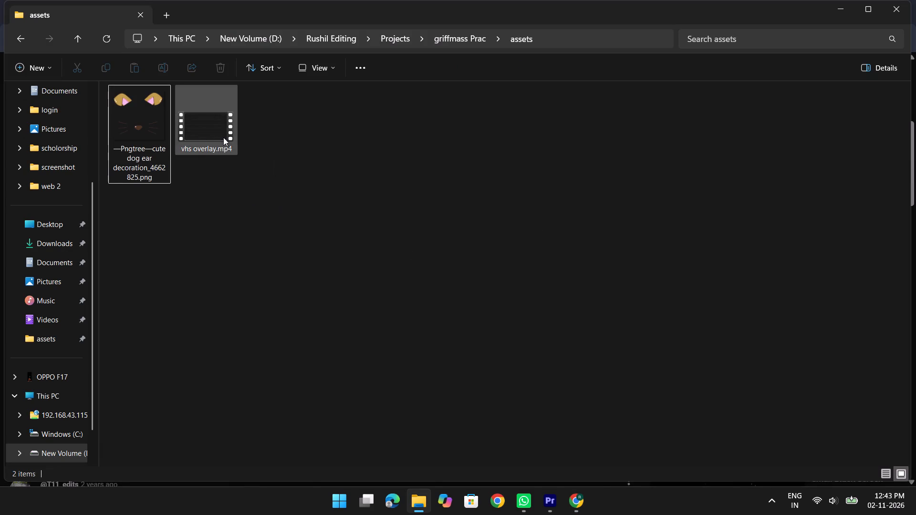
drag(221, 137, 559, 494)
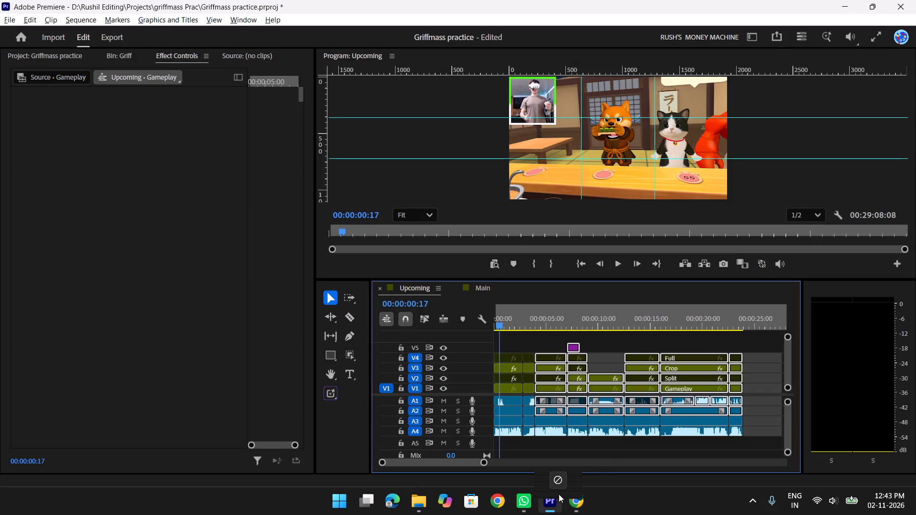
drag(559, 494, 520, 340)
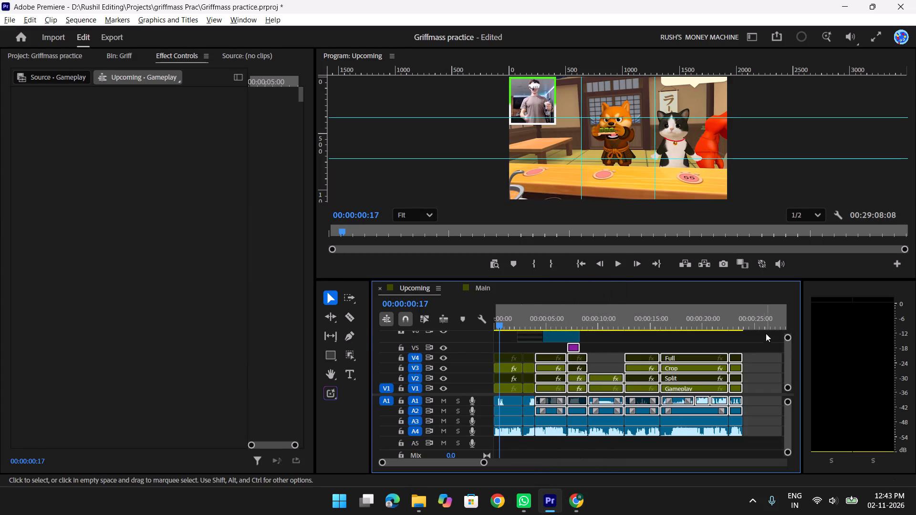
Rate-stretch the V6 vhs overlay clip to span the sequence from 00:00:00:00 to its end at about 00:00:24:00.
drag(790, 339, 788, 319)
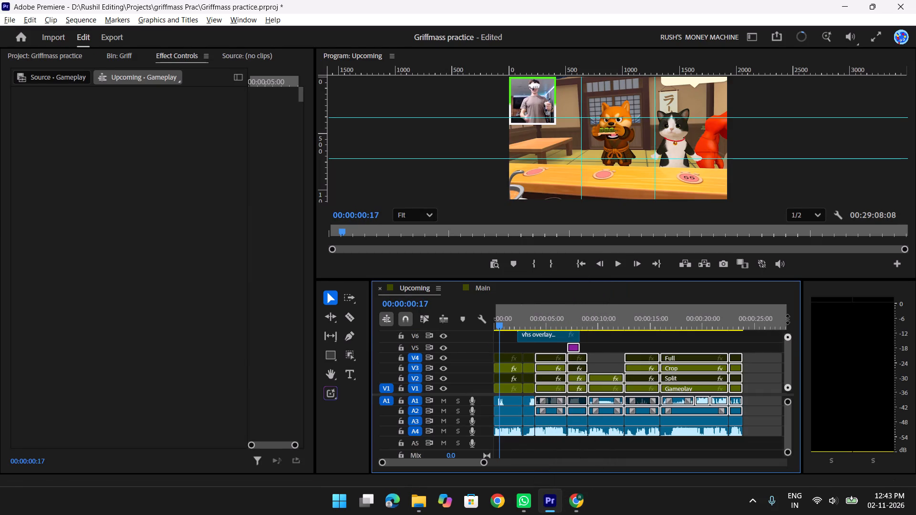
drag(788, 319, 788, 316)
drag(519, 336, 462, 336)
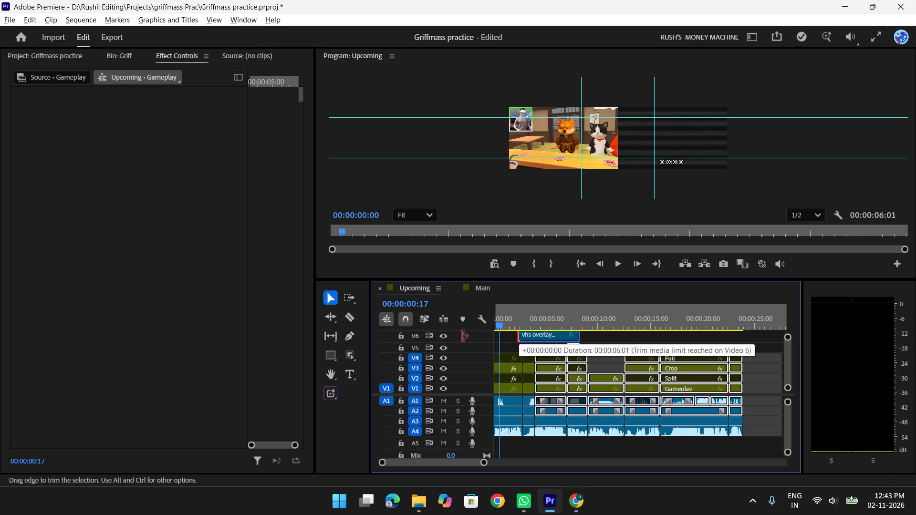
drag(462, 336, 453, 336)
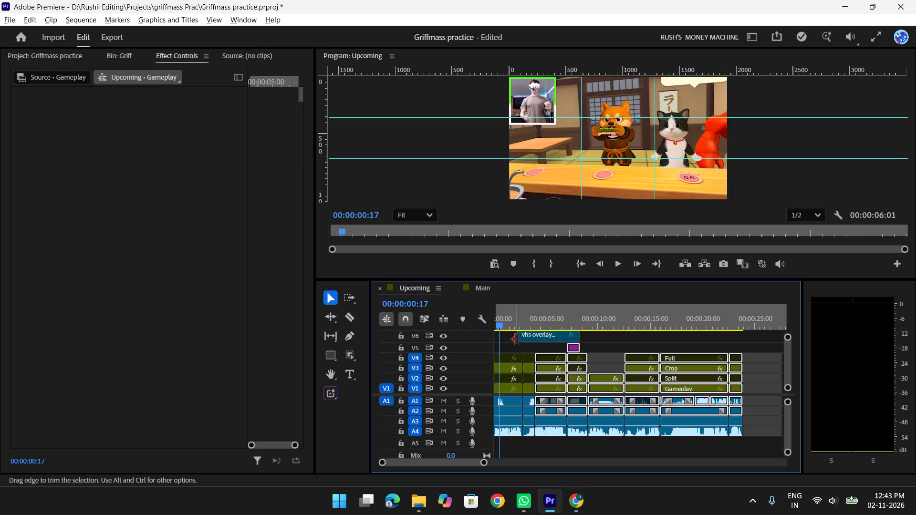
key(z)
drag(521, 337, 488, 337)
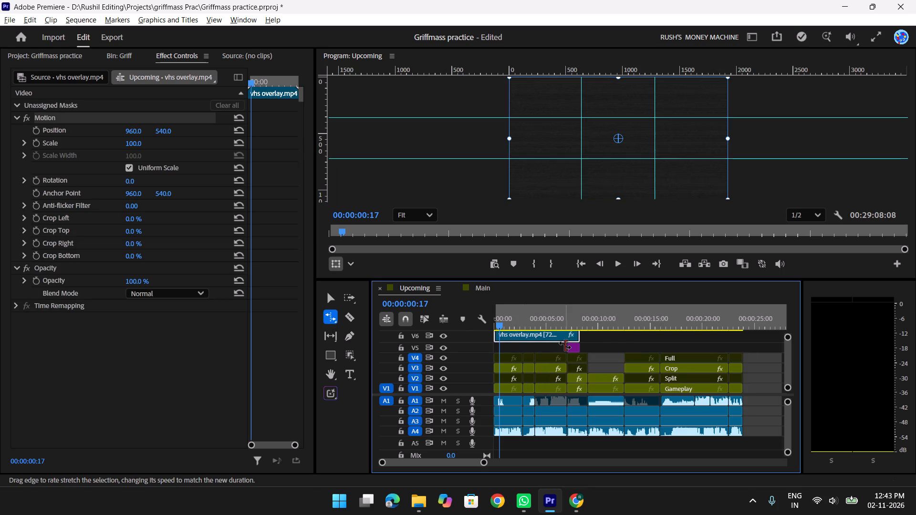
drag(573, 335, 740, 351)
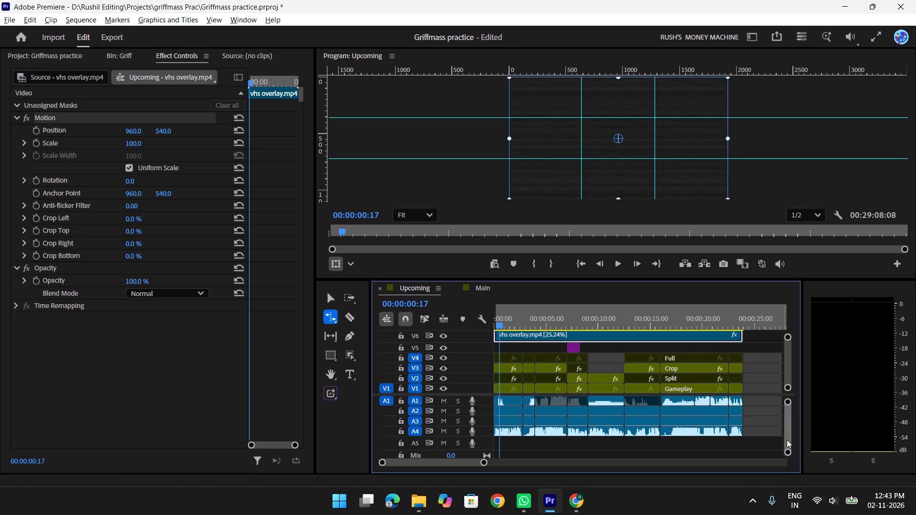
key(v)
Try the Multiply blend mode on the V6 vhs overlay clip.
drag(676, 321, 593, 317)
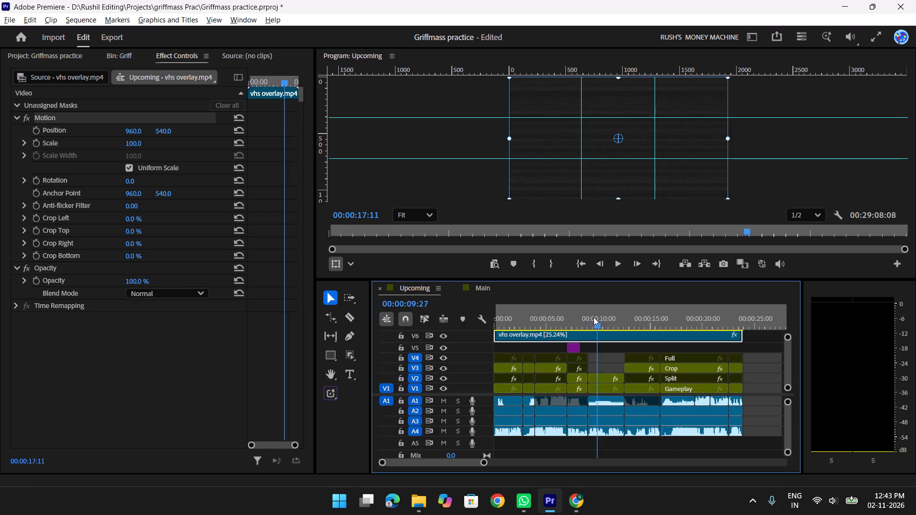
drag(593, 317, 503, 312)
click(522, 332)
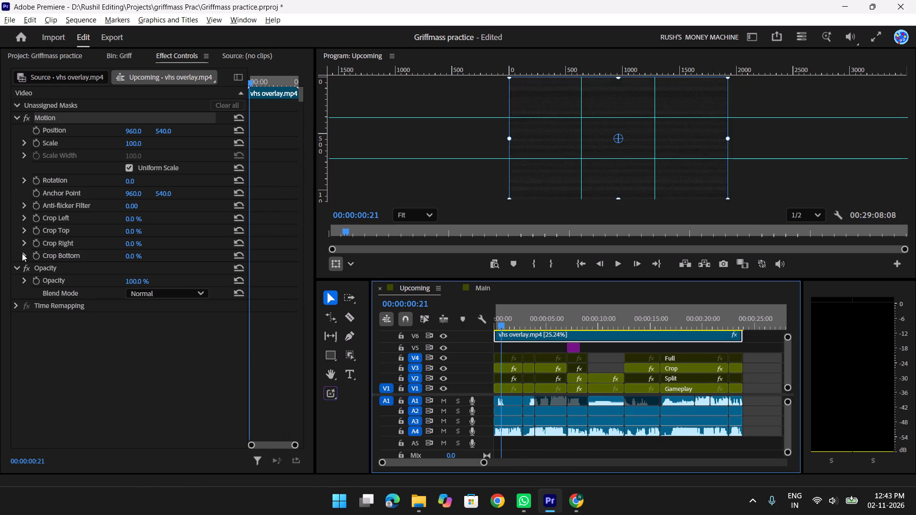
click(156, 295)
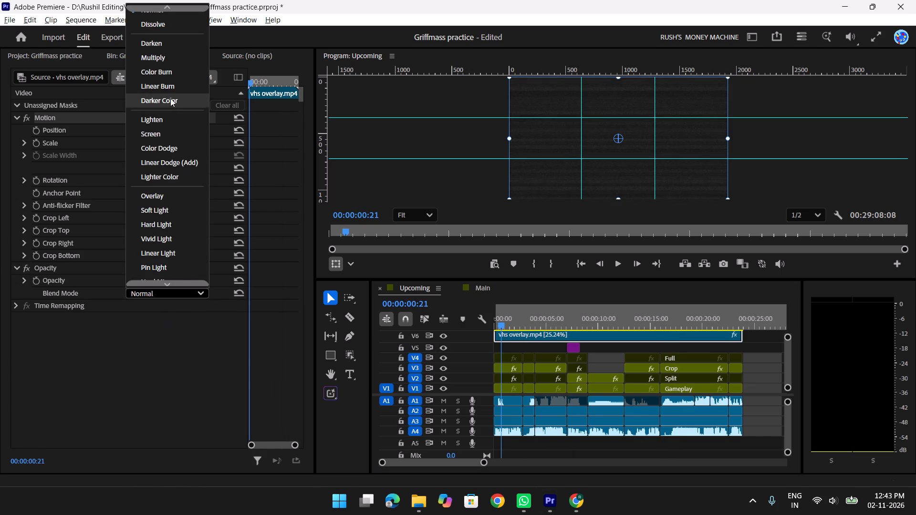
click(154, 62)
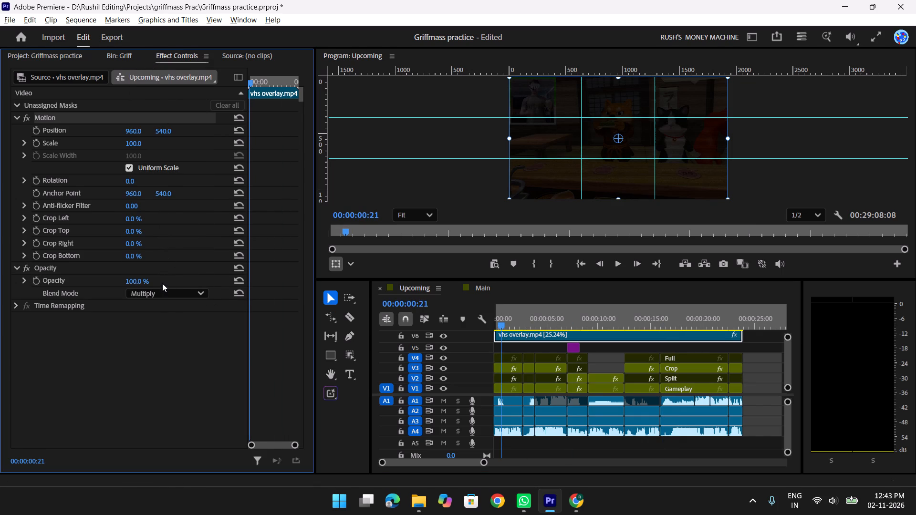
Set the V6 vhs overlay clip's blend mode to Screen.
click(160, 290)
click(167, 80)
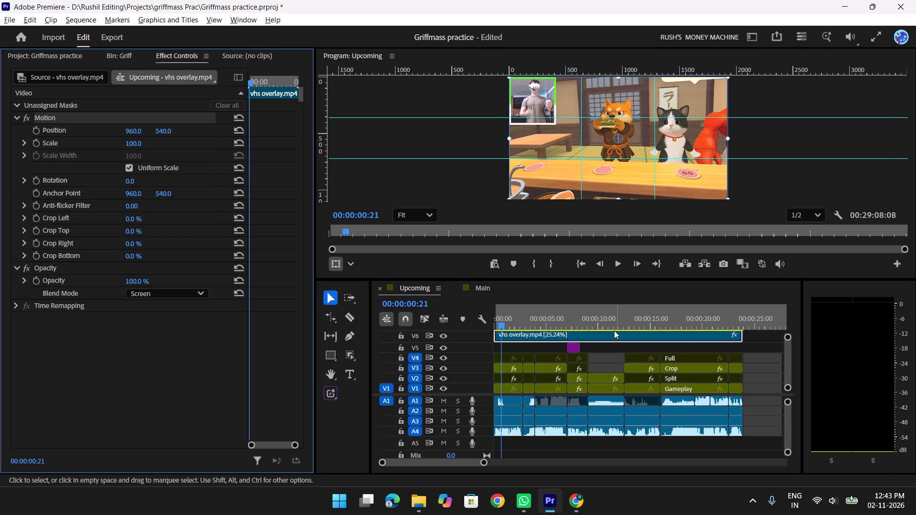
Play the Upcoming sequence full screen from 00:00:00:00 to review the VHS overlay across the teaser.
drag(503, 321, 458, 321)
key(f)
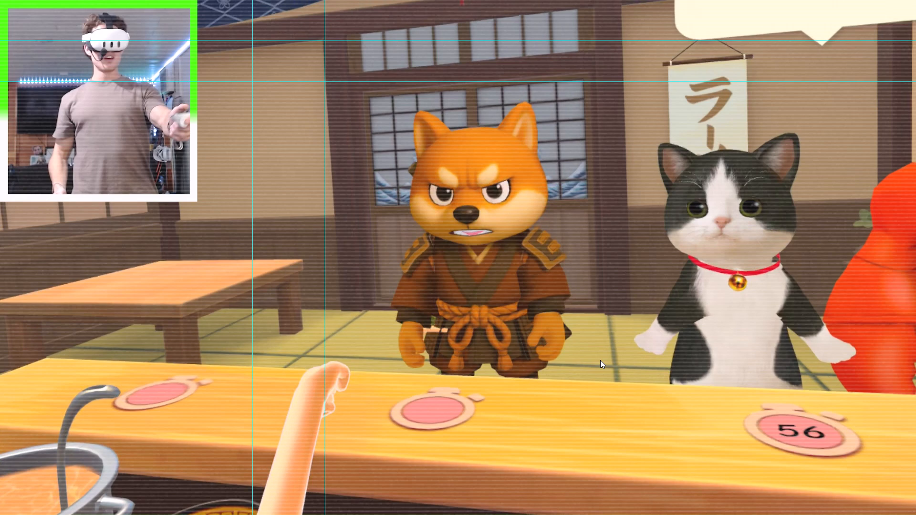
key(space)
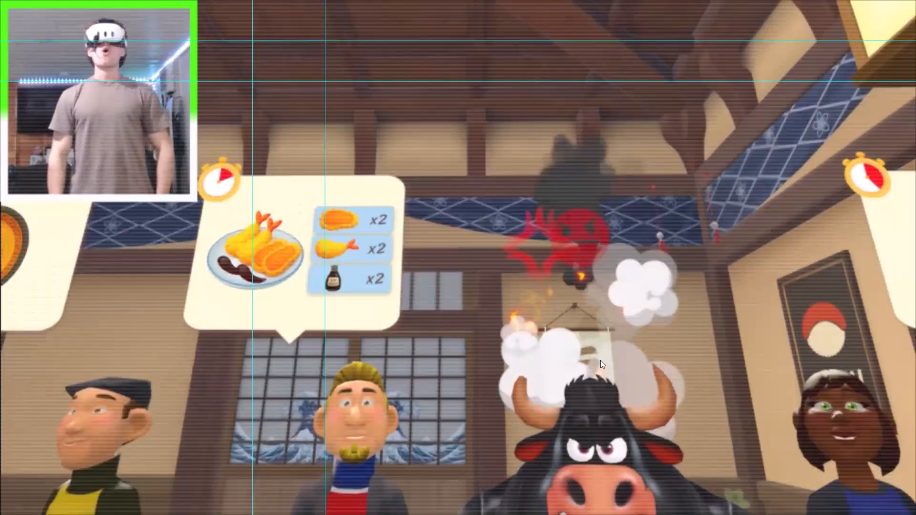
key(f)
key(space)
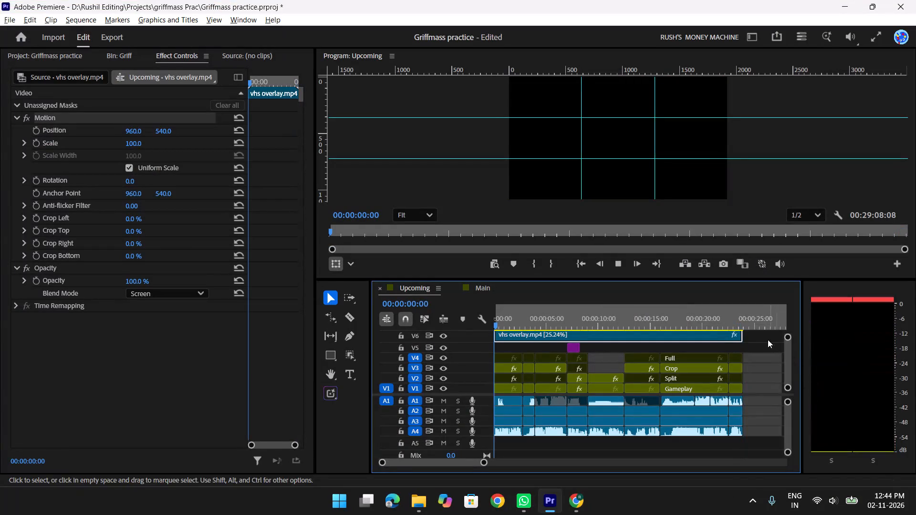
key(space)
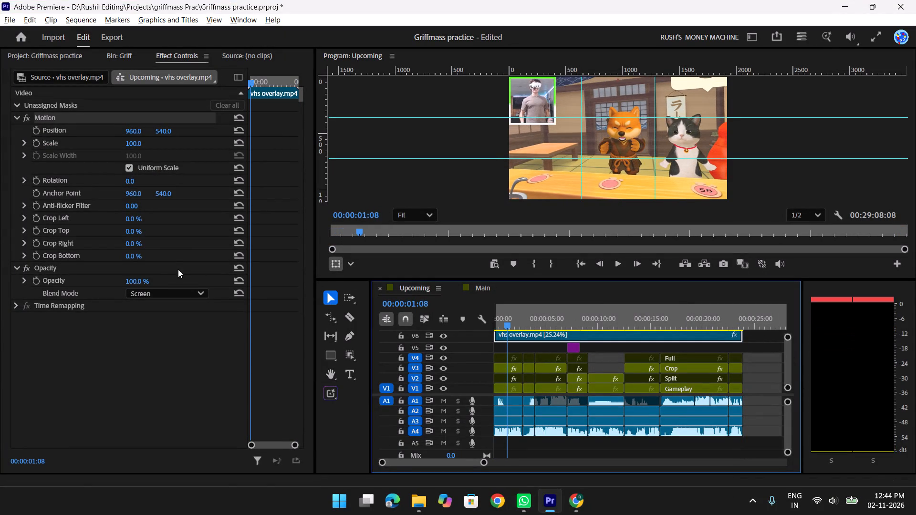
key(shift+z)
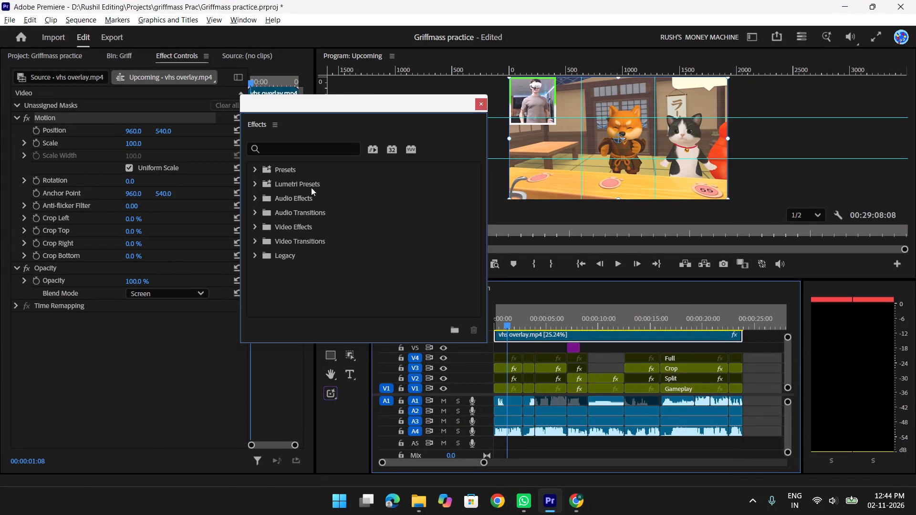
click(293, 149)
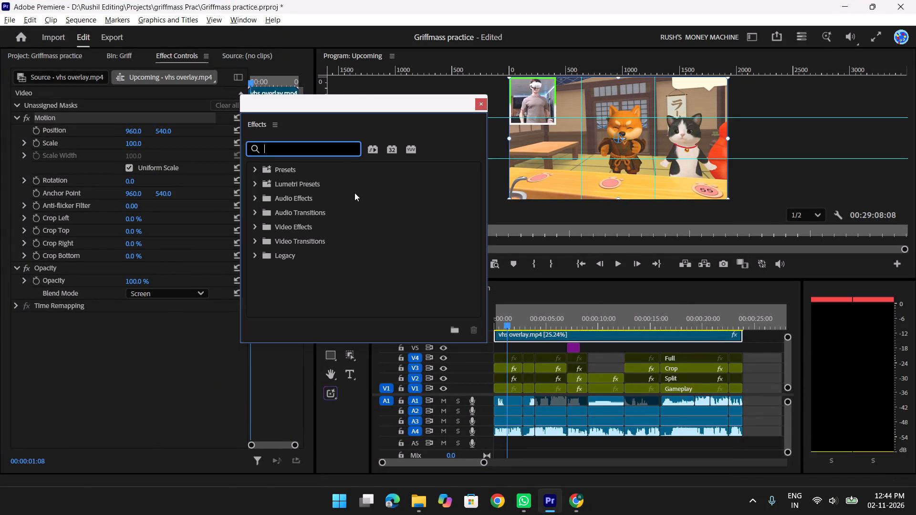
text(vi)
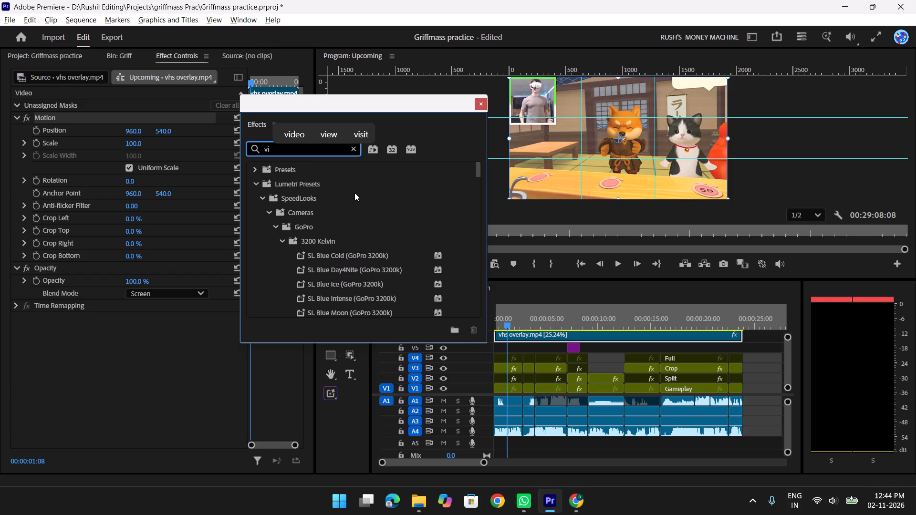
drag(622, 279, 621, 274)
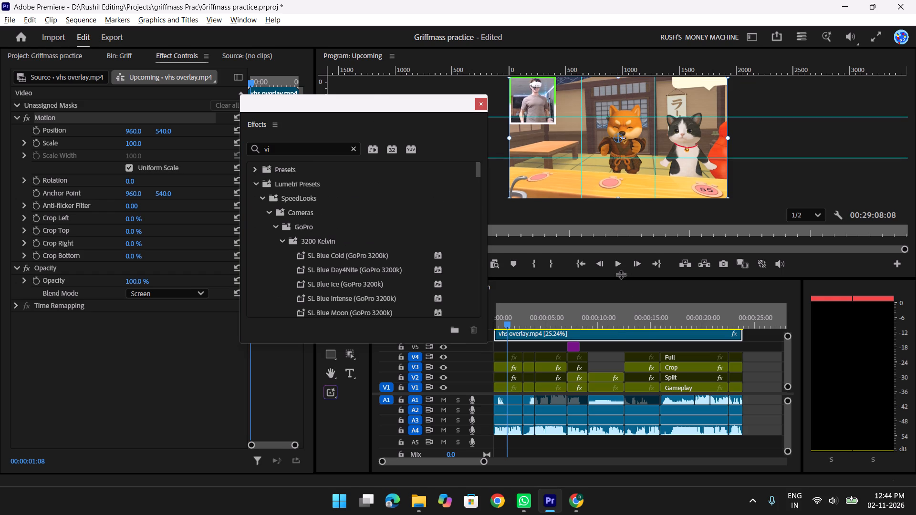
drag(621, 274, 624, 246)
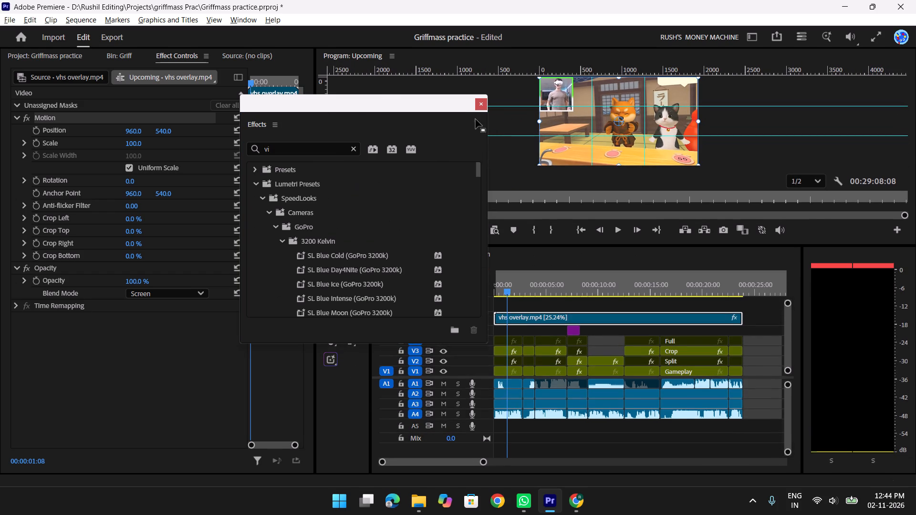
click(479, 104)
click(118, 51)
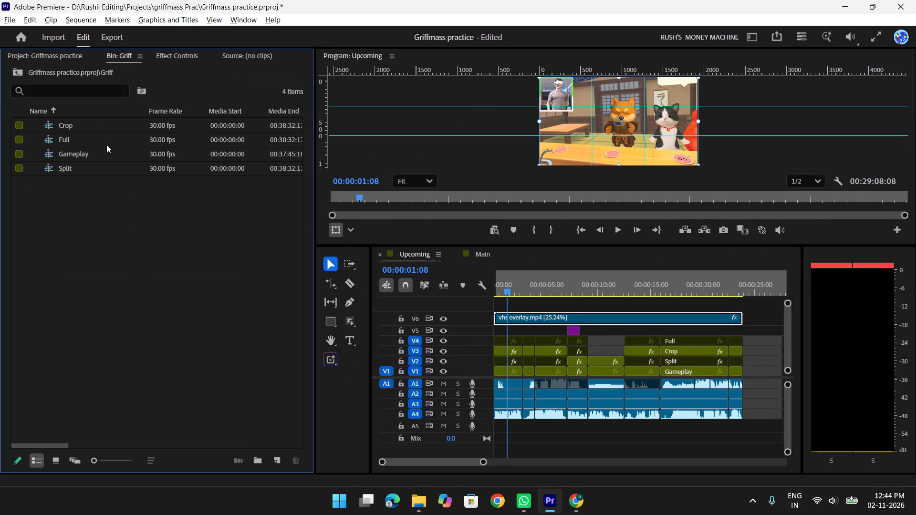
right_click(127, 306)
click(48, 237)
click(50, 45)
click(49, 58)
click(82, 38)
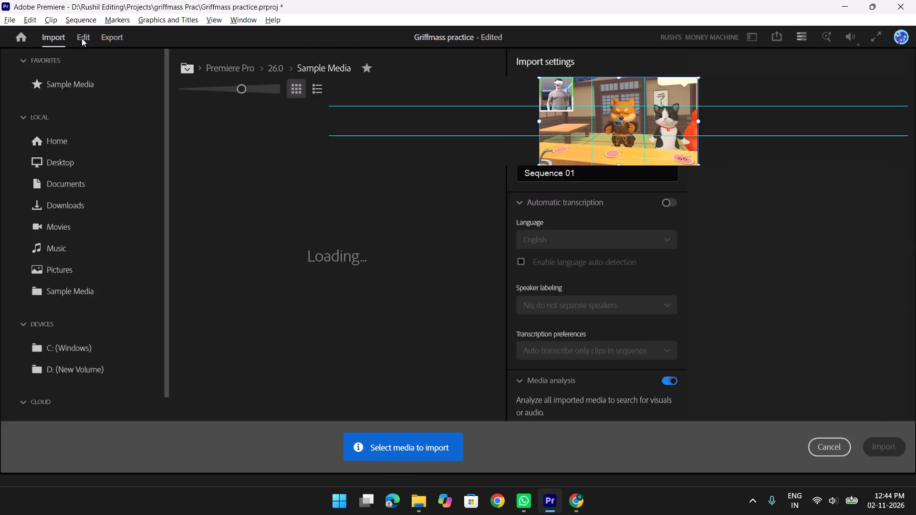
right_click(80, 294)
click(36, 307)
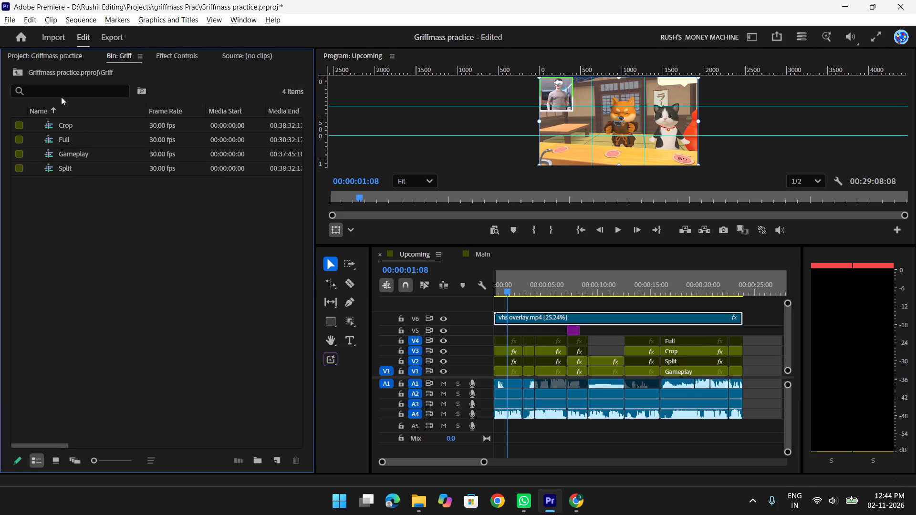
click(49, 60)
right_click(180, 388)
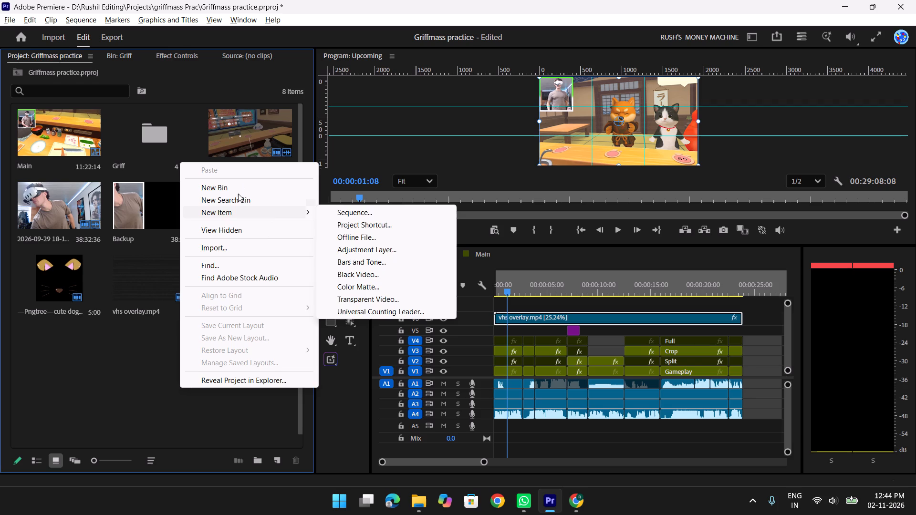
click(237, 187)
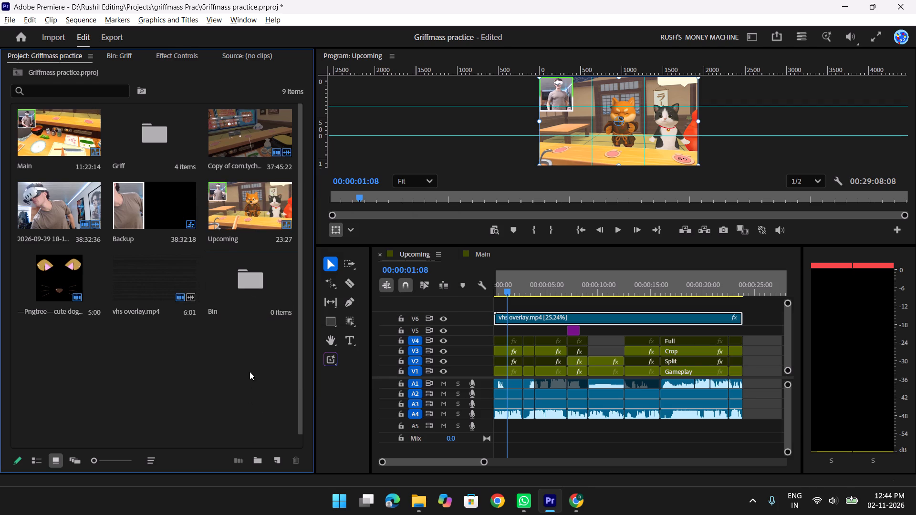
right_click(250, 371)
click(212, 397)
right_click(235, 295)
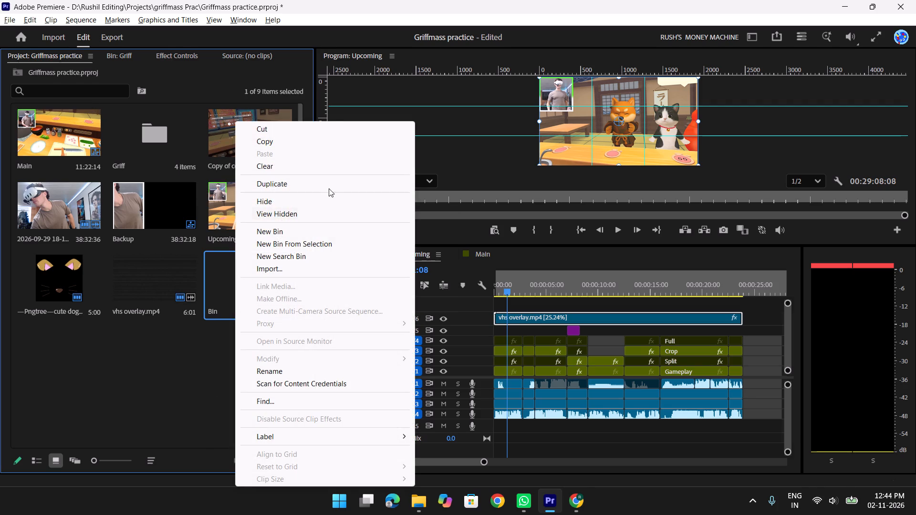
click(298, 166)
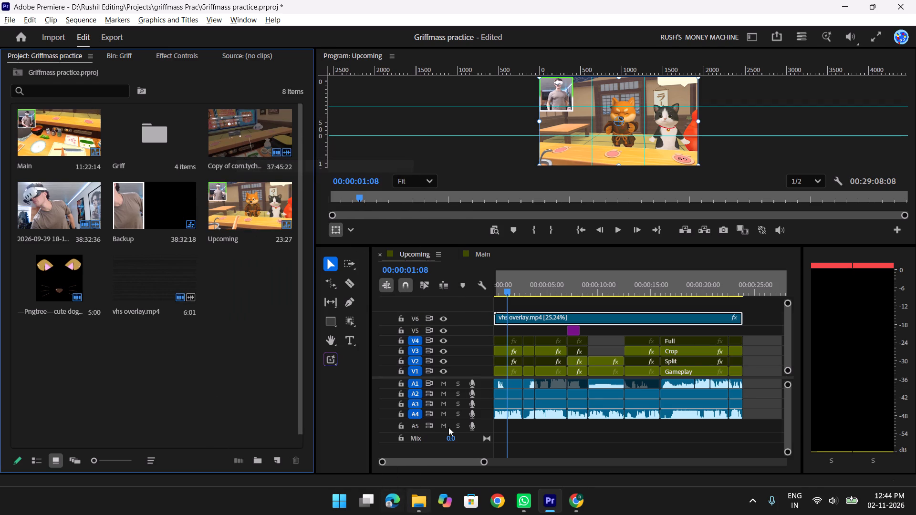
Create a new 1920 × 1080 adjustment layer at 30.00 fps with square pixels in the project.
right_click(169, 385)
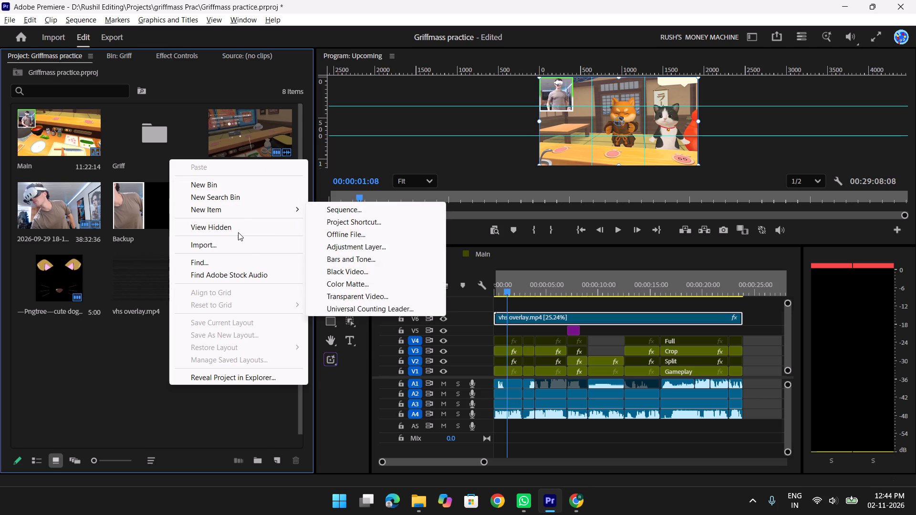
click(298, 208)
click(375, 250)
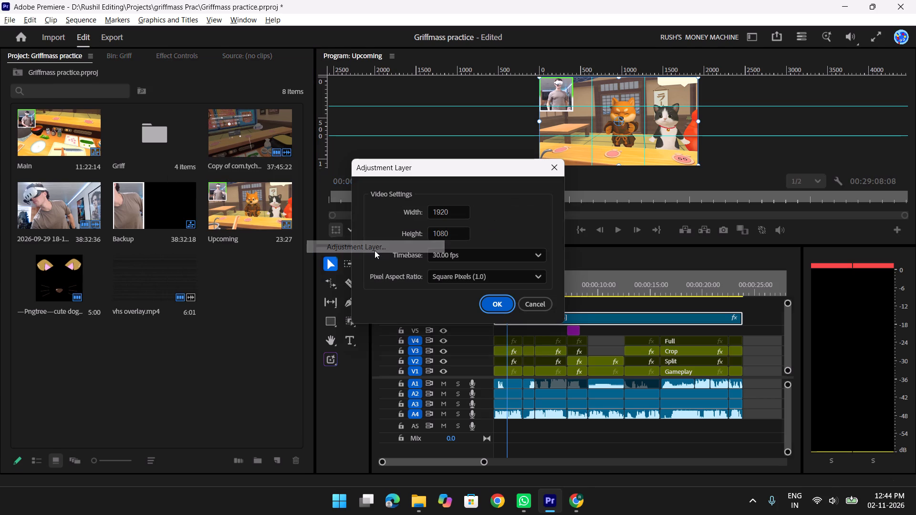
click(494, 300)
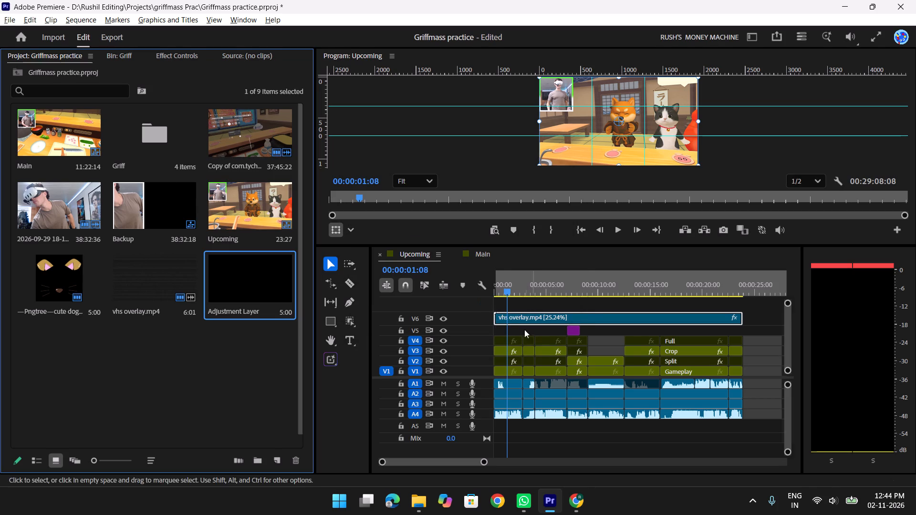
Place the adjustment layer on V7 at 00:00:00:00 and extend it to the teaser's end at about 00:00:24:00.
drag(247, 274, 470, 304)
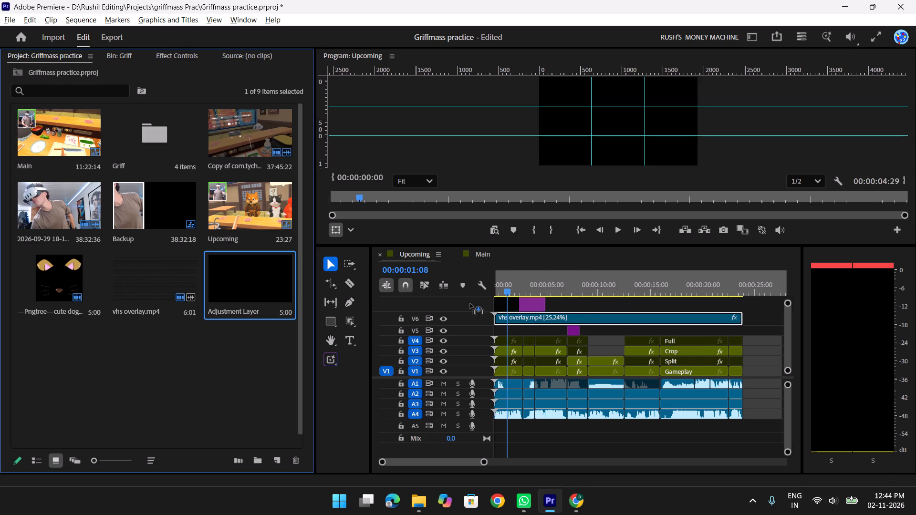
drag(470, 304, 477, 305)
click(522, 302)
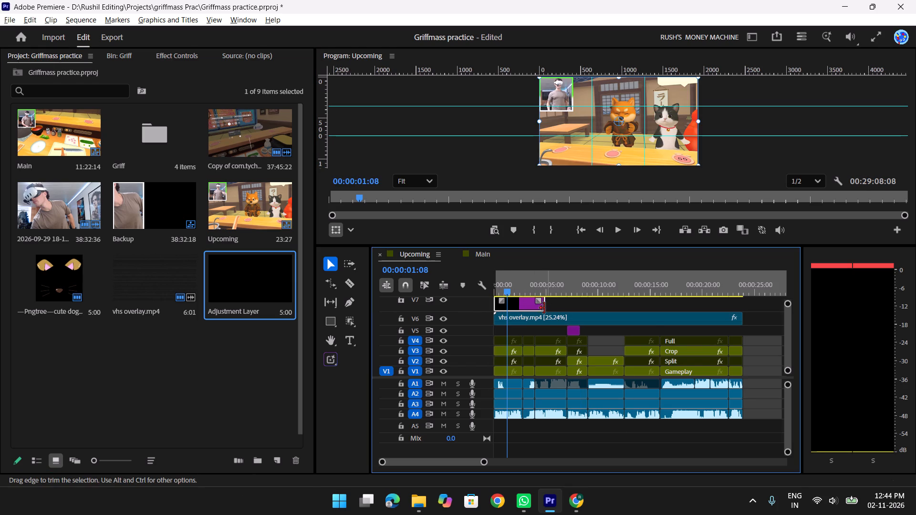
drag(544, 308, 738, 338)
drag(788, 302, 787, 265)
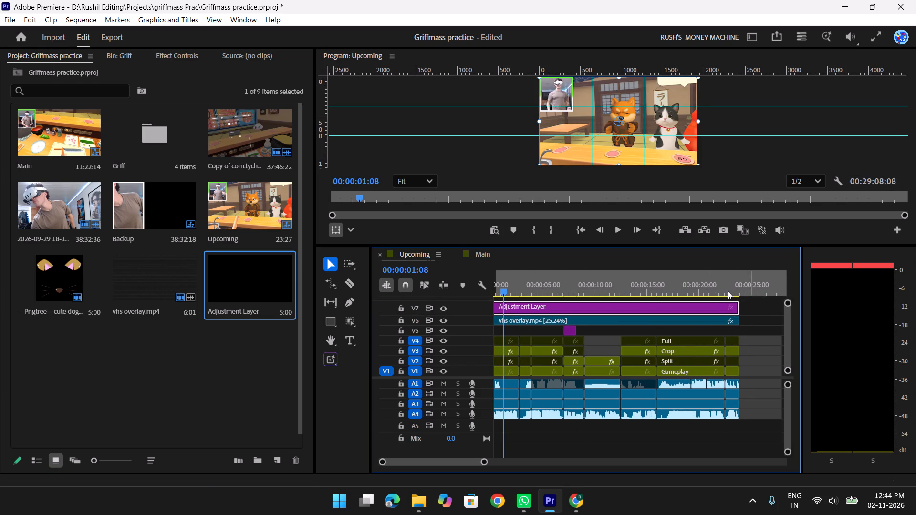
Find the Vignette video effect and apply it to the adjustment layer on V7.
drag(503, 281, 473, 285)
click(572, 308)
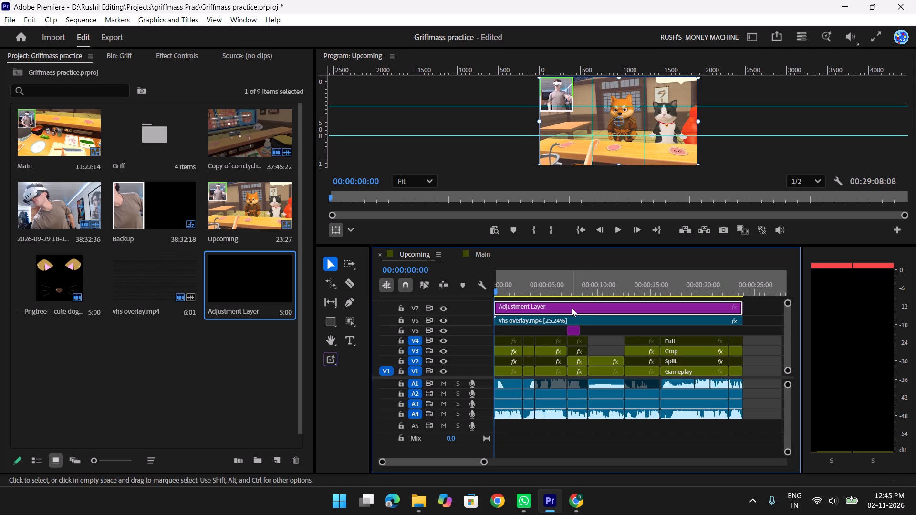
key(shift+z)
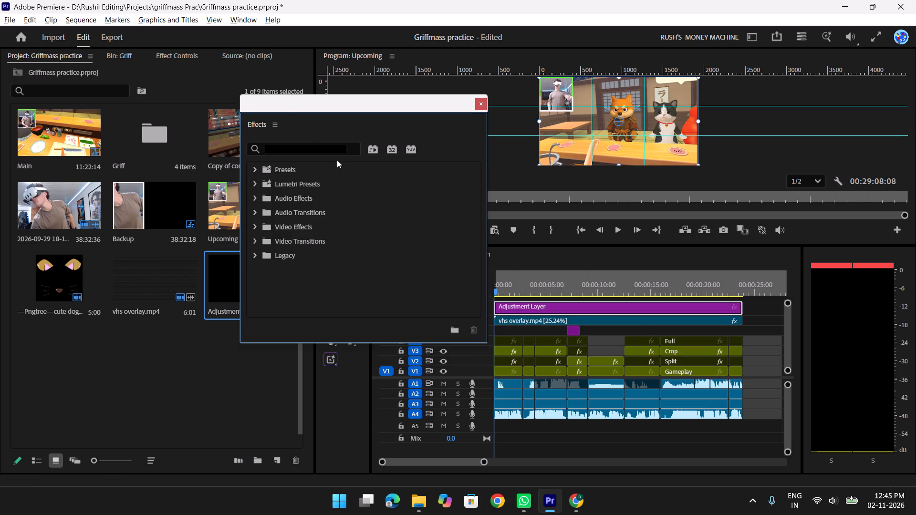
click(333, 154)
click(311, 152)
text(vign)
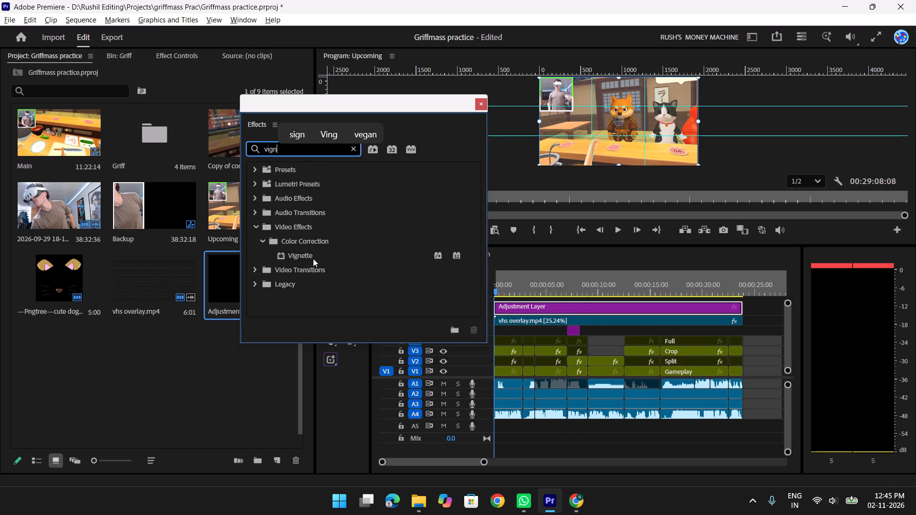
drag(310, 255, 559, 309)
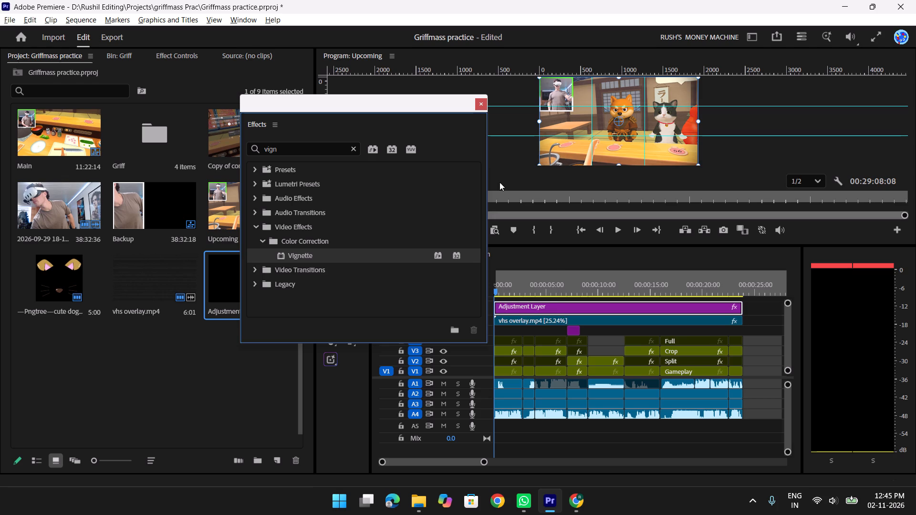
click(491, 100)
click(481, 105)
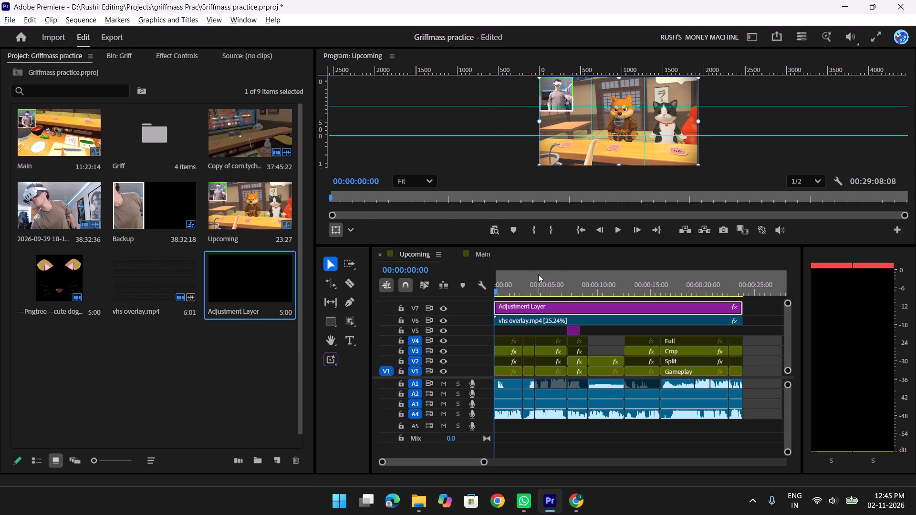
Play the Upcoming sequence full screen from 00:00:00:00 to about 00:00:04:08 to review the vignette.
key(d)
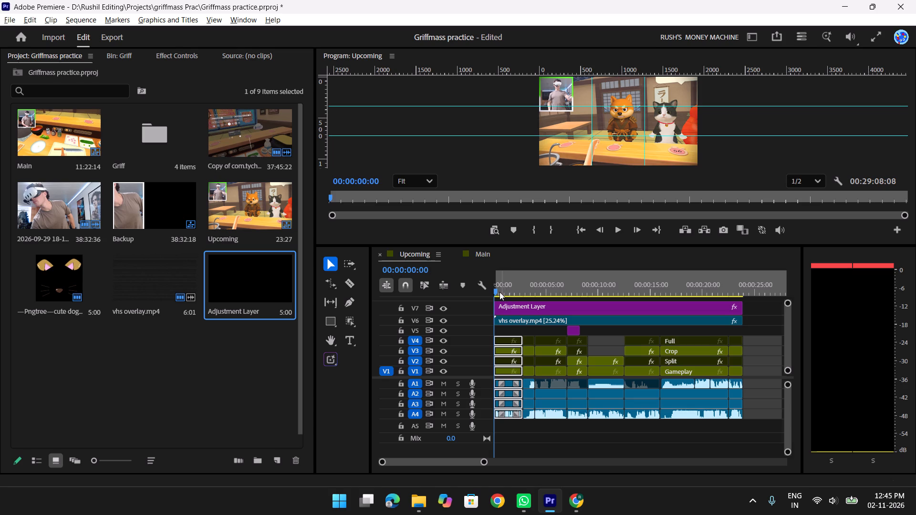
drag(499, 291, 466, 289)
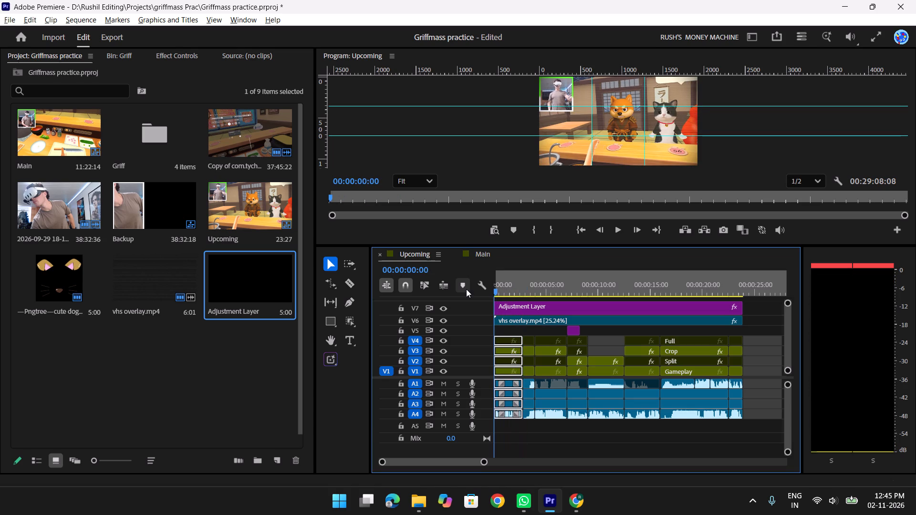
text(f)
key(space)
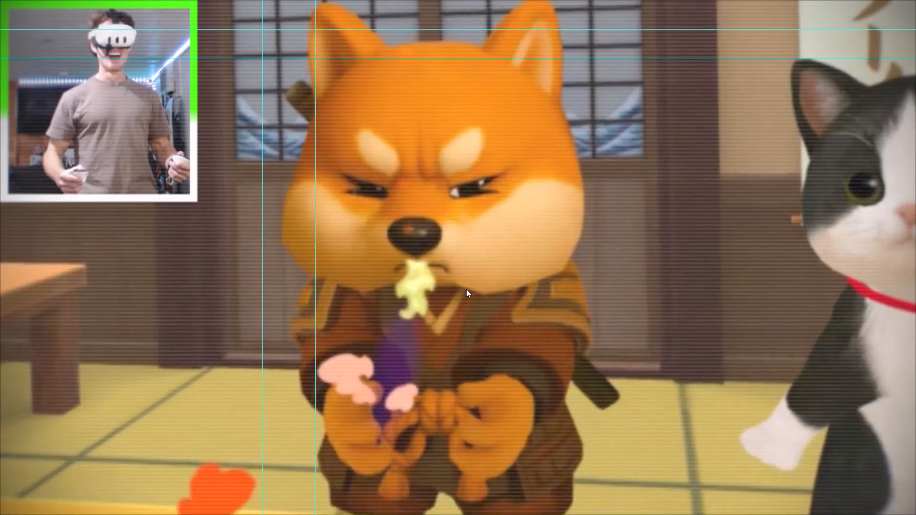
key(space)
text(f)
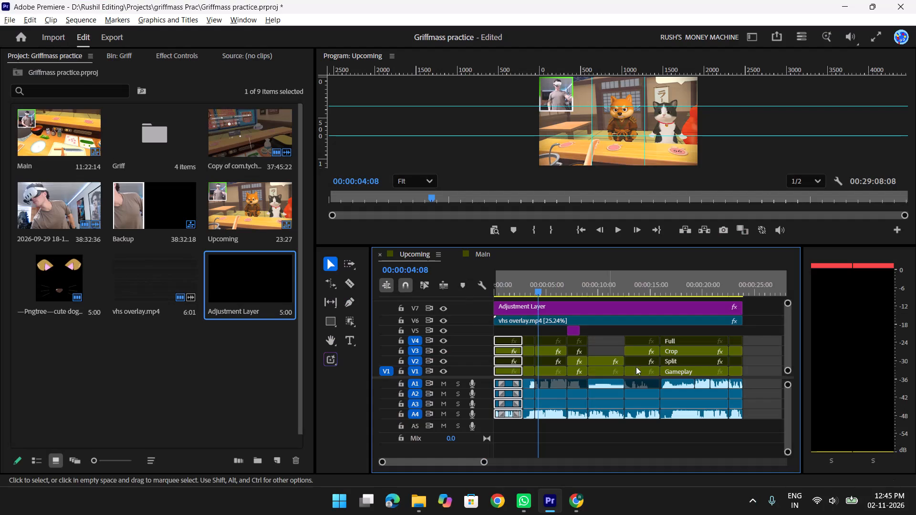
Open the Vignette controls of the adjustment layer on V7 at 00:00:00:00, test extreme scales, and set Scale to 98%.
click(583, 308)
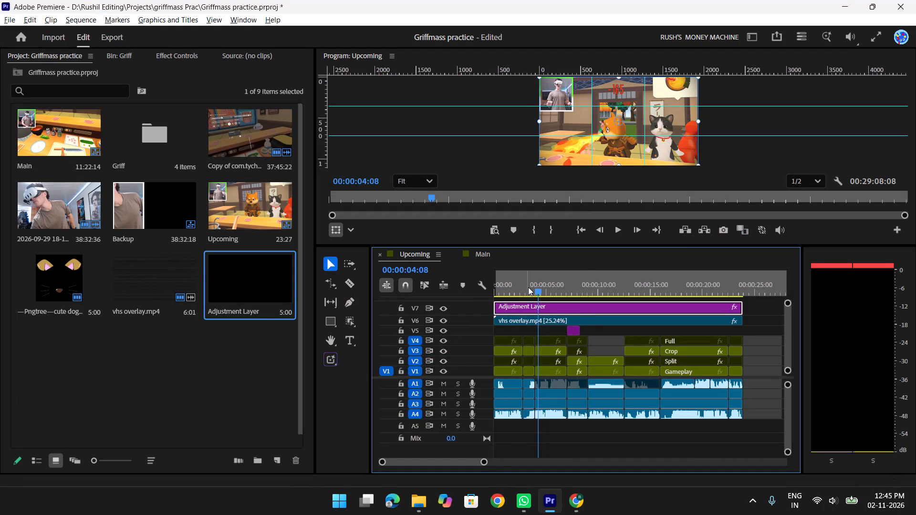
drag(528, 287, 485, 286)
click(608, 306)
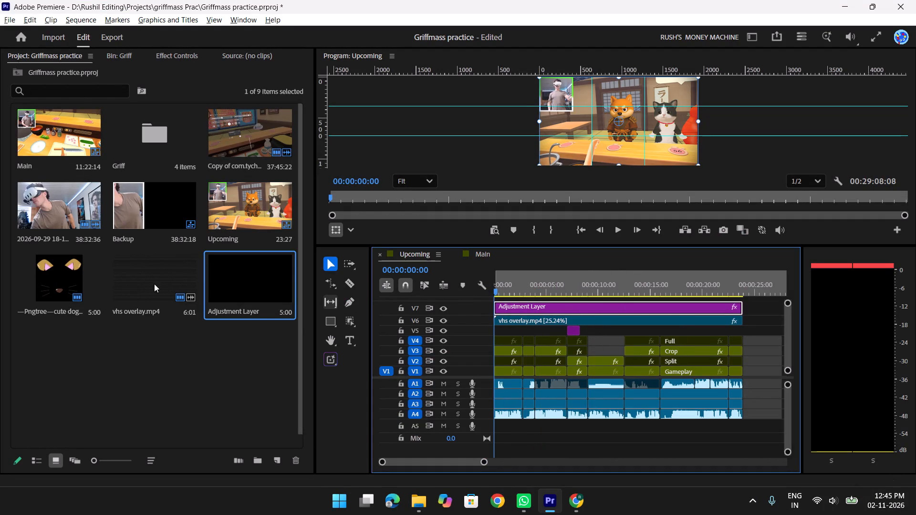
key(shift+z)
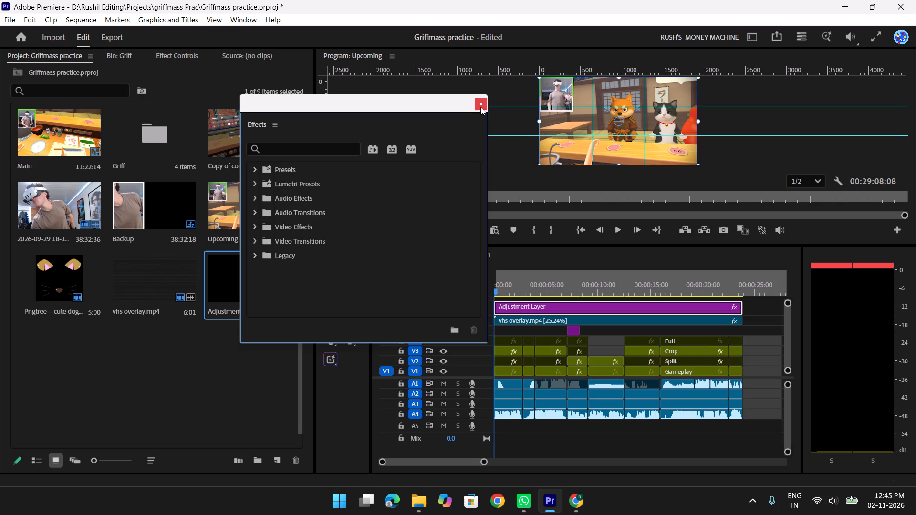
click(478, 106)
click(174, 60)
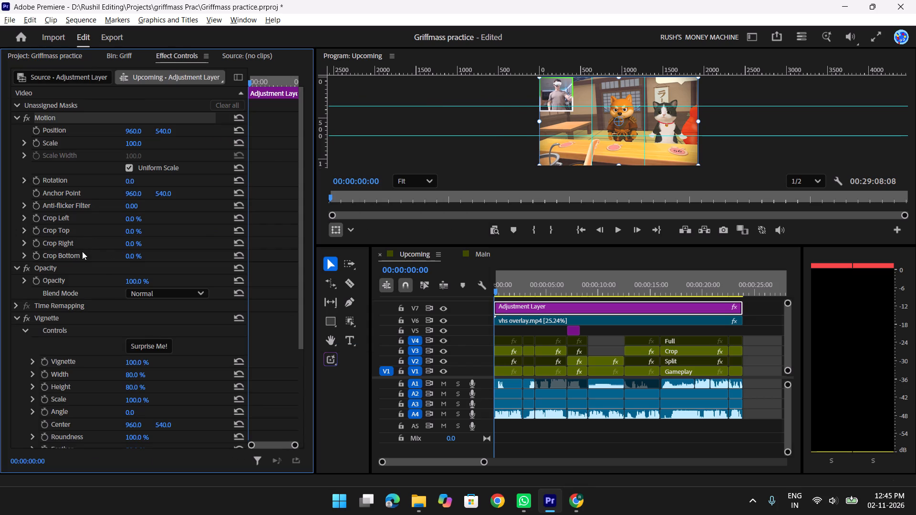
click(16, 266)
scroll(115, 301, down, 6)
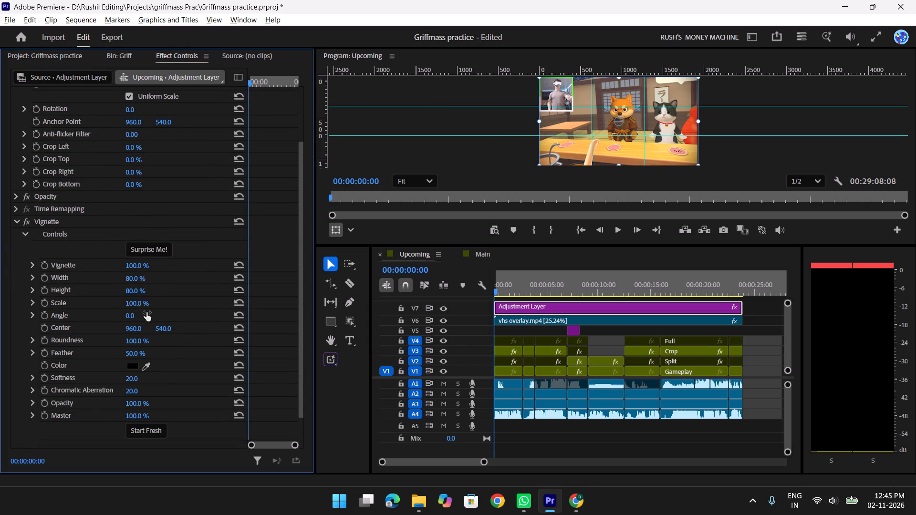
drag(133, 303, 234, 313)
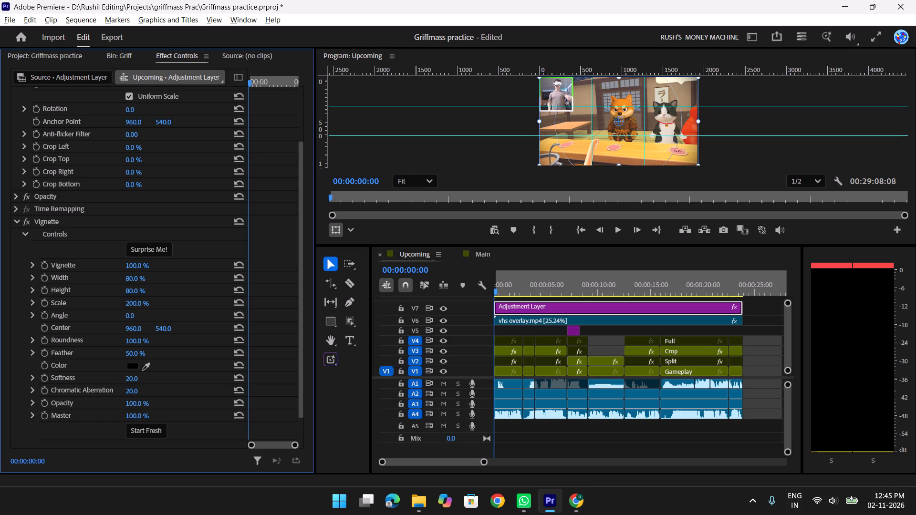
drag(234, 313, 163, 314)
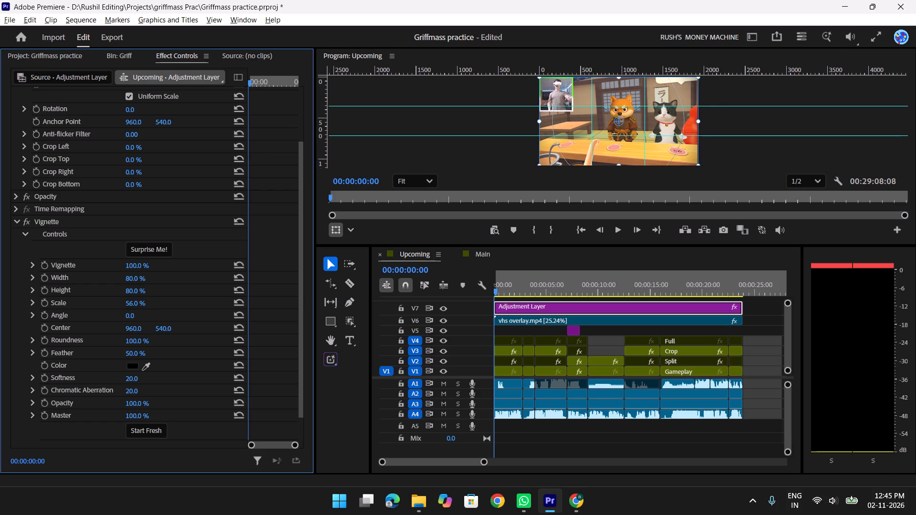
drag(163, 314, 143, 317)
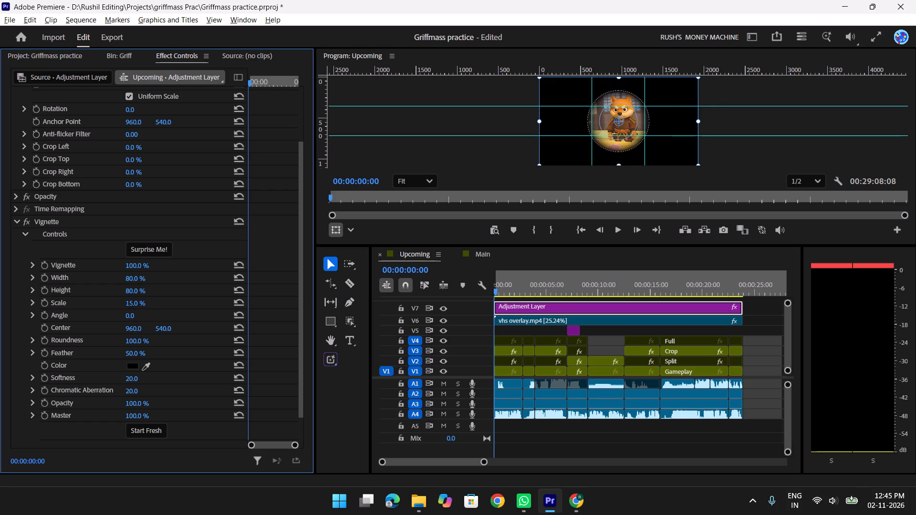
drag(143, 317, 141, 318)
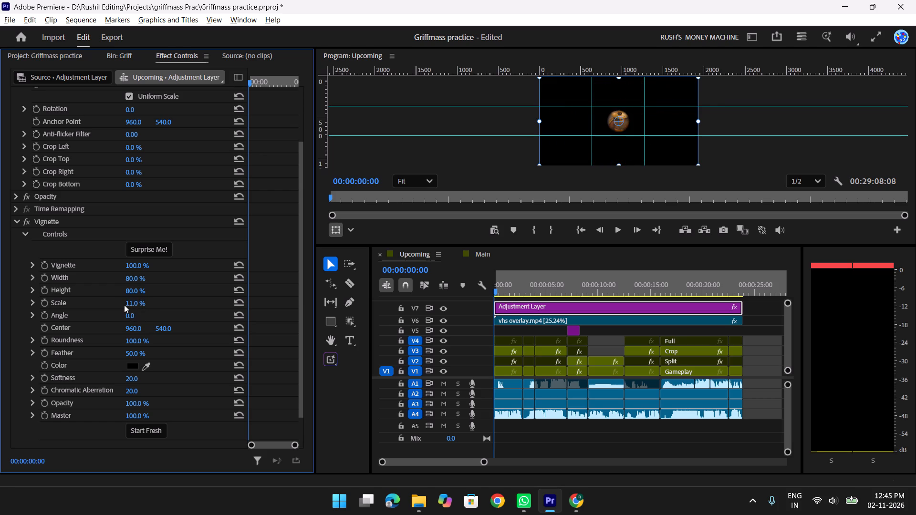
click(130, 300)
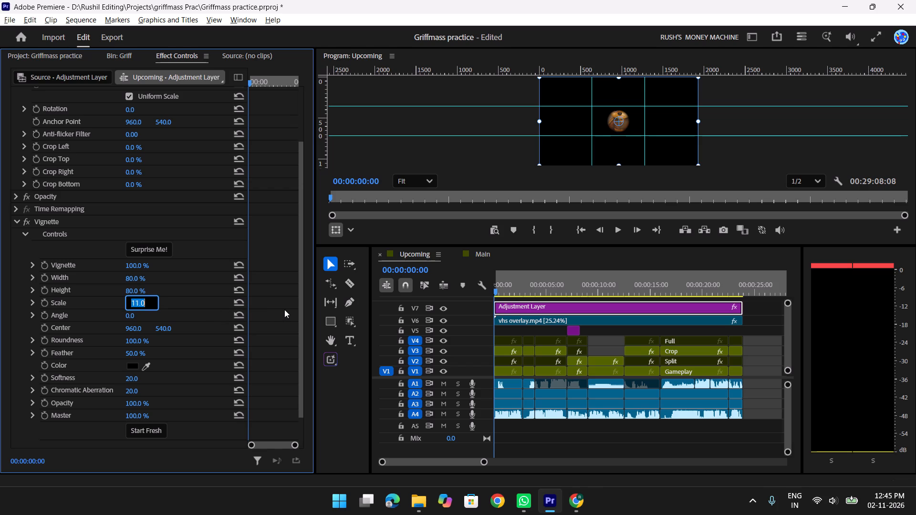
text(11)
key(BackSpace)
key(BackSpace)
text(98)
key(Return)
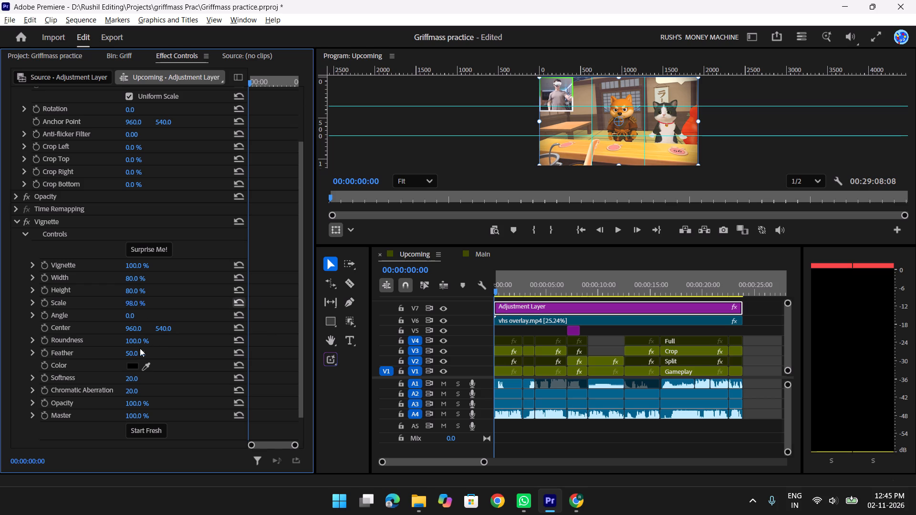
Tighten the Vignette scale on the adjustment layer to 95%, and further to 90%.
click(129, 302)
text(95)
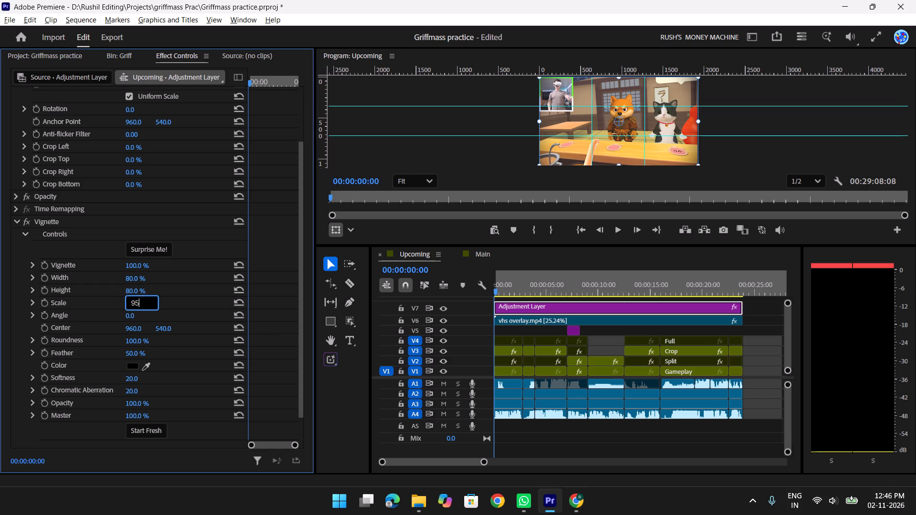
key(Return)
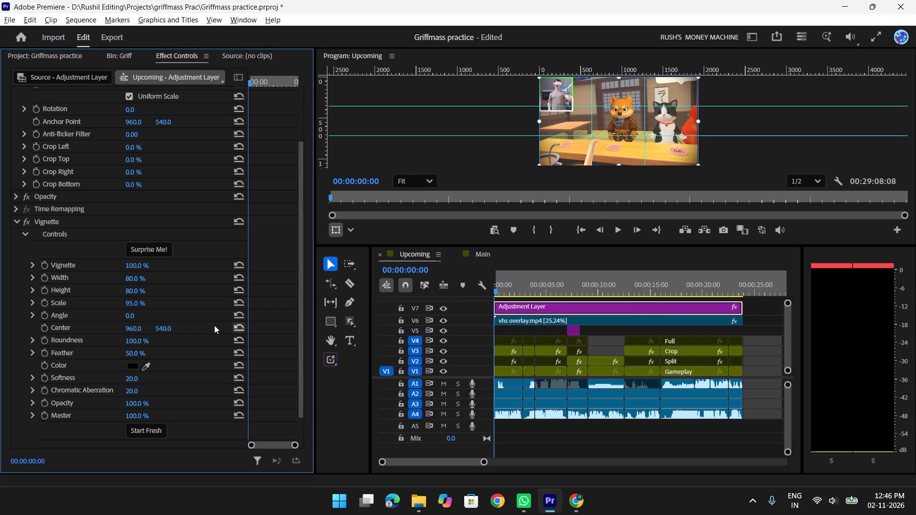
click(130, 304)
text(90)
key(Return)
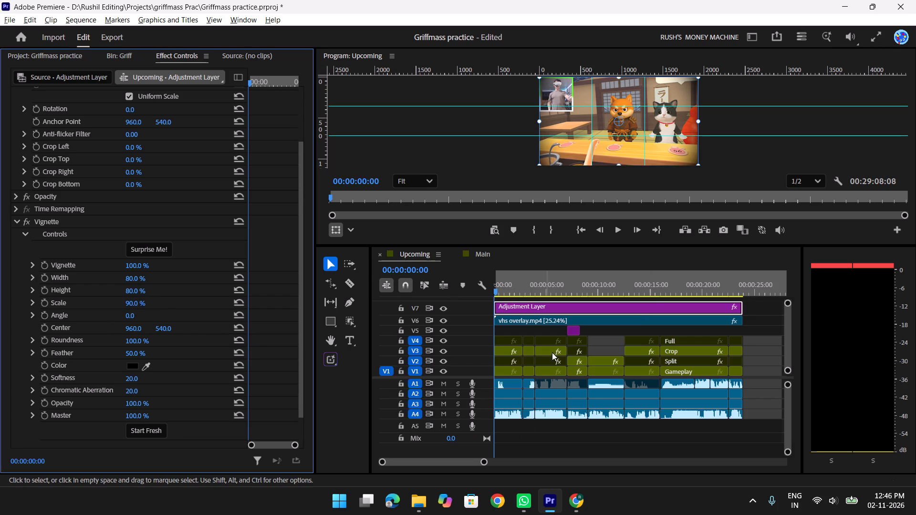
Play the Upcoming sequence full screen from 00:00:00:00 to about 00:00:23:10 to review the vignette.
key(f)
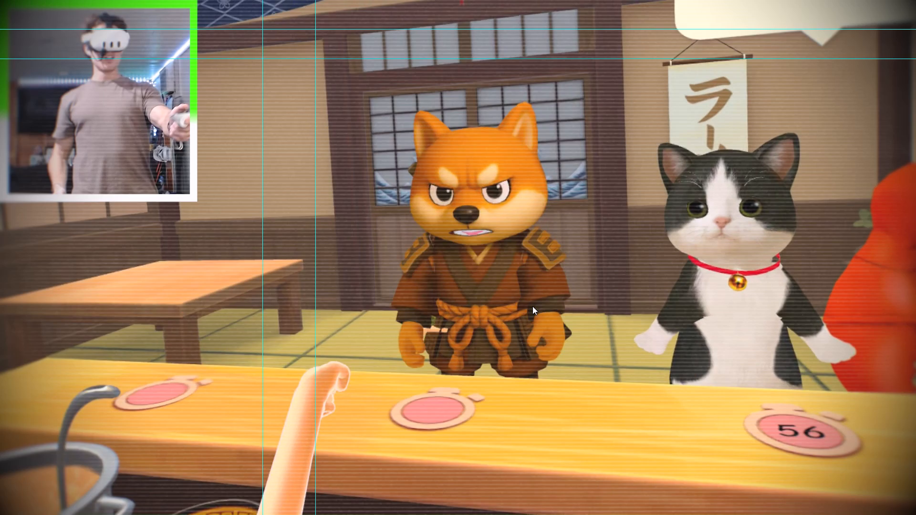
key(space)
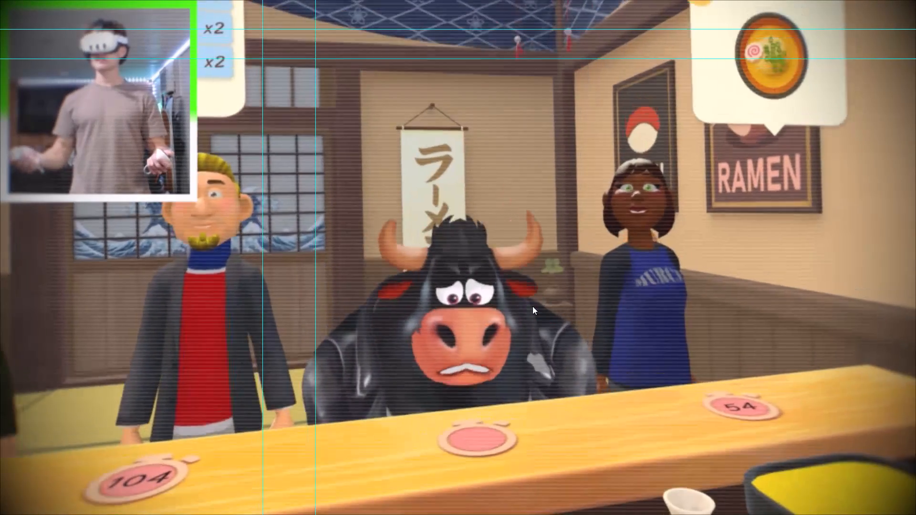
key(f)
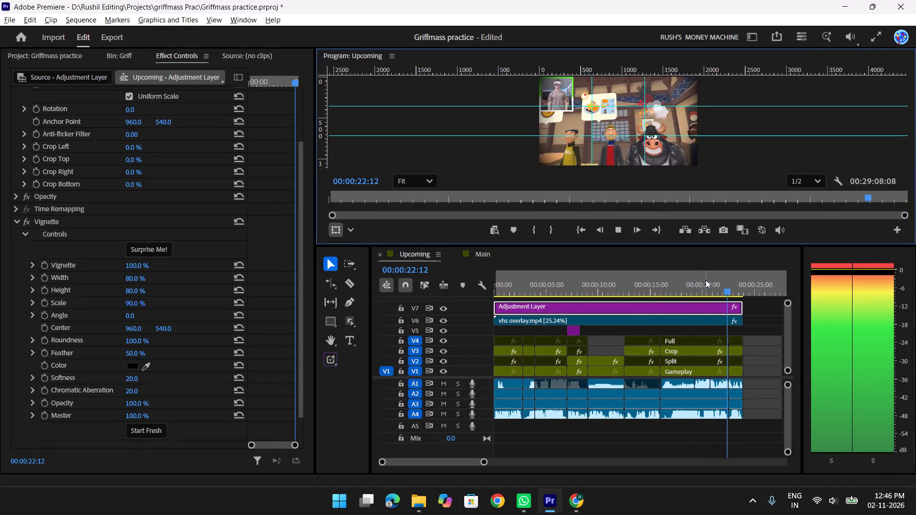
key(space)
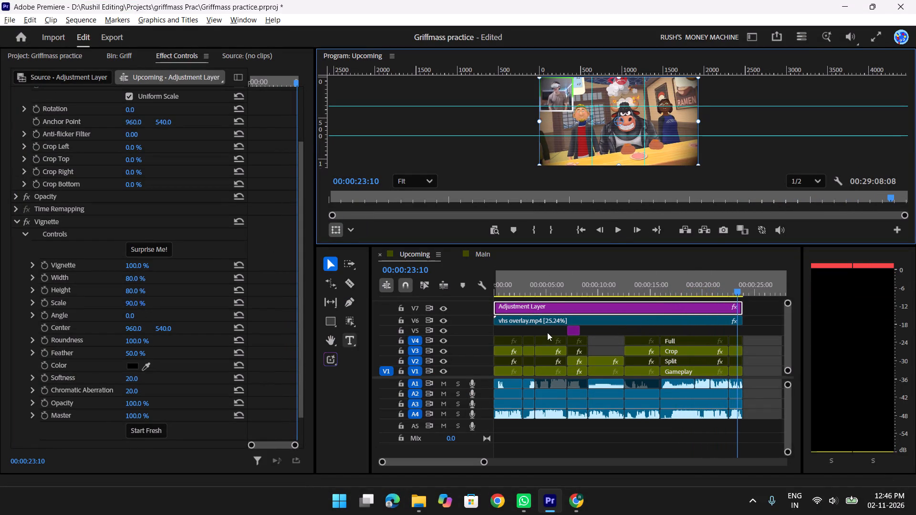
With the playhead at 00:00:06:19, set the adjustment layer's Vignette scale to 92%.
drag(590, 284, 564, 287)
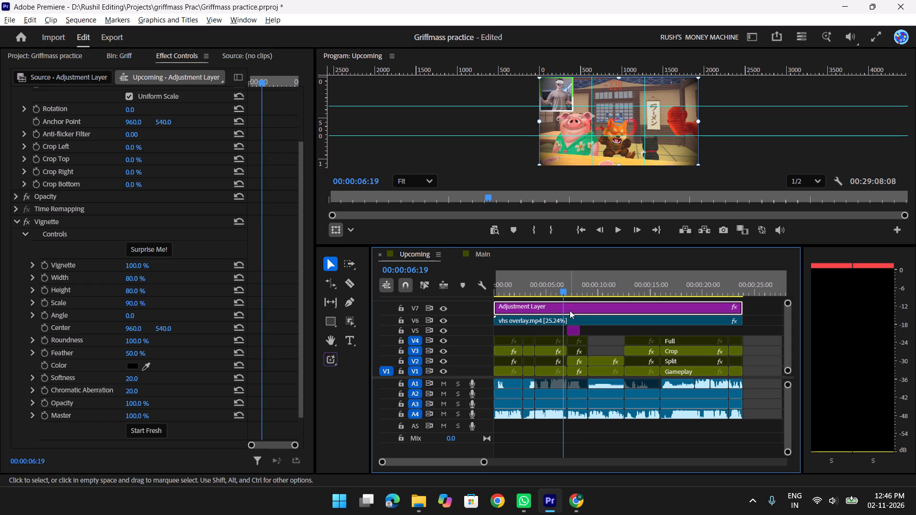
click(136, 300)
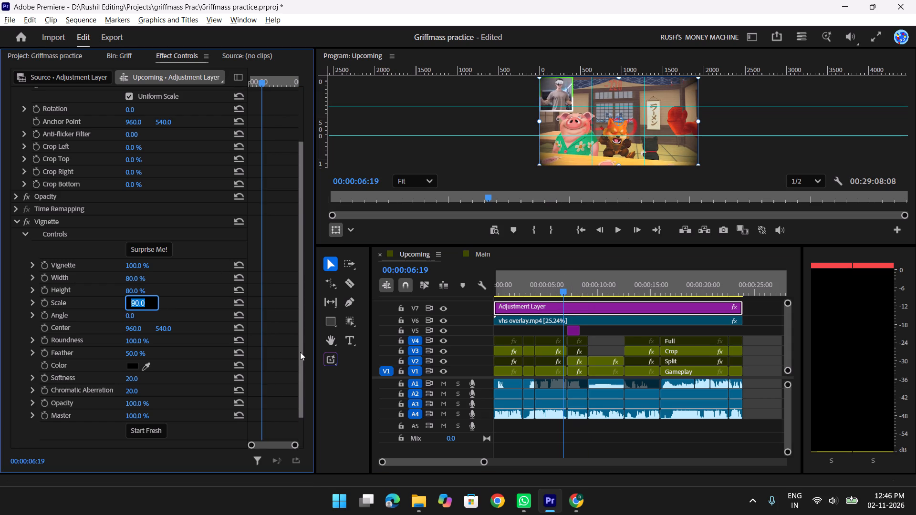
key(9)
key(2)
key(Return)
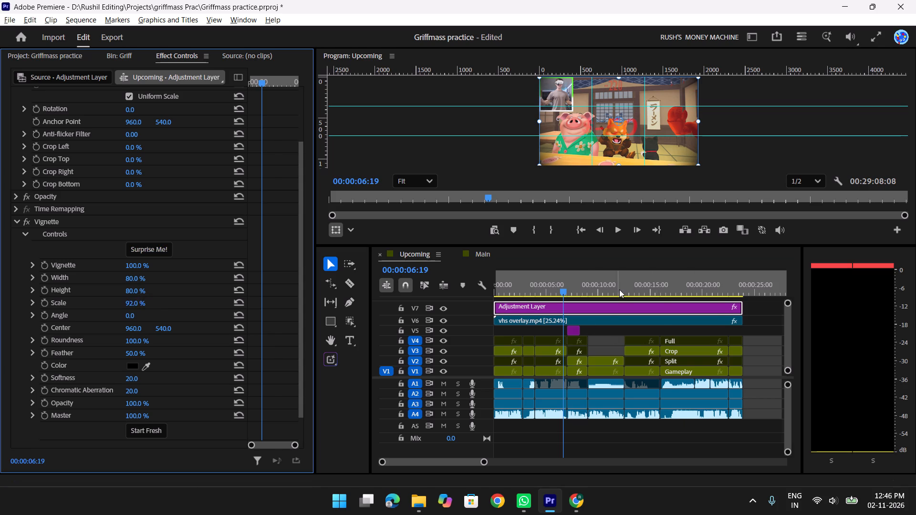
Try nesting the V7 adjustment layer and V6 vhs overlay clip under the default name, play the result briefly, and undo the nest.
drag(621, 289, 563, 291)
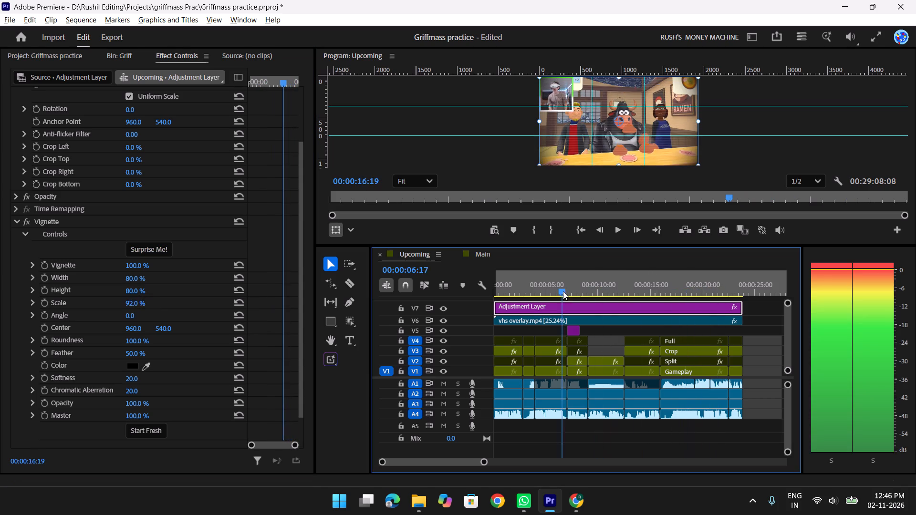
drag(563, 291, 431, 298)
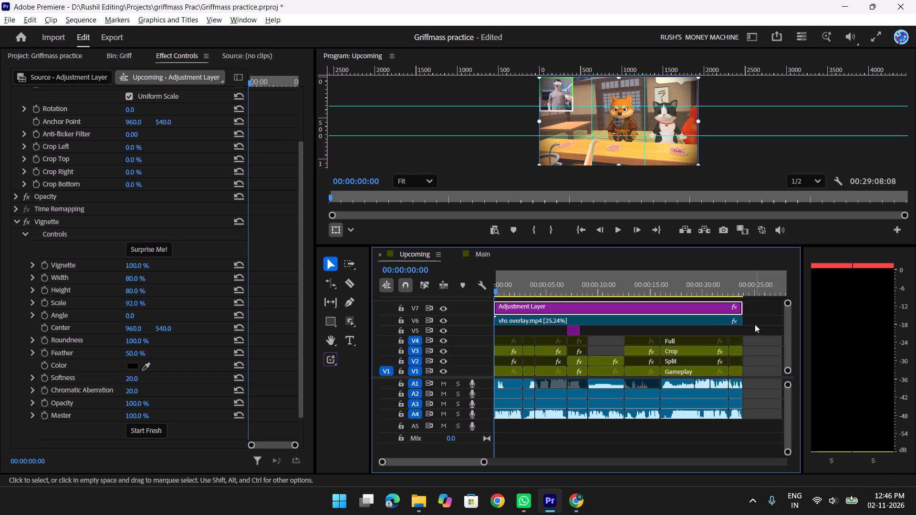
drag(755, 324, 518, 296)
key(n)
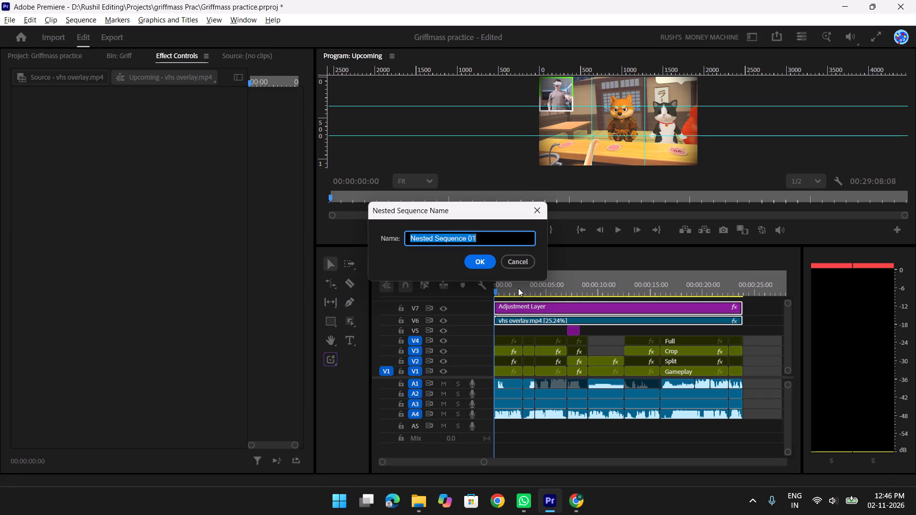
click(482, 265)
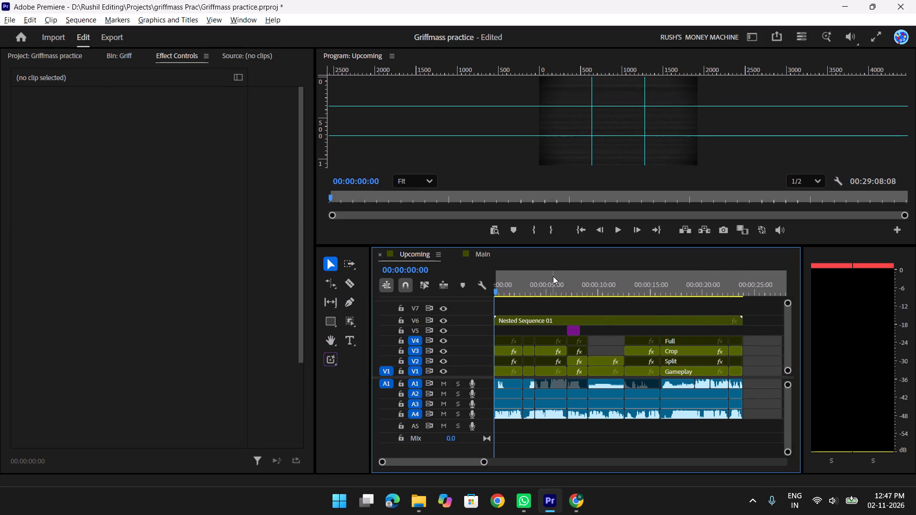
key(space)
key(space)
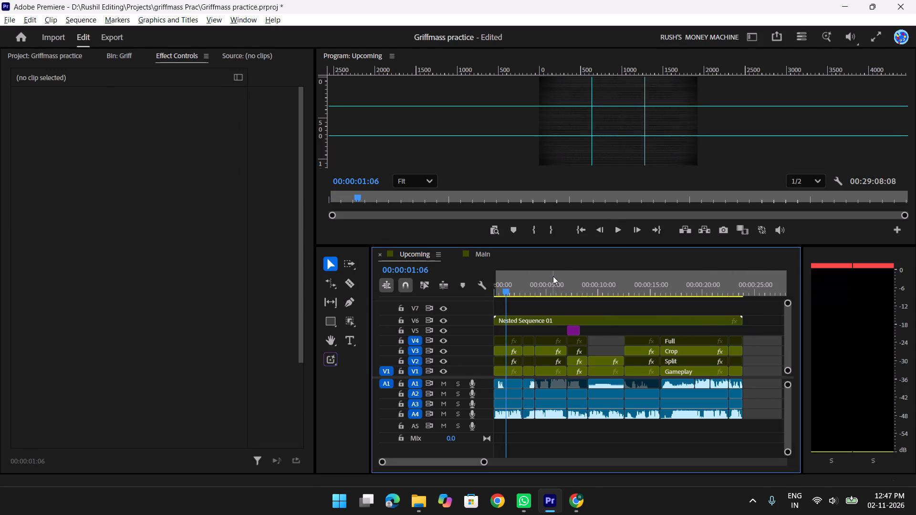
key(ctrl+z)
Play the Upcoming sequence from the start to about 00:00:04:00, and play the dog ear section to 00:00:08:23.
drag(507, 288, 479, 288)
key(space)
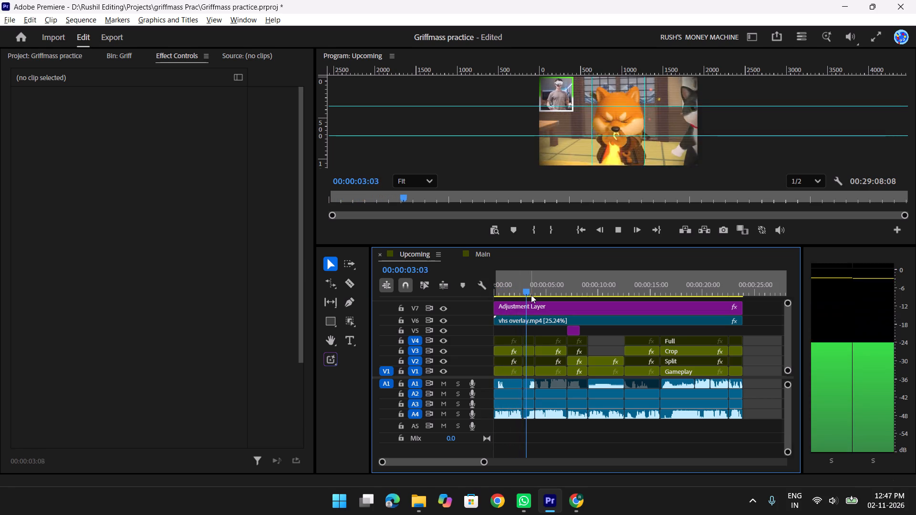
key(space)
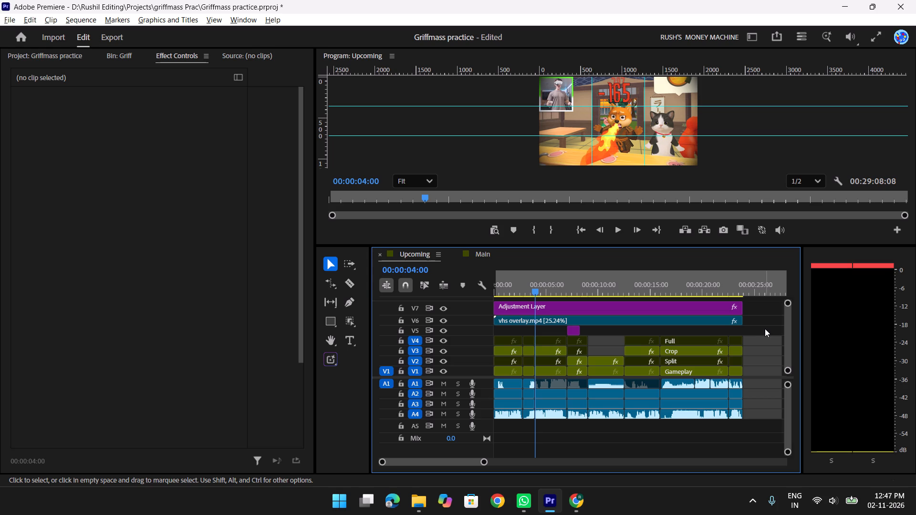
drag(760, 327, 578, 305)
click(634, 329)
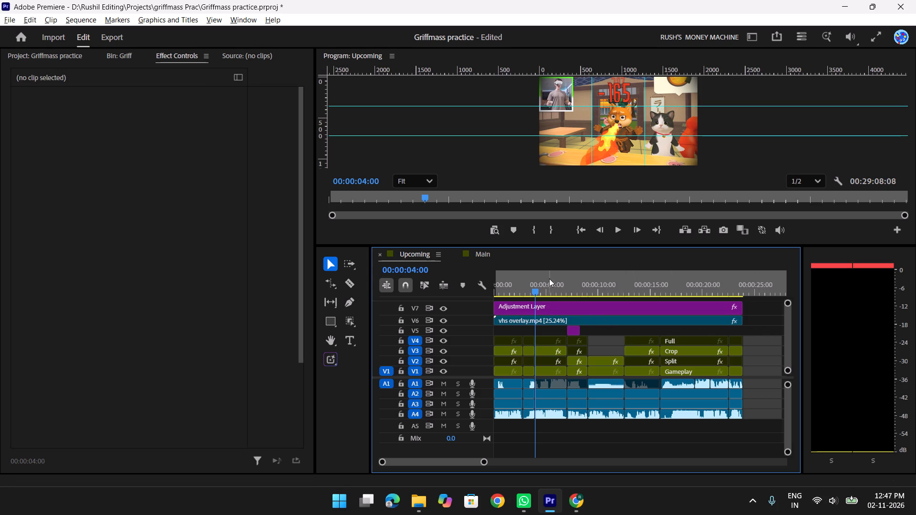
drag(549, 278, 571, 279)
key(space)
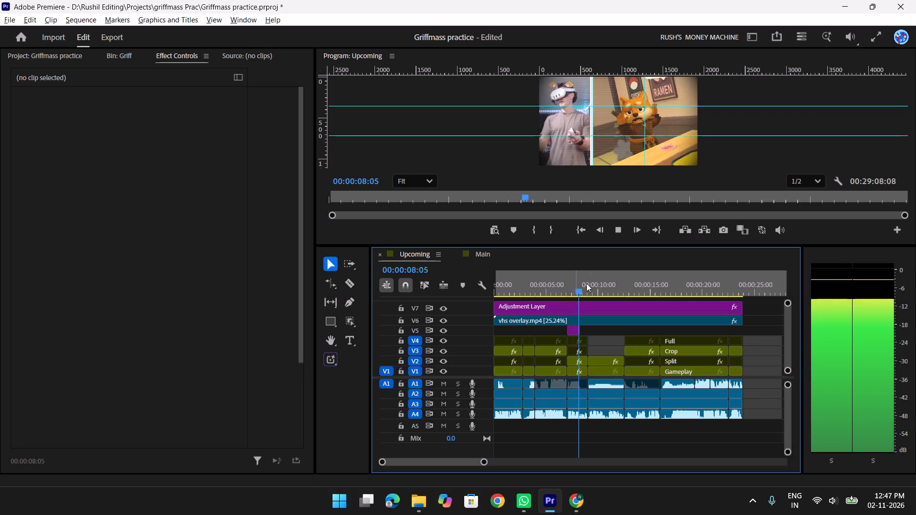
key(space)
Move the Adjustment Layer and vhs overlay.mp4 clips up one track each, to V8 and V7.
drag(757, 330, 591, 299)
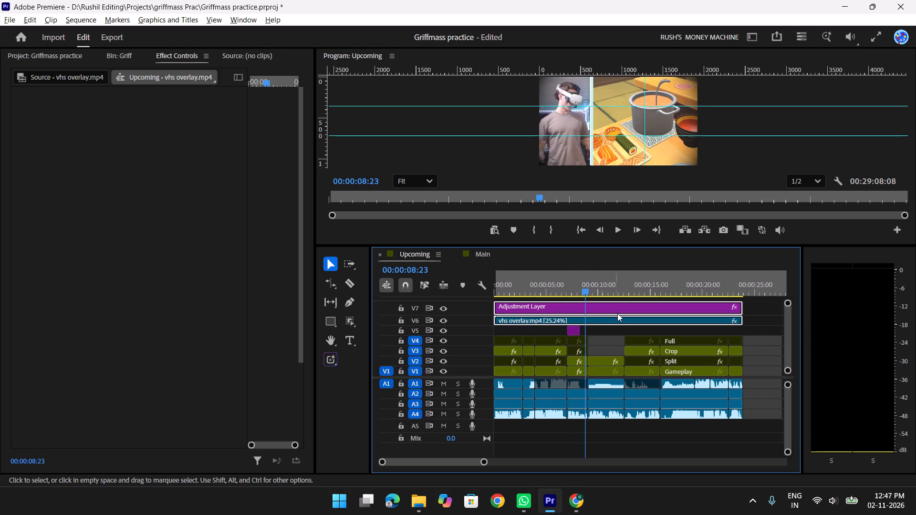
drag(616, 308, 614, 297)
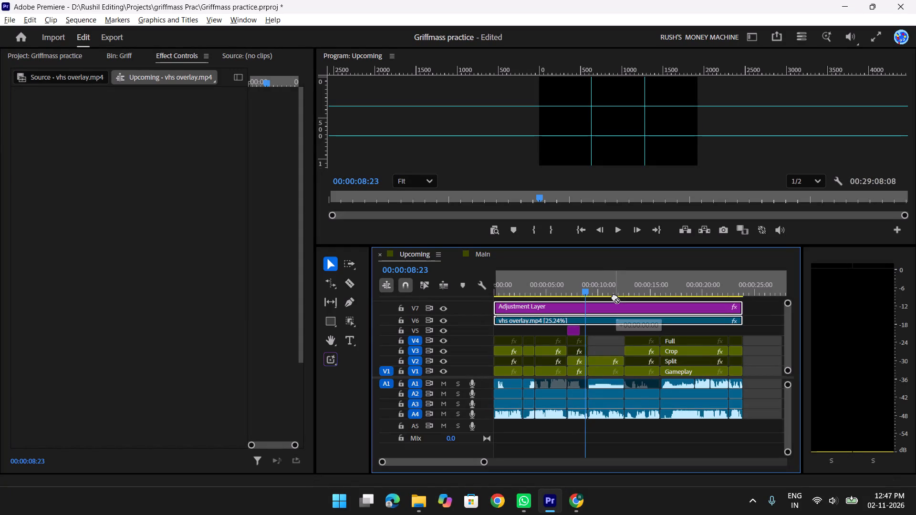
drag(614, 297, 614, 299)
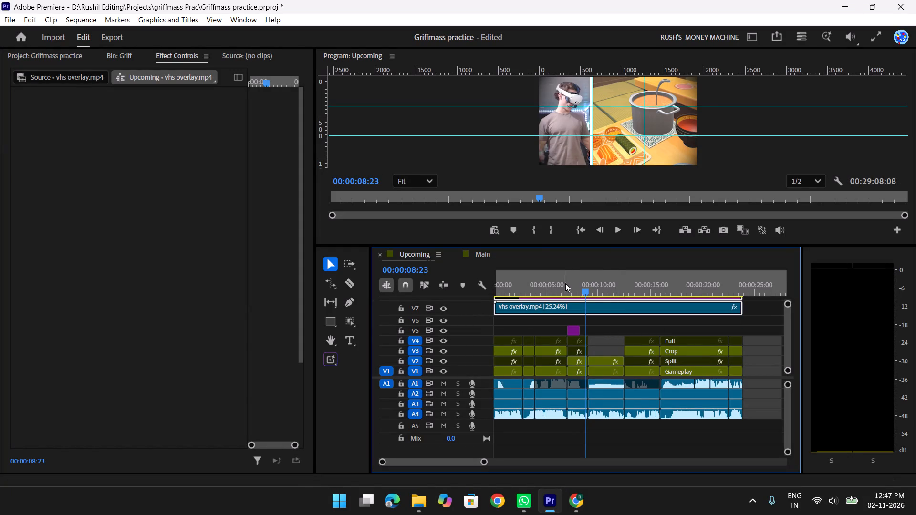
Make the timeline area taller and return the Upcoming sequence's playhead to 00:00:00:00.
drag(559, 246, 571, 215)
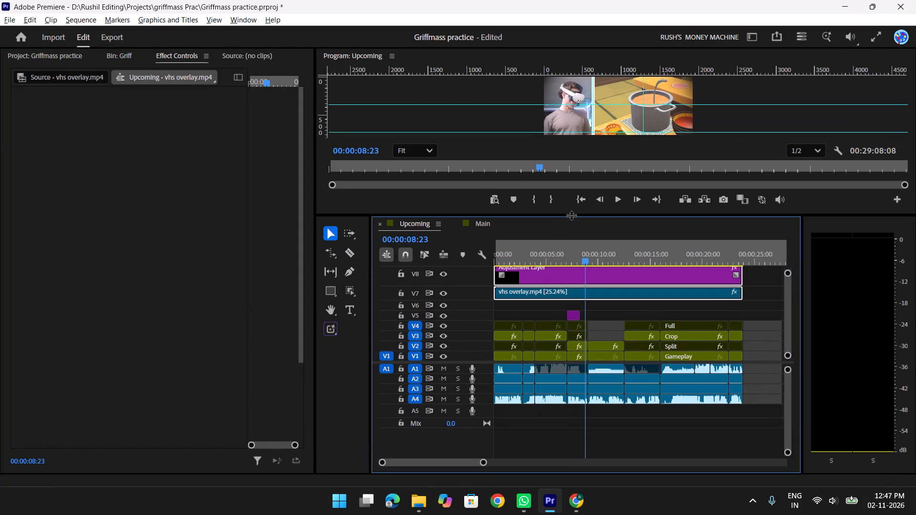
drag(583, 256, 454, 267)
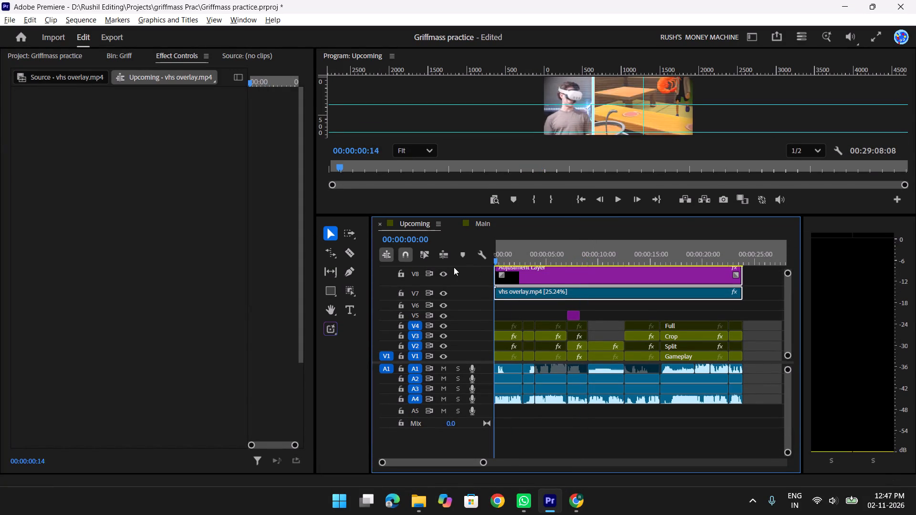
drag(454, 267, 453, 267)
key(alt+Tab)
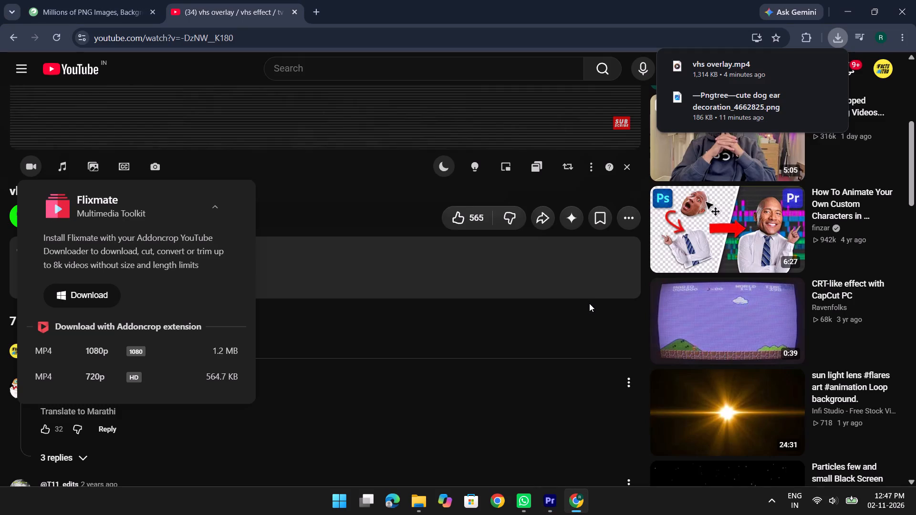
key(alt+Tab)
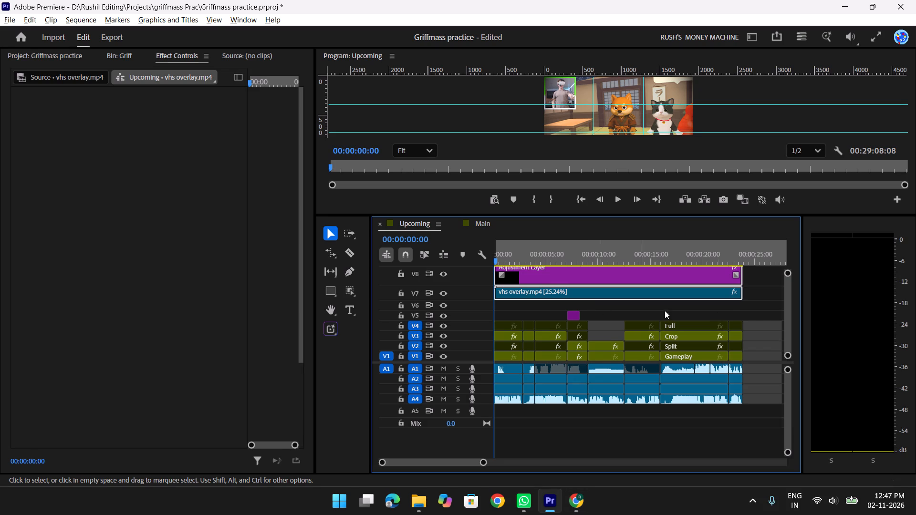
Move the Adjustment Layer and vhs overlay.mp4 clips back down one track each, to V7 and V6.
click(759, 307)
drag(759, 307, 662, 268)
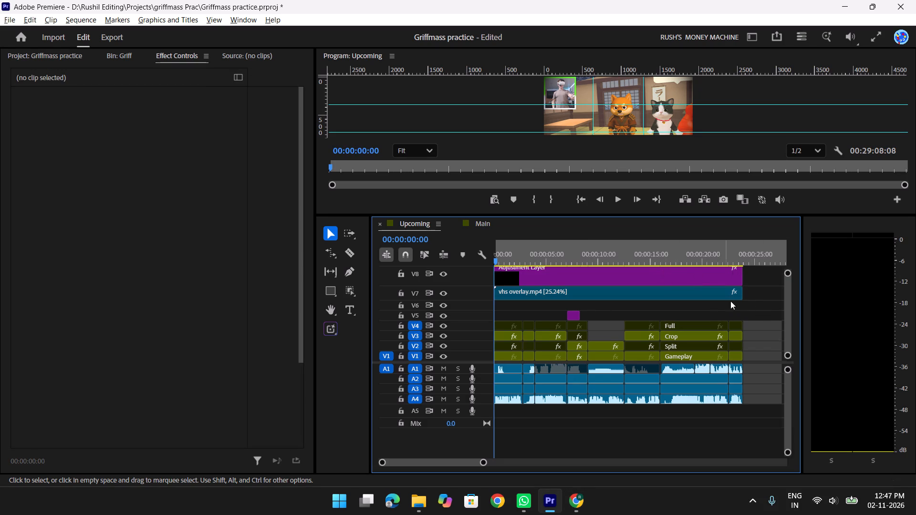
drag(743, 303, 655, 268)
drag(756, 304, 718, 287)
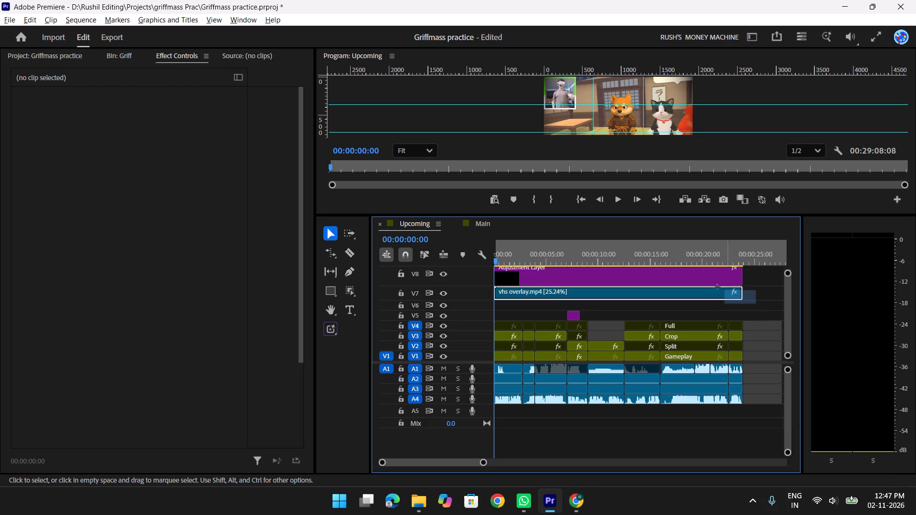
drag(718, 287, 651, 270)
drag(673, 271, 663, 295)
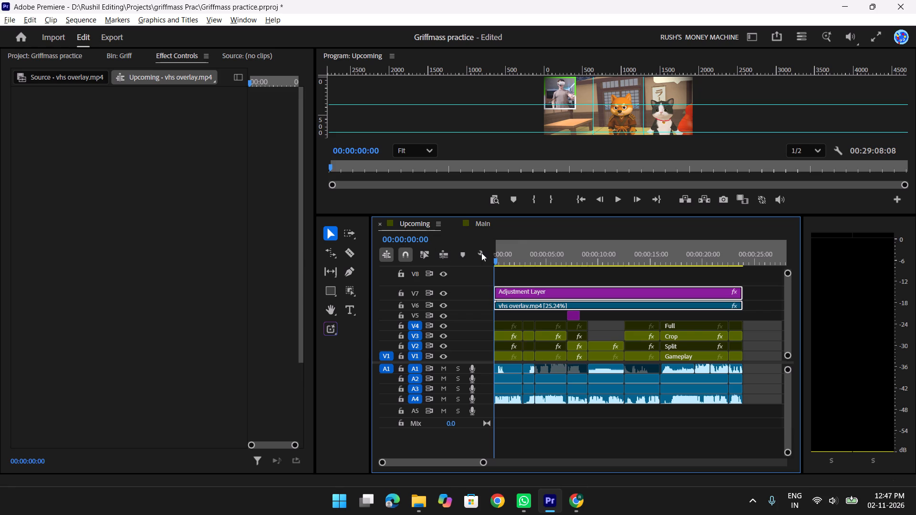
Save the Griffmass practice project.
key(alt+Tab)
key(alt+Tab)
key(alt+Tab)
alt+click(201, 222)
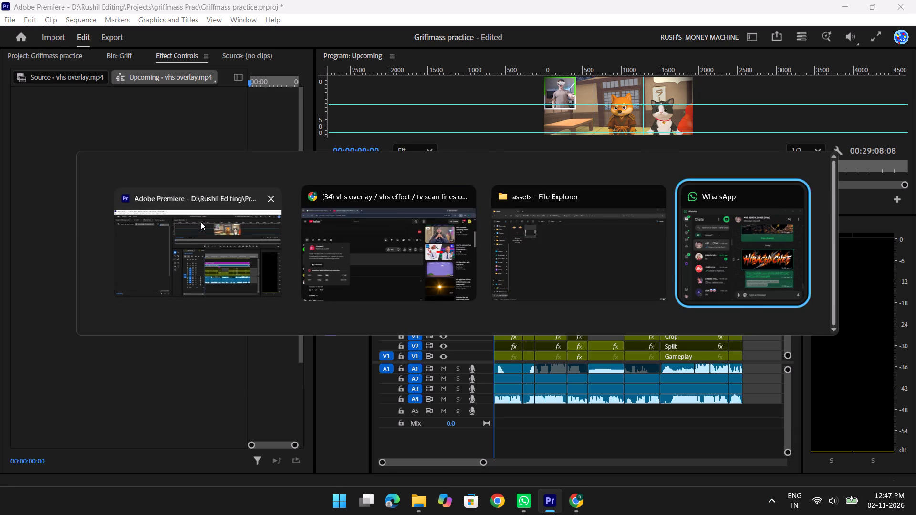
key(ctrl+s)
key(ctrl+s)
key(ctrl+s)
key(ctrl+s)
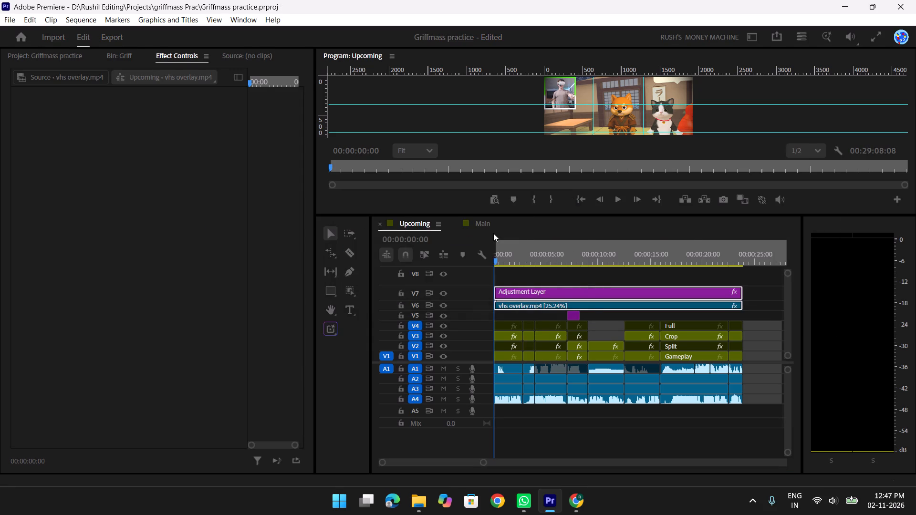
Switch to Chrome, search for dafont in a new tab, and open the DaFont website.
key(alt+Tab)
key(alt+Tab)
key(alt+Tab)
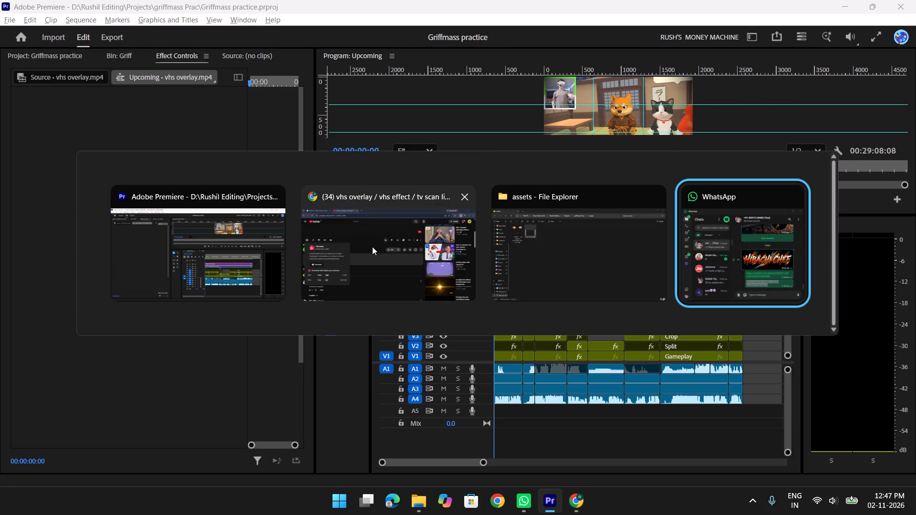
alt+click(370, 247)
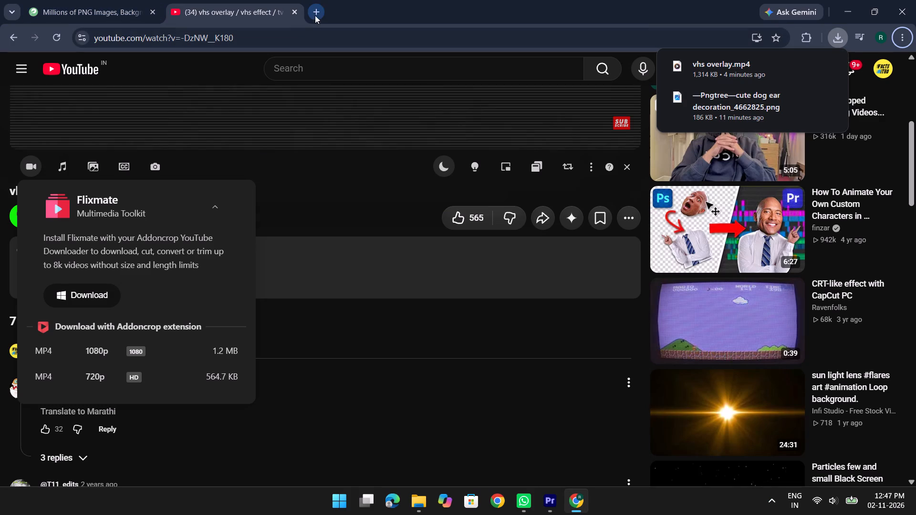
click(316, 12)
click(309, 40)
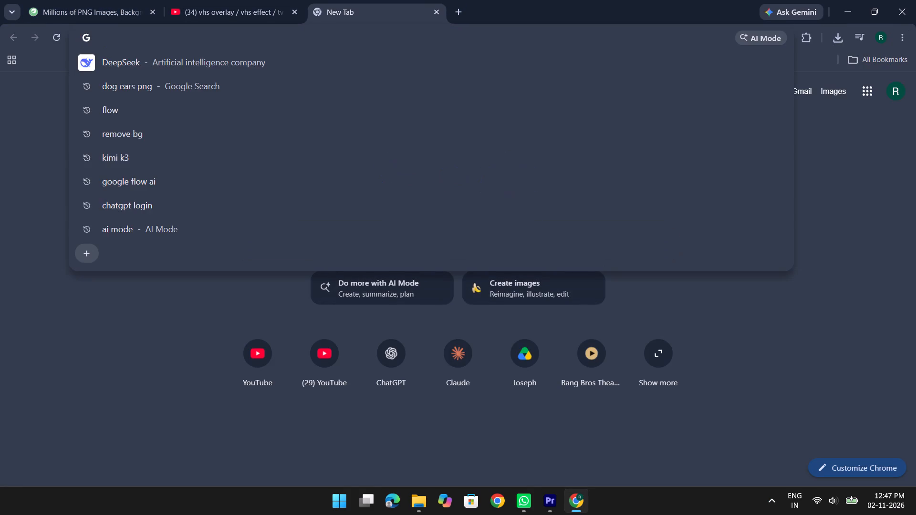
key(f)
key(BackSpace)
text(dafont)
key(Return)
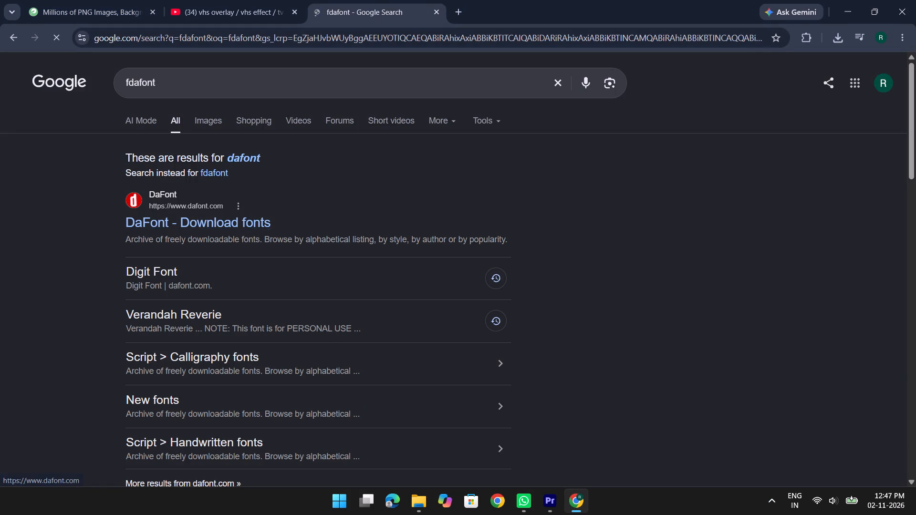
click(167, 226)
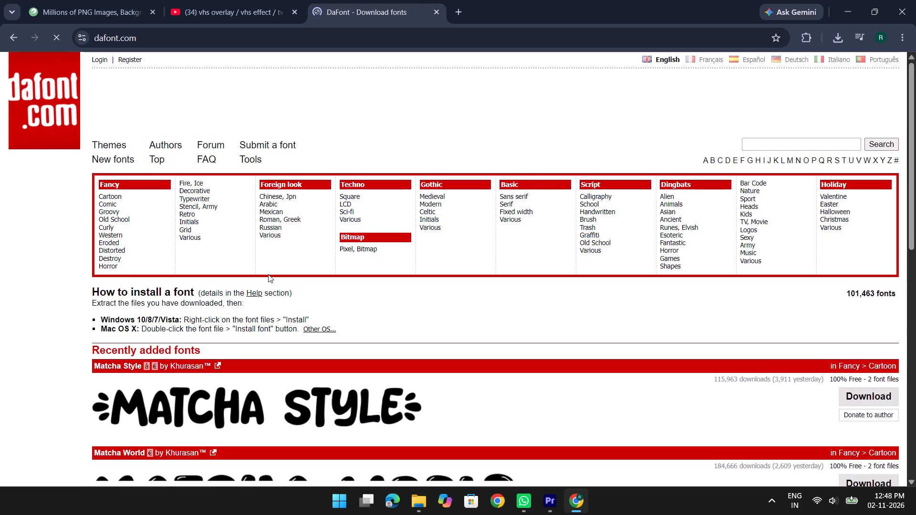
Look over the DaFont home page and open the Comic category under Fancy.
scroll(338, 293, down, 7)
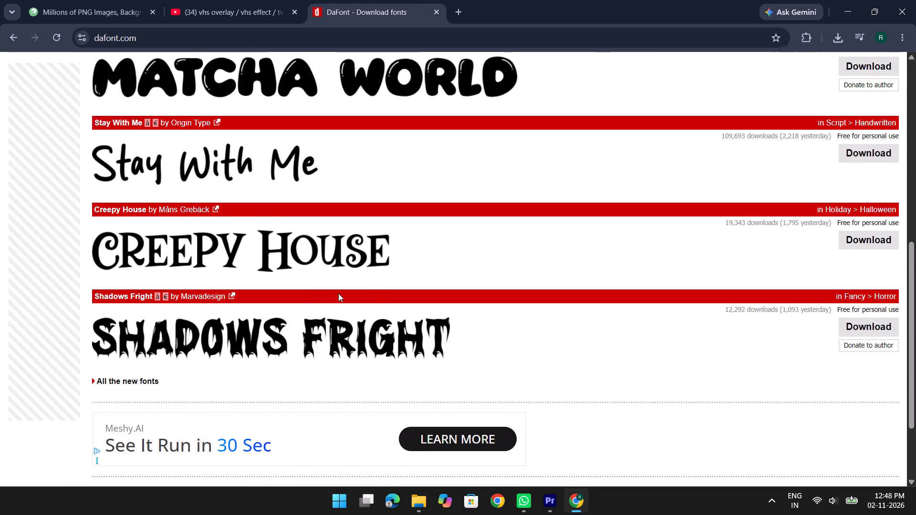
scroll(338, 293, down, 7)
scroll(338, 293, up, 11)
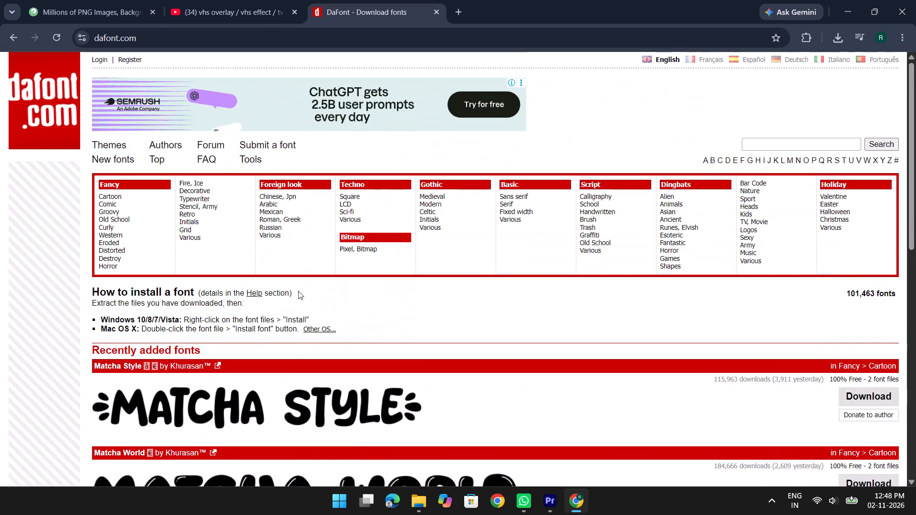
click(111, 204)
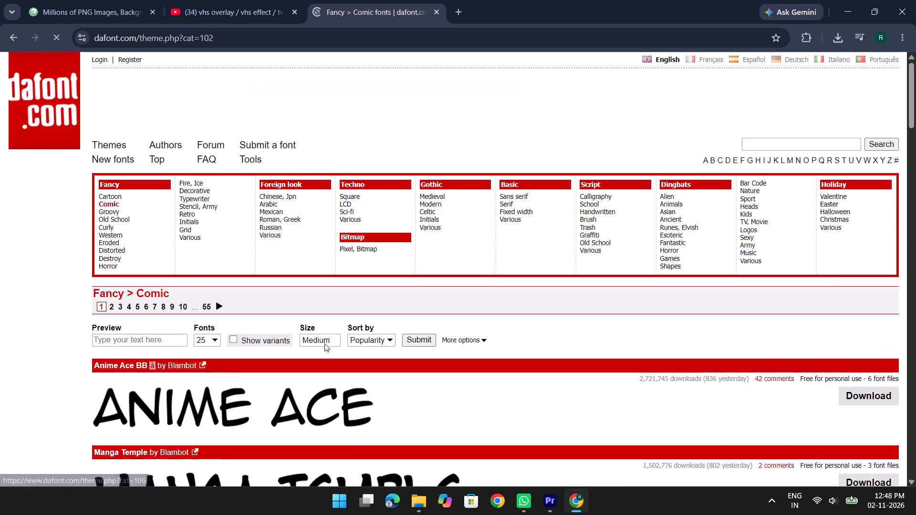
Browse the first page of DaFont's Comic category and compare the font samples for a bold comic title style.
scroll(327, 346, down, 7)
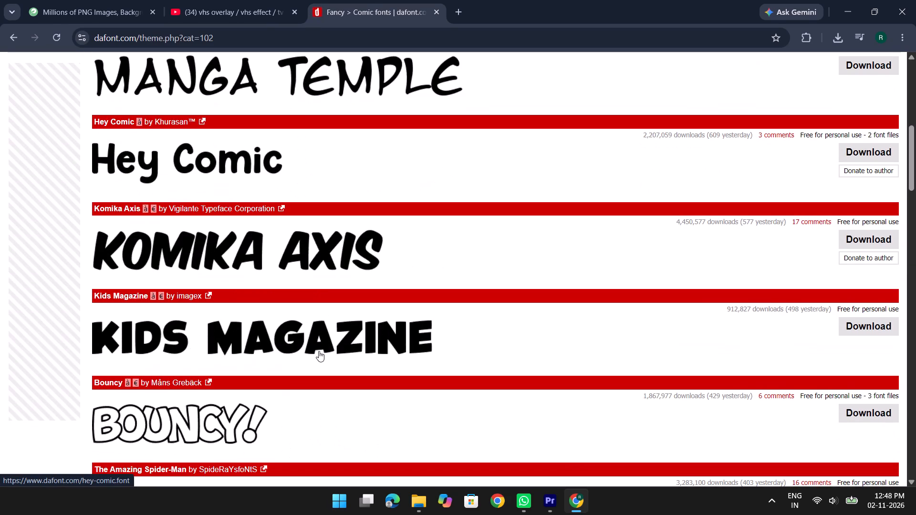
scroll(318, 352, down, 3)
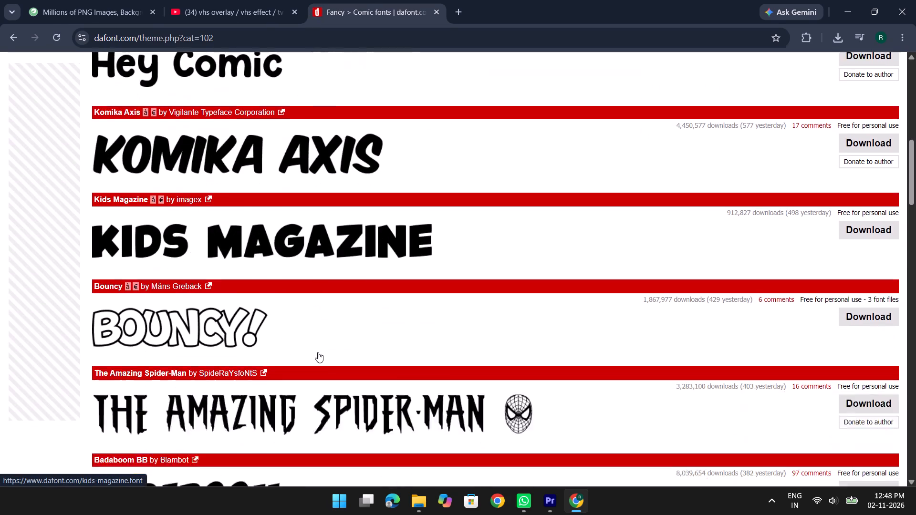
scroll(317, 352, down, 2)
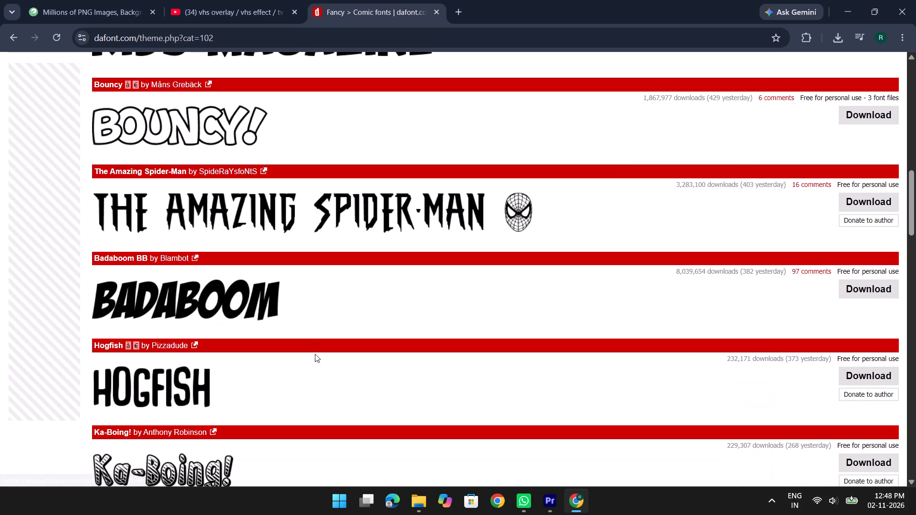
scroll(315, 354, down, 8)
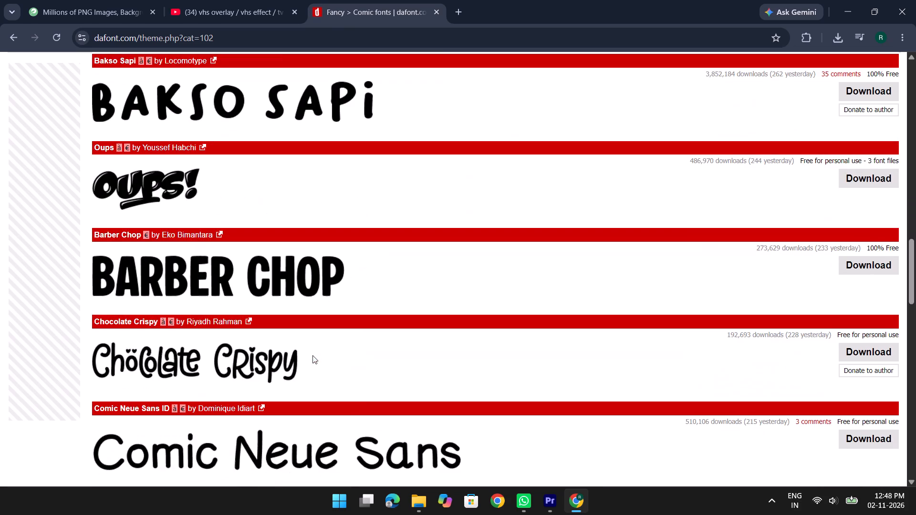
scroll(312, 355, up, 12)
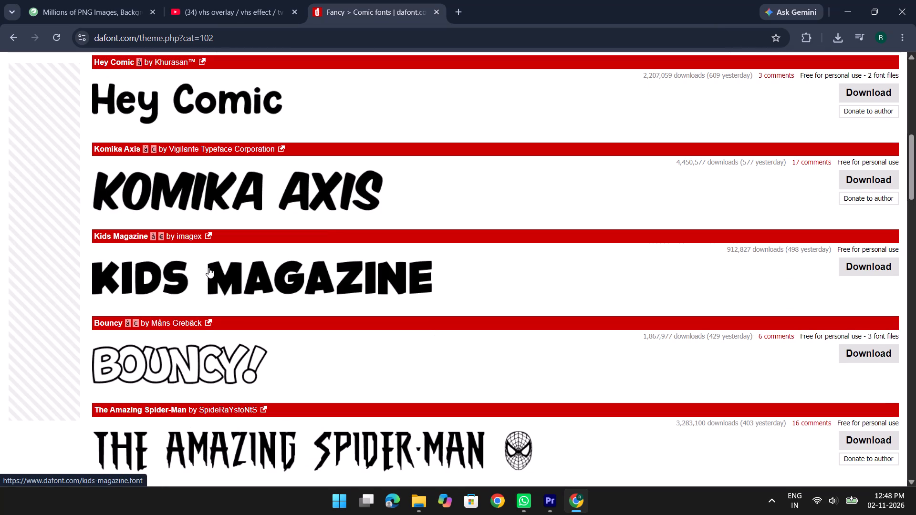
scroll(208, 268, down, 4)
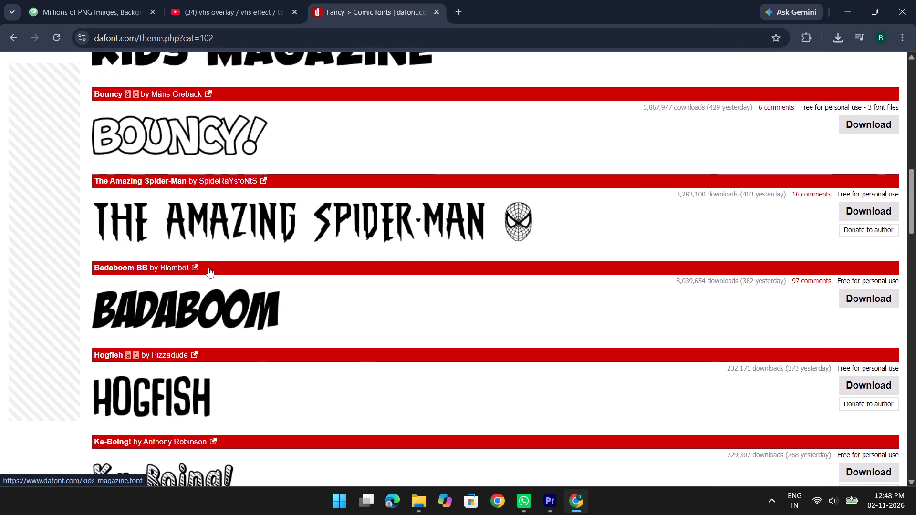
scroll(208, 268, down, 8)
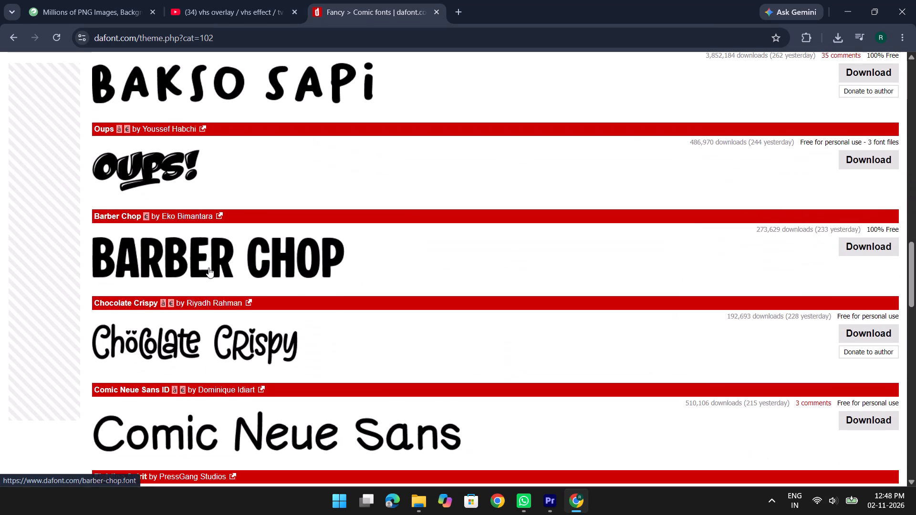
scroll(208, 268, down, 3)
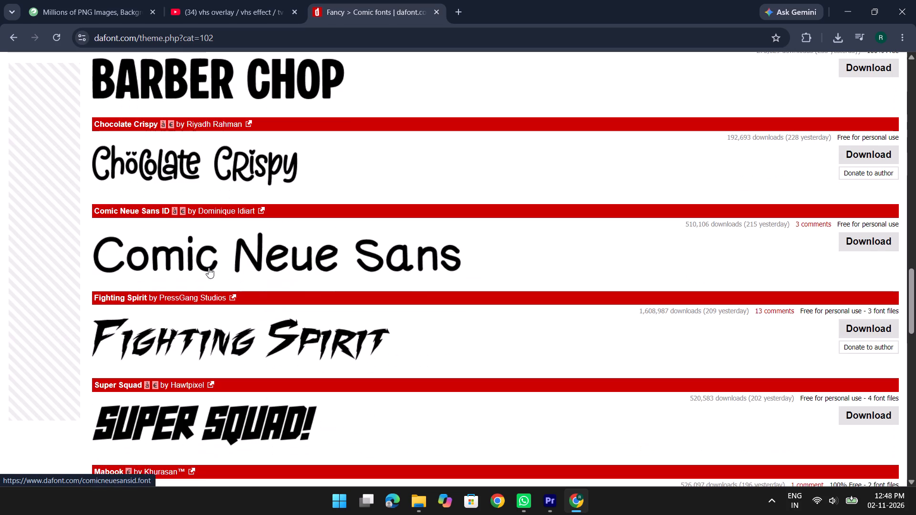
scroll(208, 268, down, 2)
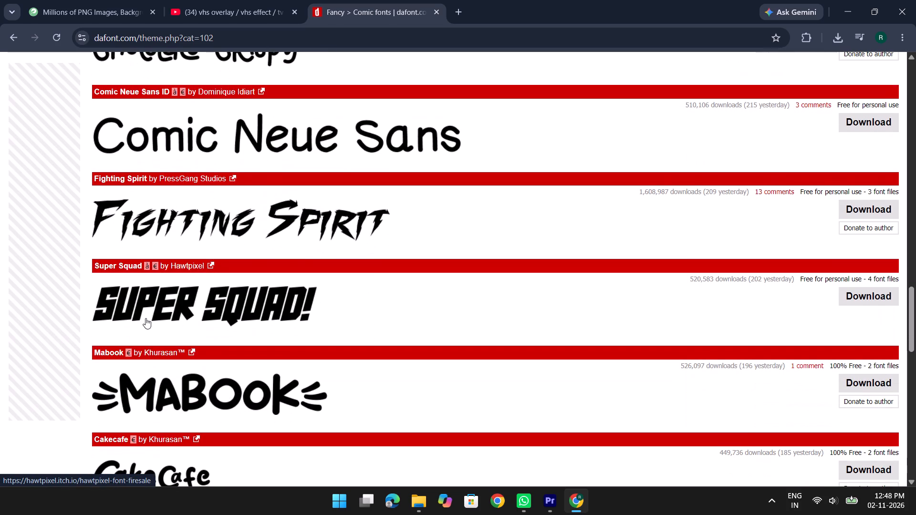
scroll(146, 318, down, 6)
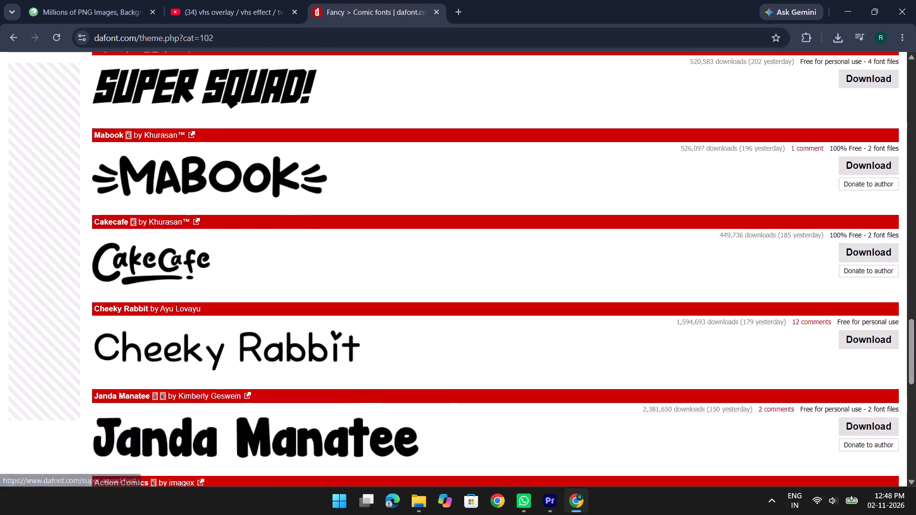
scroll(146, 318, down, 3)
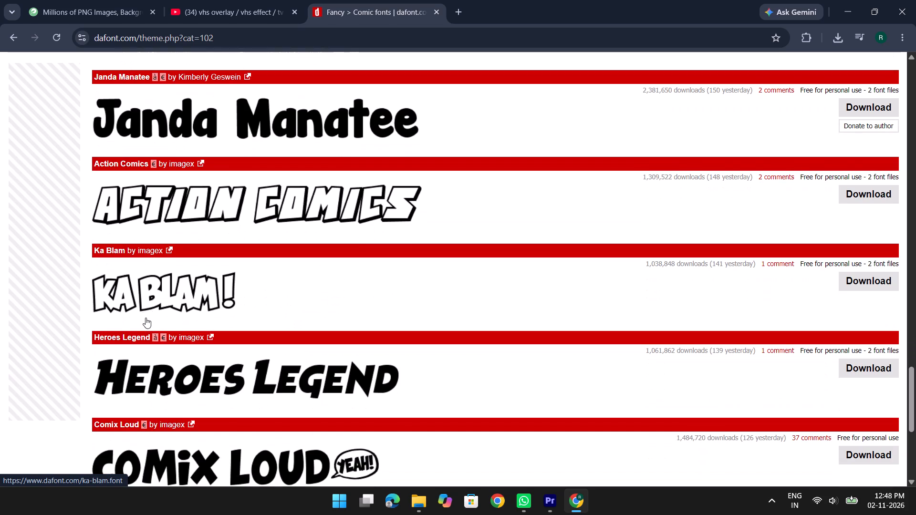
scroll(228, 306, up, 3)
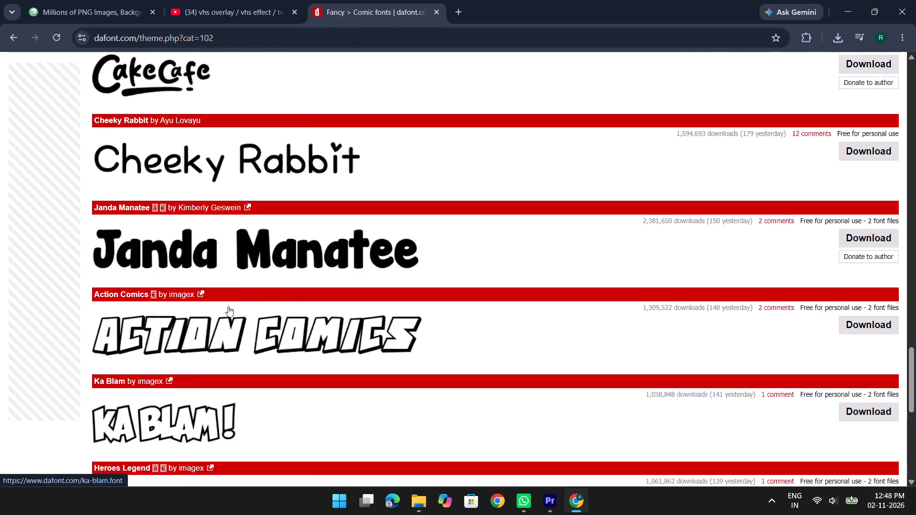
scroll(228, 306, up, 5)
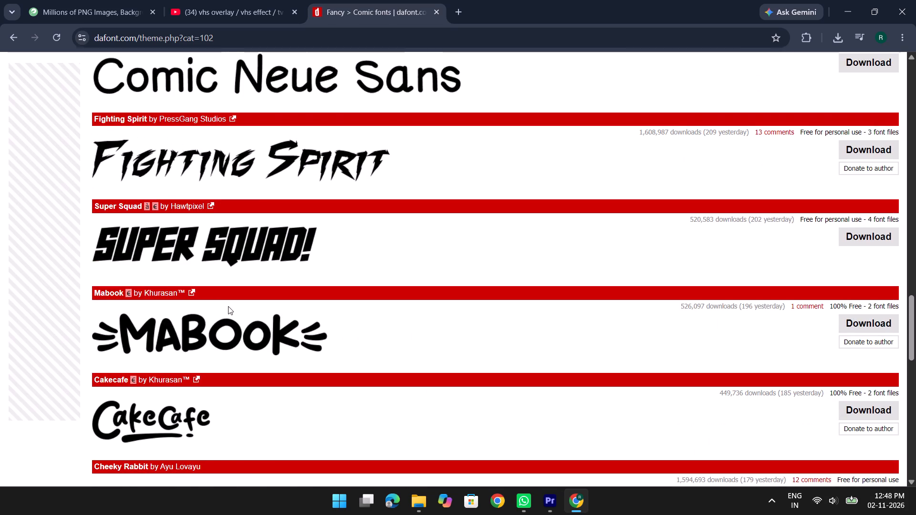
scroll(243, 310, up, 13)
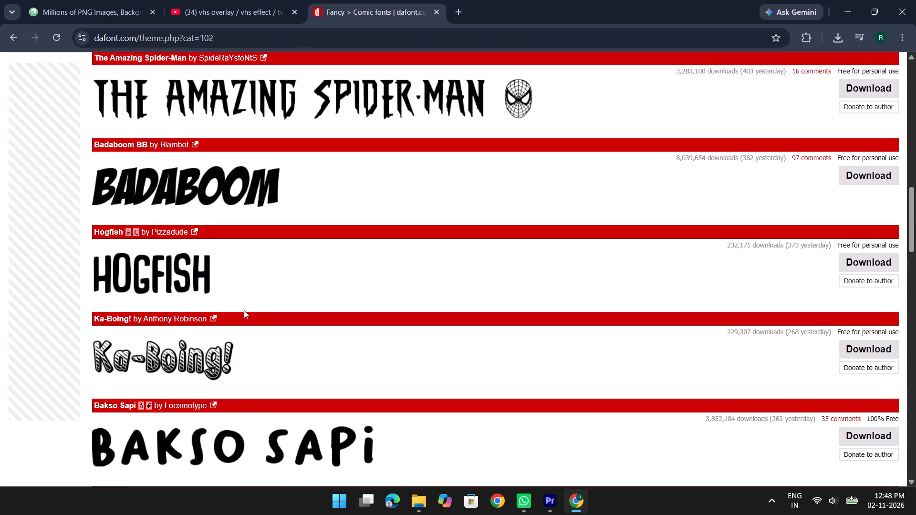
scroll(244, 310, up, 2)
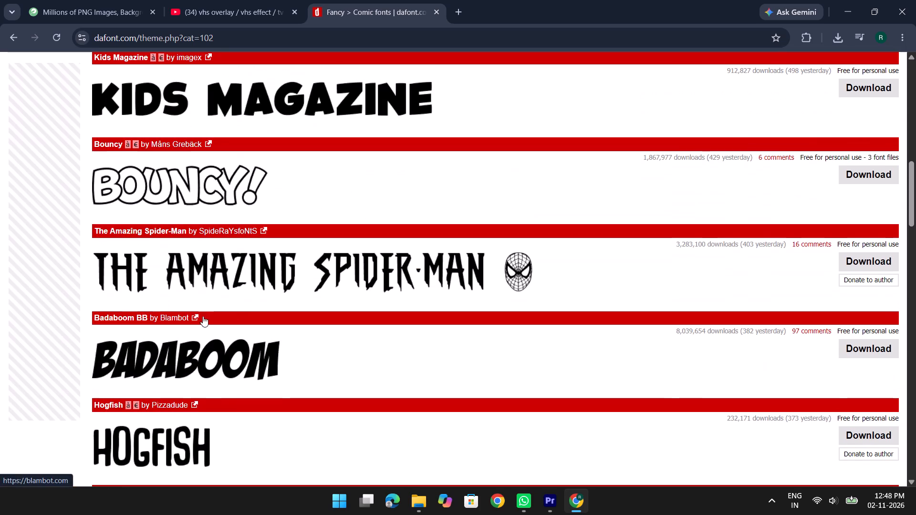
scroll(207, 315, up, 5)
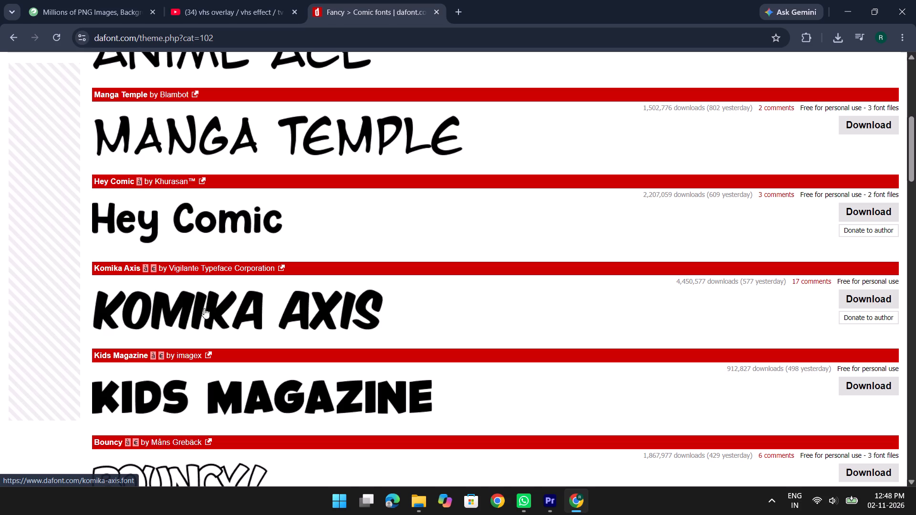
Open the Komika Axis font page and preview the word Upcoming in that font.
click(315, 316)
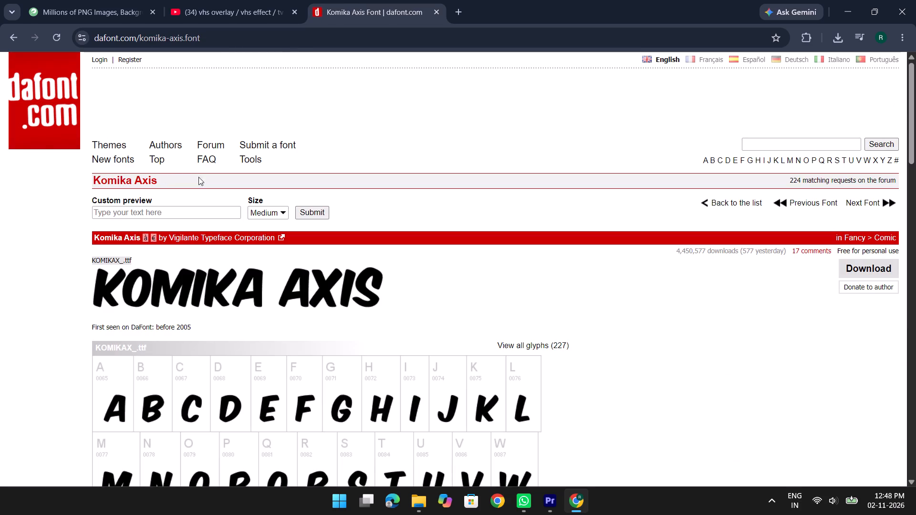
click(170, 213)
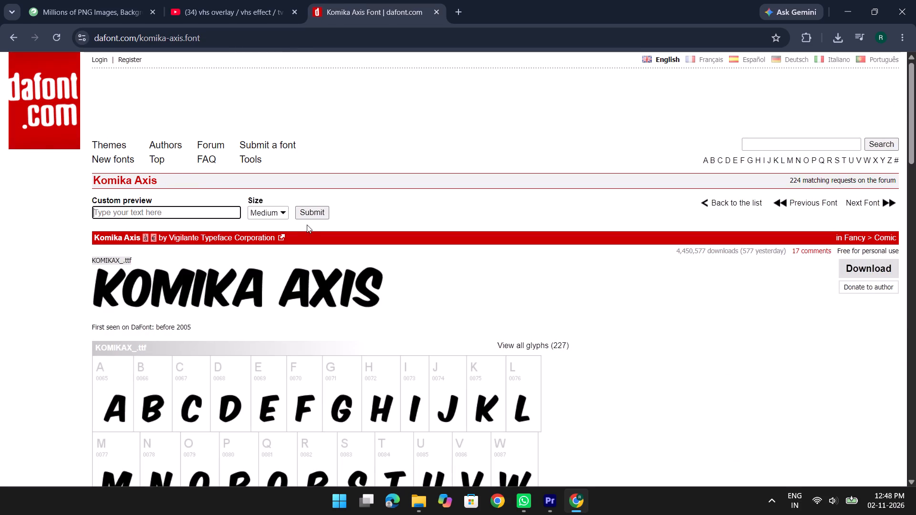
text(Upcm)
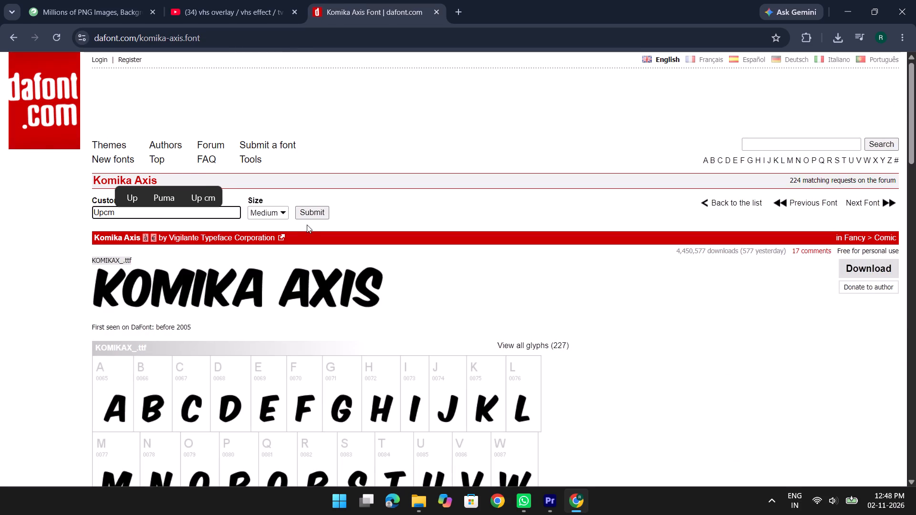
key(BackSpace)
text(oming)
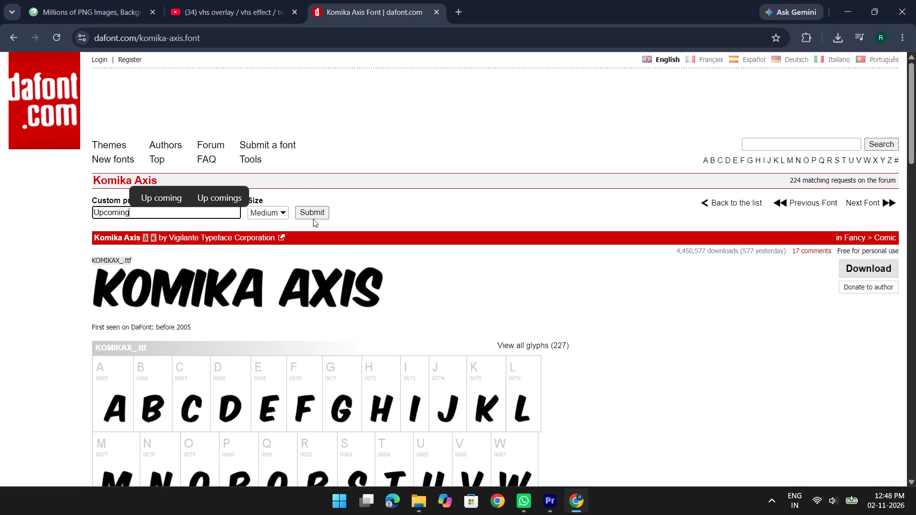
click(302, 212)
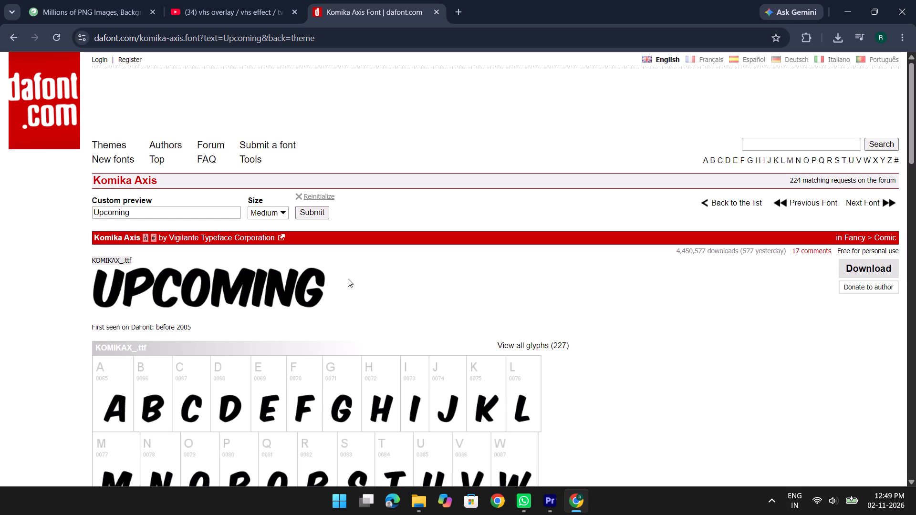
Download the Komika Axis font as komika_axis.zip into the griffmass Prac assets folder.
click(872, 269)
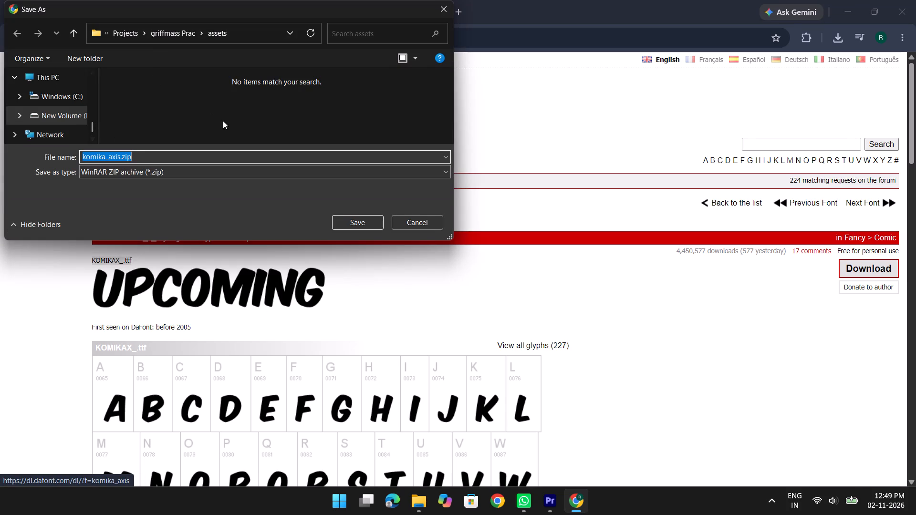
click(353, 225)
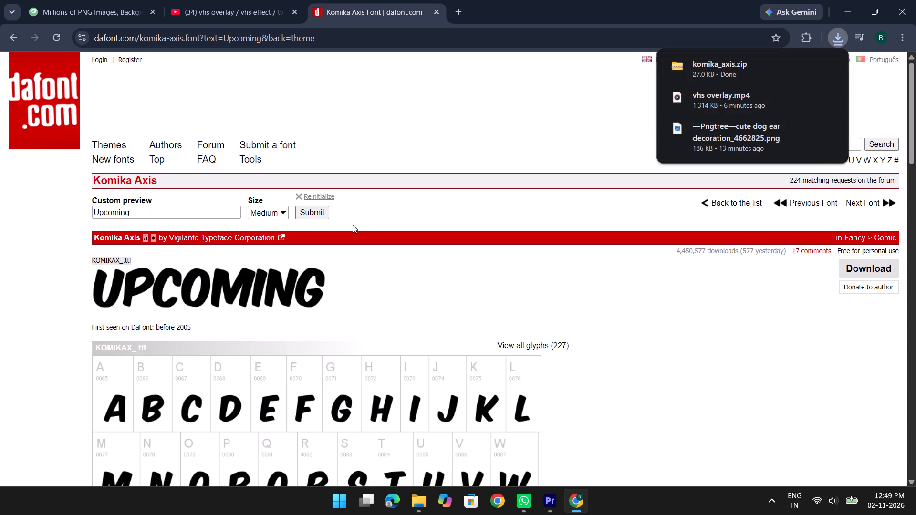
Switch to the assets folder in File Explorer and extract komika_axis.zip into a komika_axis subfolder.
key(alt+Tab)
key(alt+Tab)
key(alt+Tab)
alt+click(549, 261)
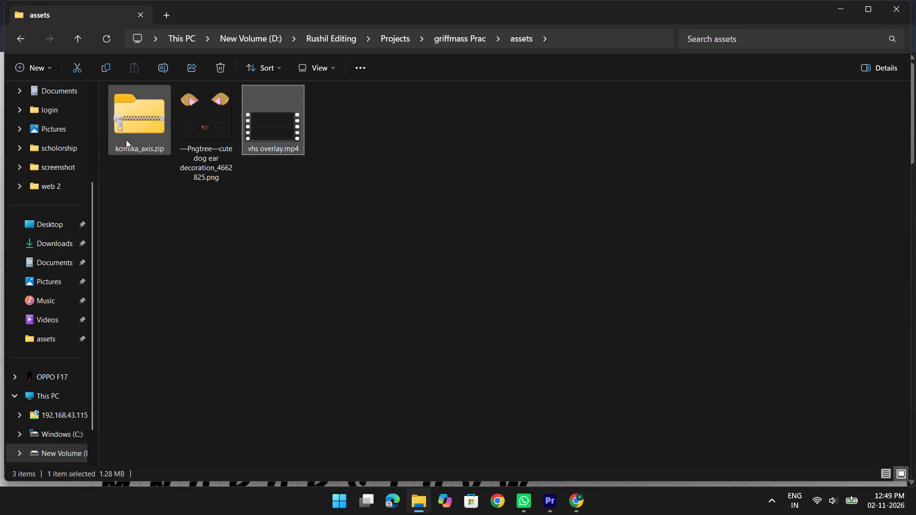
right_click(126, 140)
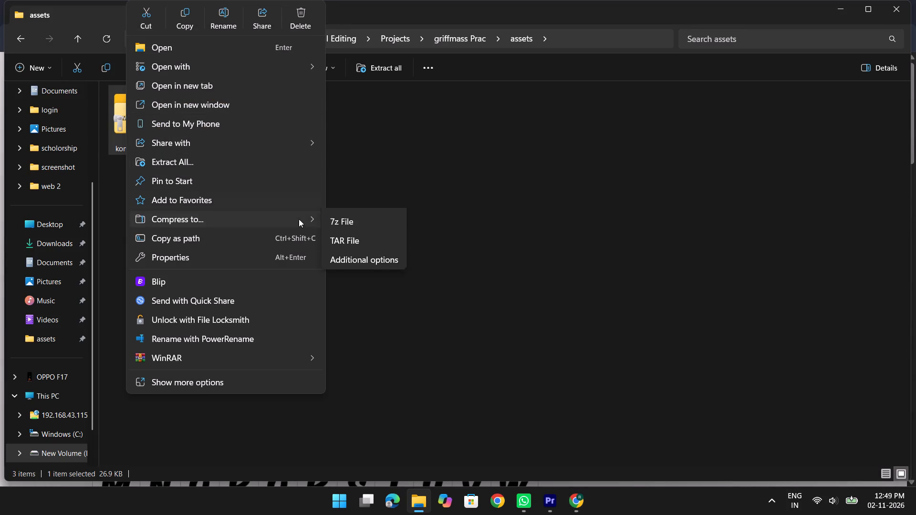
click(200, 158)
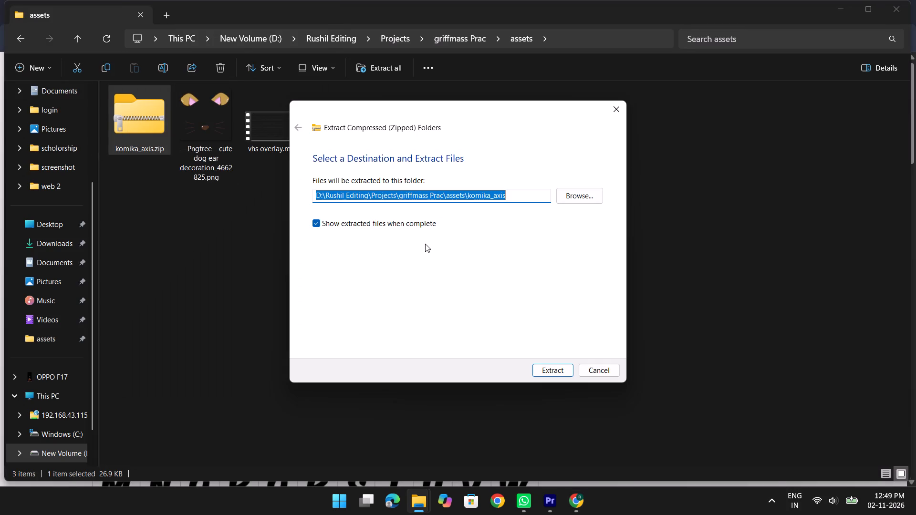
click(541, 373)
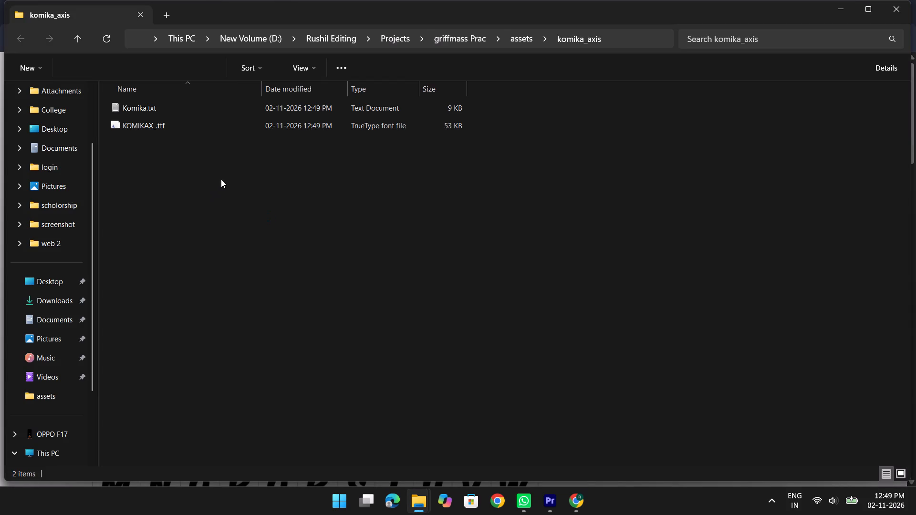
Return to the assets folder and permanently delete komika_axis.zip.
click(521, 41)
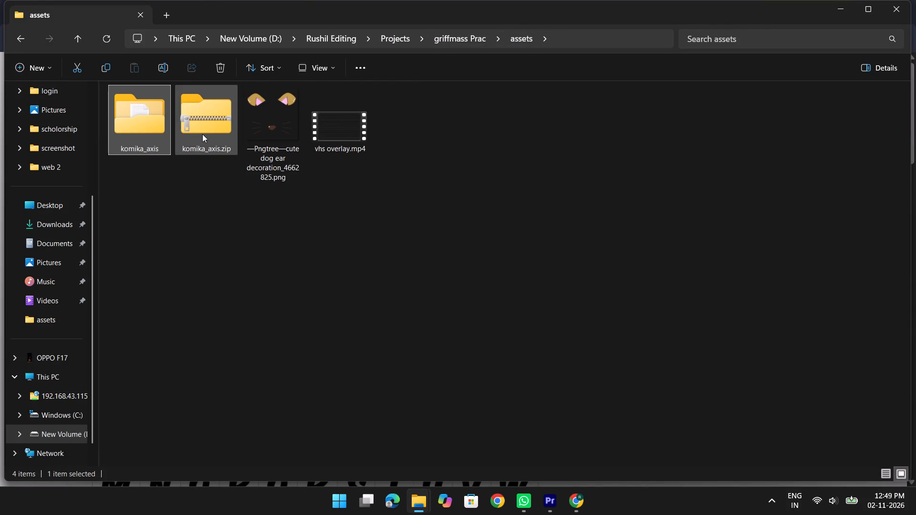
click(202, 134)
key(shift+Delete)
key(Return)
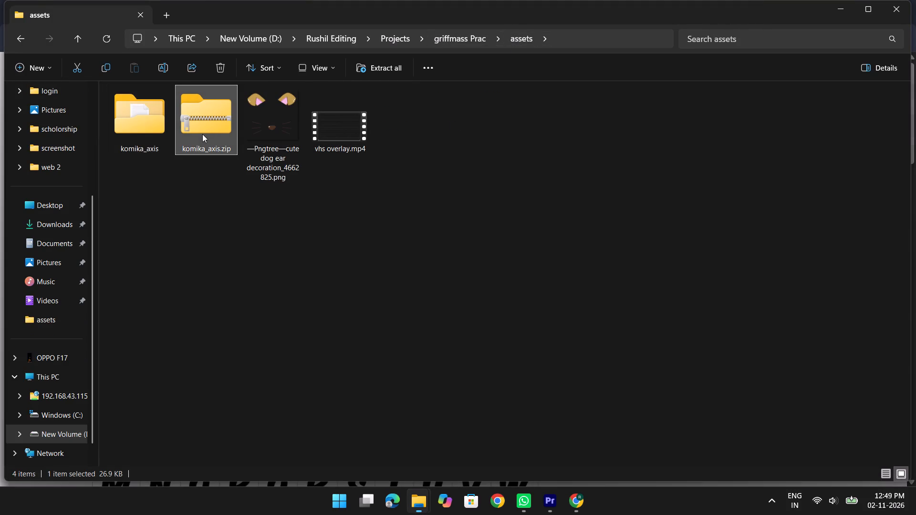
Open the extracted komika_axis folder, glance at Komika.txt, and install the Komika Axis font from KOMIKAX_.ttf.
double_click(126, 138)
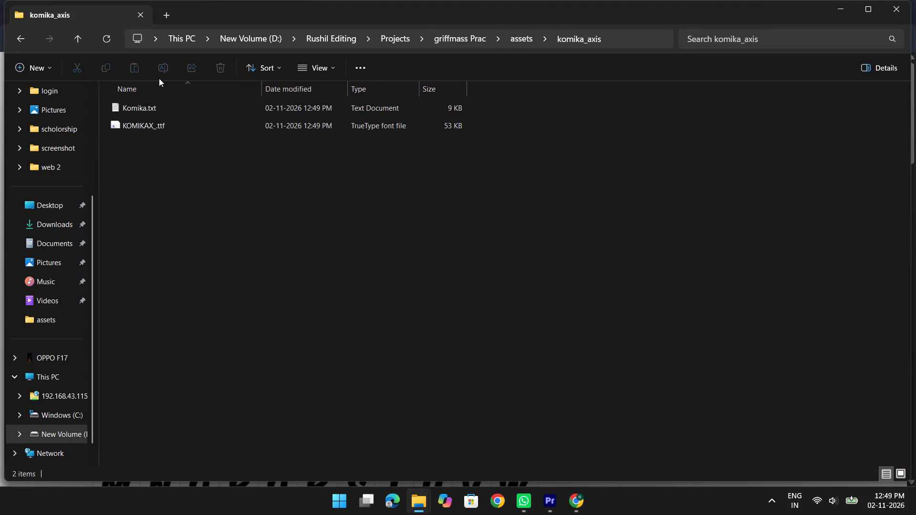
double_click(167, 112)
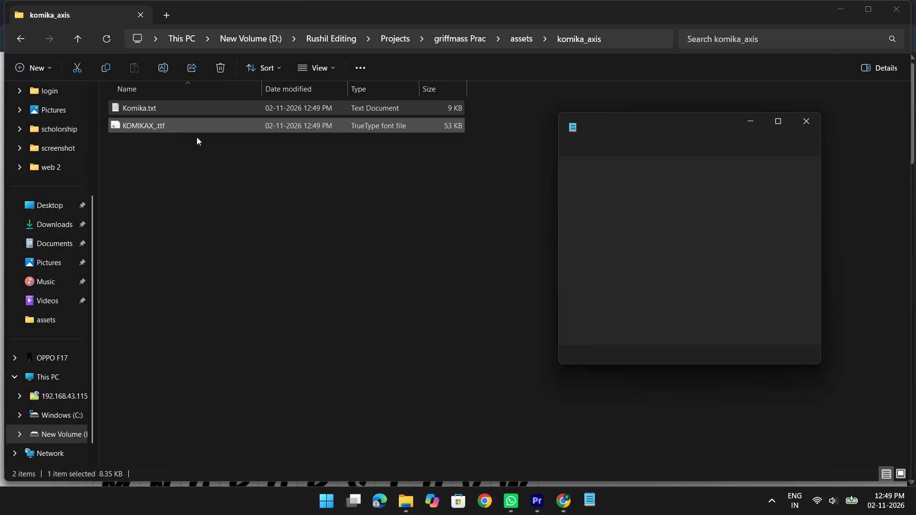
click(812, 124)
double_click(169, 129)
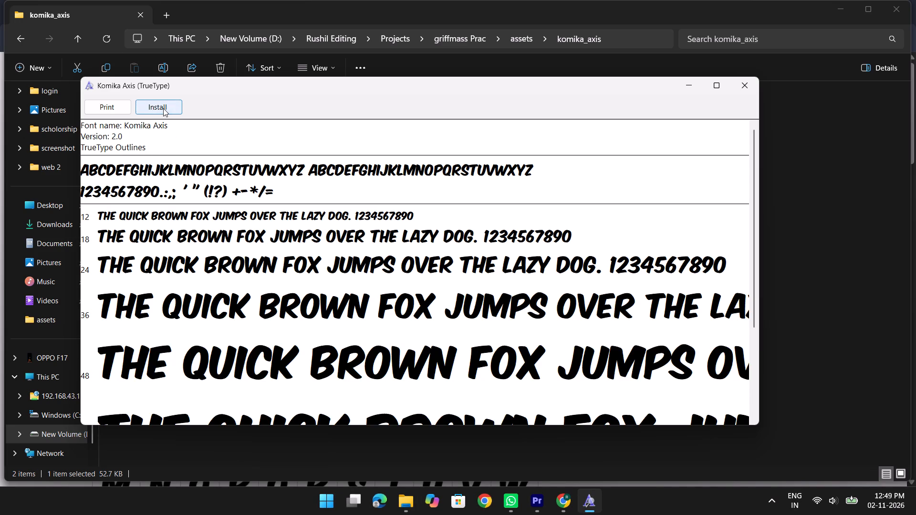
click(163, 108)
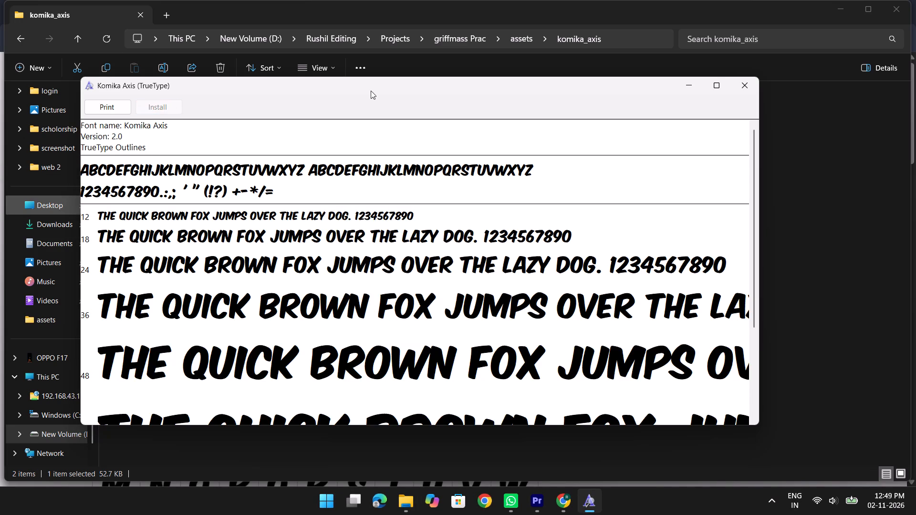
click(745, 85)
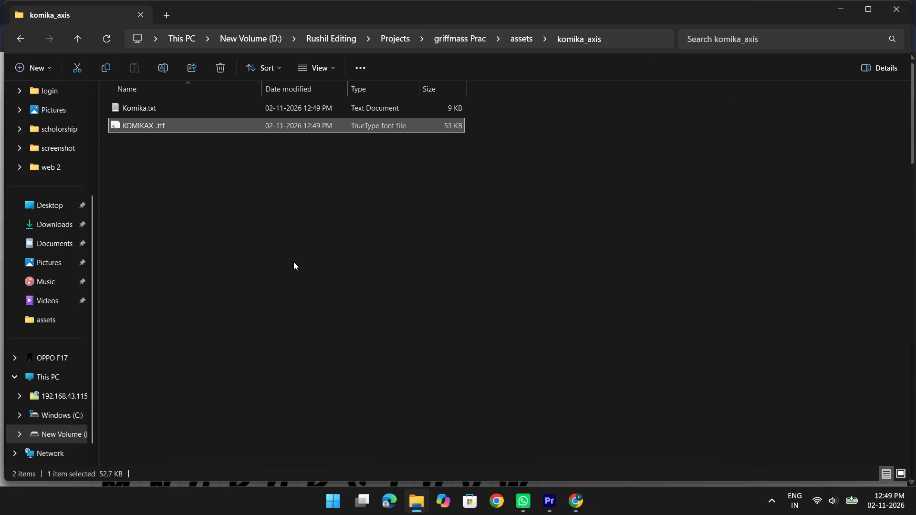
Switch back to the Griffmass practice project in Adobe Premiere.
key(alt+Tab)
key(alt+Tab)
key(alt+Tab)
key(alt+Tab)
alt+click(635, 262)
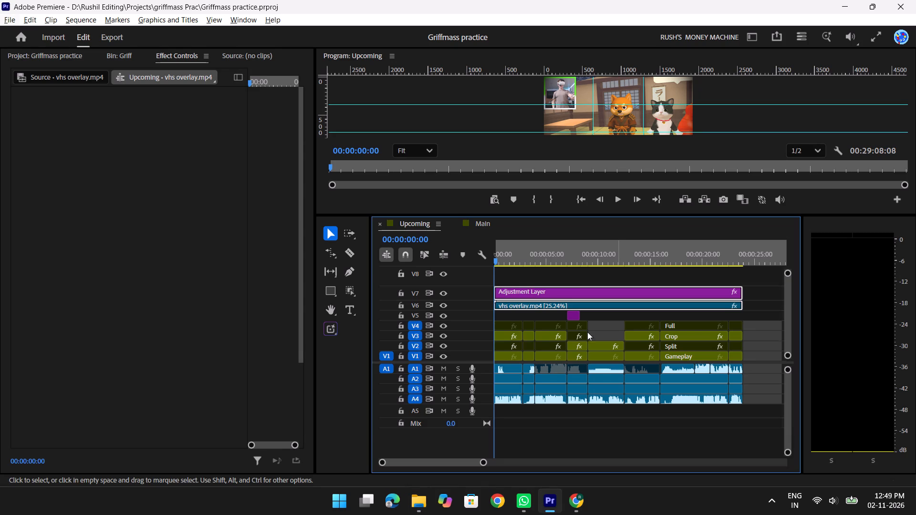
Add a new text layer on track V8 at the start of the Upcoming sequence, above the adjustment layer.
click(585, 275)
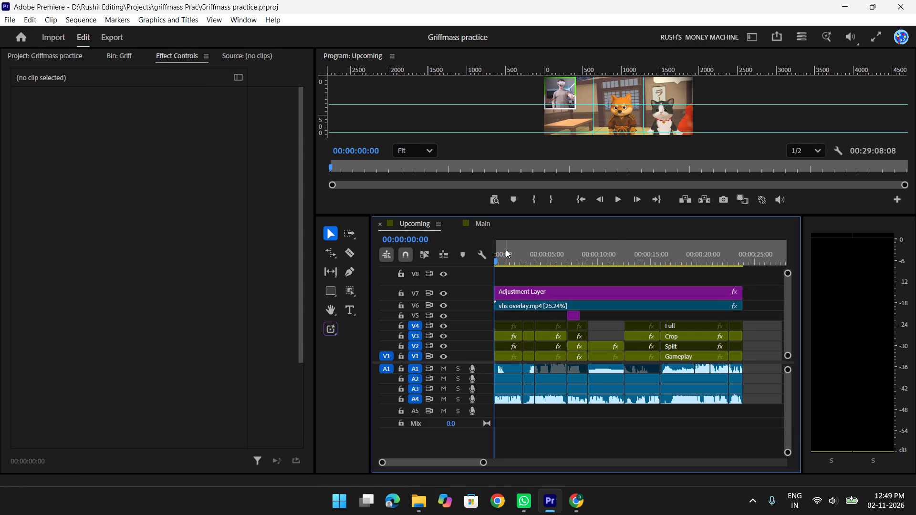
drag(496, 250, 493, 255)
key(ctrl+t)
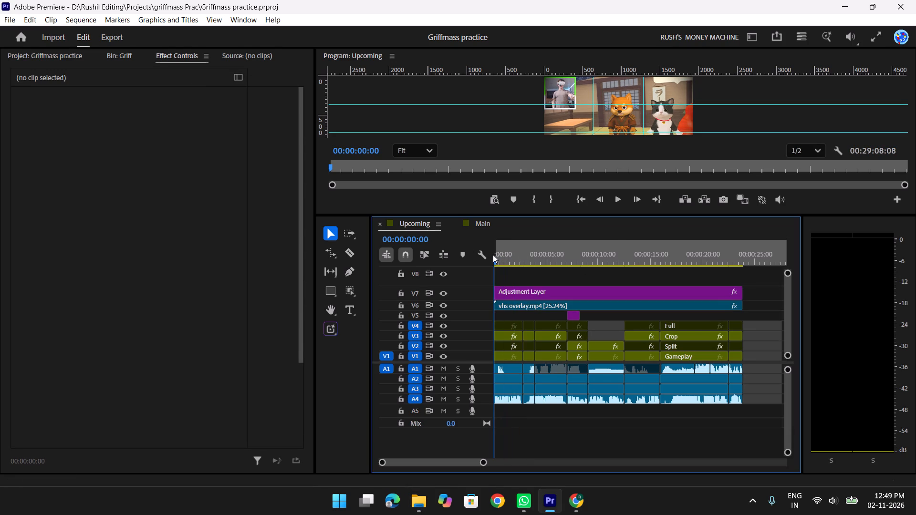
click(518, 276)
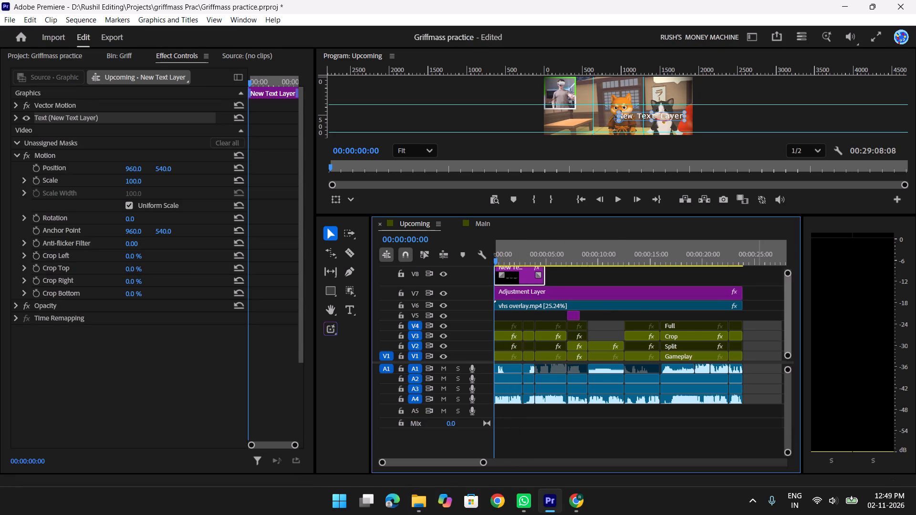
drag(787, 274, 784, 250)
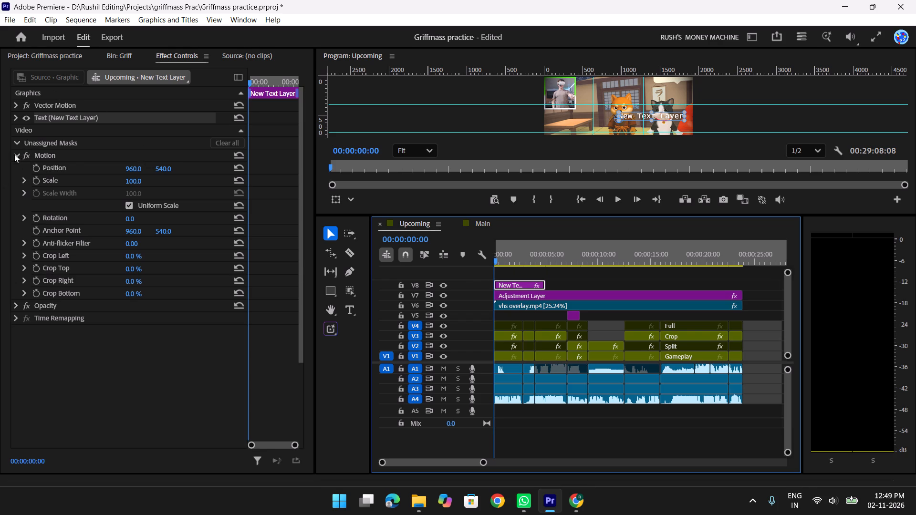
Search the font list in the new text layer's source text settings for Ko.
click(15, 120)
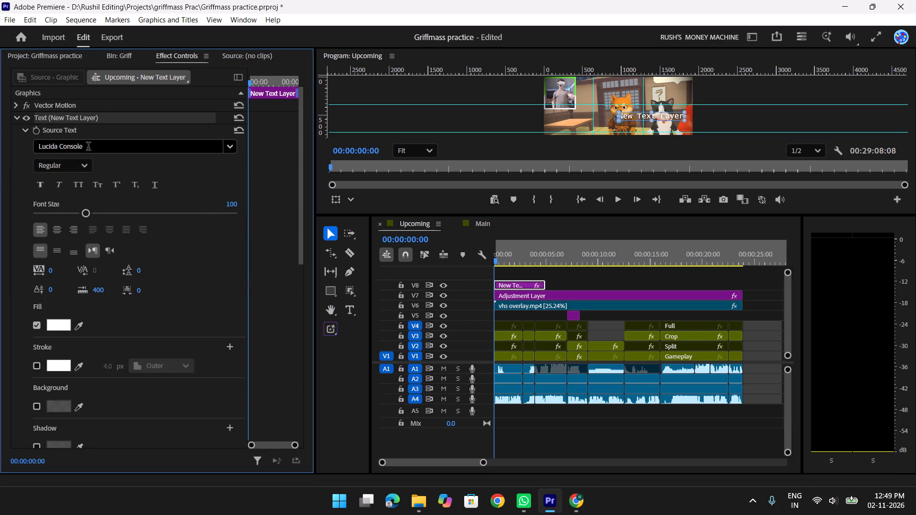
click(87, 150)
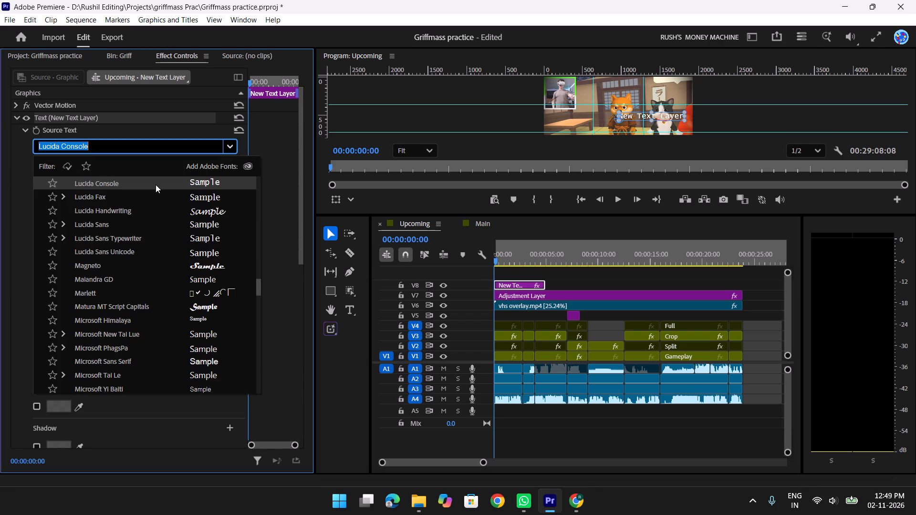
text(Ko)
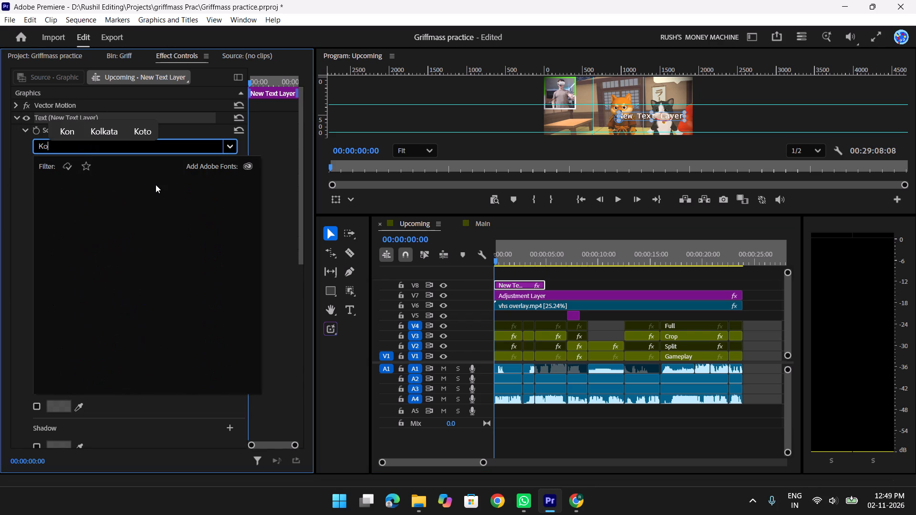
key(BackSpace)
key(BackSpace)
key(BackSpace)
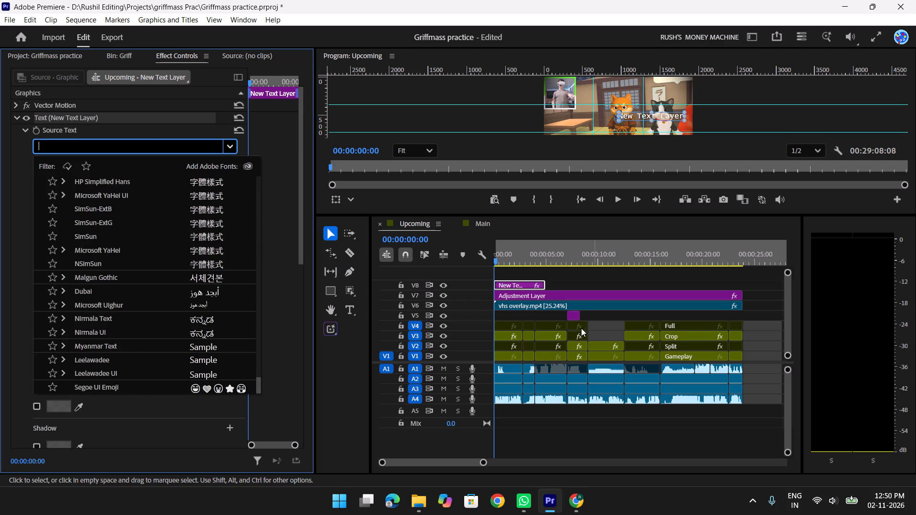
Deselect the text layer and save the Griffmass practice project.
click(597, 428)
key(ctrl+s)
key(ctrl+s)
key(ctrl+s)
key(ctrl+s)
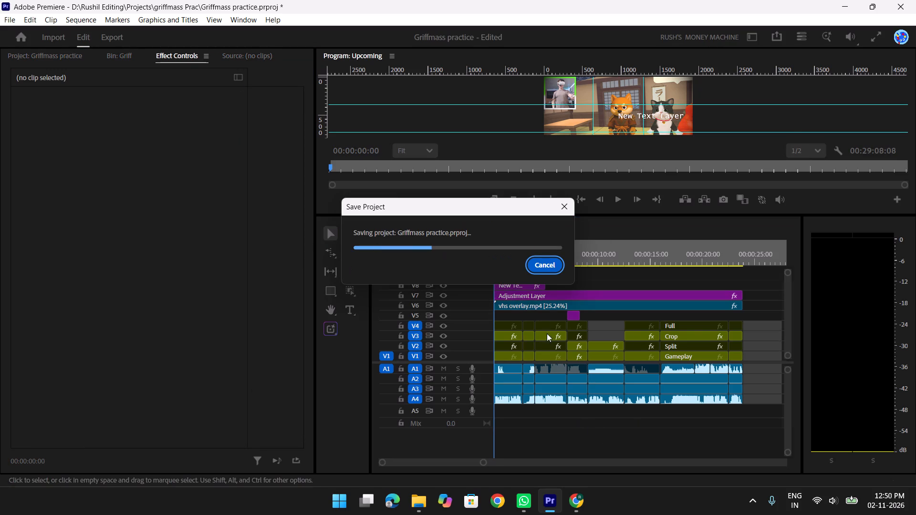
Reselect the text layer on V8 and search its font list for Kom.
click(518, 283)
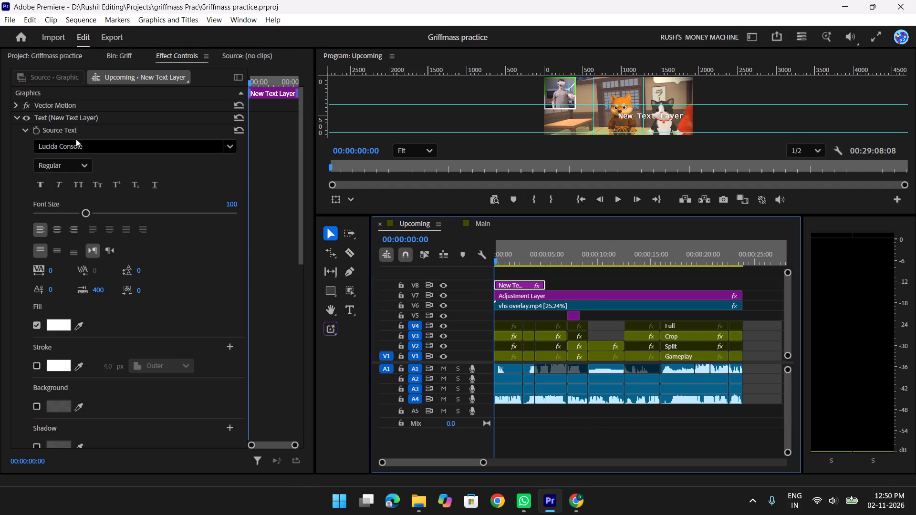
click(75, 146)
text(Kom)
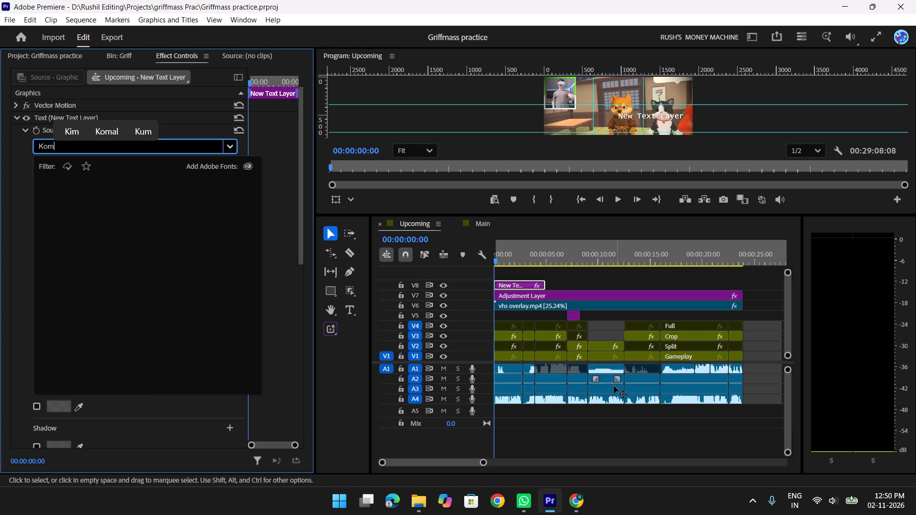
Save the Griffmass practice project again and close Adobe Premiere.
click(600, 427)
key(ctrl+s)
key(ctrl+s)
key(ctrl+s)
key(ctrl+s)
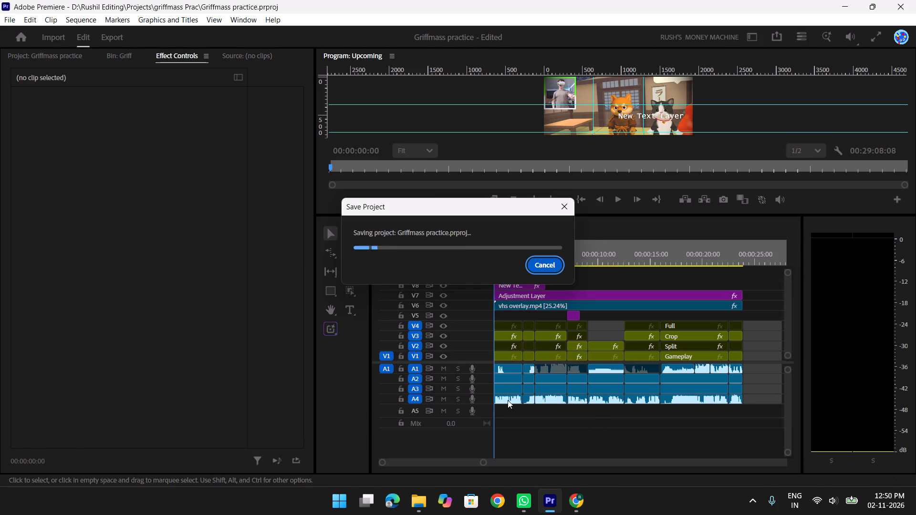
click(890, 0)
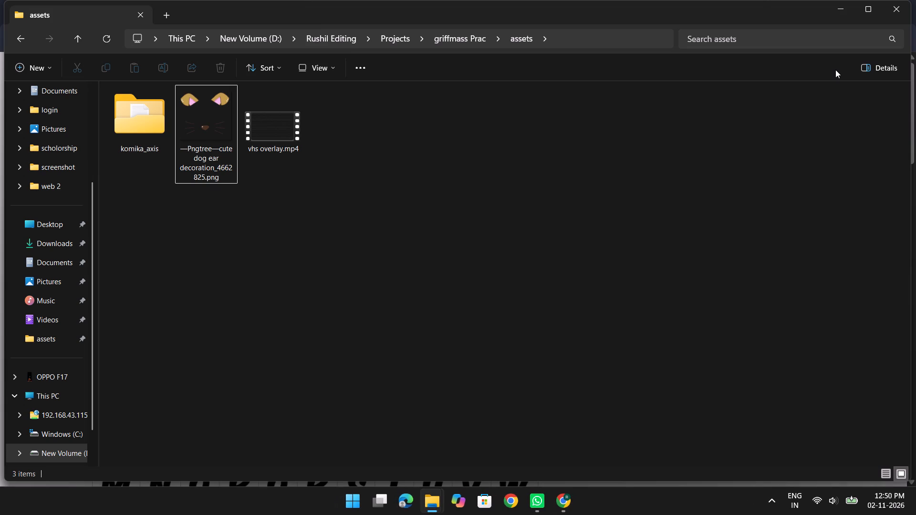
Relaunch Adobe Premiere and reopen the recent Griffmass practice project.
key(alt+Tab)
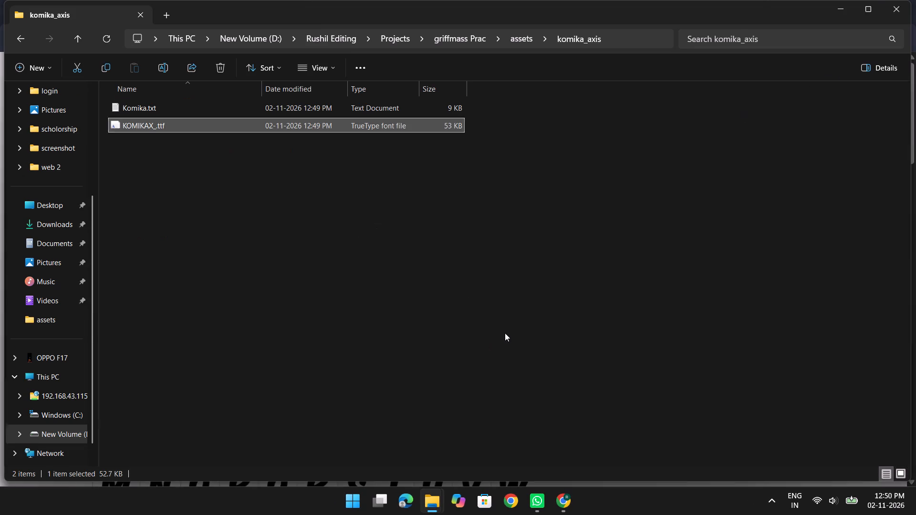
key(alt+Tab)
text(pr)
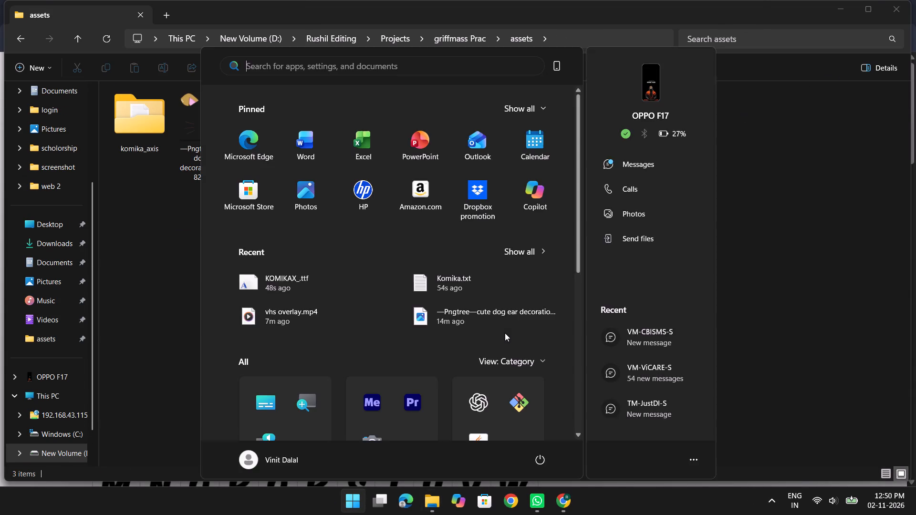
key(p)
key(Return)
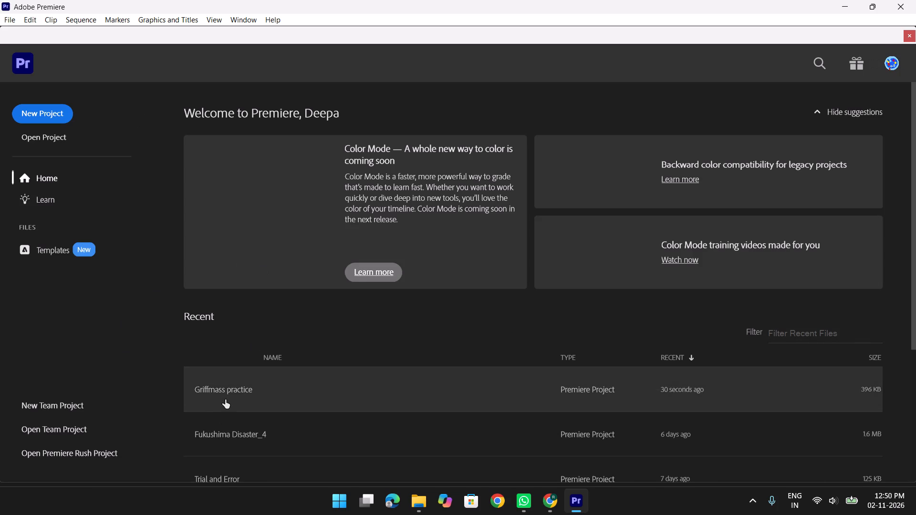
click(225, 399)
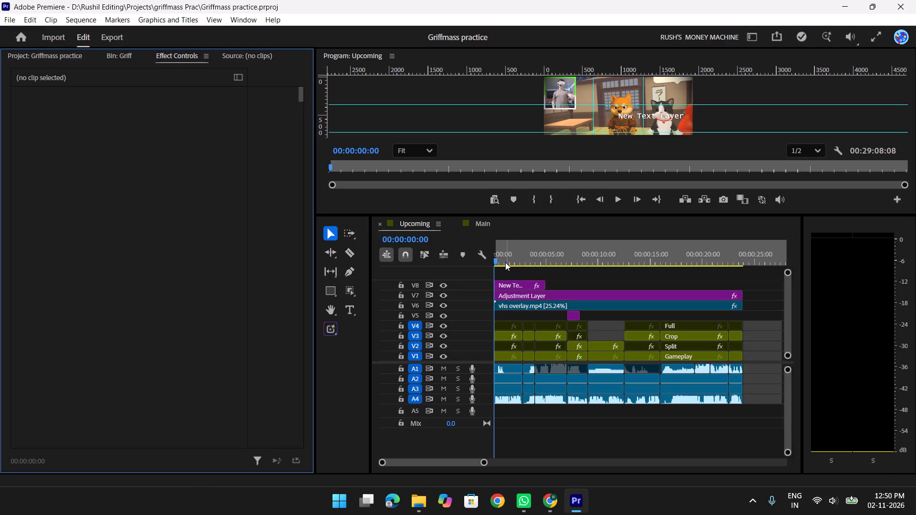
Play the Upcoming sequence full screen from the start to review the teaser.
key(f)
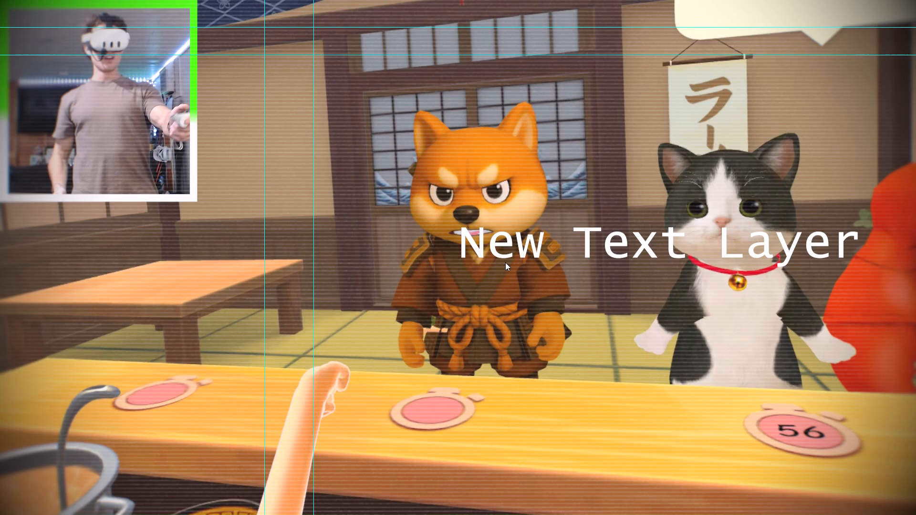
key(f)
key(space)
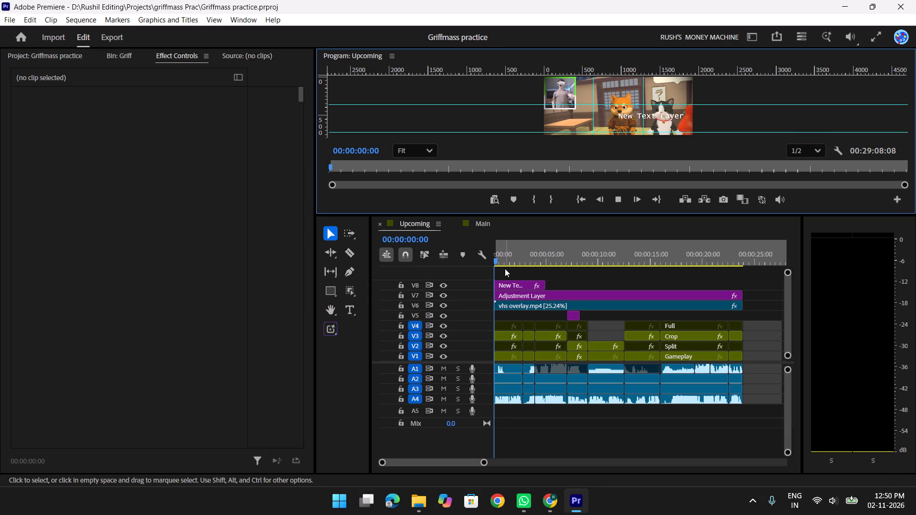
key(f)
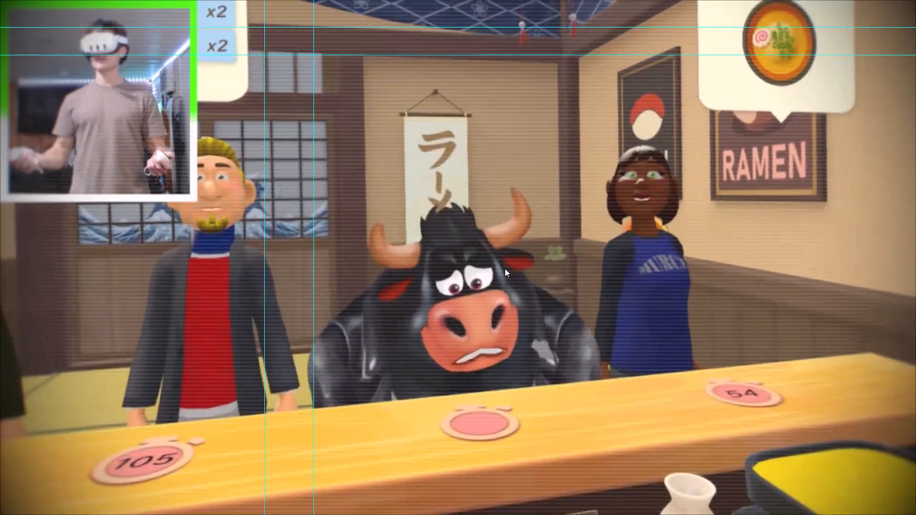
key(f)
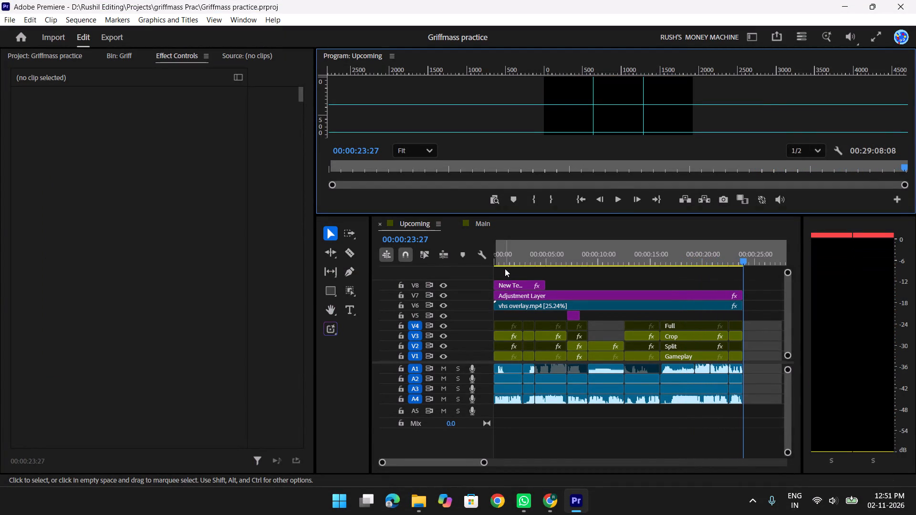
Place the playhead at about 00:00:06:05 and extend the V8 text layer to the end of the adjustment layer.
drag(602, 241, 559, 248)
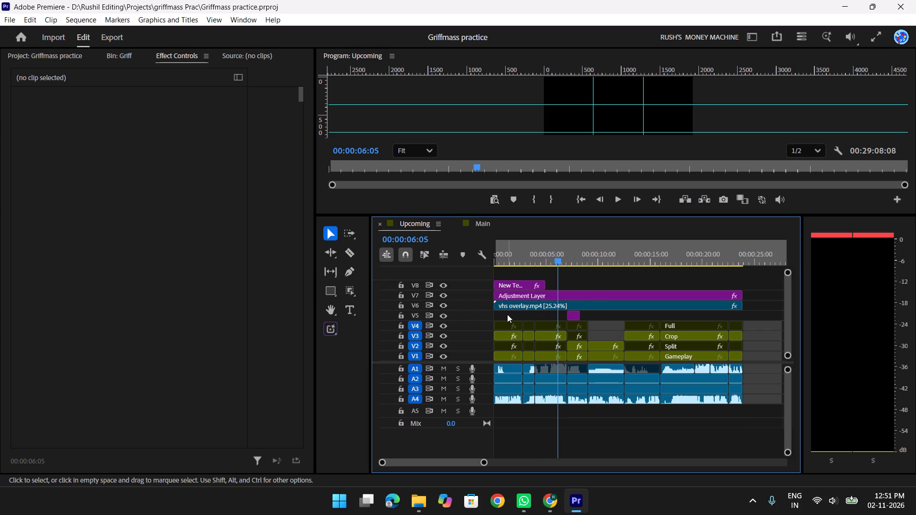
drag(541, 285, 714, 293)
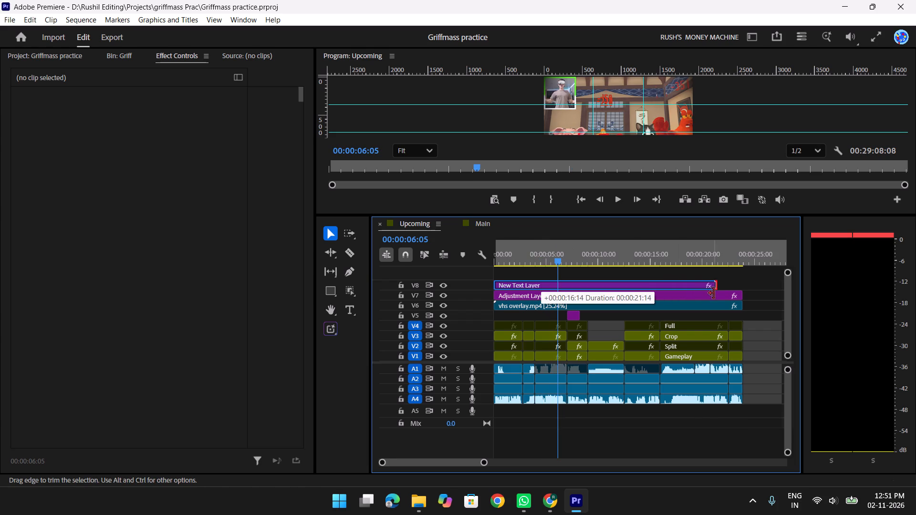
drag(714, 293, 737, 298)
click(613, 278)
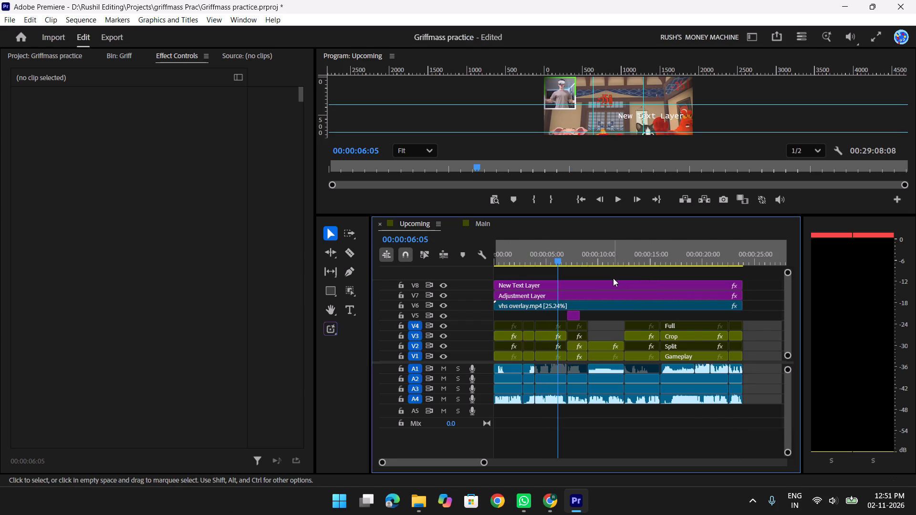
Open the text layer's properties and replace its placeholder text with "Upcoming".
click(604, 282)
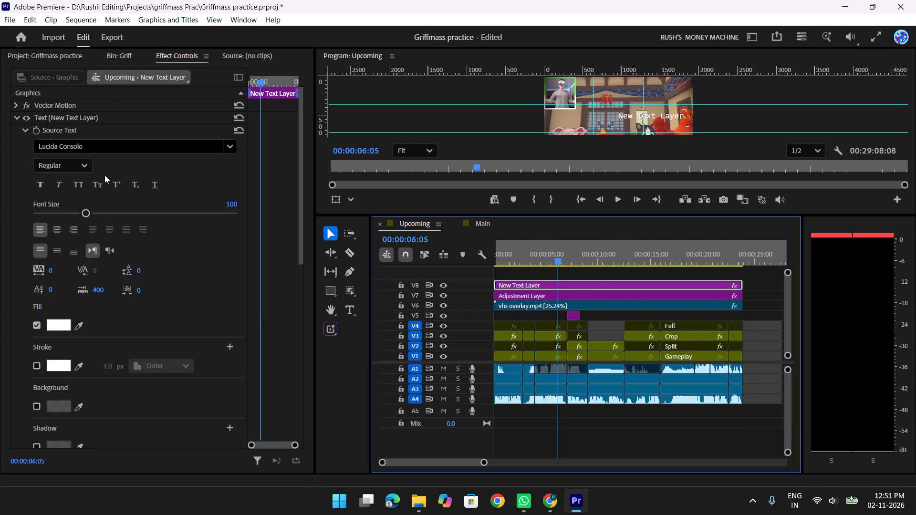
scroll(102, 164, up, 1)
click(583, 281)
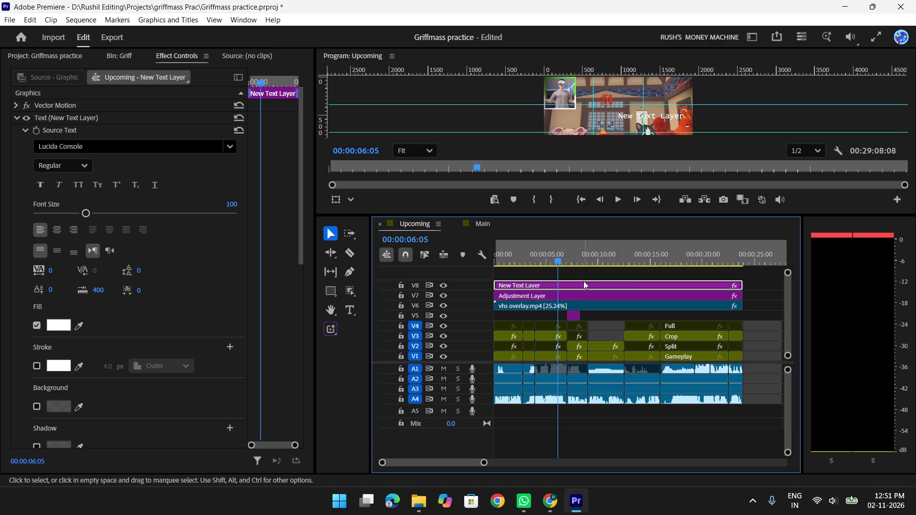
key(shift+s)
double_click(354, 243)
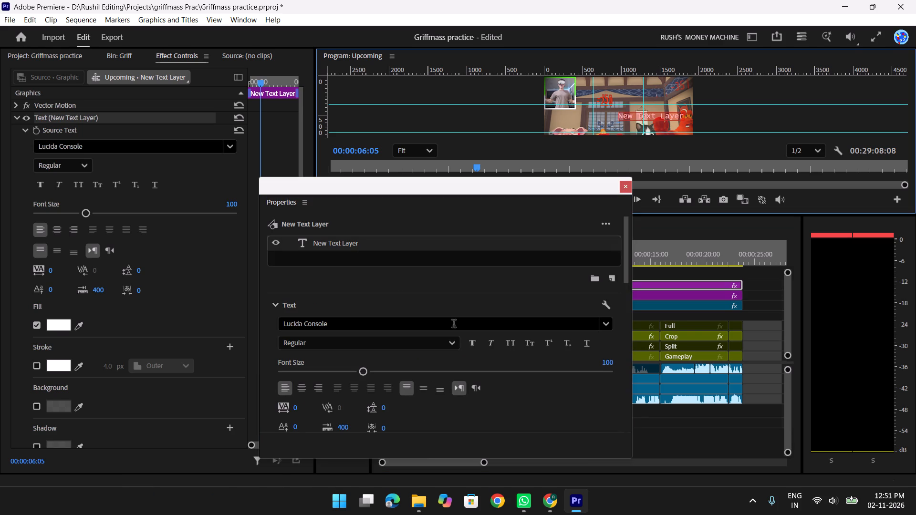
key(BackSpace)
key(shift+u)
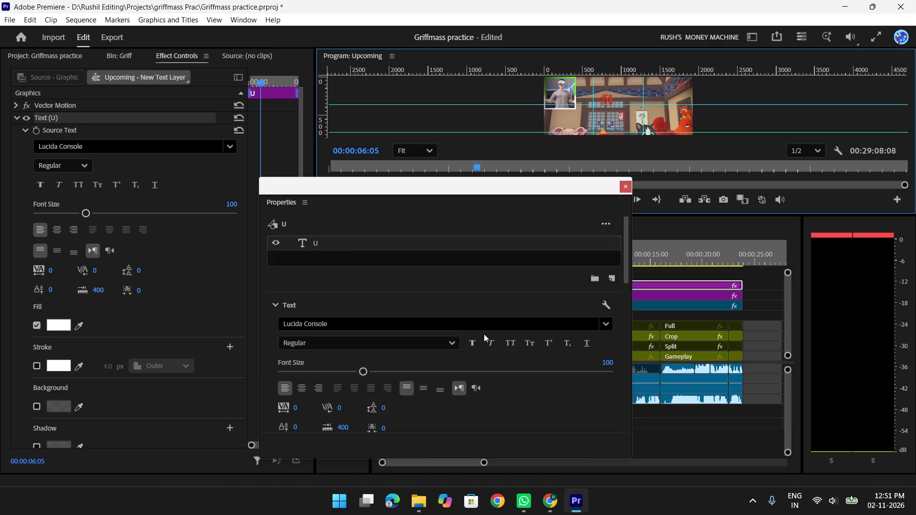
key(p)
text(coming)
Set the Upcoming text to centre alignment horizontally and bottom alignment vertically.
scroll(415, 366, down, 3)
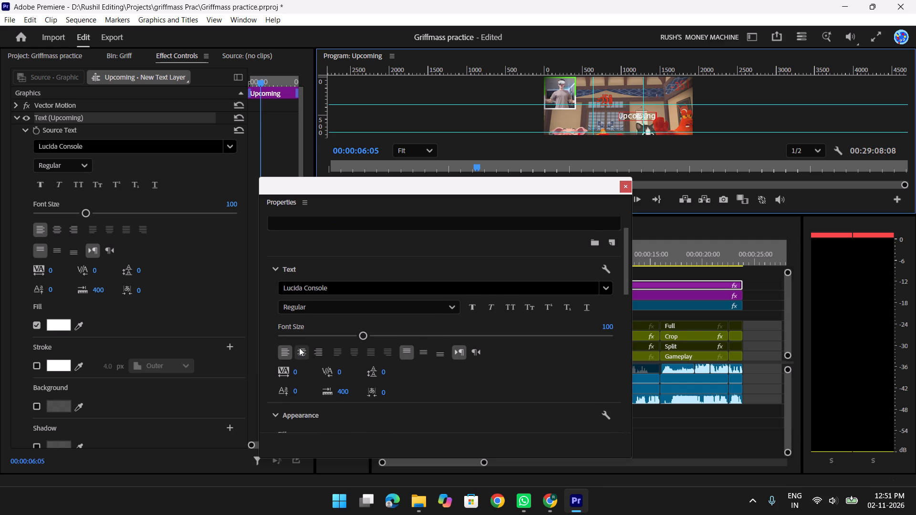
click(300, 348)
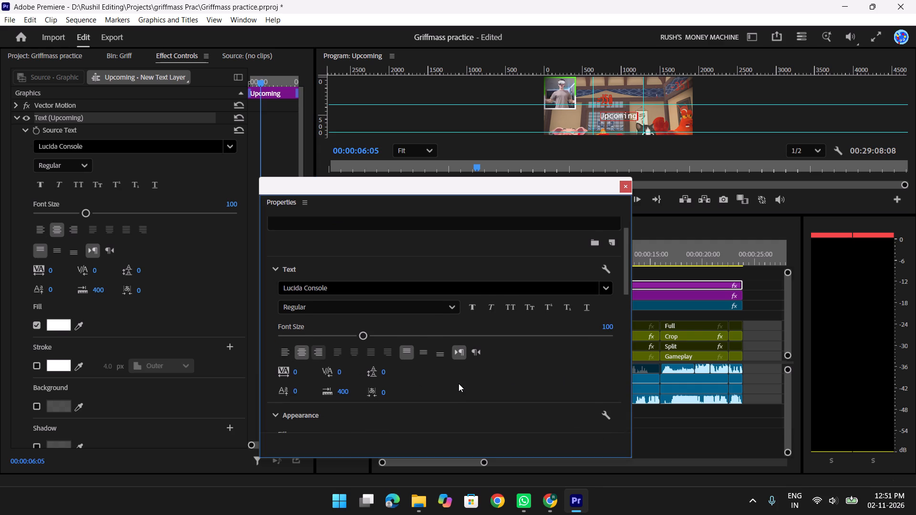
scroll(458, 383, down, 4)
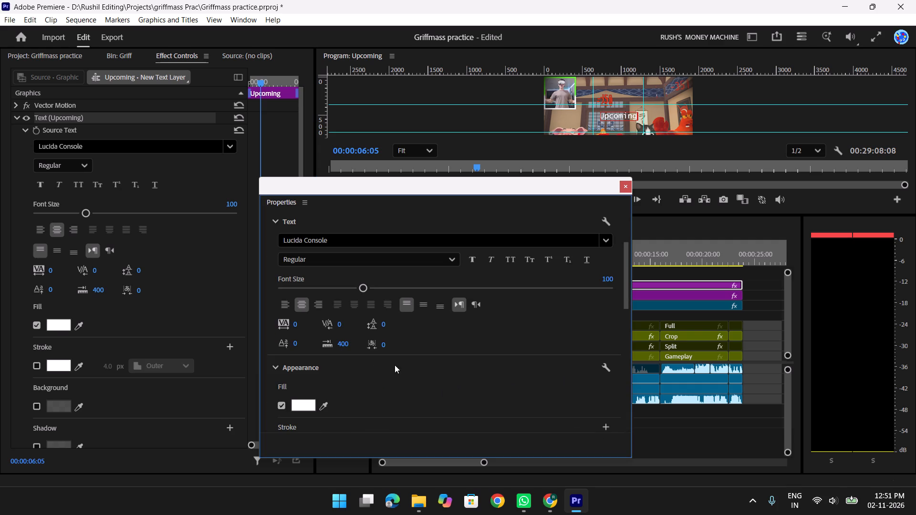
scroll(296, 385, down, 4)
scroll(376, 351, up, 5)
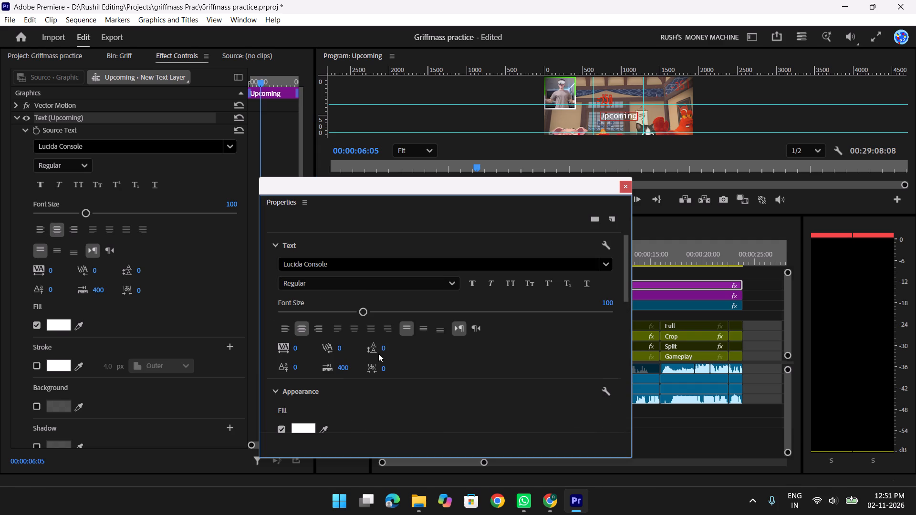
scroll(378, 353, up, 1)
click(354, 263)
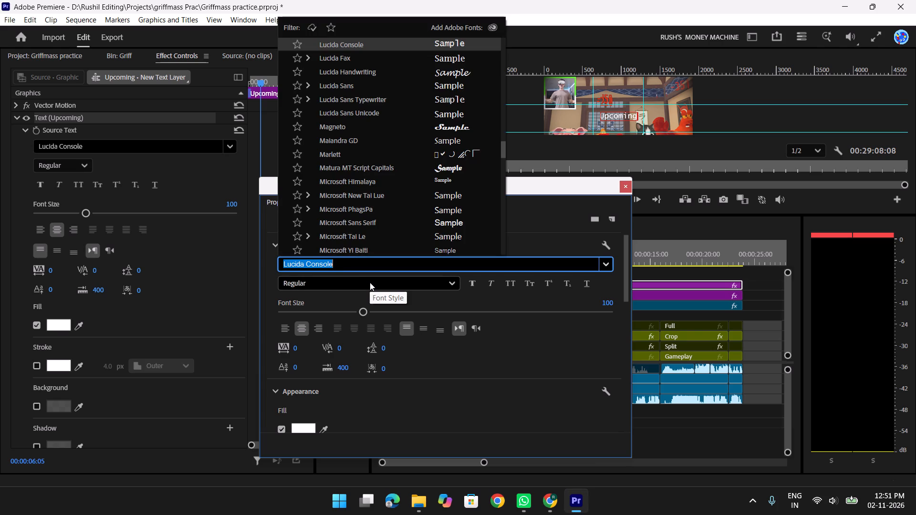
click(434, 376)
click(441, 330)
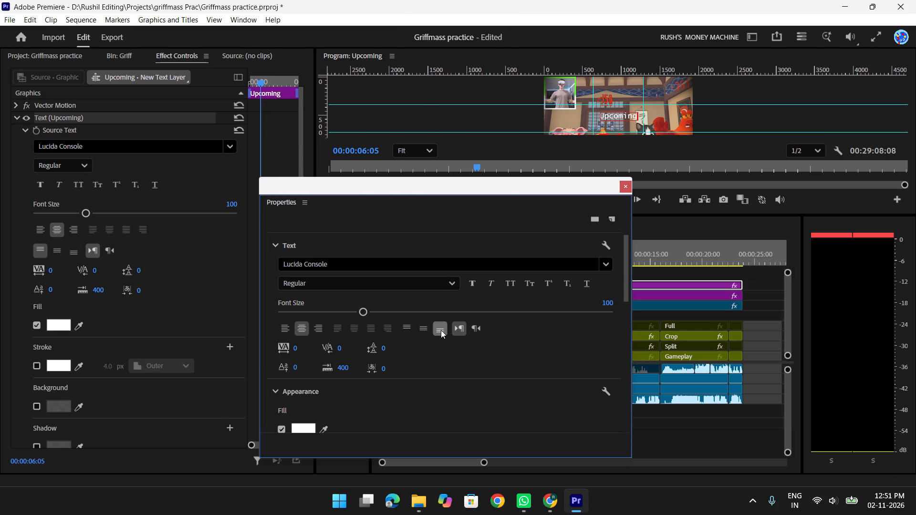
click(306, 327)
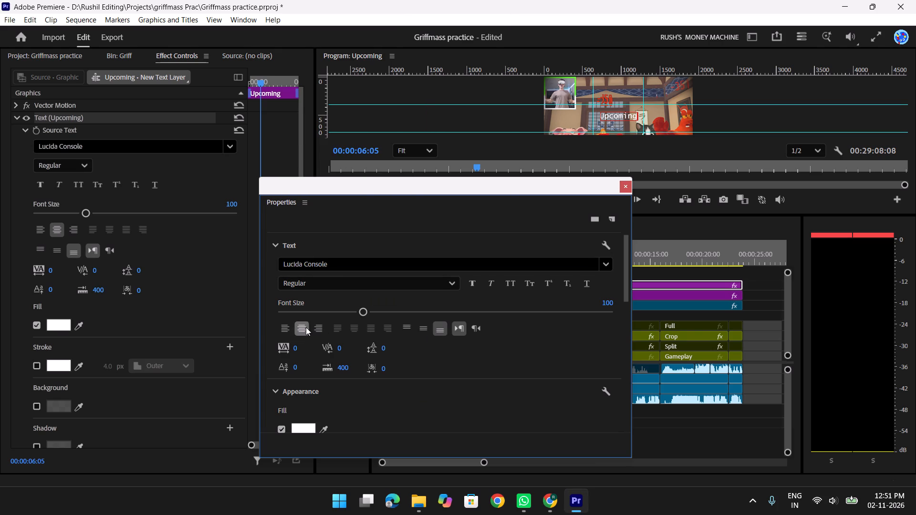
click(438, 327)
Select the whole Upcoming text and set its font to Komika Axis.
click(305, 270)
text(Ko)
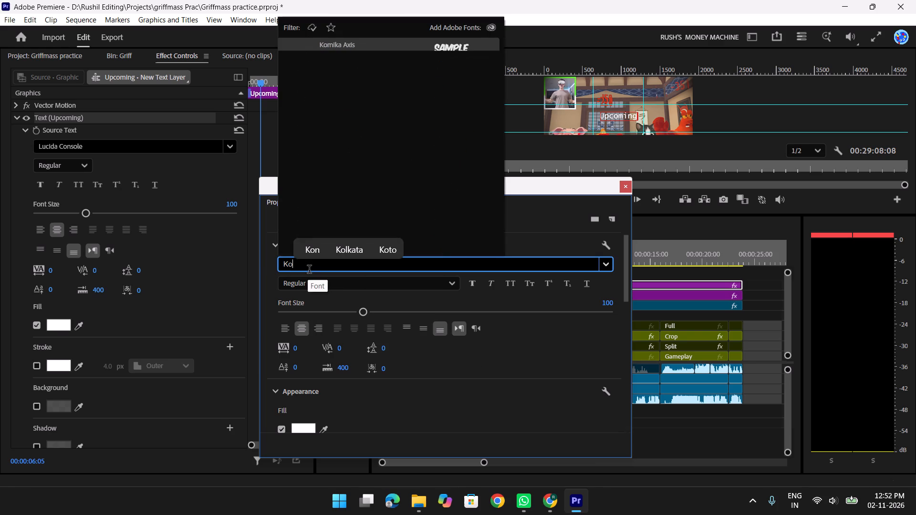
key(Return)
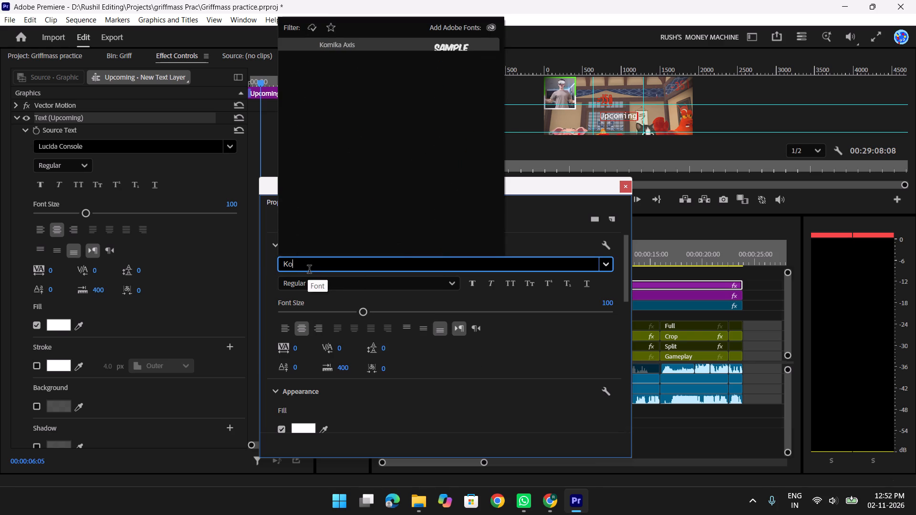
click(479, 381)
scroll(414, 343, up, 4)
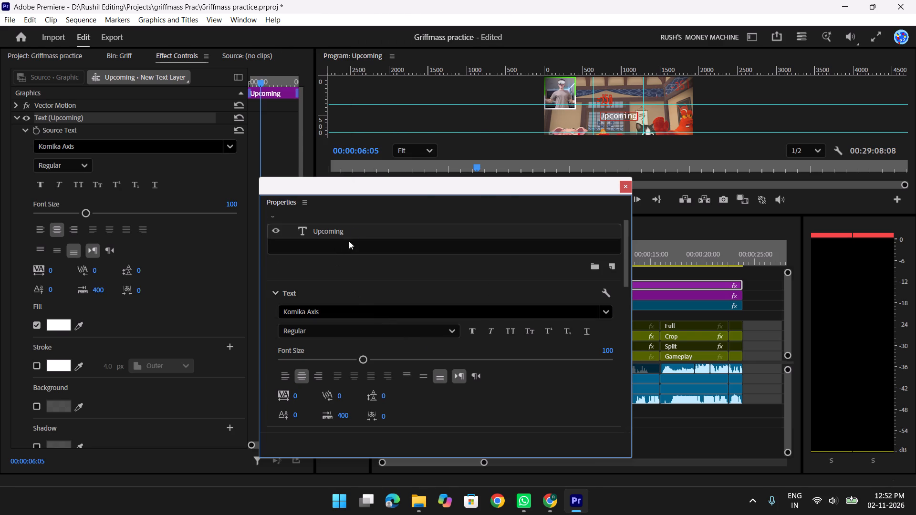
double_click(354, 228)
double_click(325, 234)
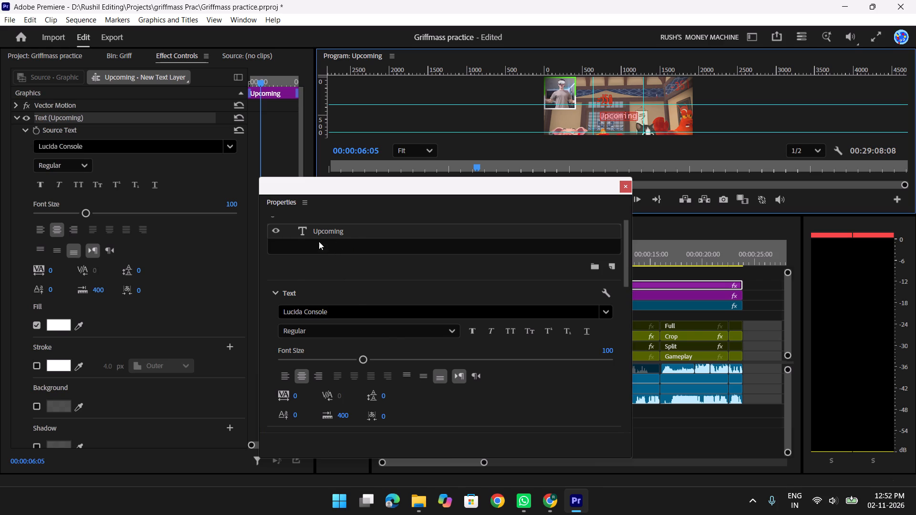
click(329, 315)
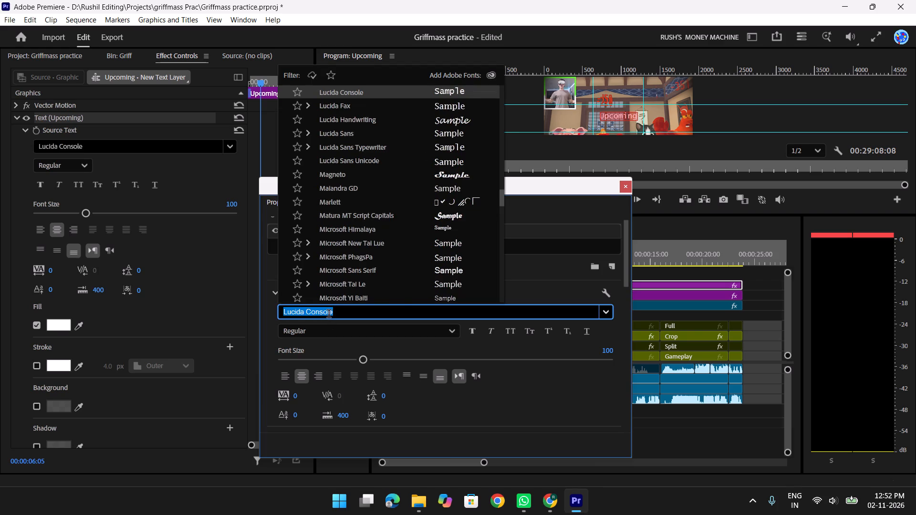
text(Kom)
key(Return)
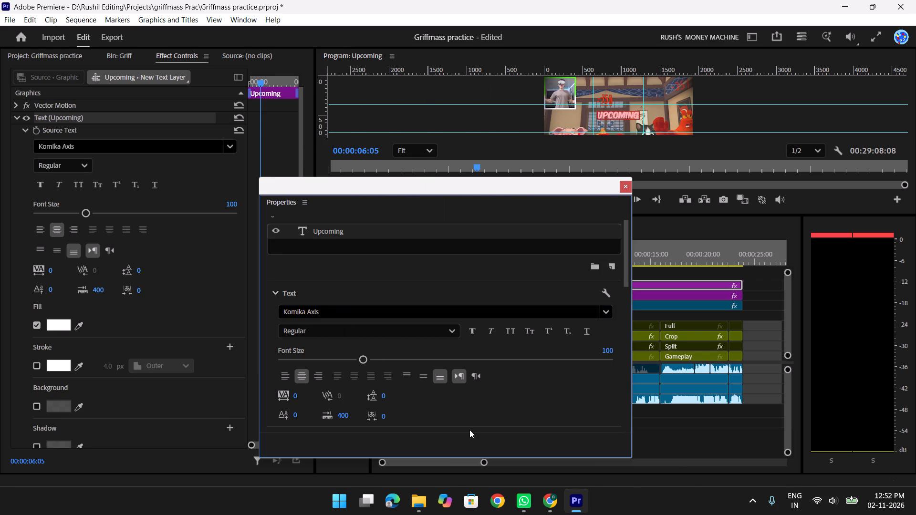
Set the Upcoming text's font size to 116.
click(564, 385)
scroll(410, 356, down, 5)
scroll(404, 357, up, 3)
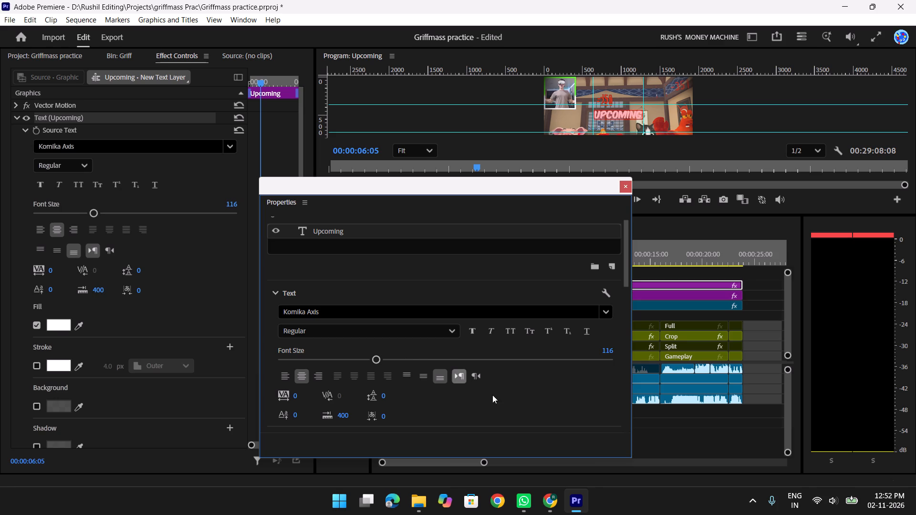
click(509, 404)
Enable an outer stroke on the Upcoming text, coloured near-black (020000) and 14 px wide.
scroll(535, 392, down, 7)
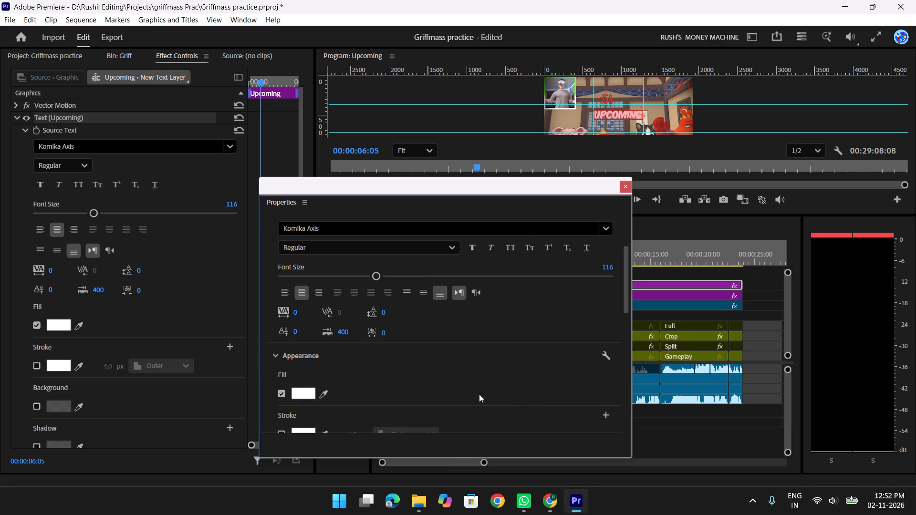
scroll(458, 388, down, 7)
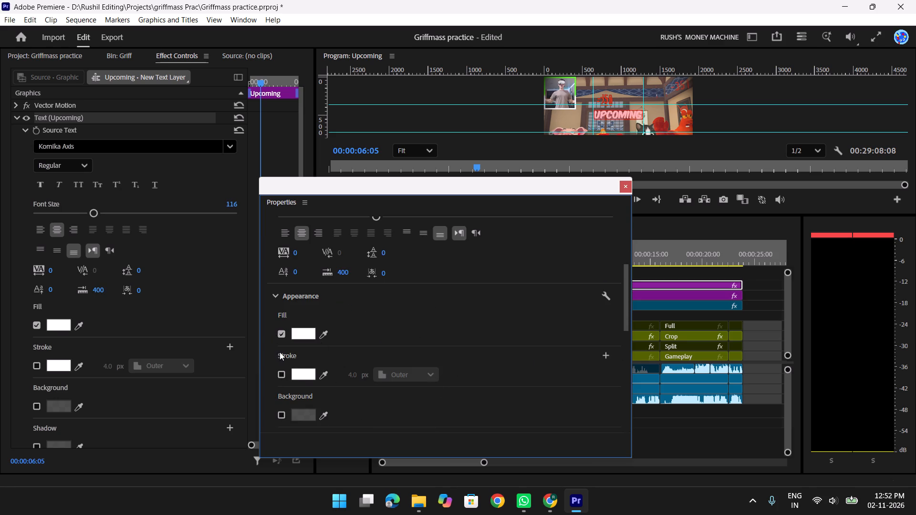
click(281, 352)
click(297, 352)
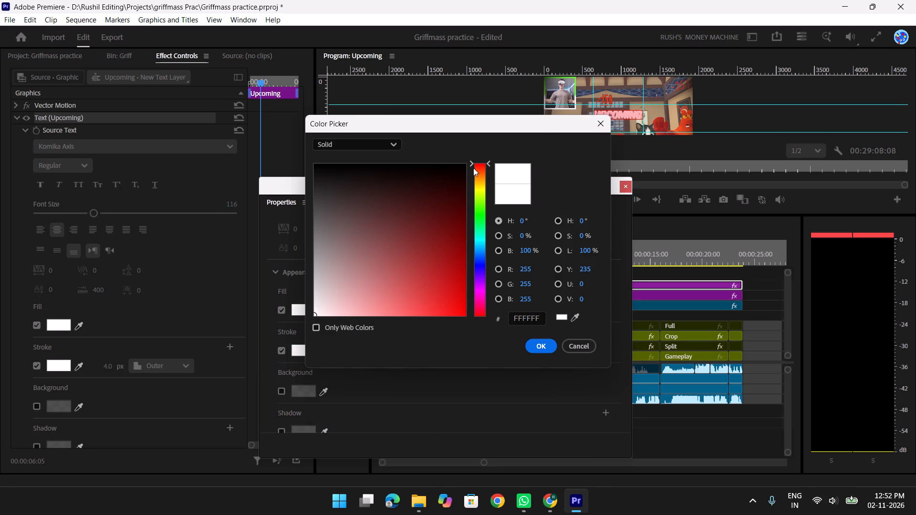
drag(440, 171, 485, 165)
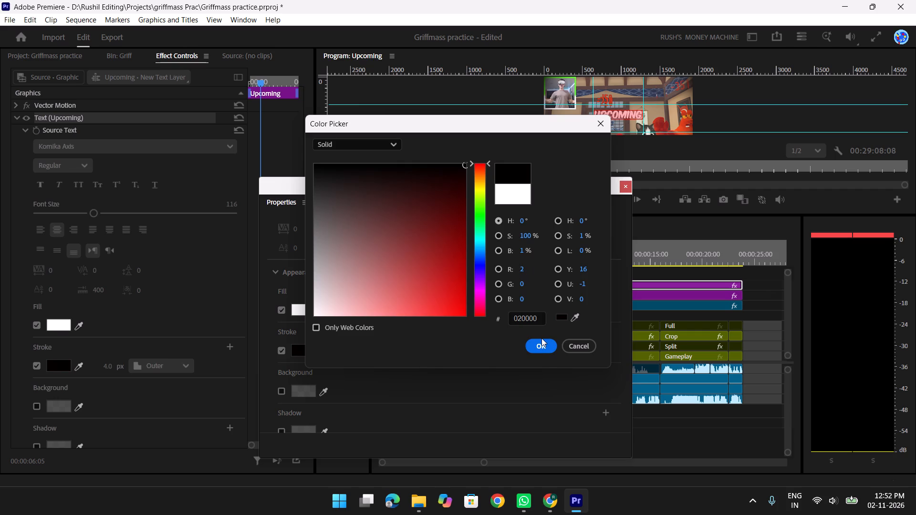
click(542, 344)
click(357, 349)
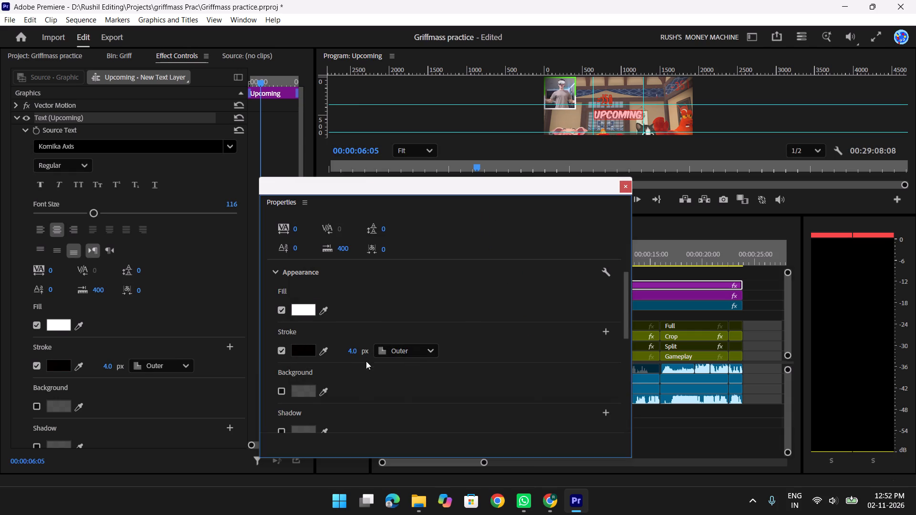
click(356, 351)
click(354, 351)
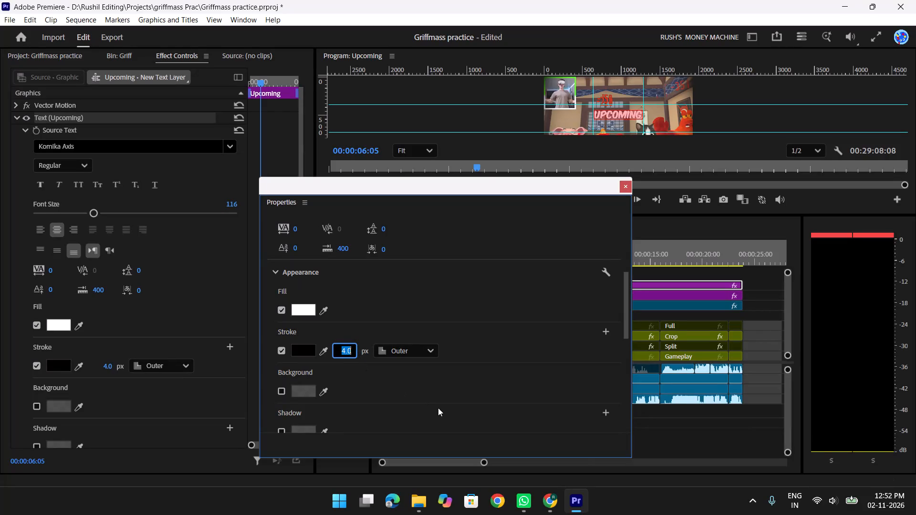
text(14)
key(Return)
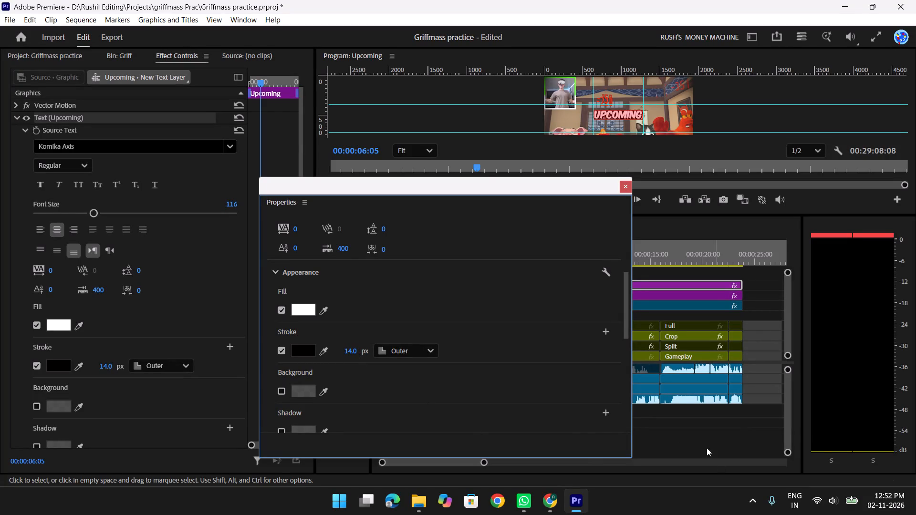
click(523, 392)
Change the Upcoming text's fill to a solid bright green, about 10DA07, and close the text properties.
scroll(379, 297, up, 3)
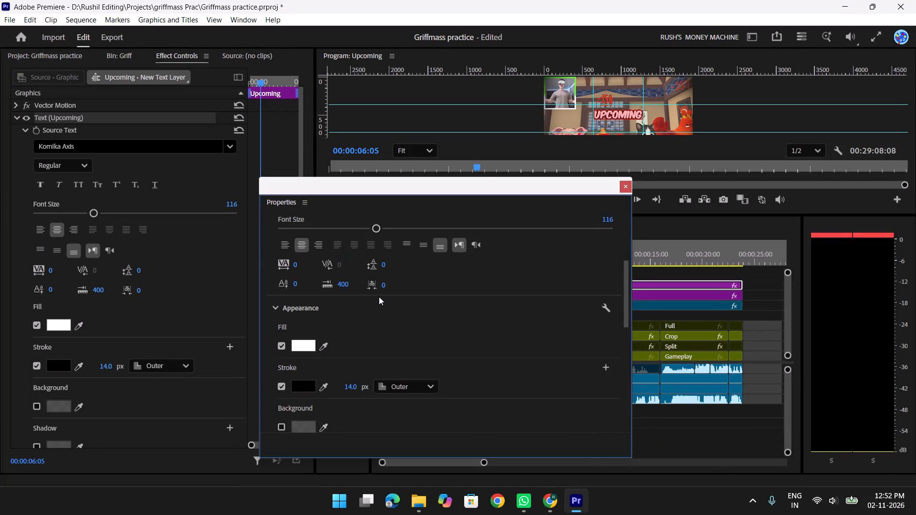
click(303, 344)
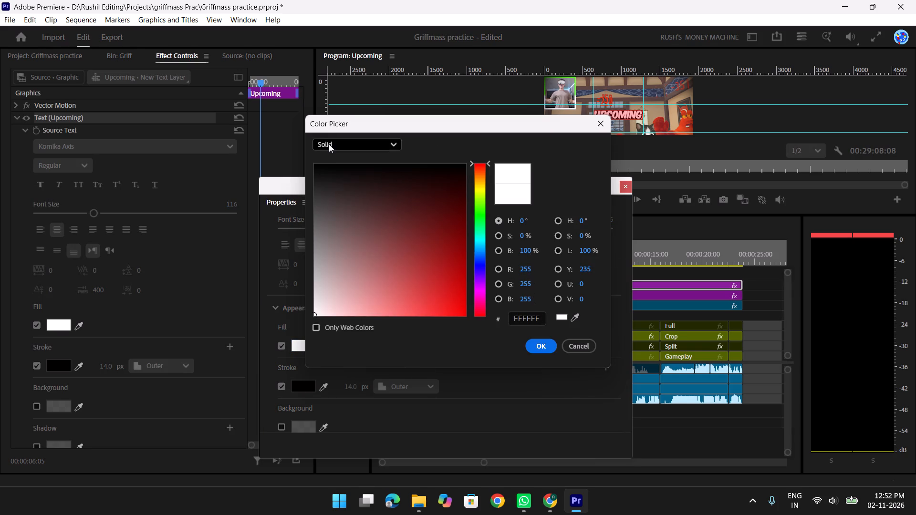
drag(487, 164, 489, 209)
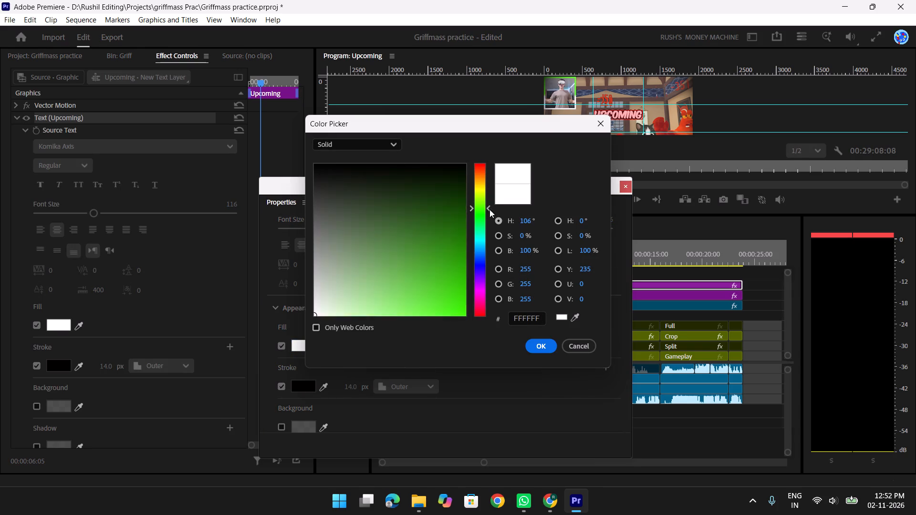
drag(489, 209, 490, 213)
drag(396, 275, 461, 293)
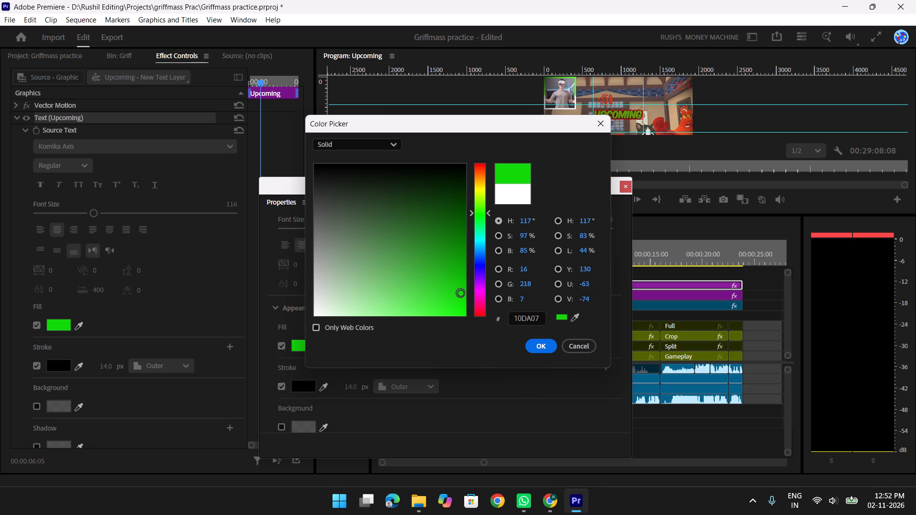
drag(461, 293, 463, 292)
click(542, 350)
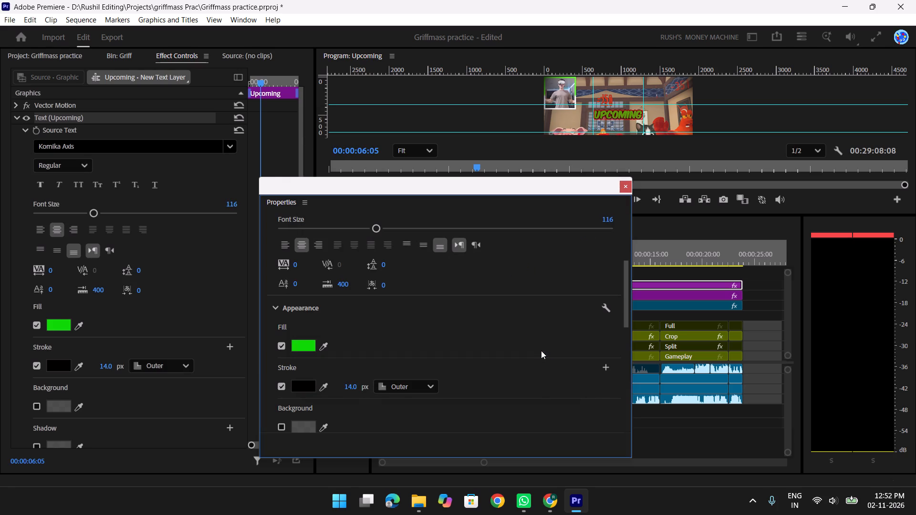
click(776, 343)
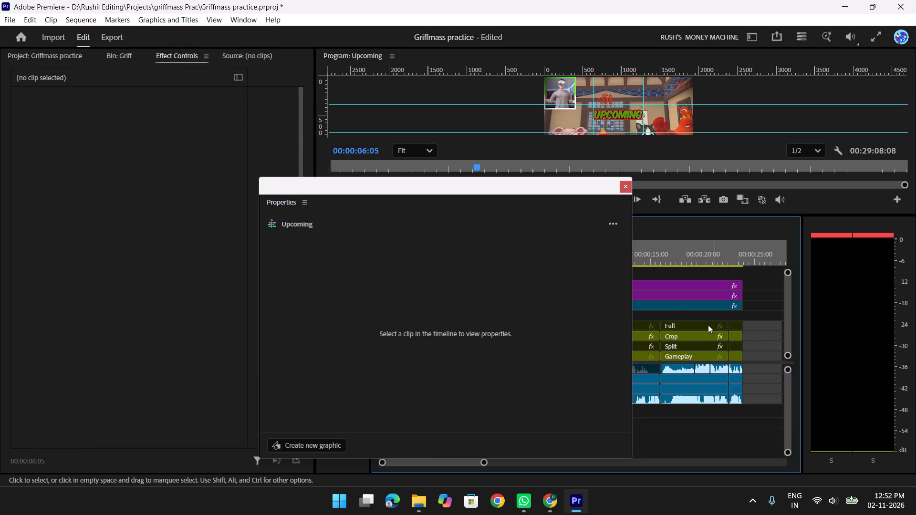
click(623, 185)
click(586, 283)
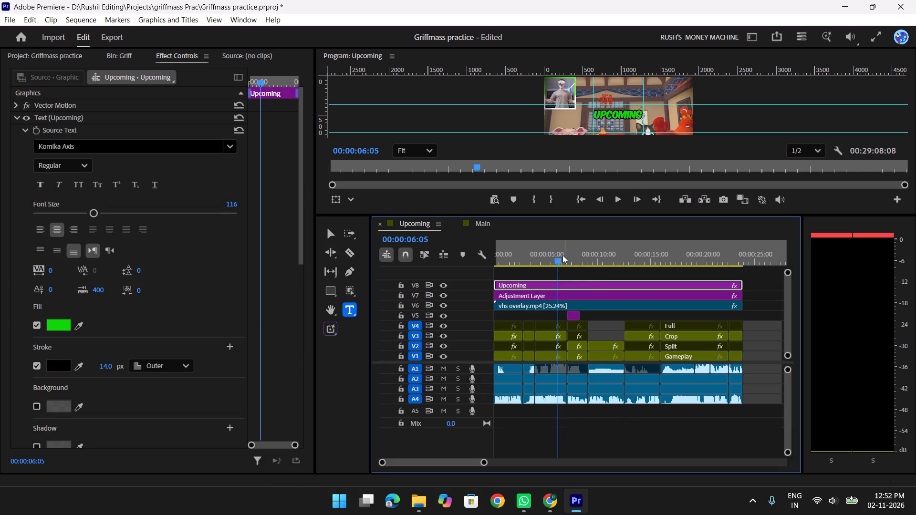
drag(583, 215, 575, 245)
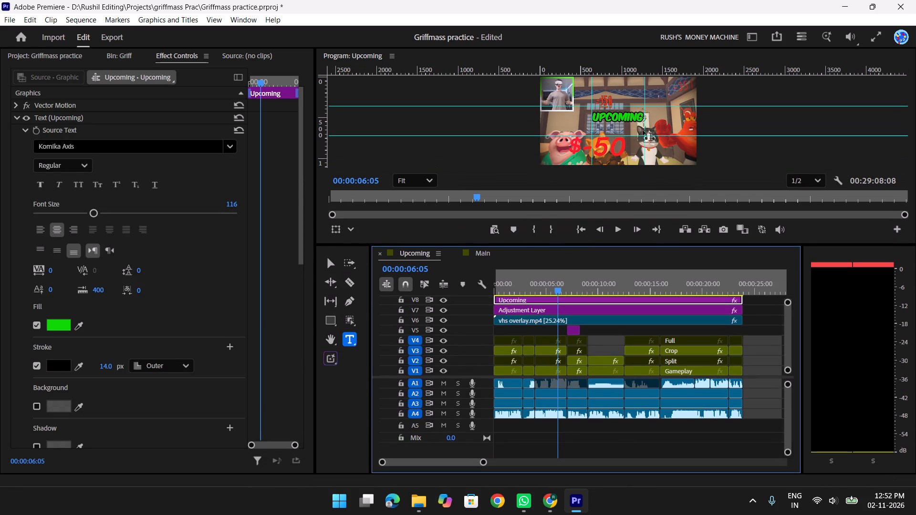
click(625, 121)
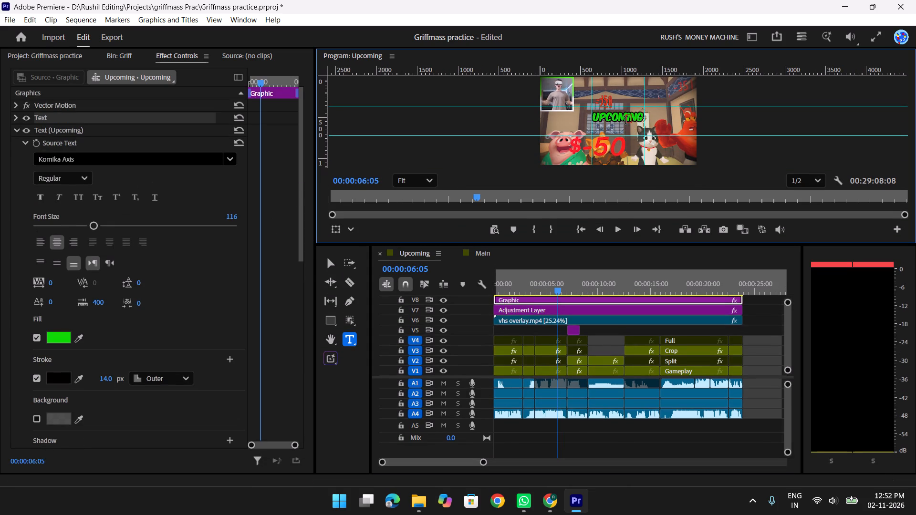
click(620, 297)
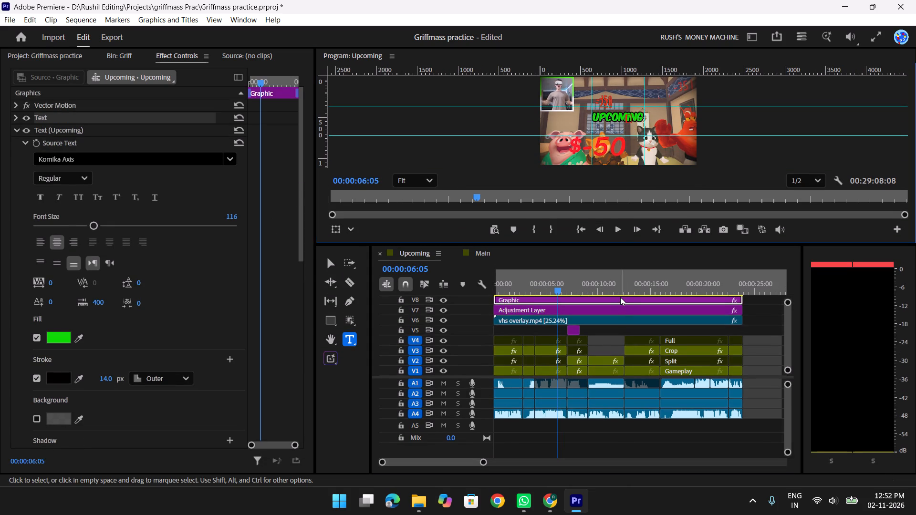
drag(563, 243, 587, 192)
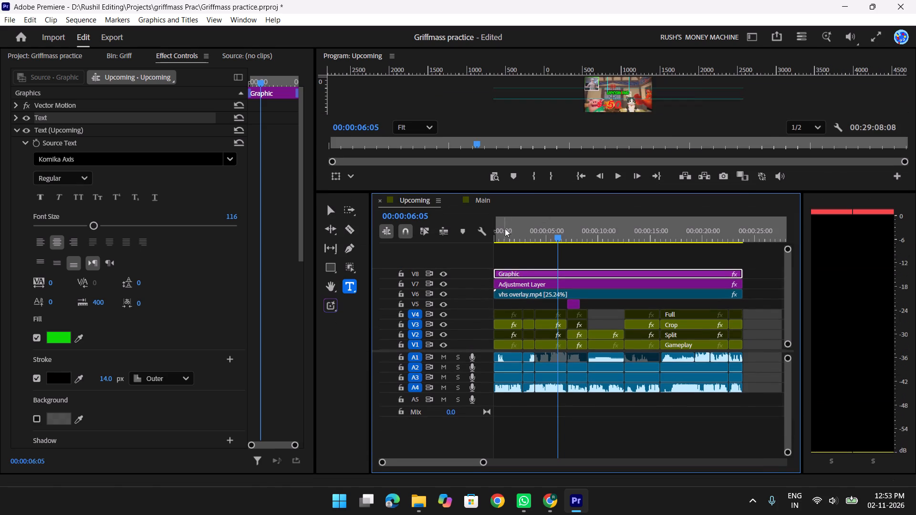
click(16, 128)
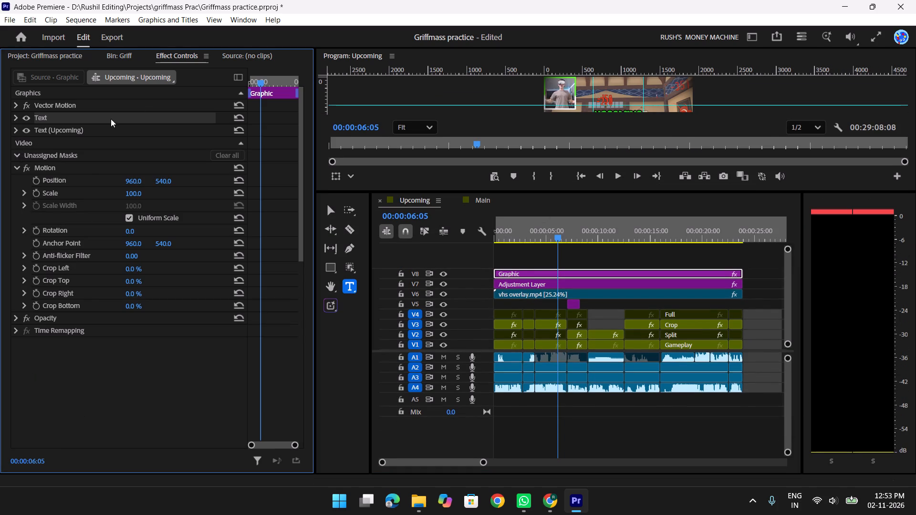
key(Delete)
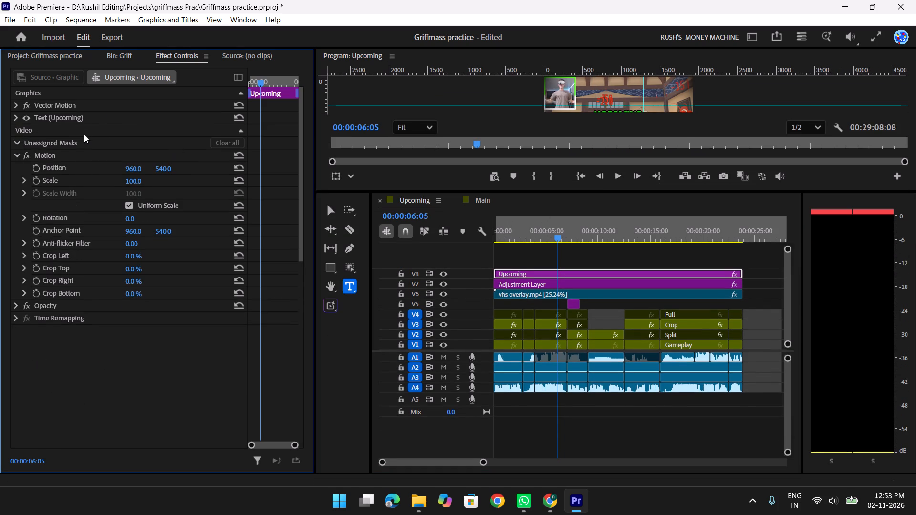
Move the Upcoming text from the centre to the lower-right corner of the video frame and check it full screen.
click(87, 117)
key(v)
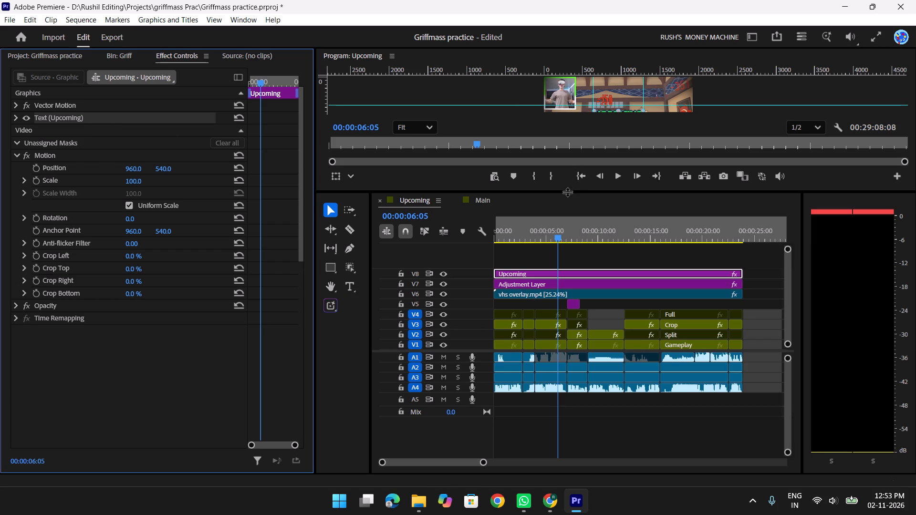
drag(567, 192, 553, 253)
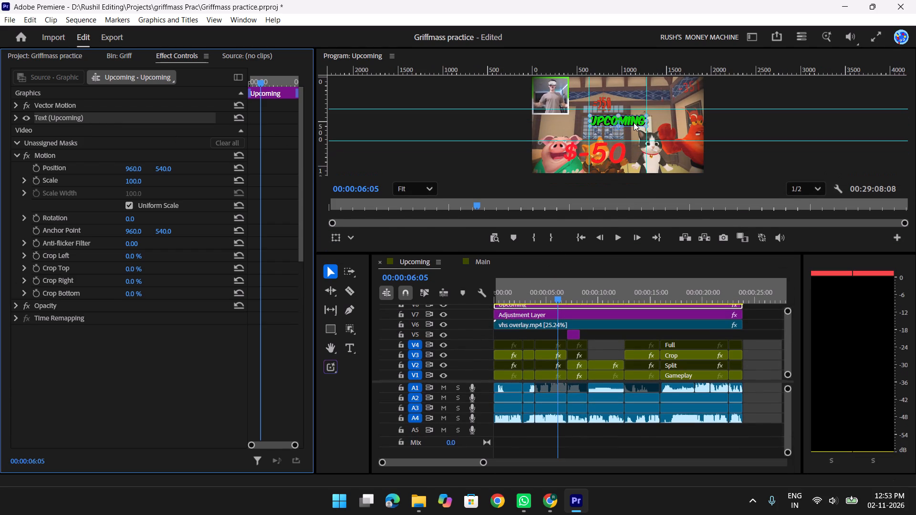
click(618, 124)
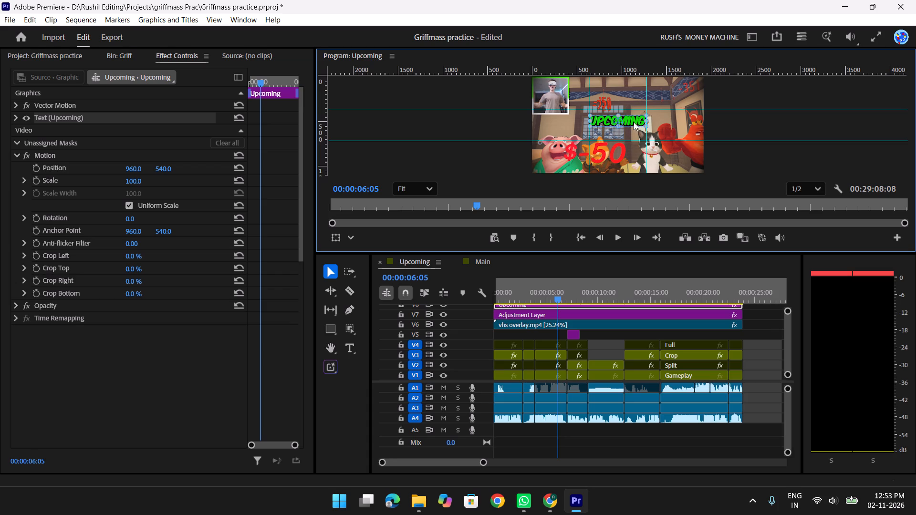
drag(634, 121, 632, 175)
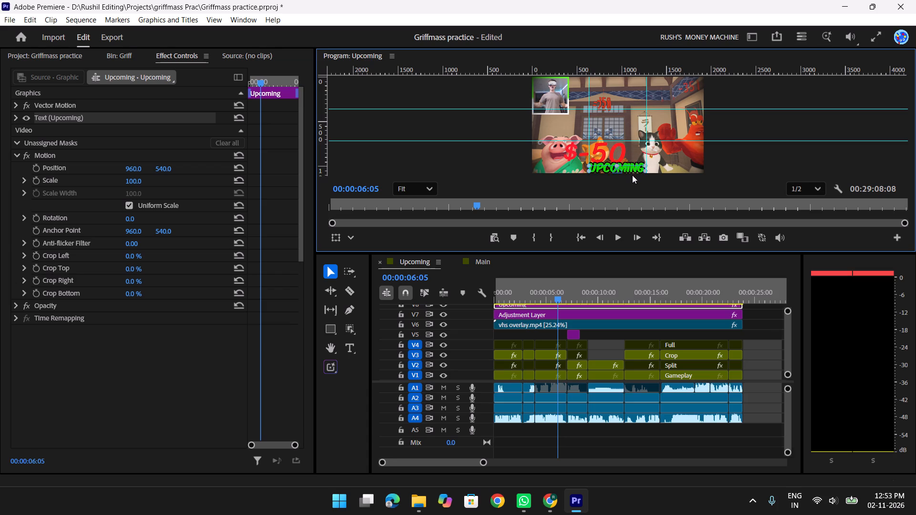
drag(632, 175, 664, 171)
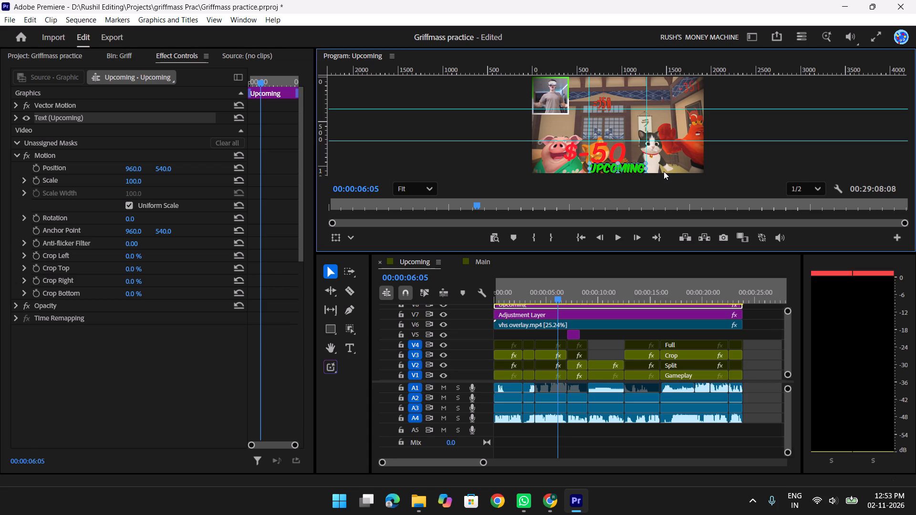
drag(664, 171, 686, 174)
drag(603, 252, 603, 279)
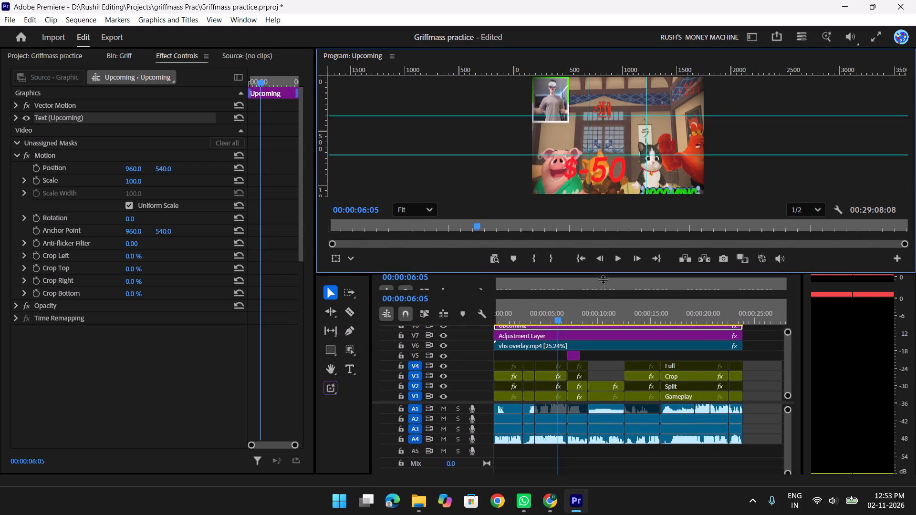
drag(603, 279, 607, 289)
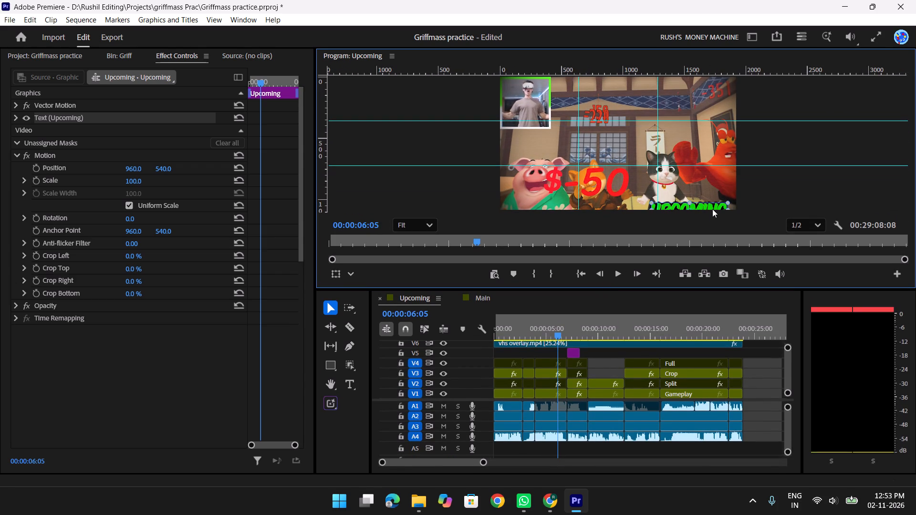
drag(712, 207, 711, 192)
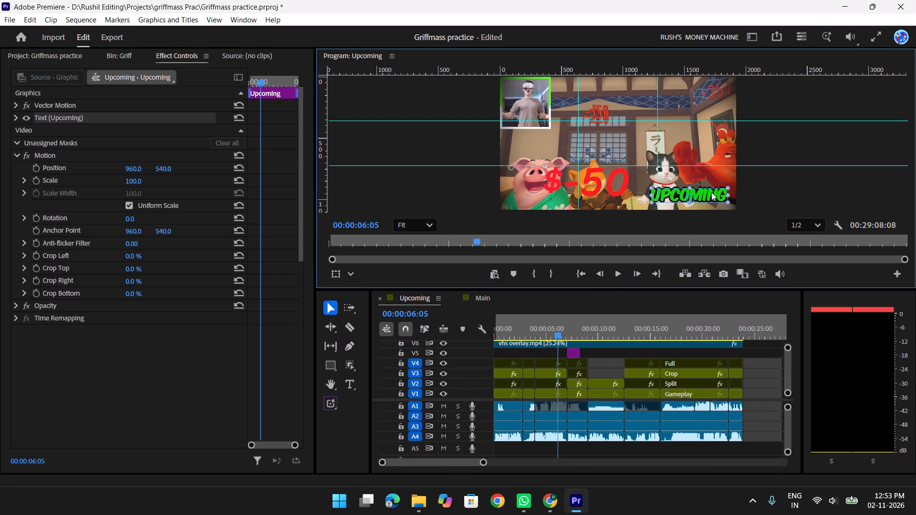
drag(711, 192, 707, 196)
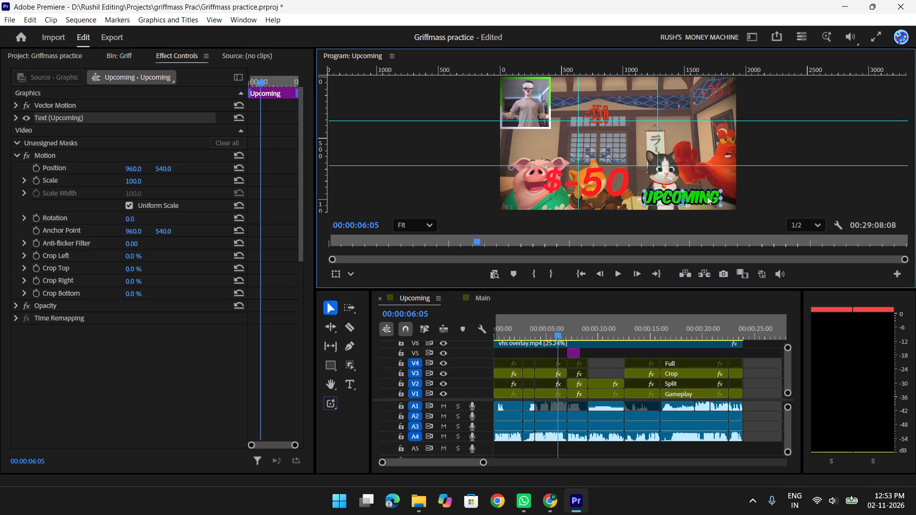
drag(707, 196, 707, 196)
key(f)
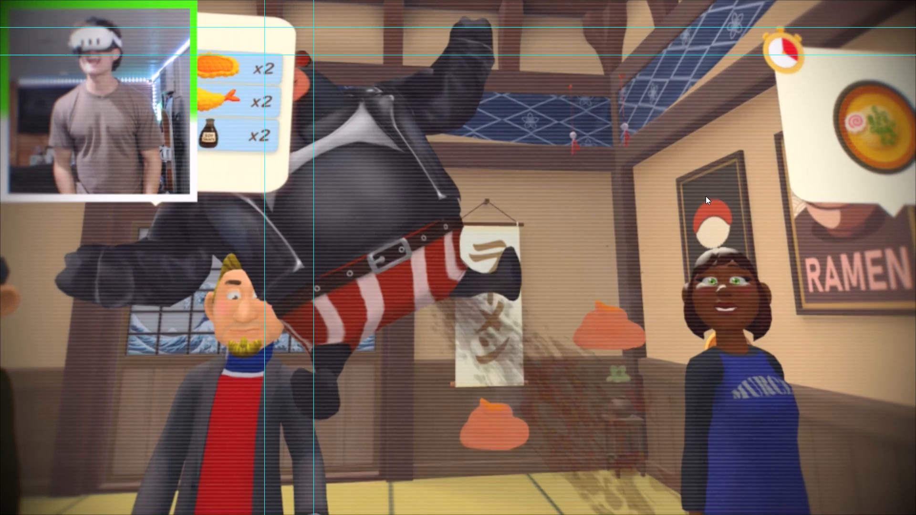
key(f)
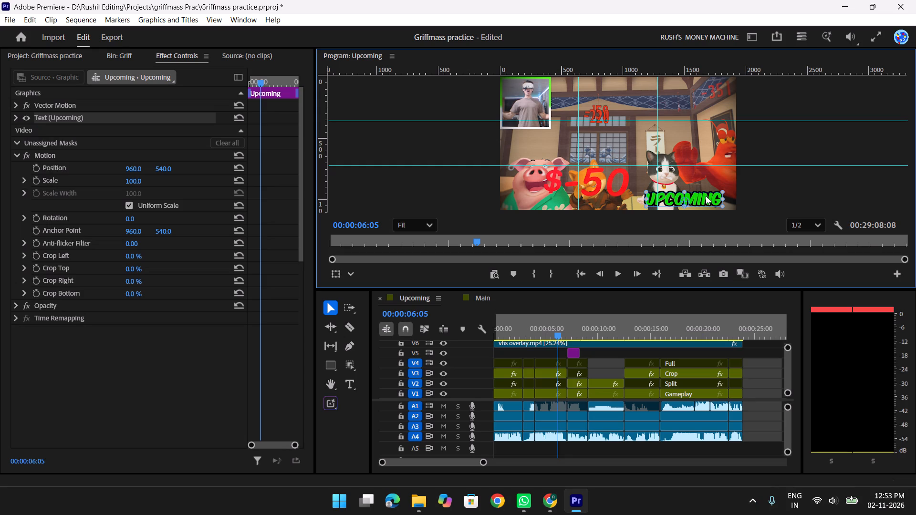
Nudge the Upcoming text slightly left within the frame's lower-right corner and check its placement full screen.
drag(708, 198, 704, 192)
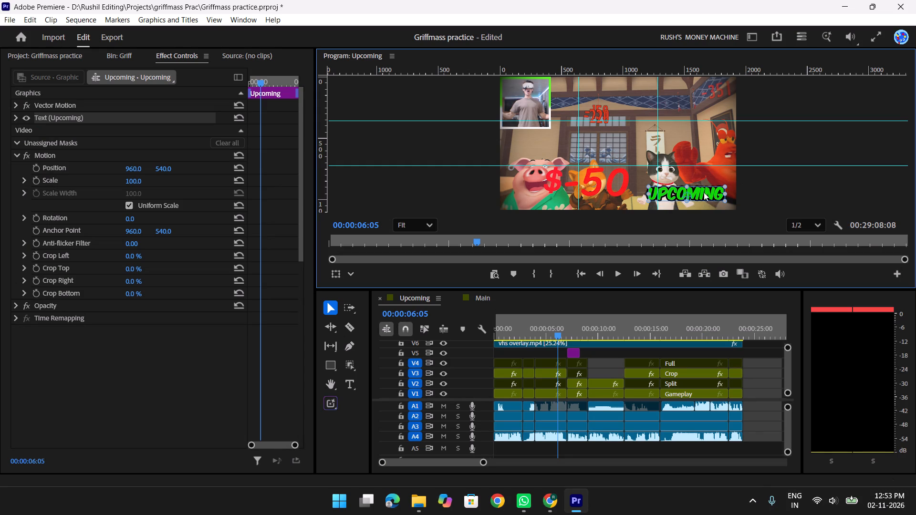
drag(704, 192, 704, 196)
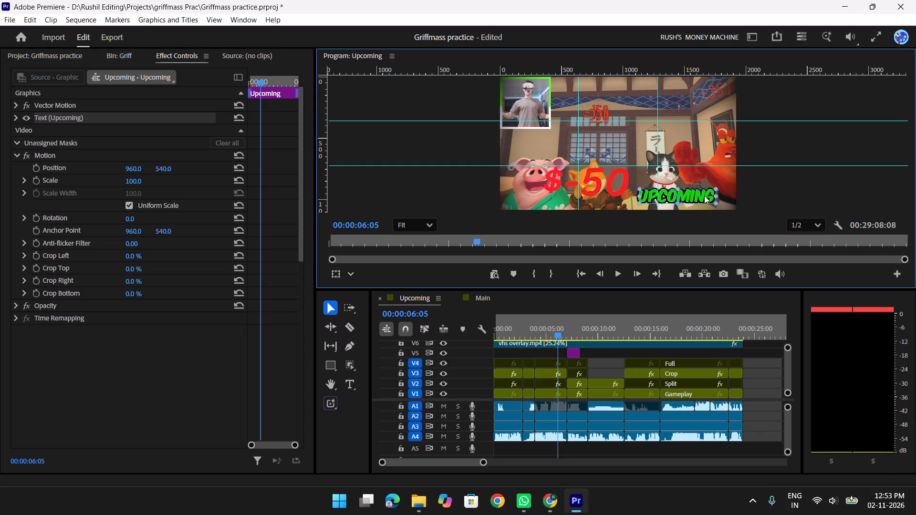
drag(704, 196, 700, 198)
drag(700, 198, 700, 198)
key(f)
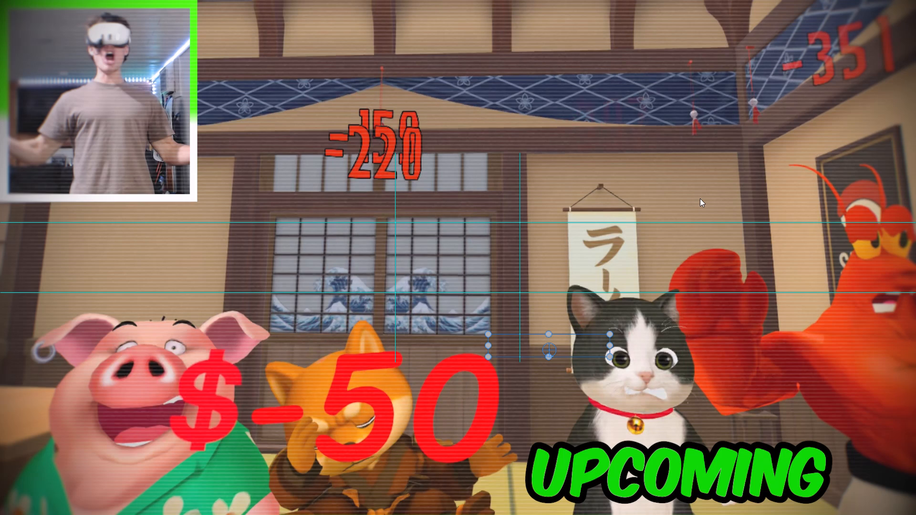
key(f)
Set the Upcoming graphic's vertical Motion position to 513 and check the frame full screen.
drag(165, 167, 144, 171)
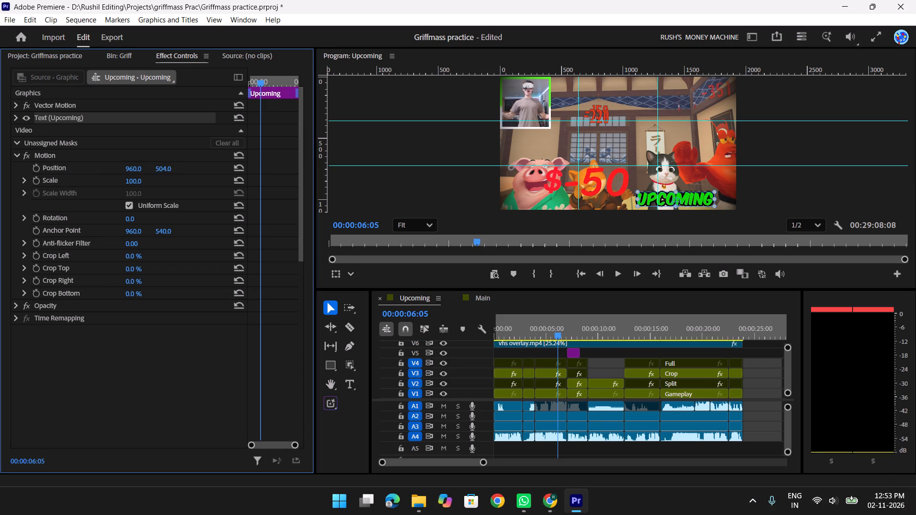
drag(144, 171, 150, 174)
key(f)
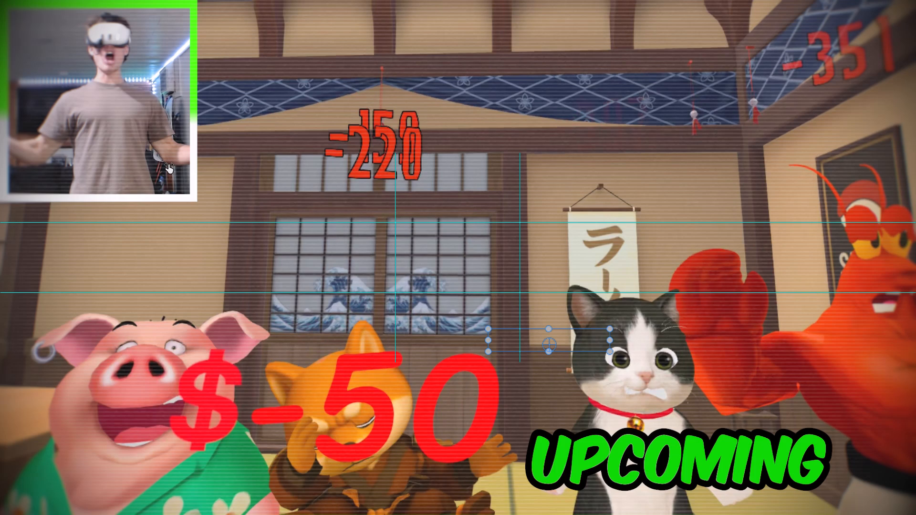
key(f)
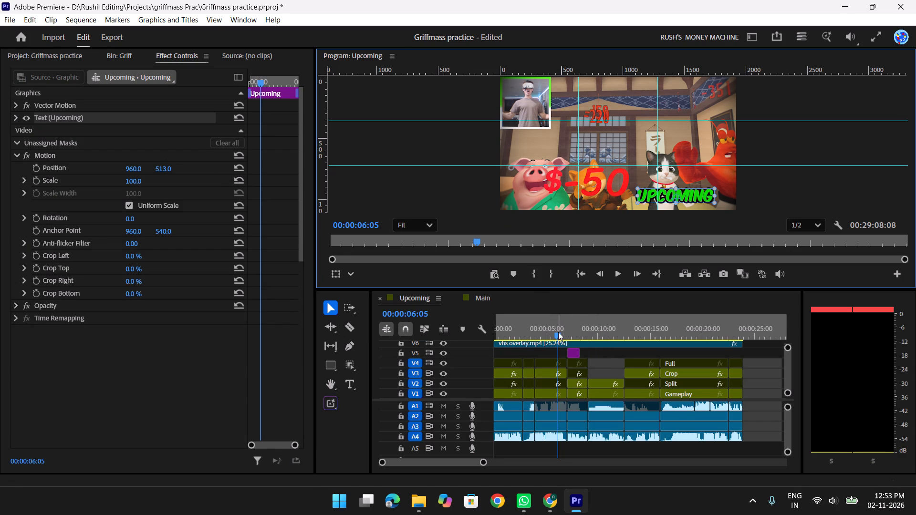
Play the Upcoming sequence from its start to review the title over the clips, then return the playhead to the beginning.
drag(555, 326, 486, 320)
key(space)
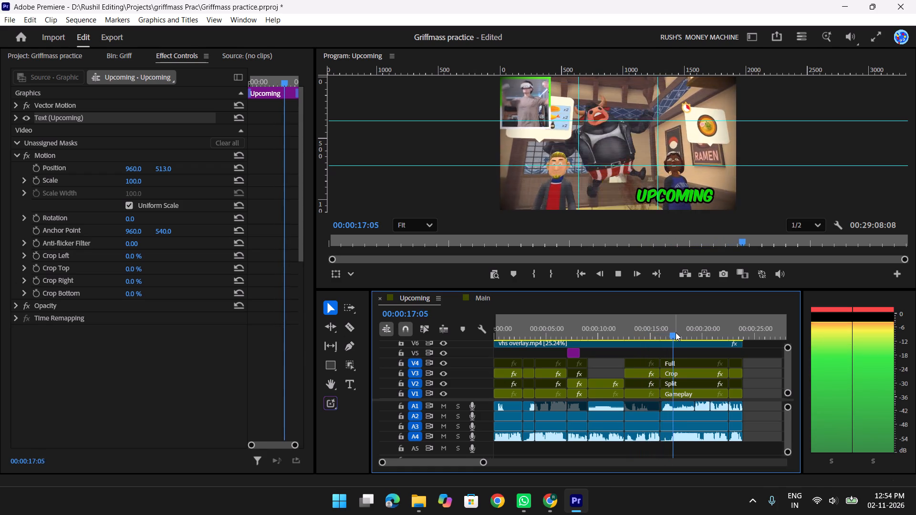
key(space)
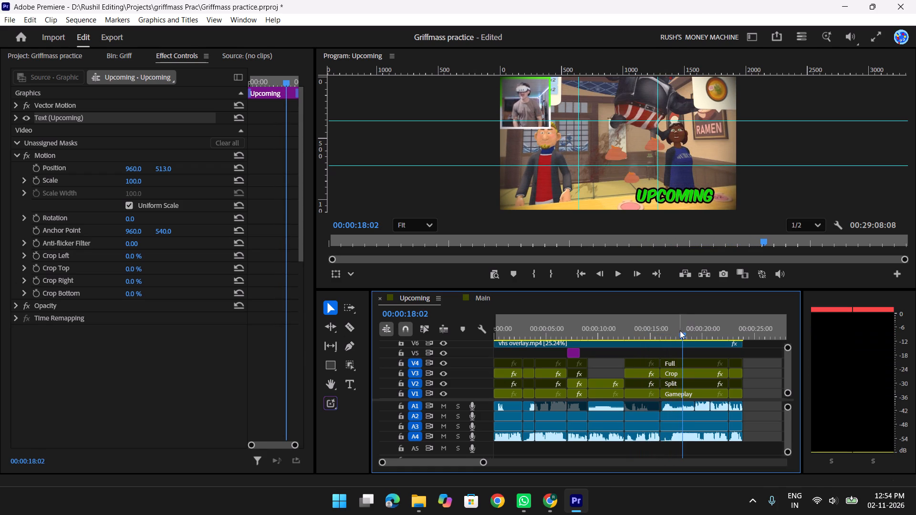
drag(680, 330, 504, 316)
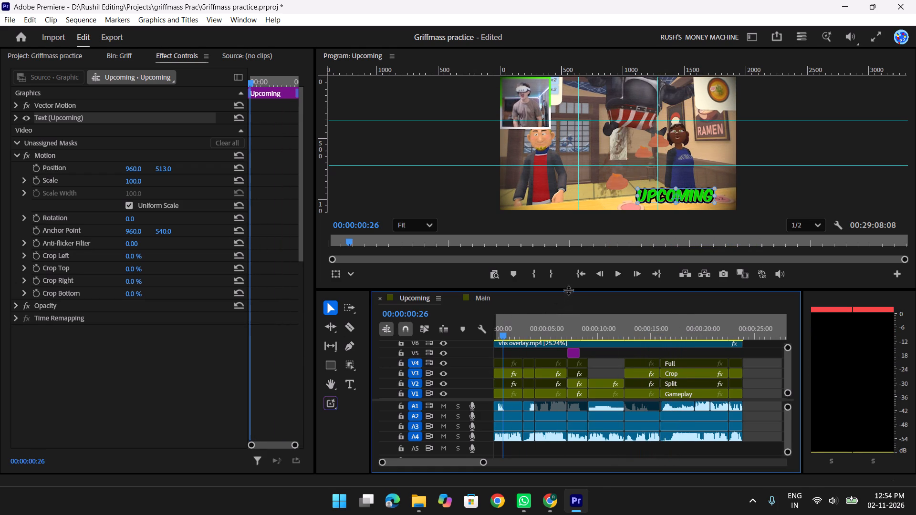
drag(568, 290, 577, 245)
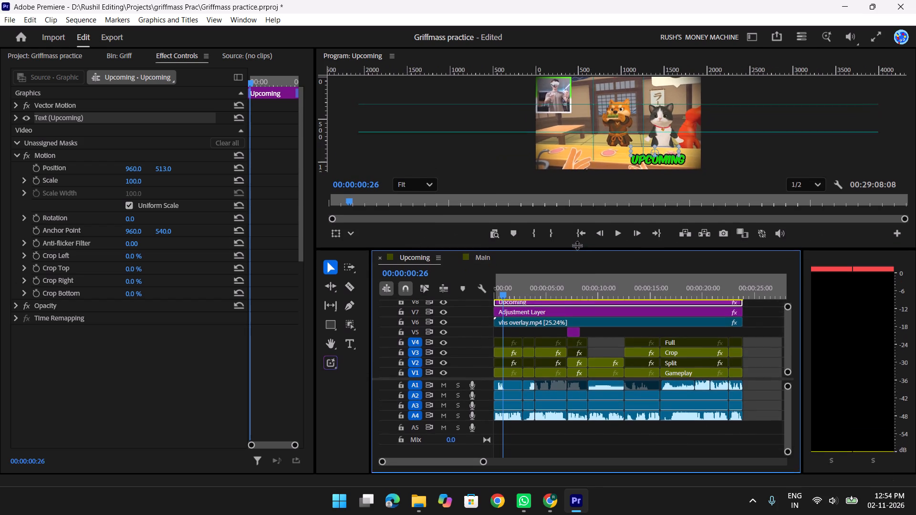
drag(577, 245, 590, 204)
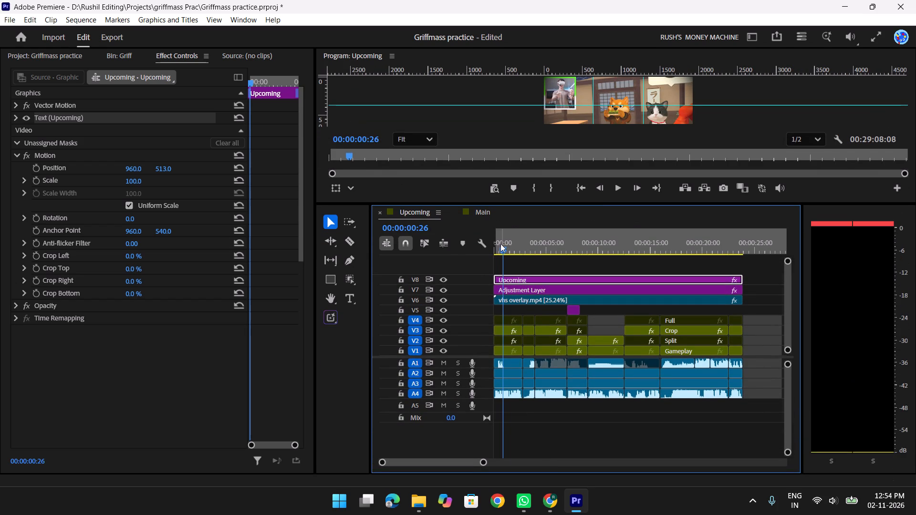
drag(500, 244, 485, 244)
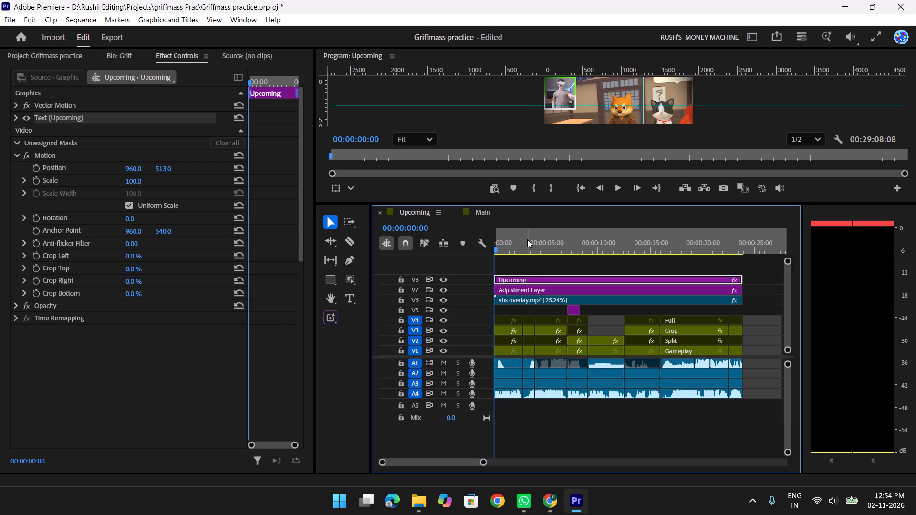
Switch to Chrome and search YouTube for "ayush".
key(alt+Tab)
key(alt+Tab)
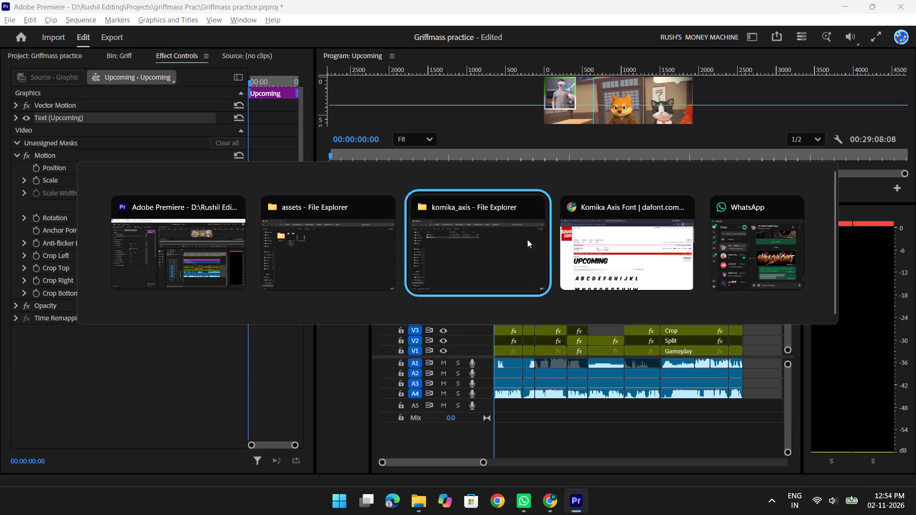
key(alt+Tab)
alt+click(655, 251)
click(72, 10)
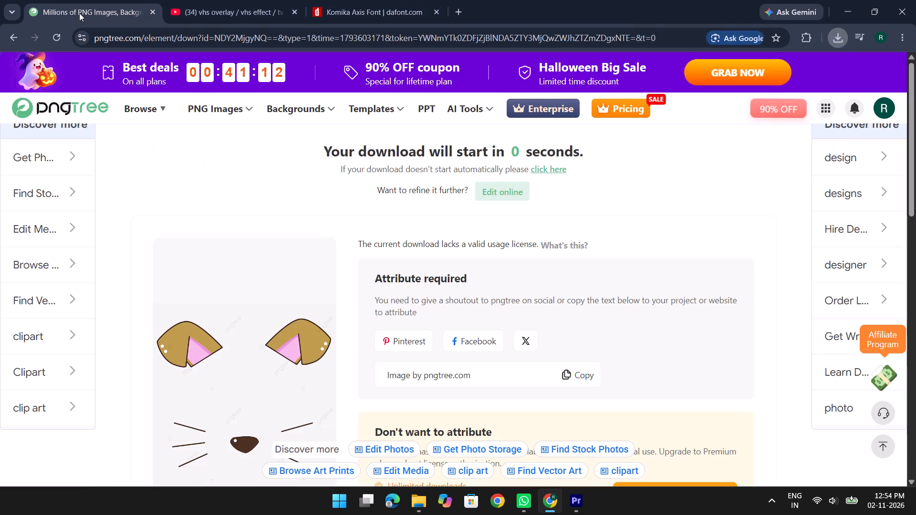
click(222, 9)
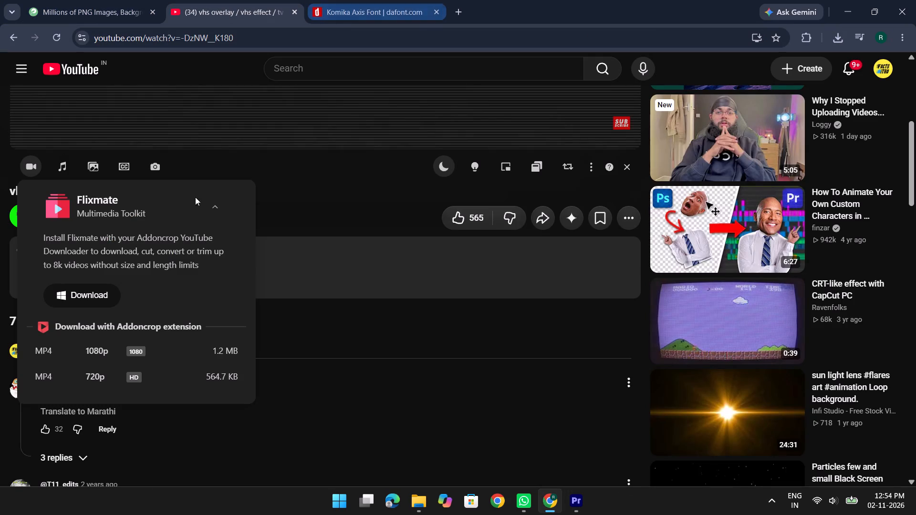
scroll(193, 215, up, 9)
click(349, 62)
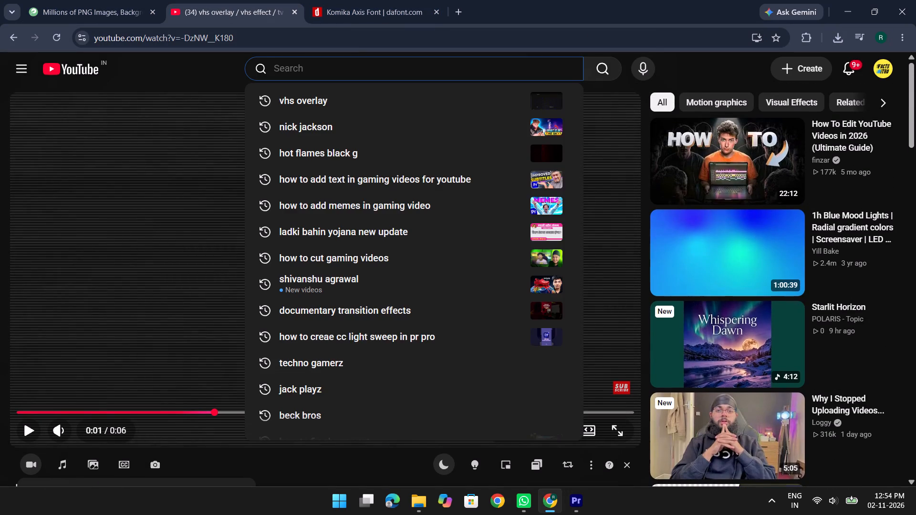
text(ayush)
key(Return)
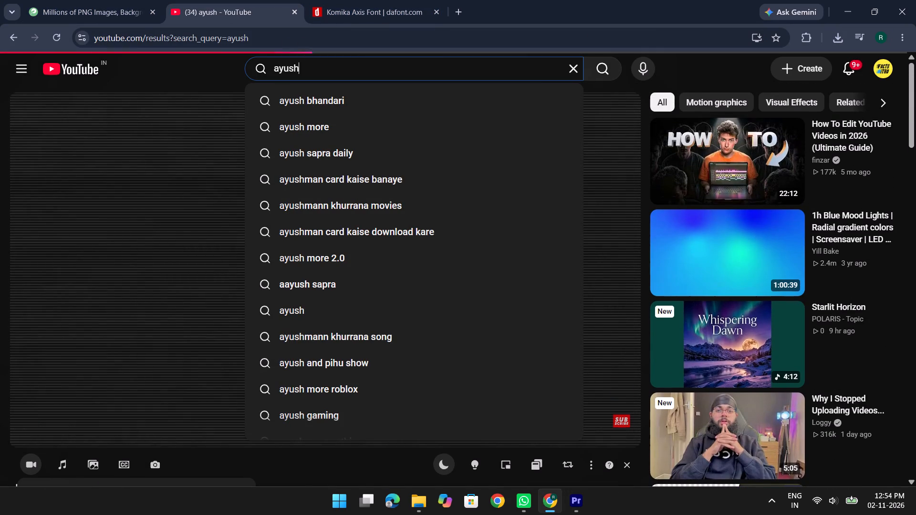
Browse the YouTube results for "ayush" and examine the on-screen text style in the Aayush Sapra Daily video preview.
scroll(353, 290, down, 3)
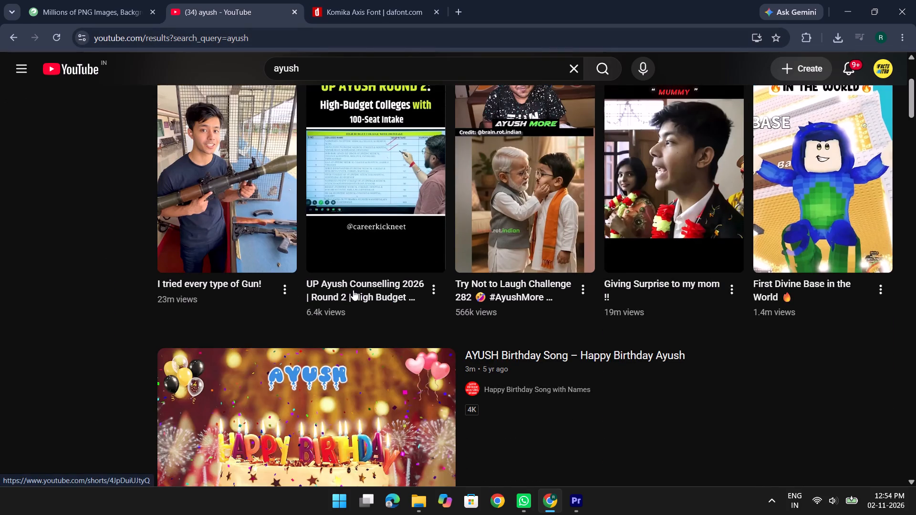
scroll(238, 224, down, 2)
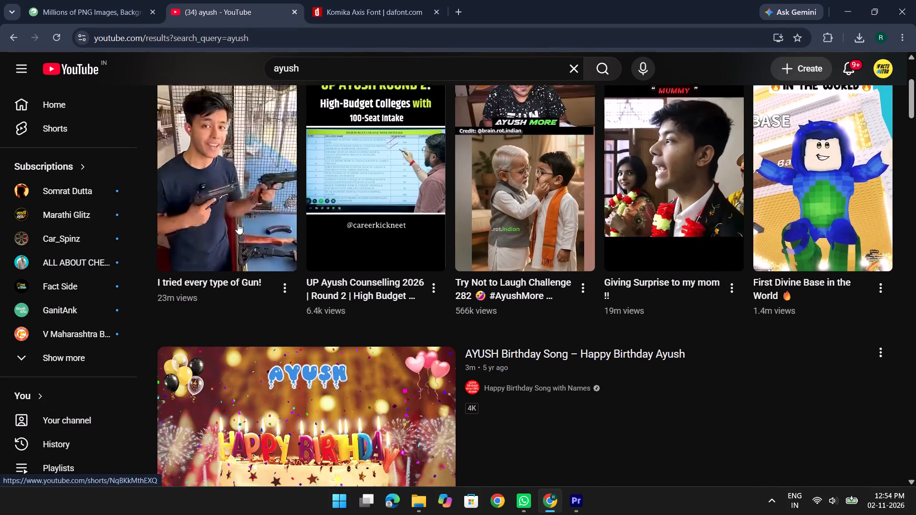
scroll(238, 224, down, 6)
scroll(278, 259, down, 6)
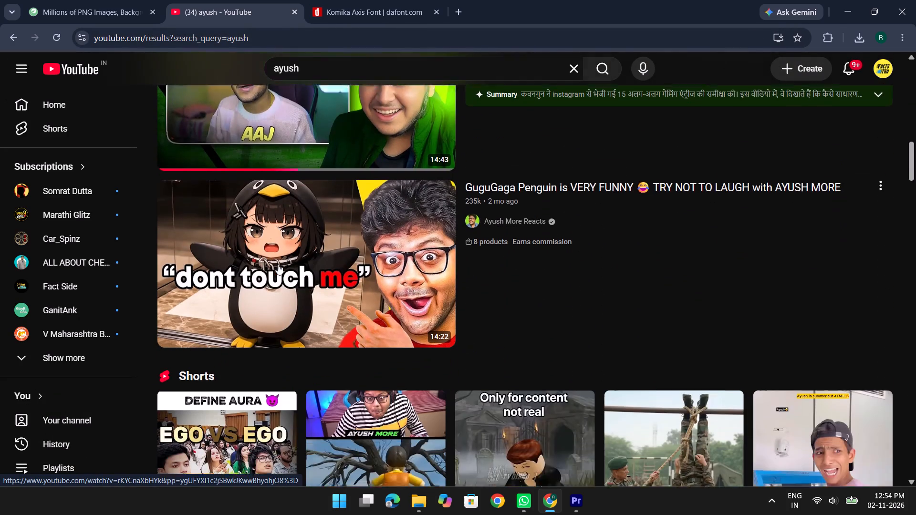
scroll(278, 264, up, 2)
scroll(278, 264, down, 11)
scroll(271, 277, up, 7)
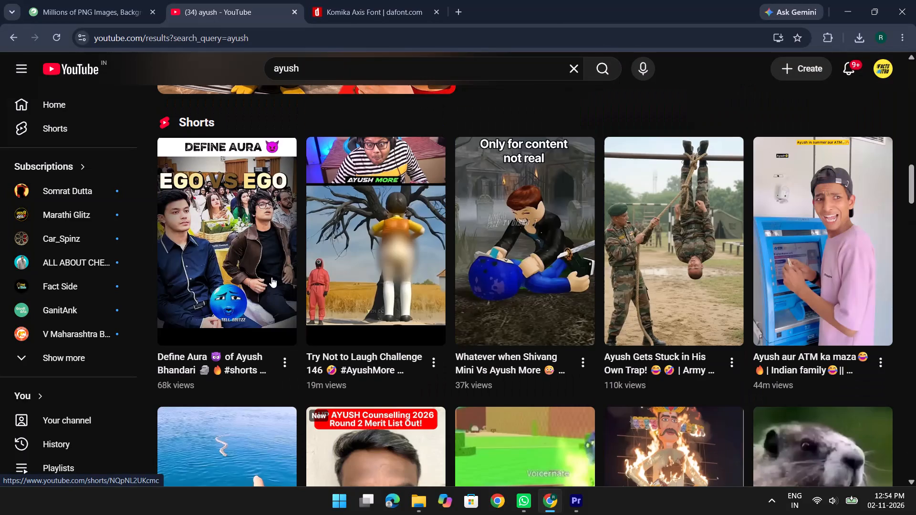
scroll(271, 277, down, 9)
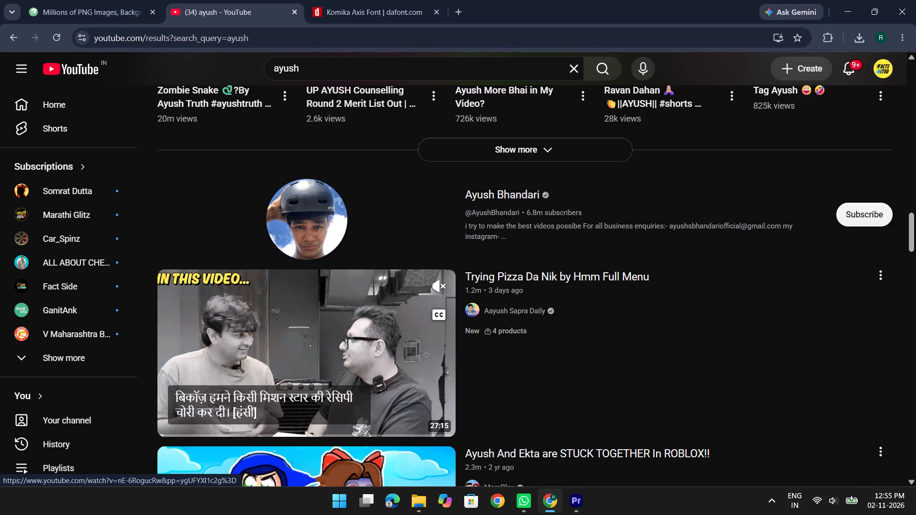
key(space)
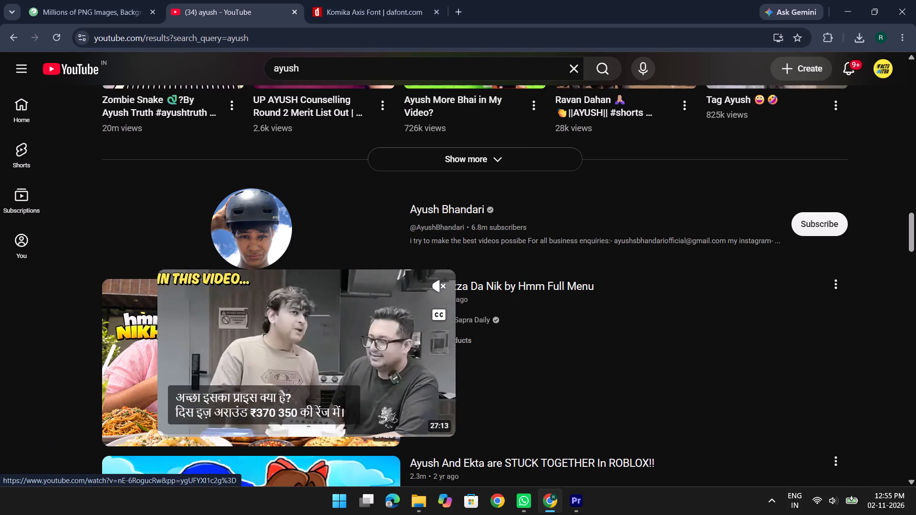
Switch back to Premiere and resize the Program monitor and timeline so both the title and its V8 graphic clip are visible.
key(alt+Tab)
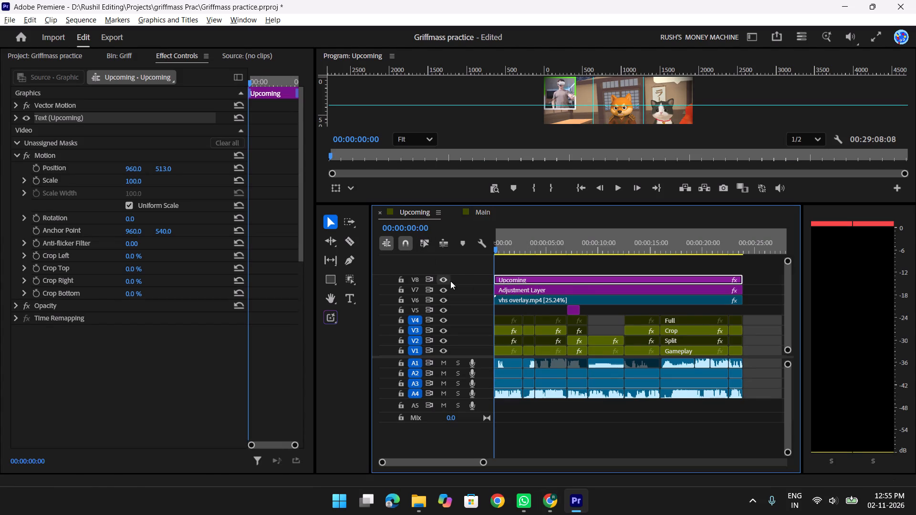
click(569, 281)
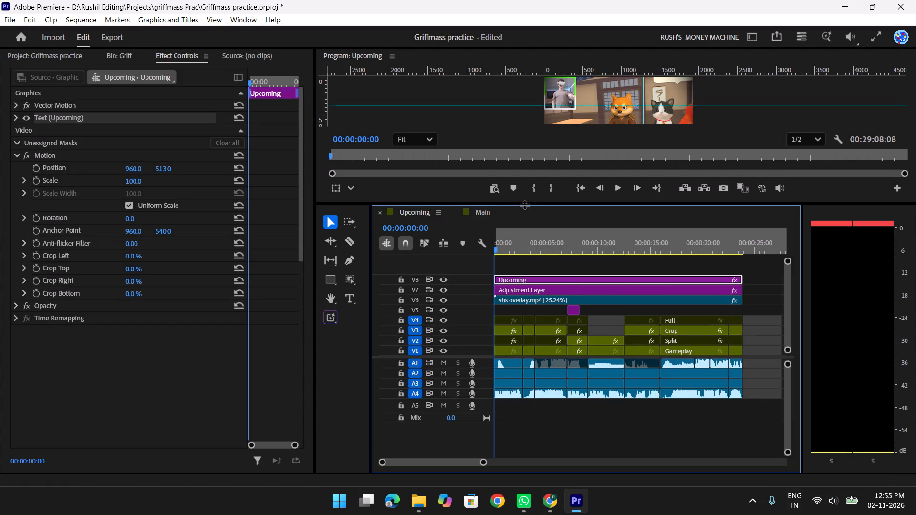
drag(524, 205, 517, 260)
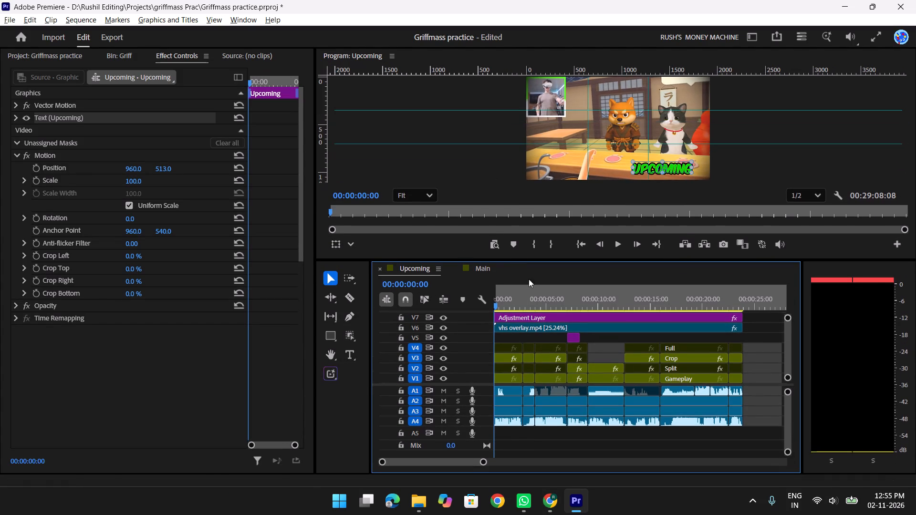
click(546, 318)
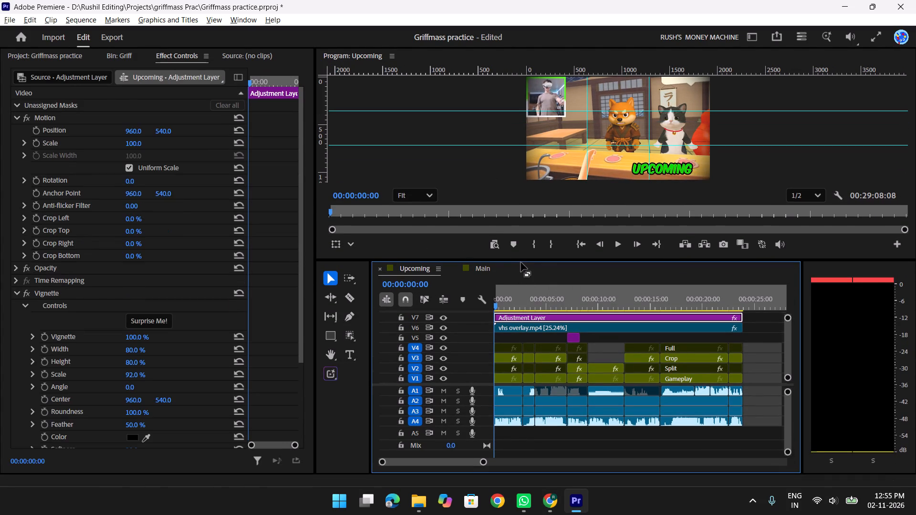
drag(521, 260, 527, 217)
click(553, 284)
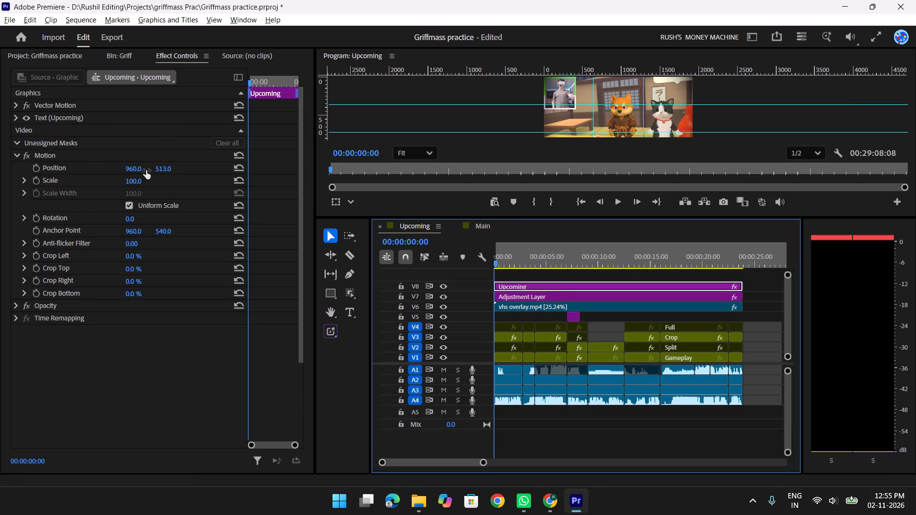
drag(501, 217, 499, 228)
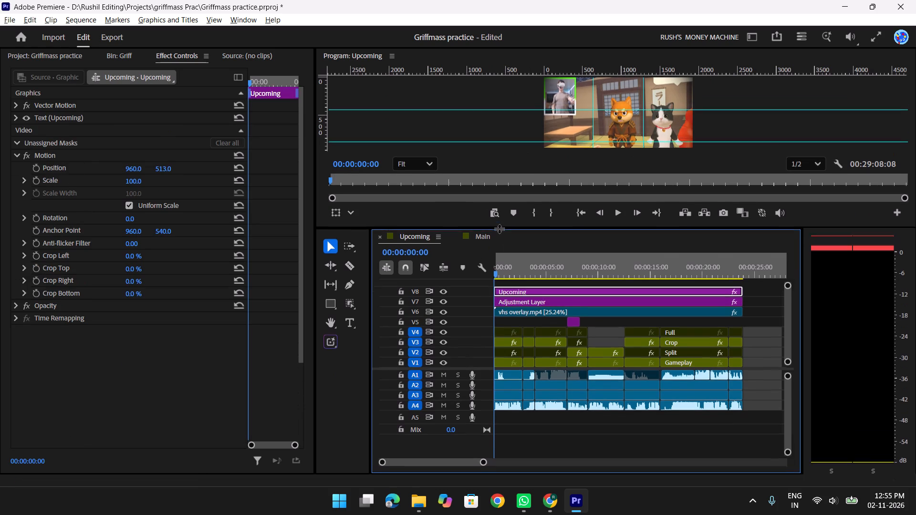
drag(499, 228, 495, 240)
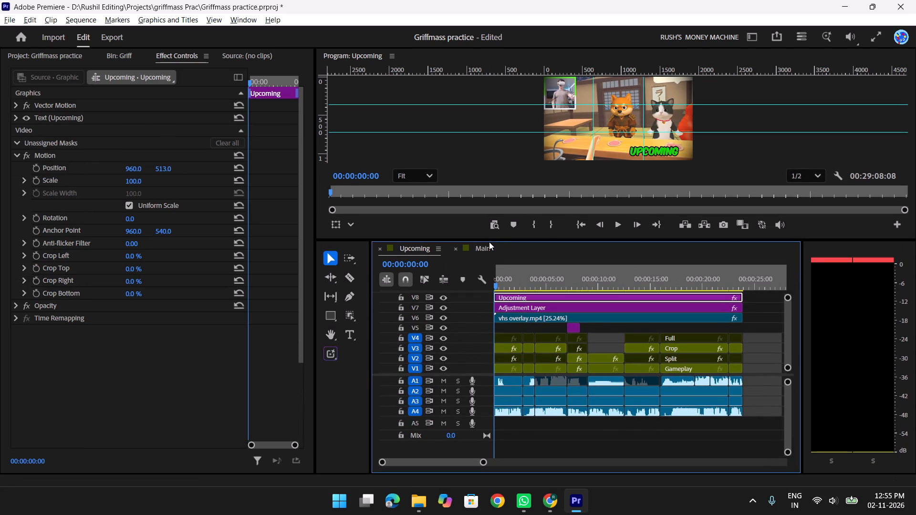
Append a space and three dots to the Upcoming title text on V8.
click(16, 118)
click(83, 119)
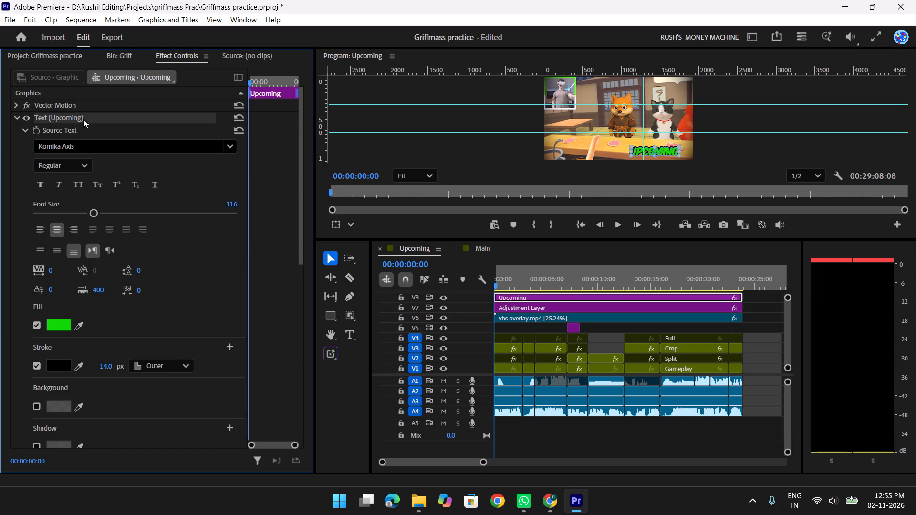
double_click(83, 119)
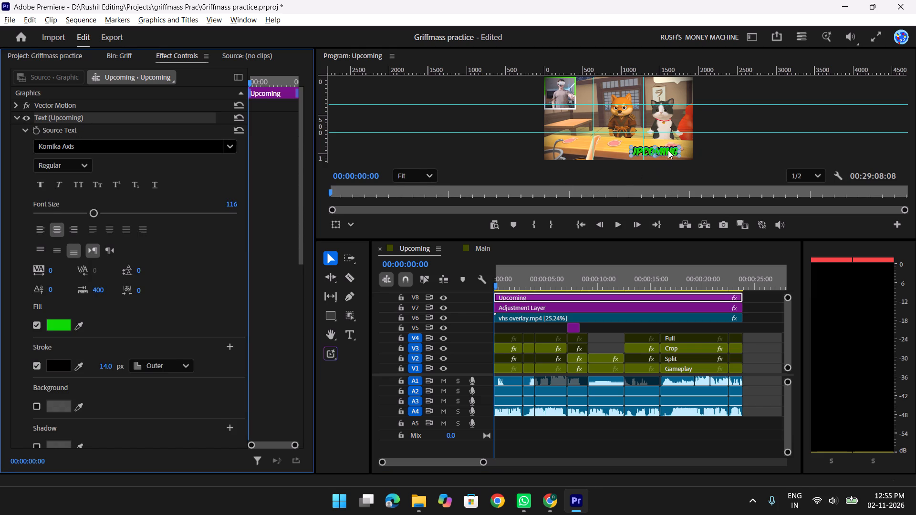
click(668, 150)
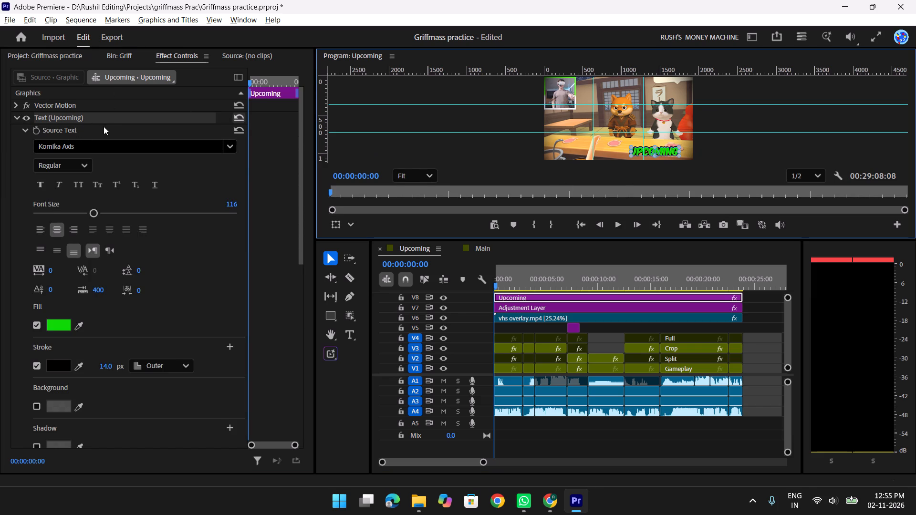
key(shift+s)
double_click(352, 245)
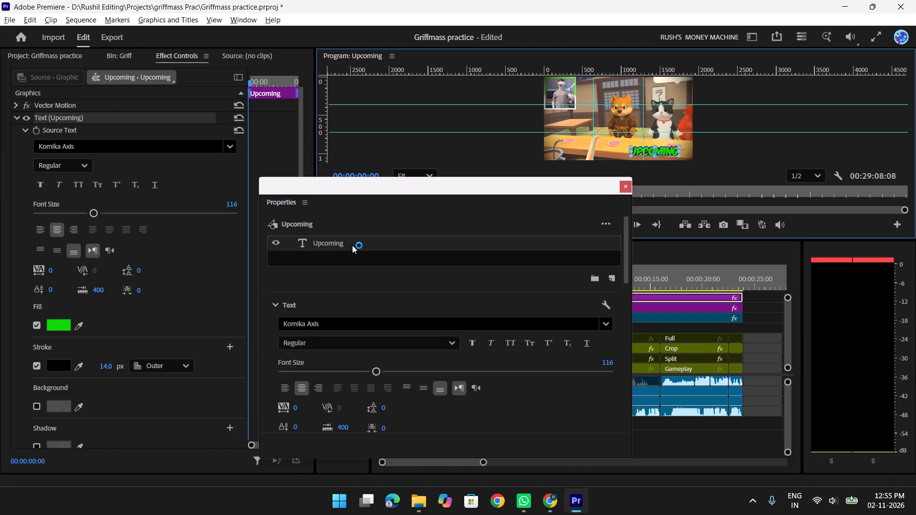
key(Right)
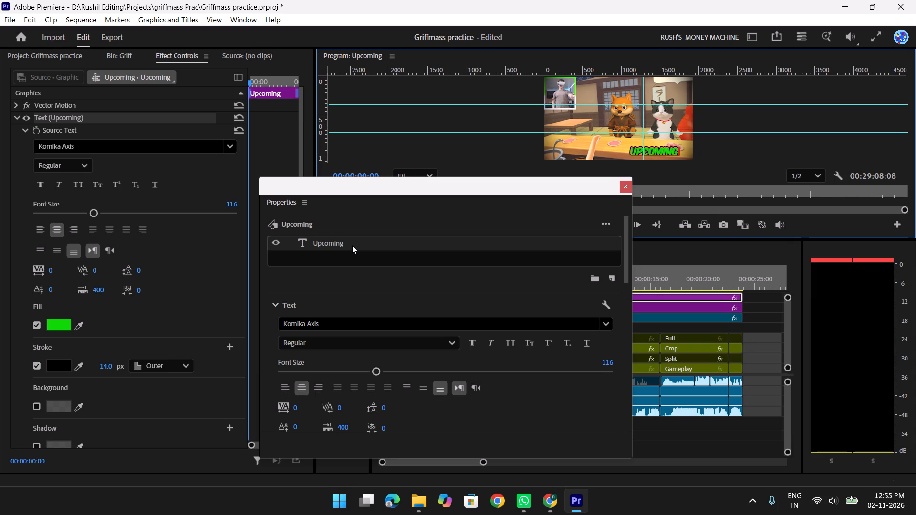
key(space)
text(..)
key(period)
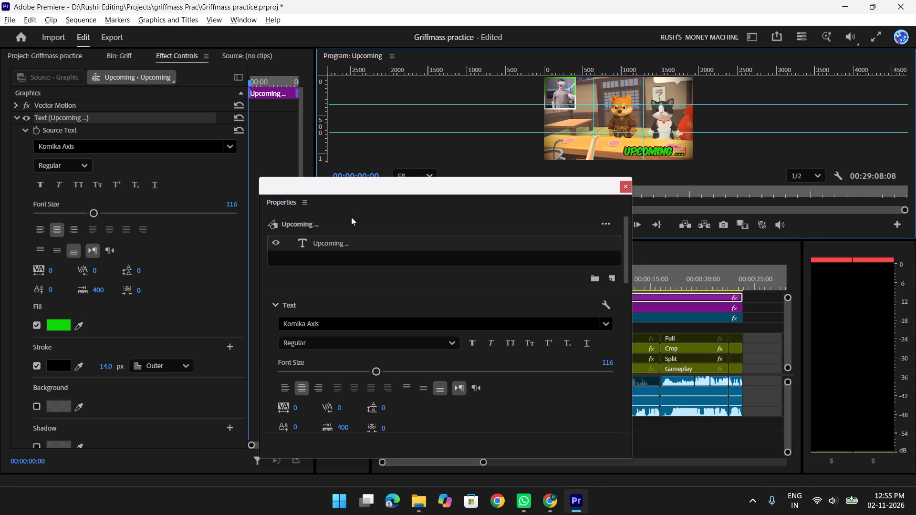
Remove the space before the dots so the title reads "Upcoming...", and close the floating text properties.
key(Left)
key(Left)
key(Left)
key(Left)
key(Delete)
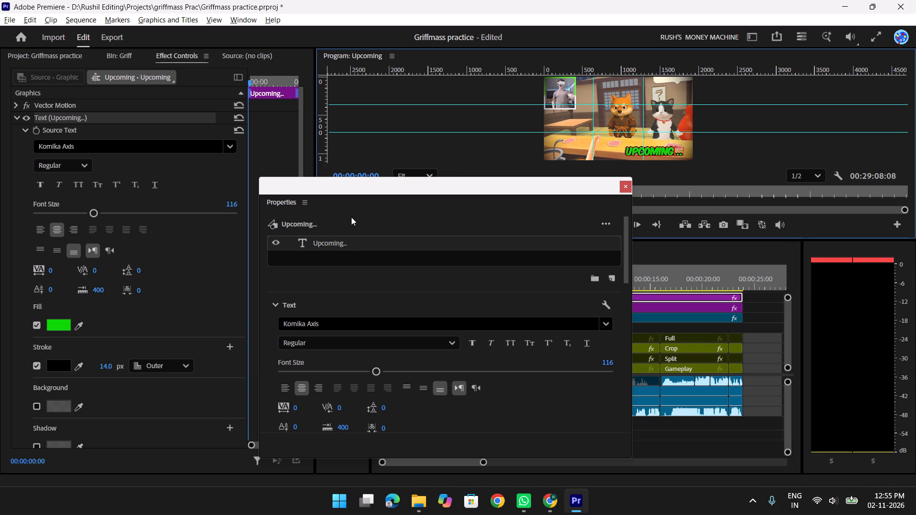
key(space)
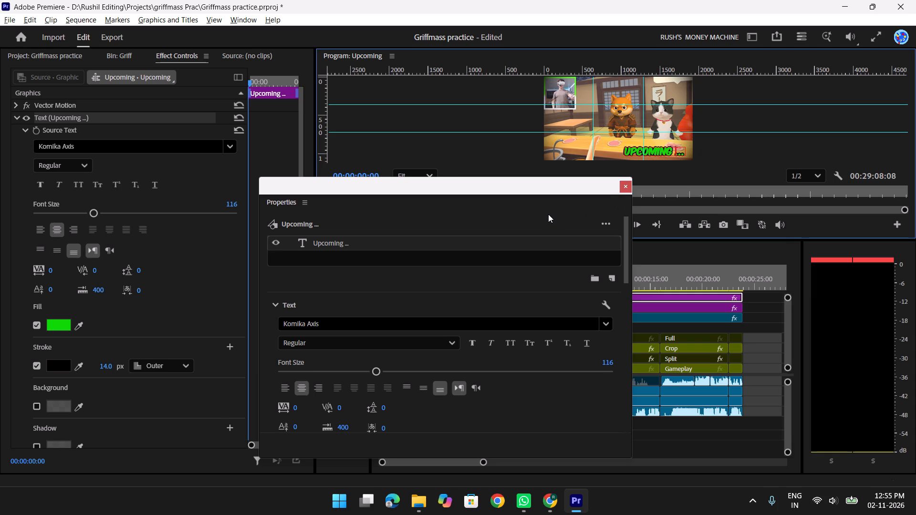
key(BackSpace)
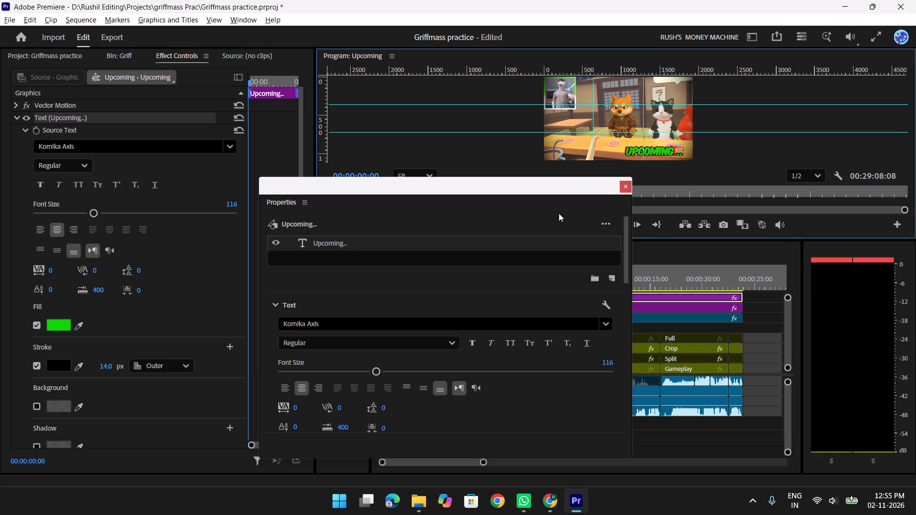
click(623, 188)
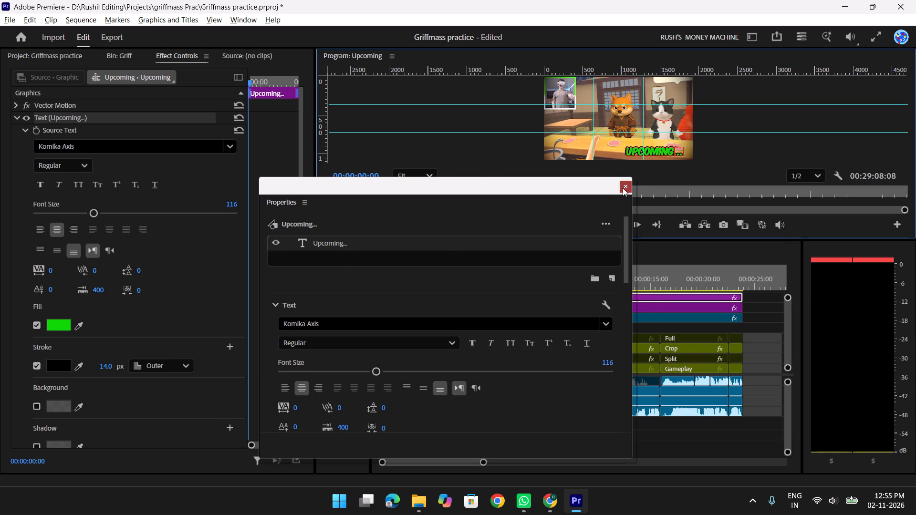
Shift the "Upcoming..." title slightly right in the frame's lower-right corner and play the opening seconds to check it.
key(v)
drag(667, 152, 677, 152)
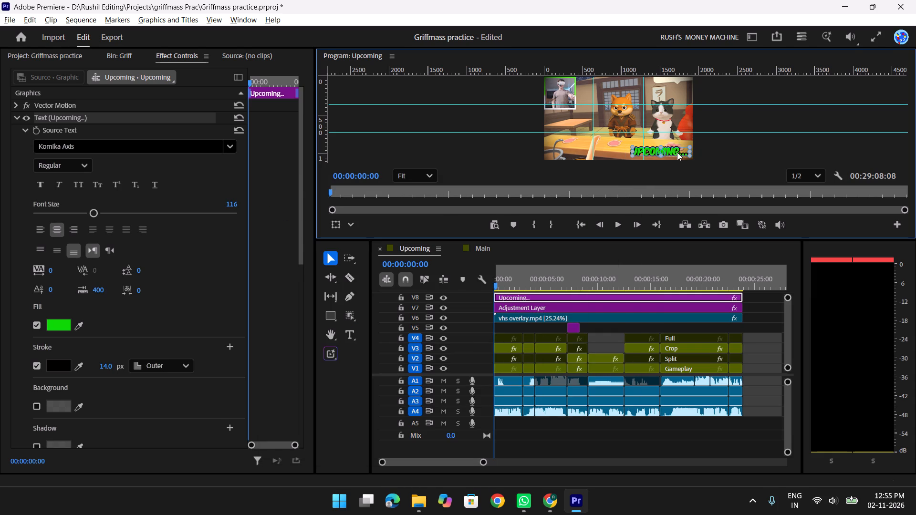
drag(677, 152, 673, 153)
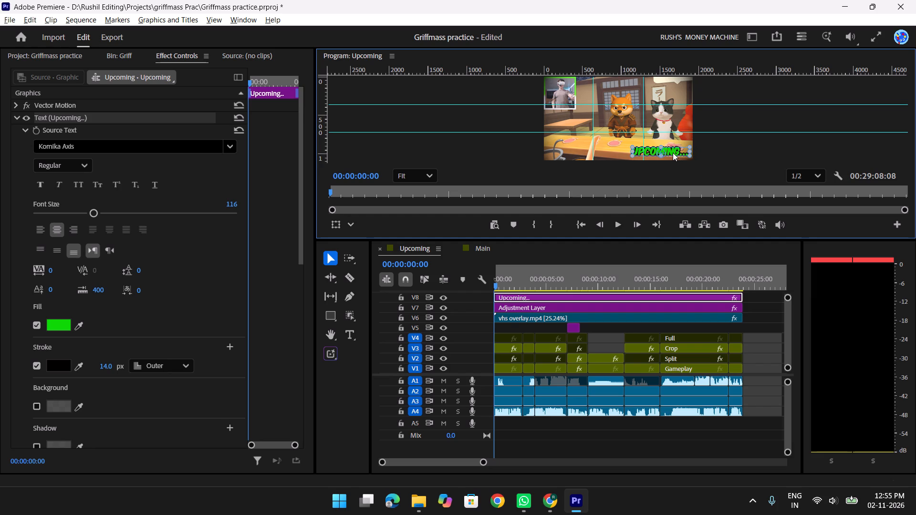
drag(673, 153, 672, 153)
drag(672, 153, 672, 153)
key(space)
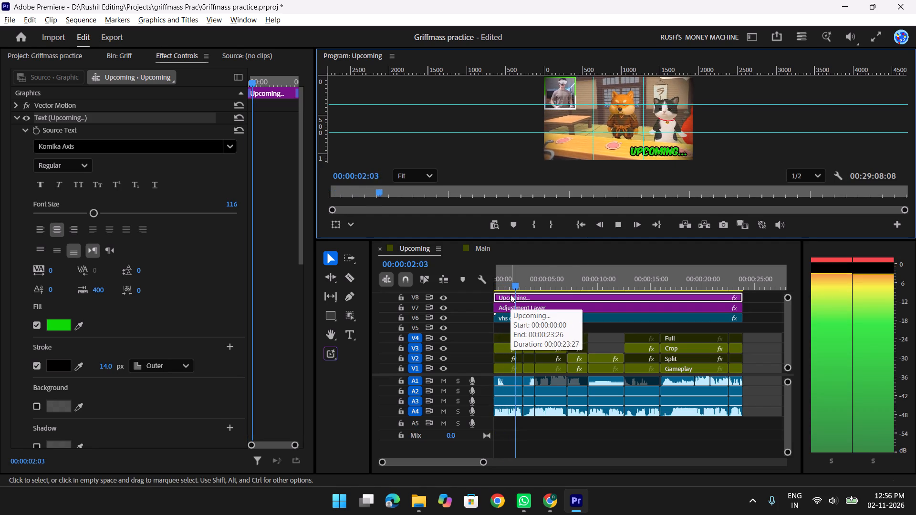
key(space)
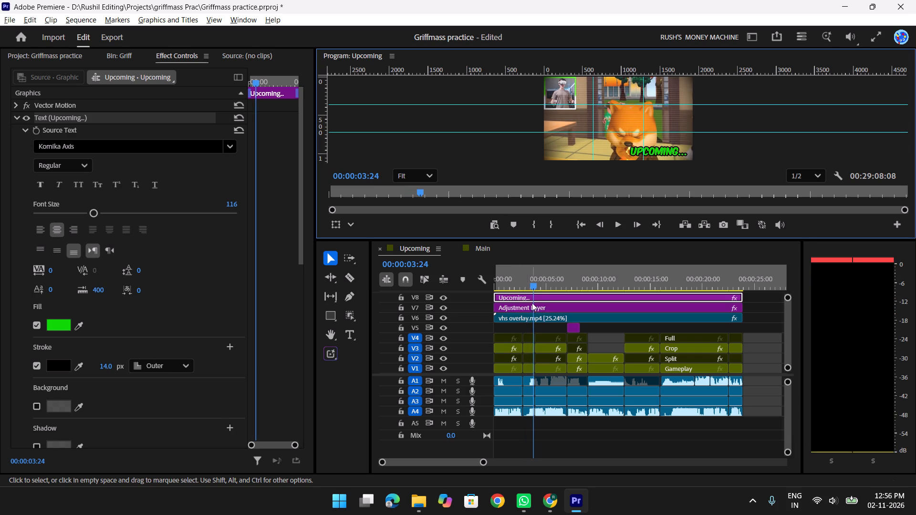
Nudge the "Upcoming..." title slightly down and right, and check the frame at 00:00:00:14 full screen.
click(541, 298)
click(666, 152)
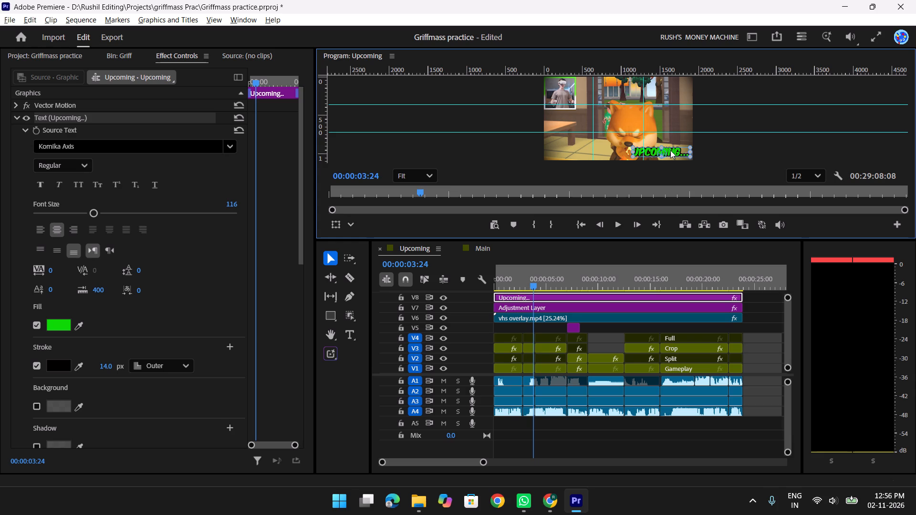
click(670, 150)
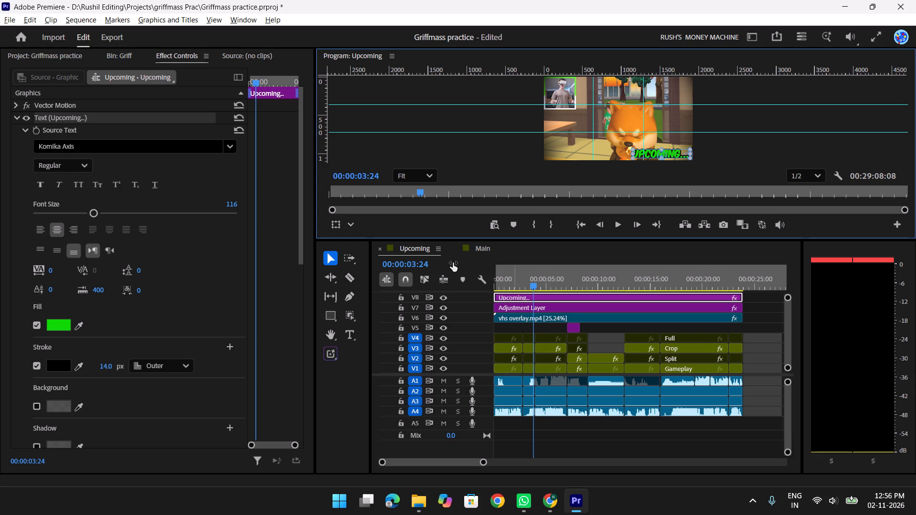
drag(542, 276, 500, 273)
key(f)
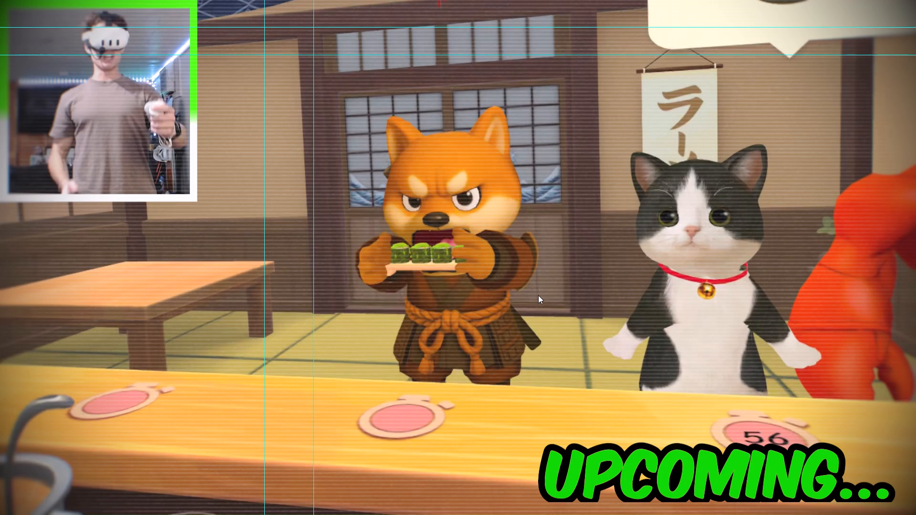
key(f)
Nudge the "Upcoming..." title slightly up and right, and check its placement full screen.
click(672, 152)
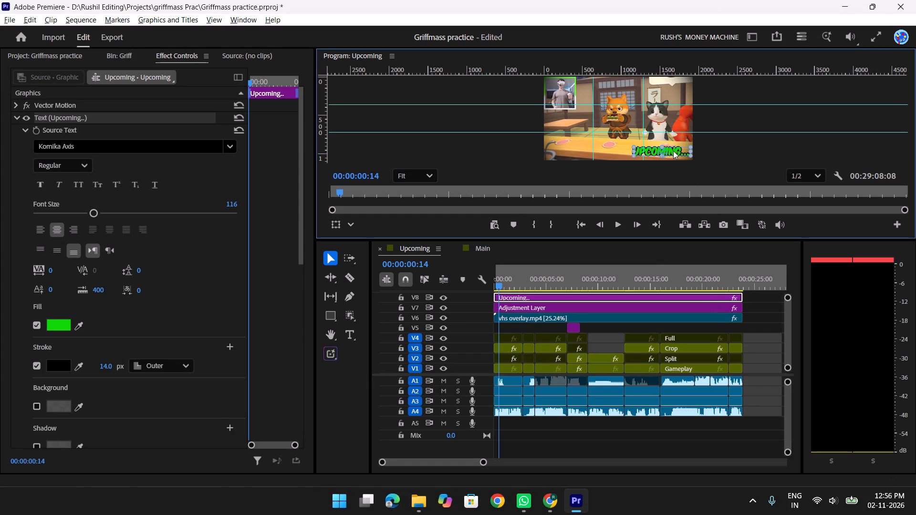
key(f)
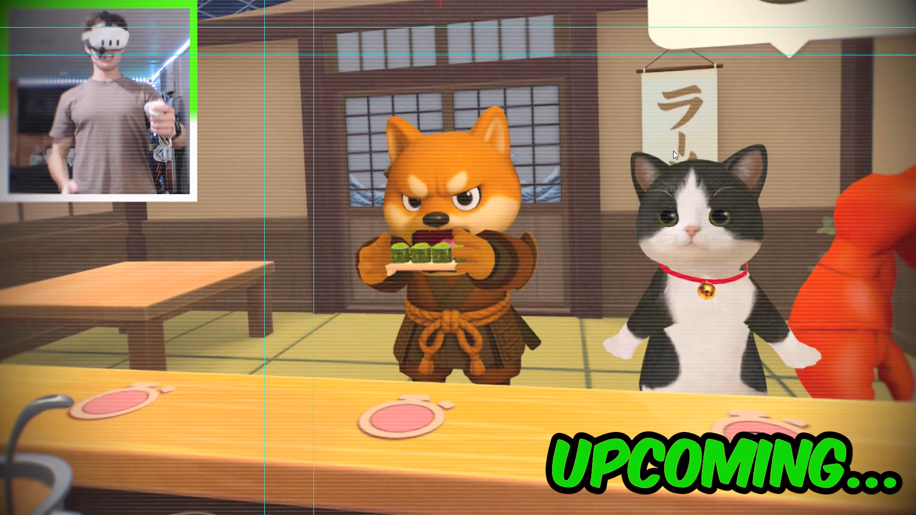
key(f)
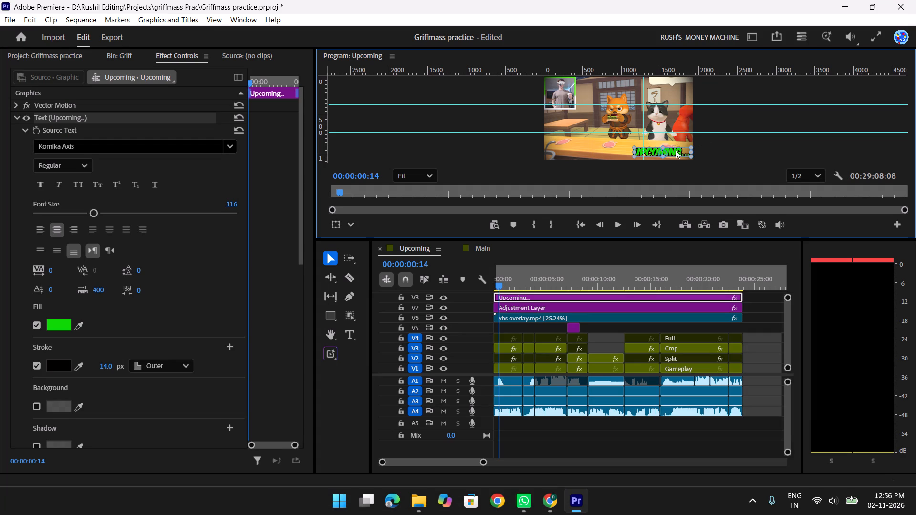
Reduce the "Upcoming..." title's Motion scale to 92 and check its size full screen.
click(676, 150)
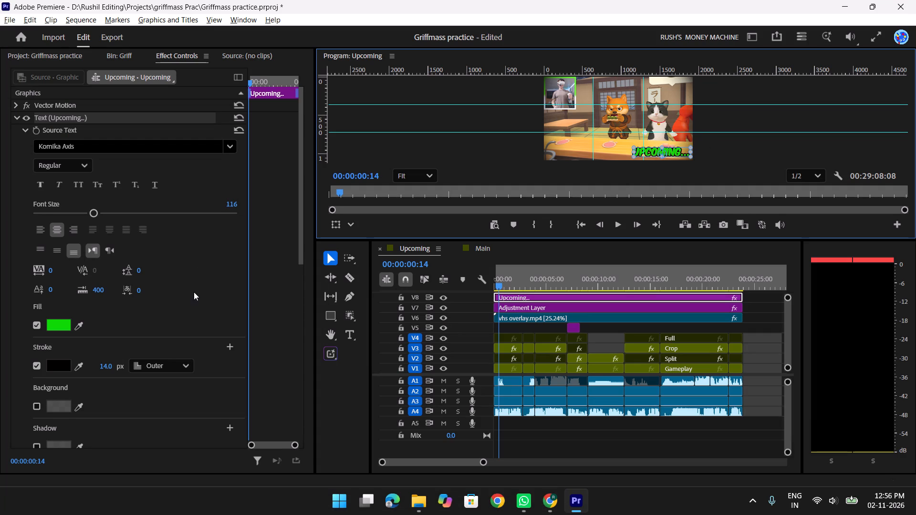
scroll(180, 298, up, 5)
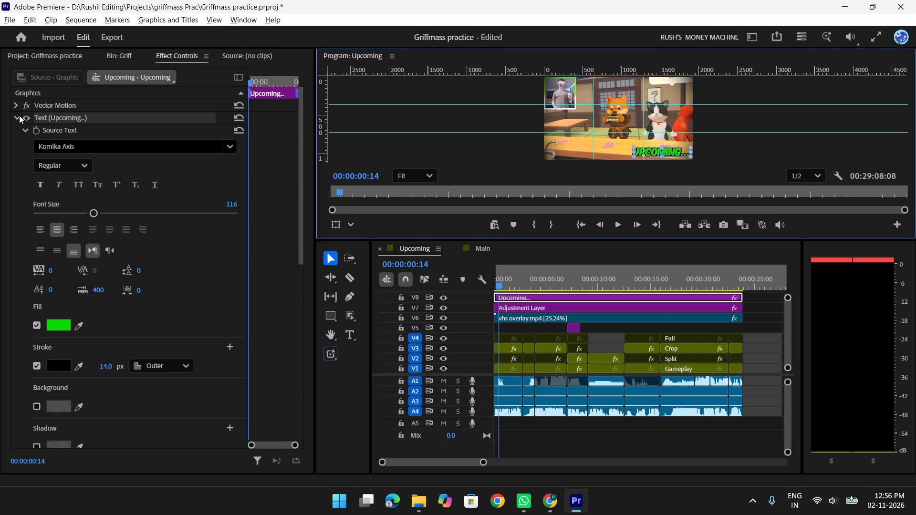
click(13, 118)
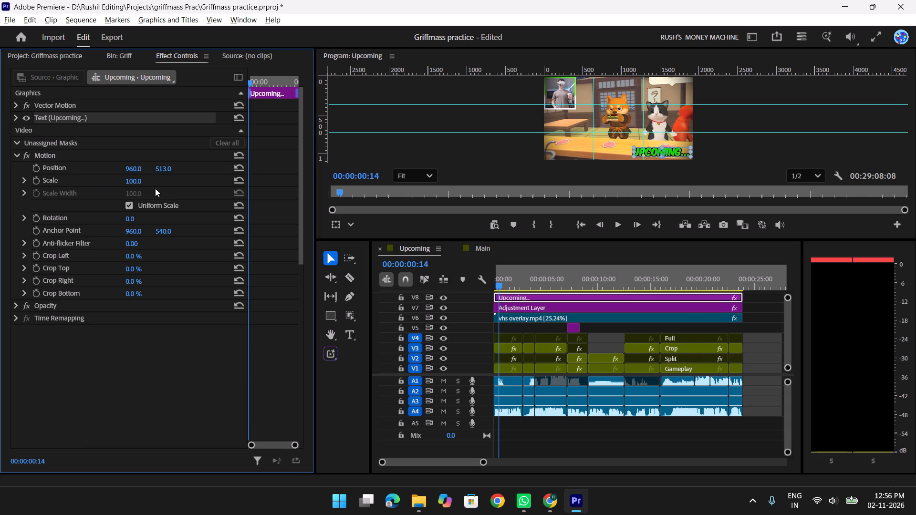
click(131, 181)
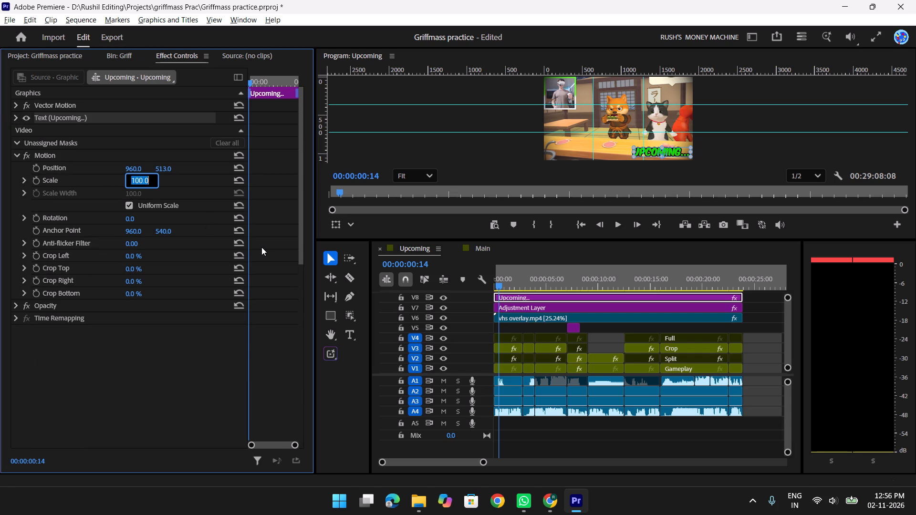
key(Up)
key(Up)
key(Down)
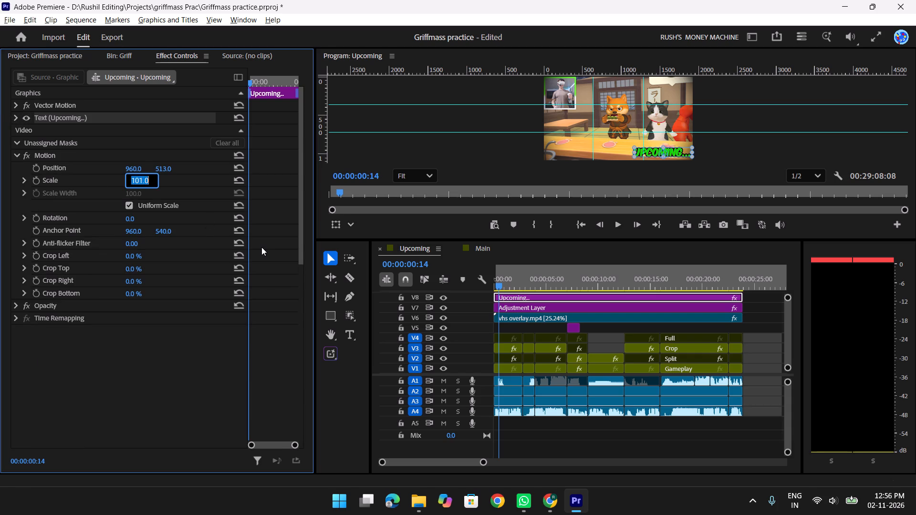
key(Down)
key(Down)
key(Down)
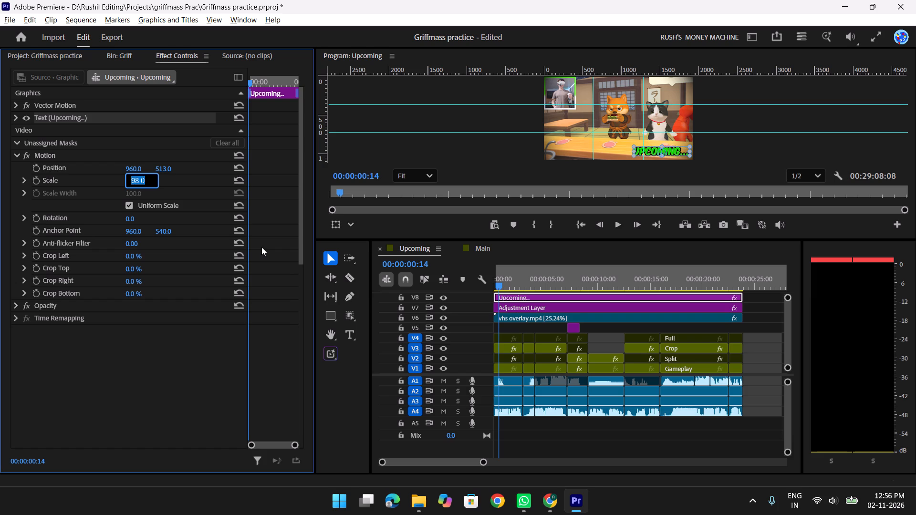
key(Down)
key(Down)
key(Down)
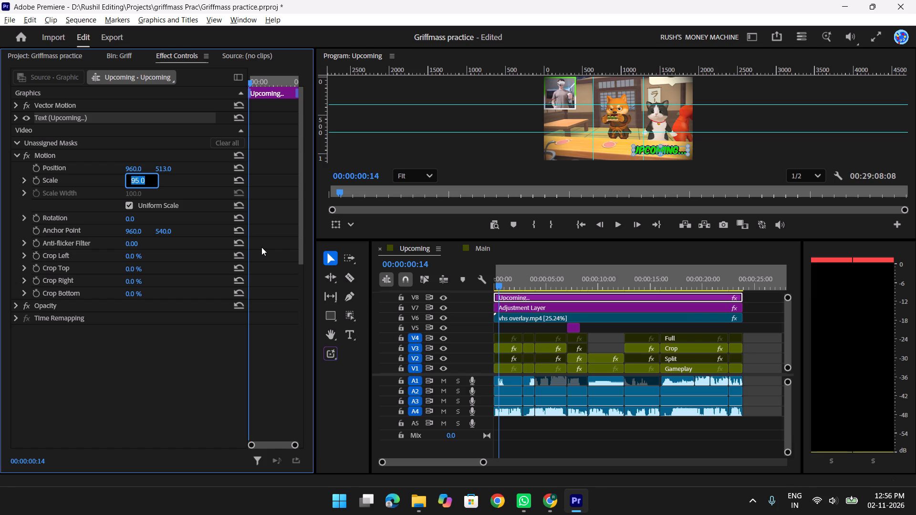
key(Down)
key(Down)
key(Down)
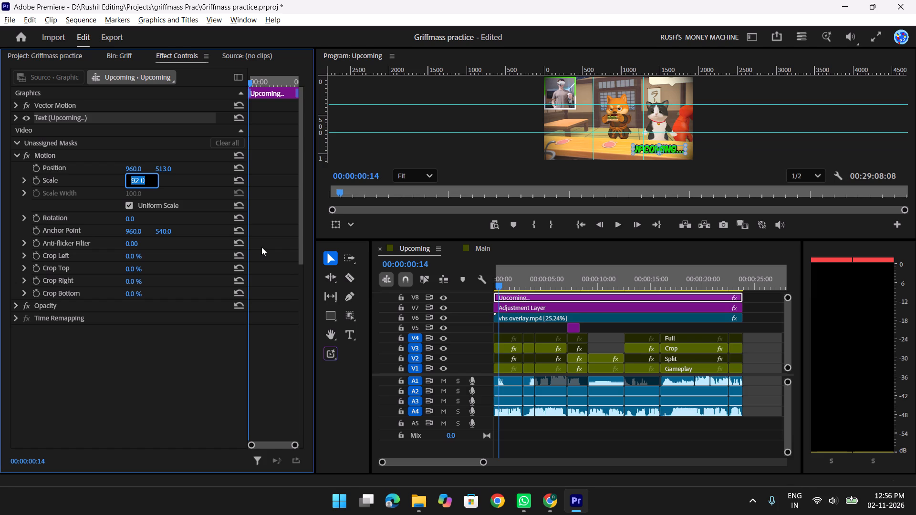
key(f)
click(73, 367)
key(f)
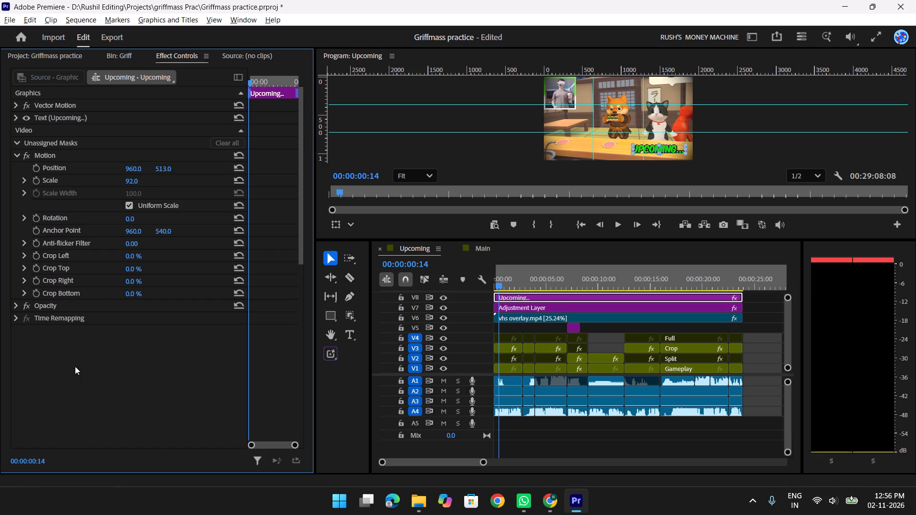
key(f)
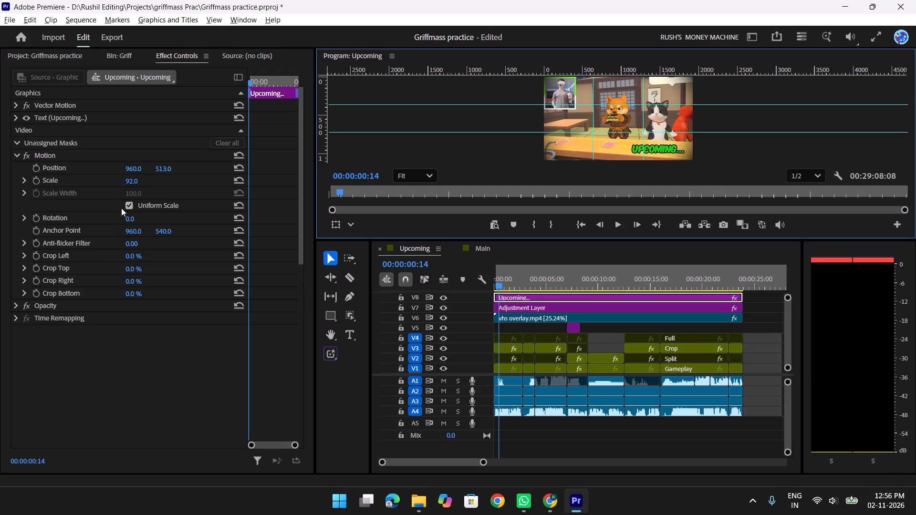
Reduce the "Upcoming..." title's scale further to 89 and check the frame full screen.
click(126, 182)
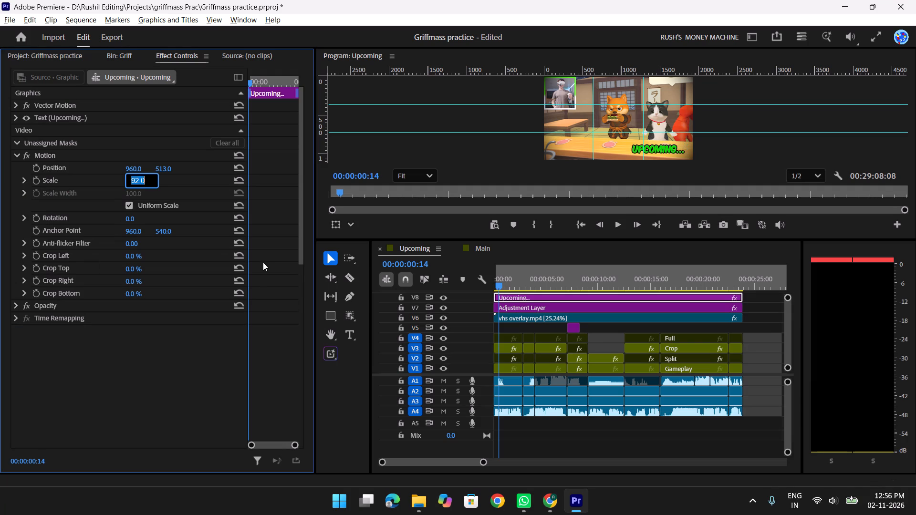
key(Down)
key(Down)
key(Down)
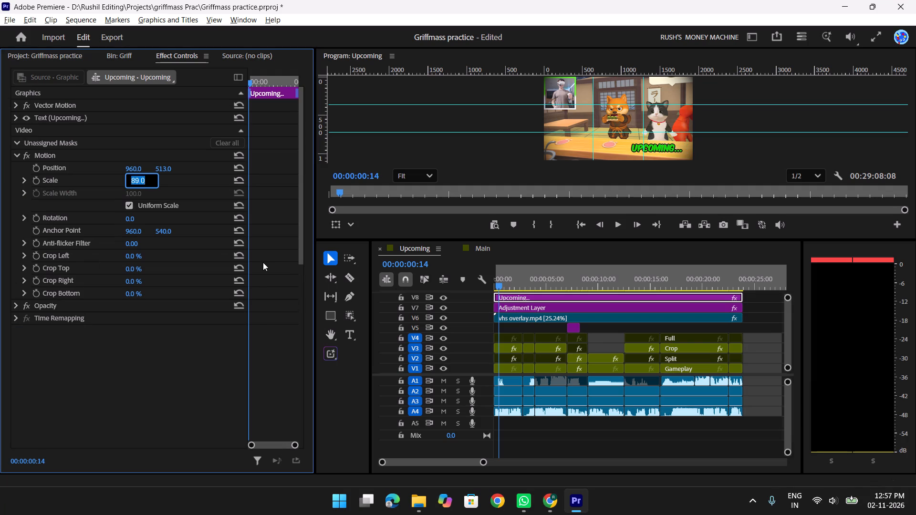
key(f)
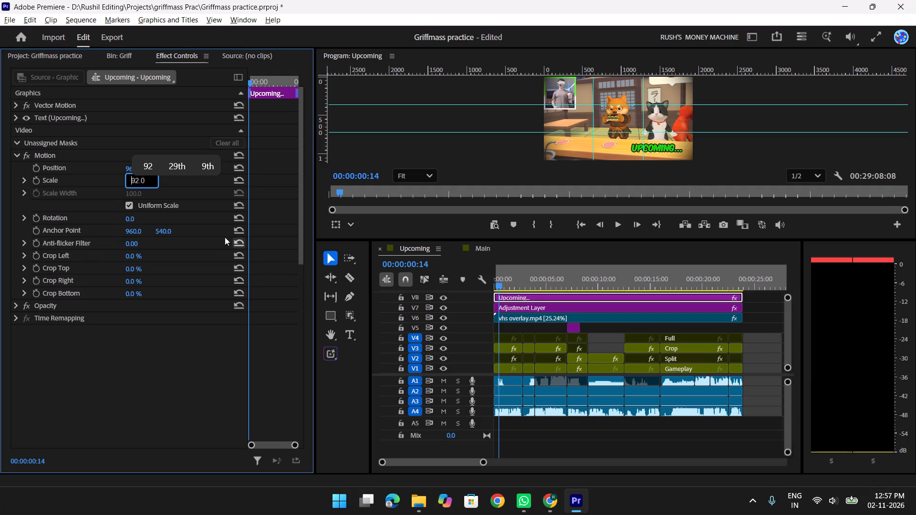
click(176, 385)
key(f)
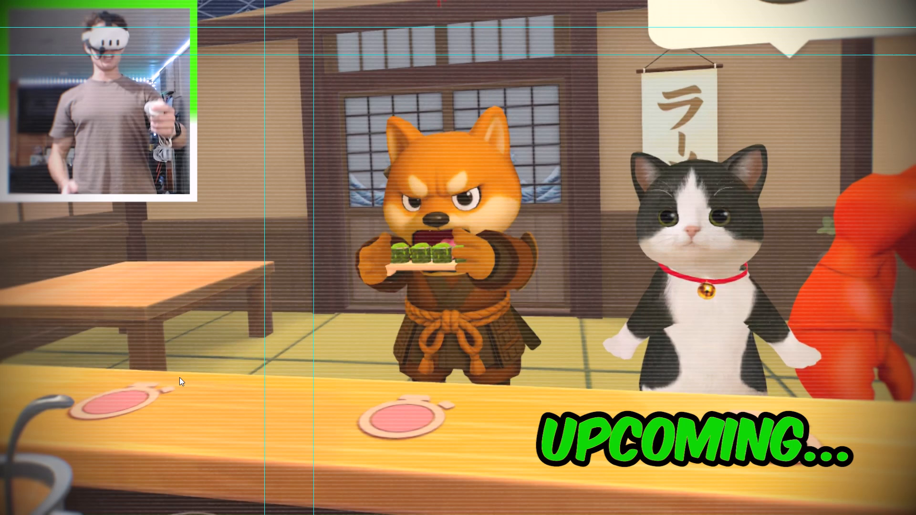
key(f)
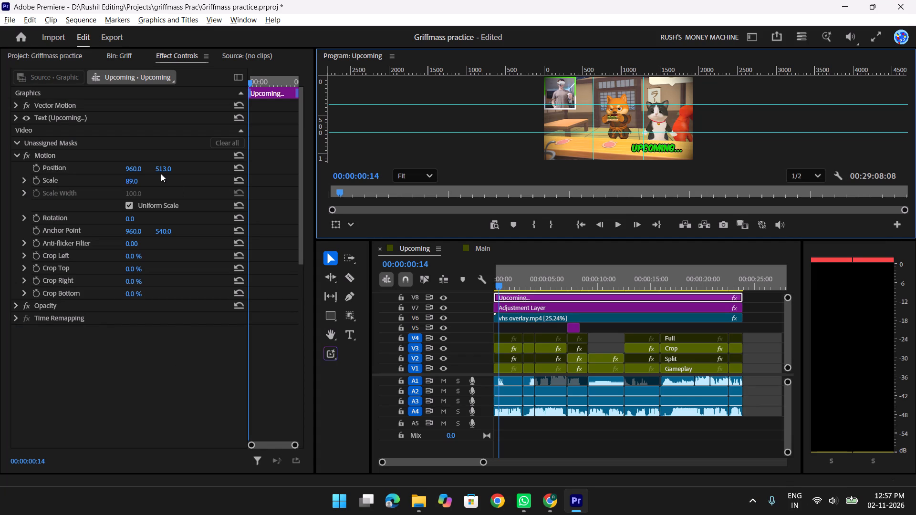
Move the "Upcoming..." title down and right to Motion position 1063, 564.
drag(159, 171, 193, 167)
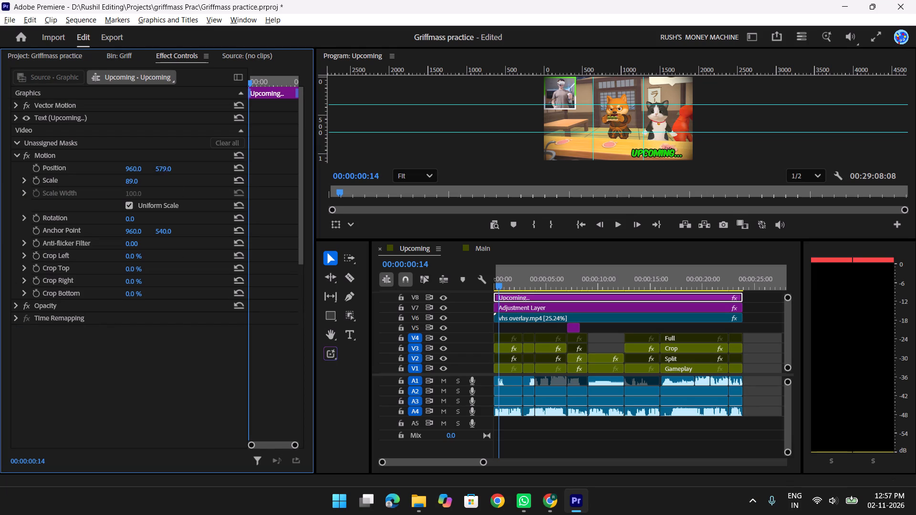
drag(193, 167, 189, 168)
drag(133, 167, 145, 168)
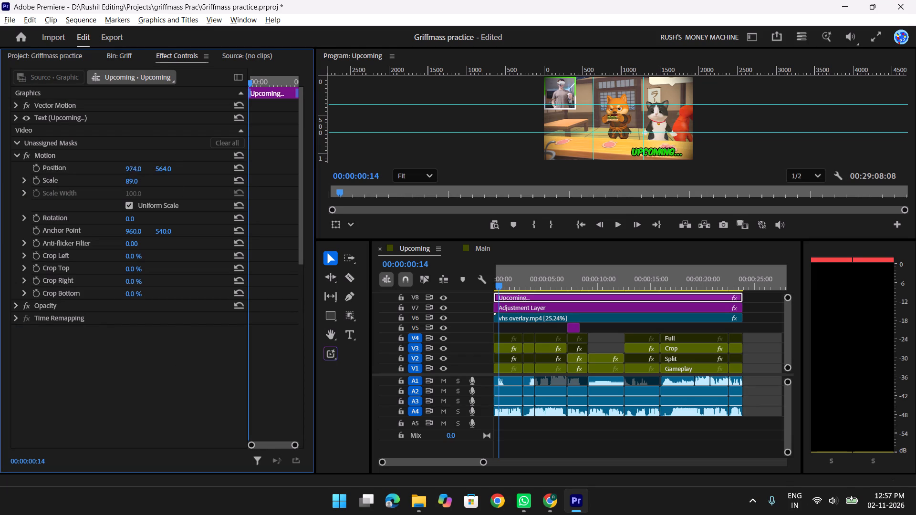
drag(145, 168, 189, 171)
click(133, 169)
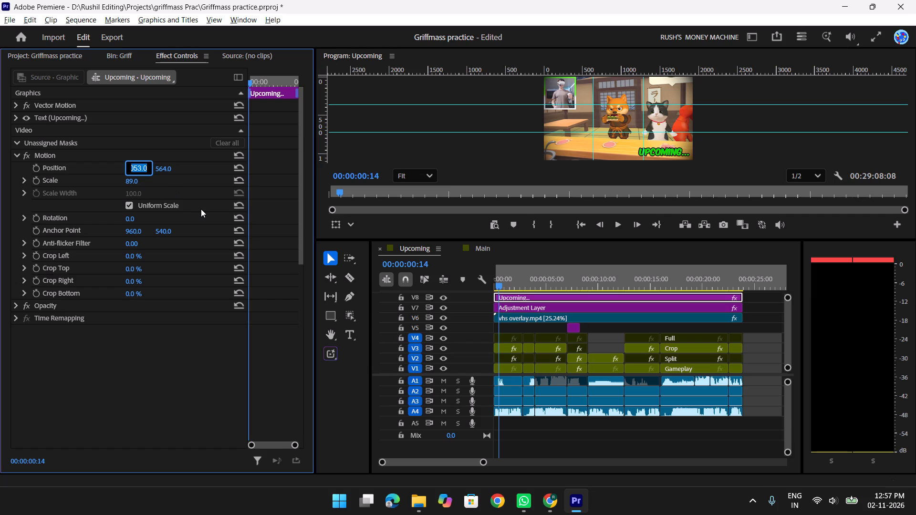
key(Up)
key(Up)
key(Up)
key(Up)
key(Up)
key(Up)
key(Up)
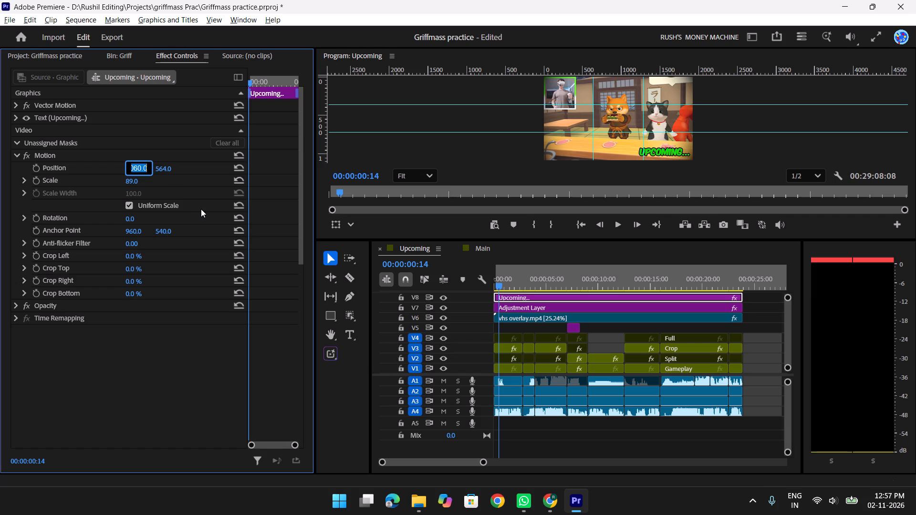
key(Up)
key(Up)
key(Up)
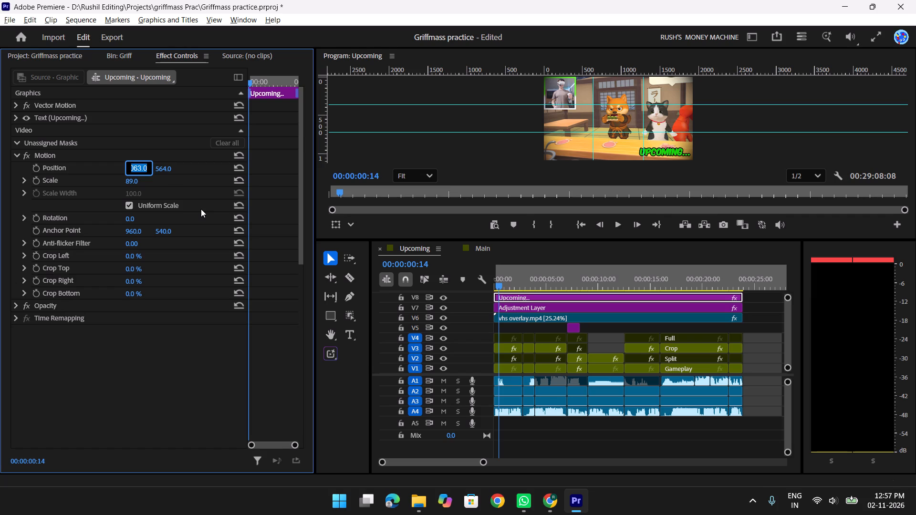
Lower the "Upcoming..." title by setting its vertical position to 577.
click(161, 166)
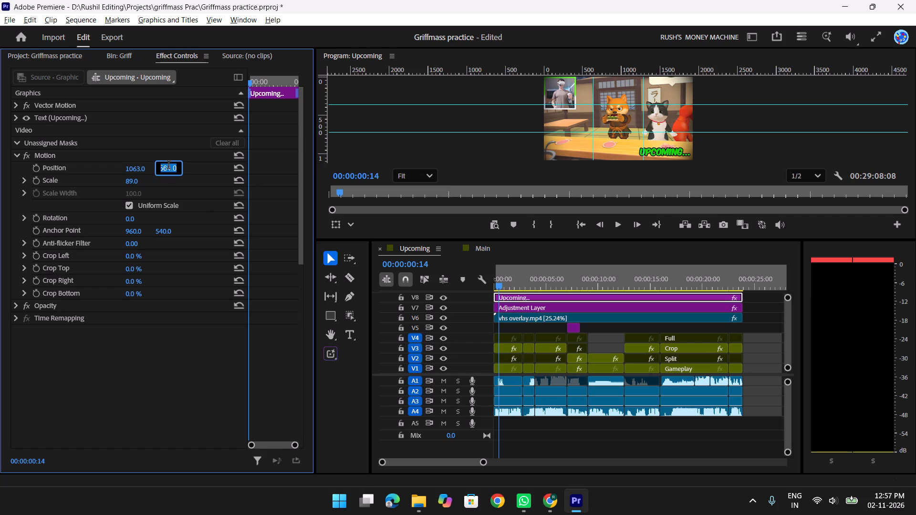
key(Down)
key(Down)
key(Up)
key(Up)
key(Up)
key(Up)
key(Up)
key(Up)
key(Up)
key(Up)
key(Up)
key(Up)
key(Up)
key(Up)
key(Up)
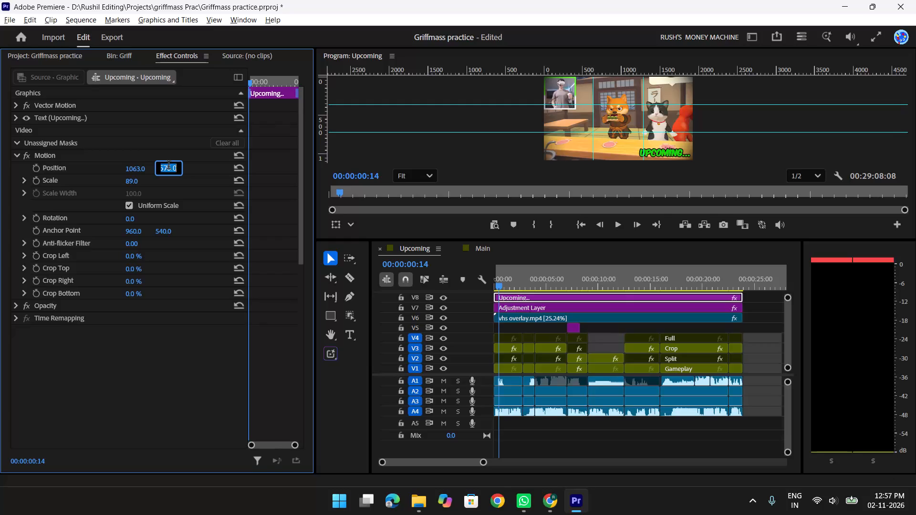
key(Up)
key(Up)
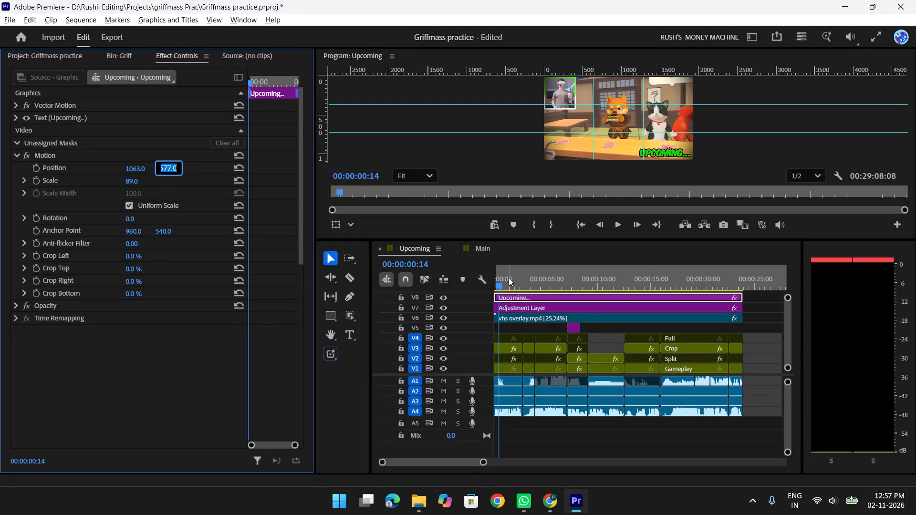
Play the Upcoming sequence full screen from the start, and inspect the title full screen at 00:00:15:21.
drag(500, 282, 397, 295)
text(f)
key(space)
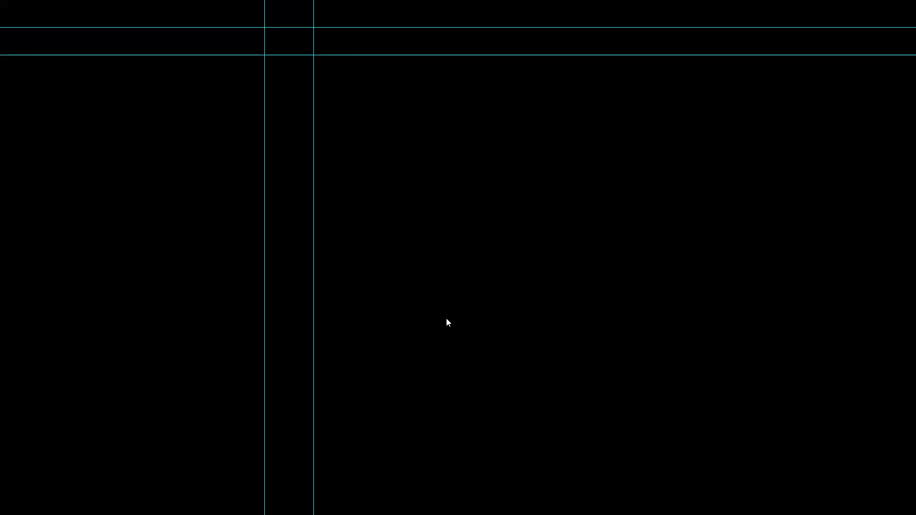
key(f)
drag(746, 281, 726, 282)
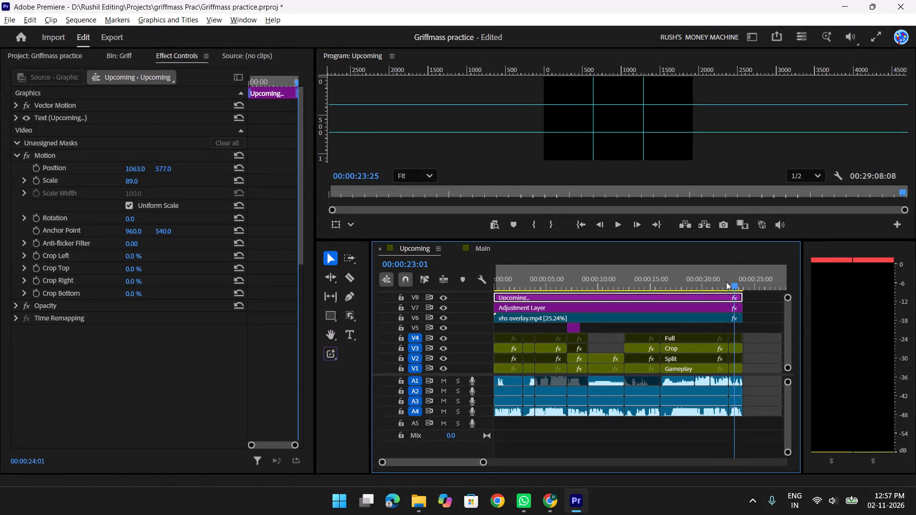
drag(726, 282, 664, 282)
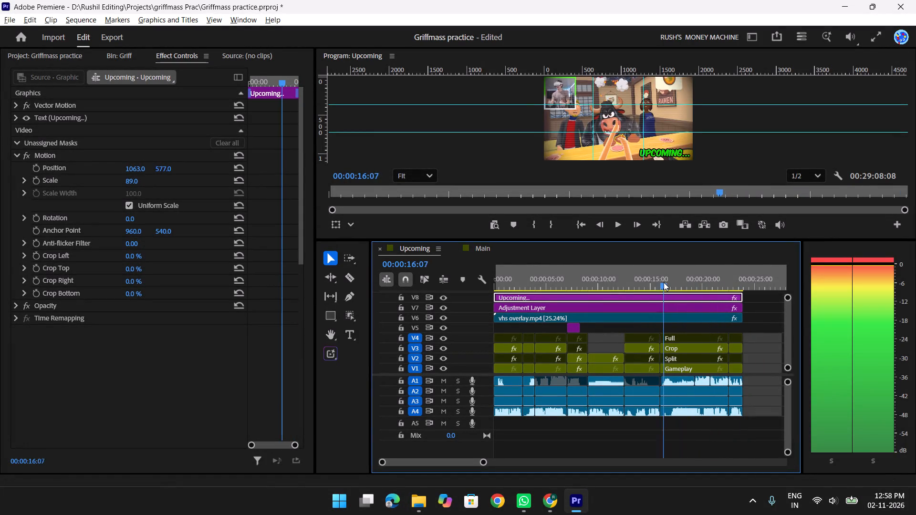
drag(664, 282, 659, 281)
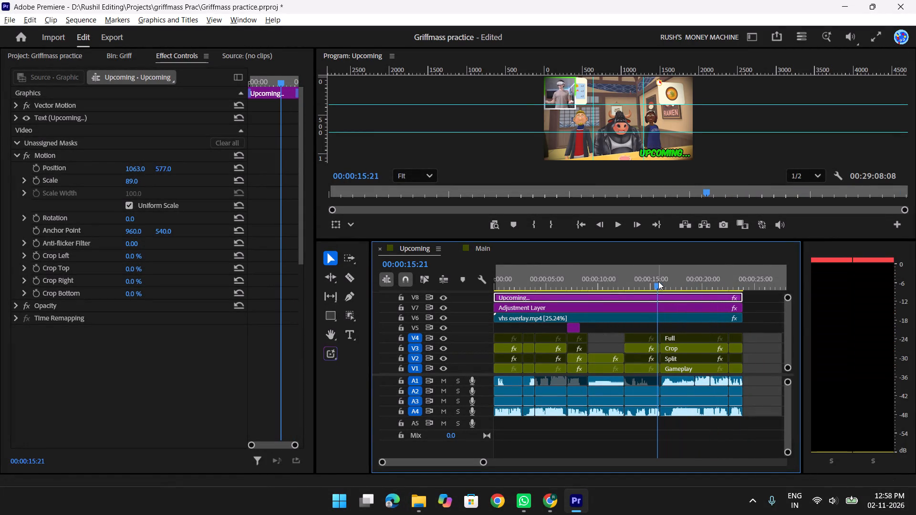
key(f)
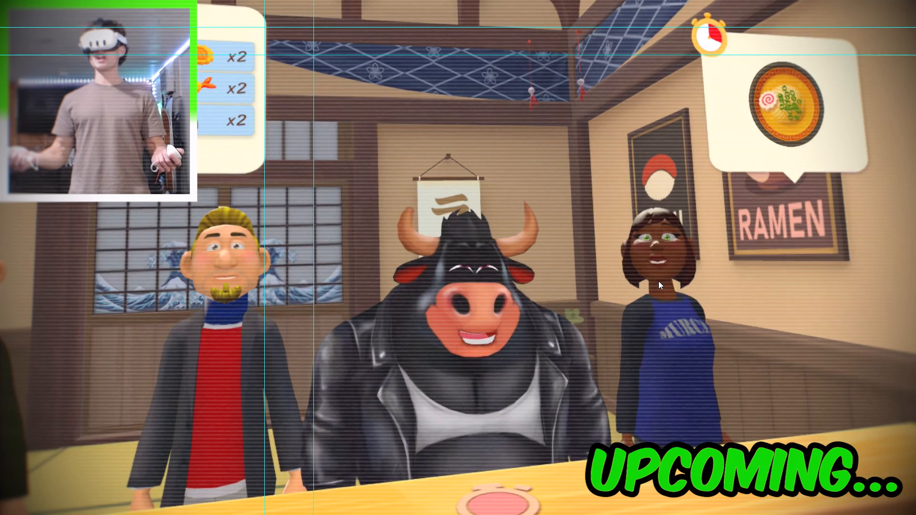
key(f)
click(536, 292)
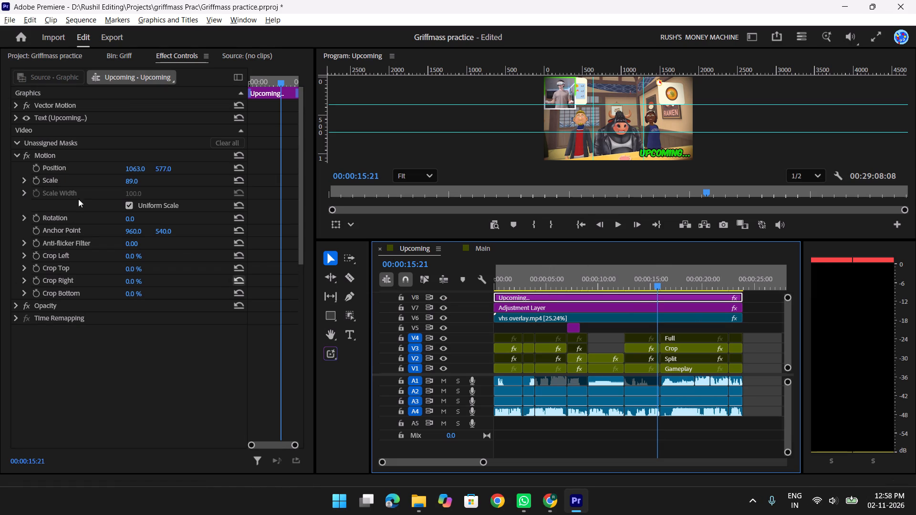
Raise the "Upcoming..." title slightly by setting its vertical position to 566.
click(161, 171)
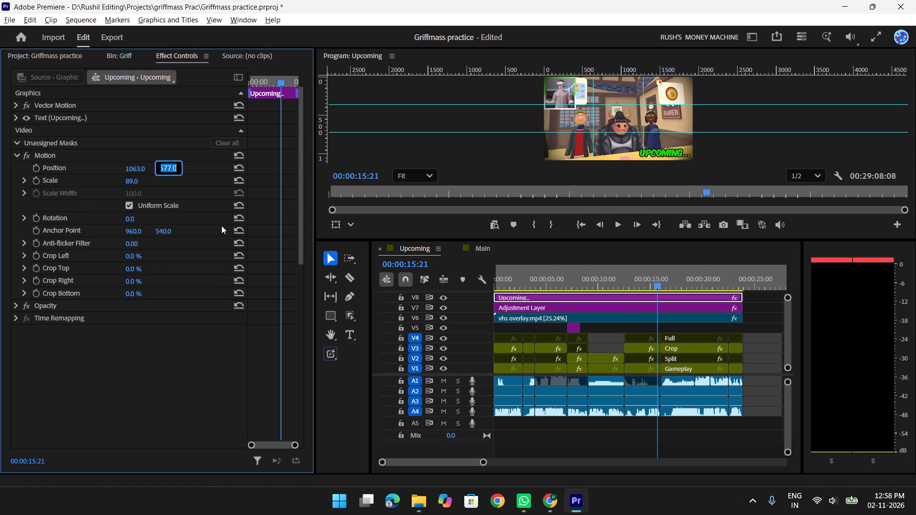
key(Down)
key(Down)
key(Down)
key(Down)
key(Down)
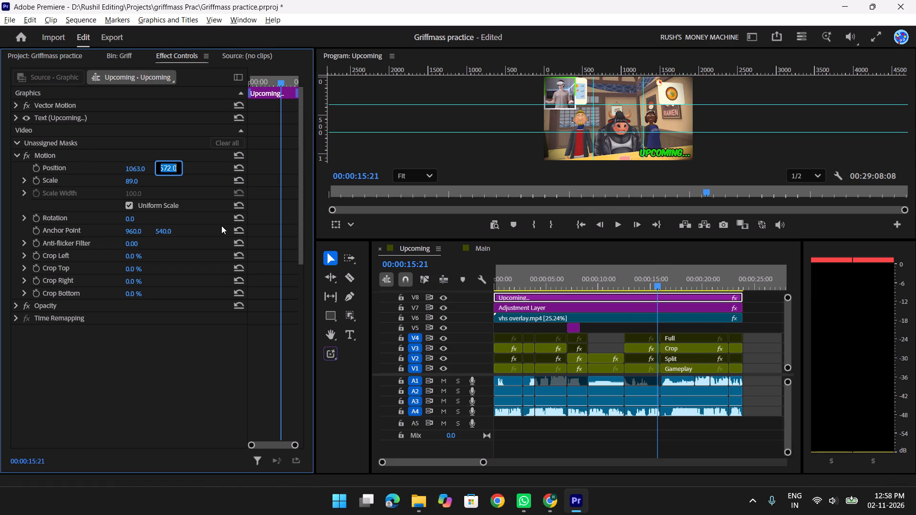
key(Down)
key(Down)
key(Down)
key(Down)
key(Down)
key(Down)
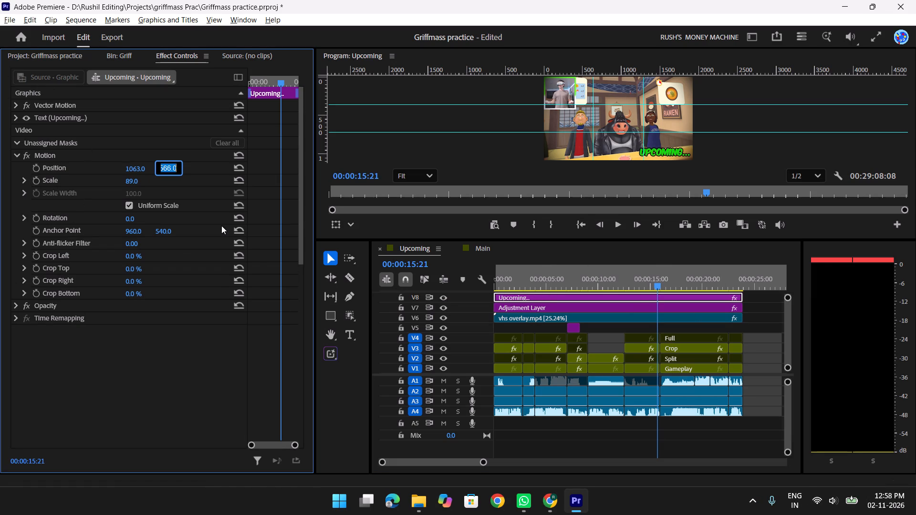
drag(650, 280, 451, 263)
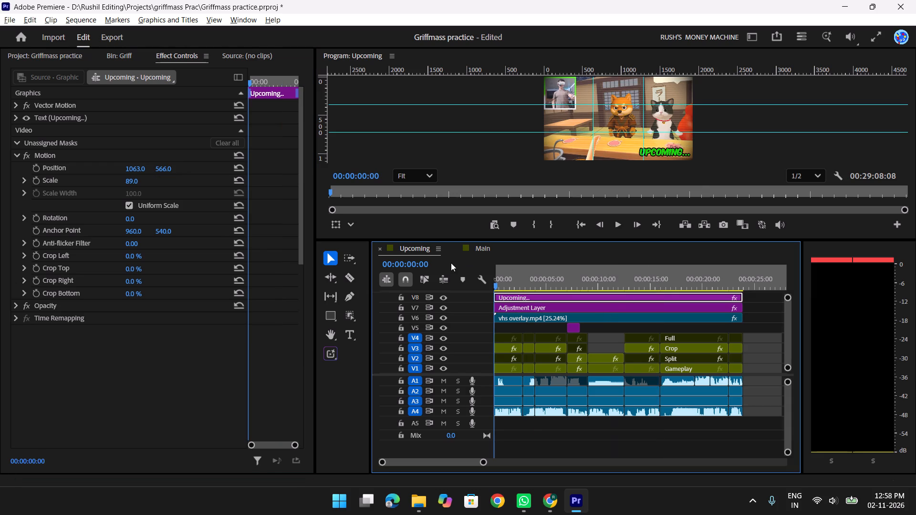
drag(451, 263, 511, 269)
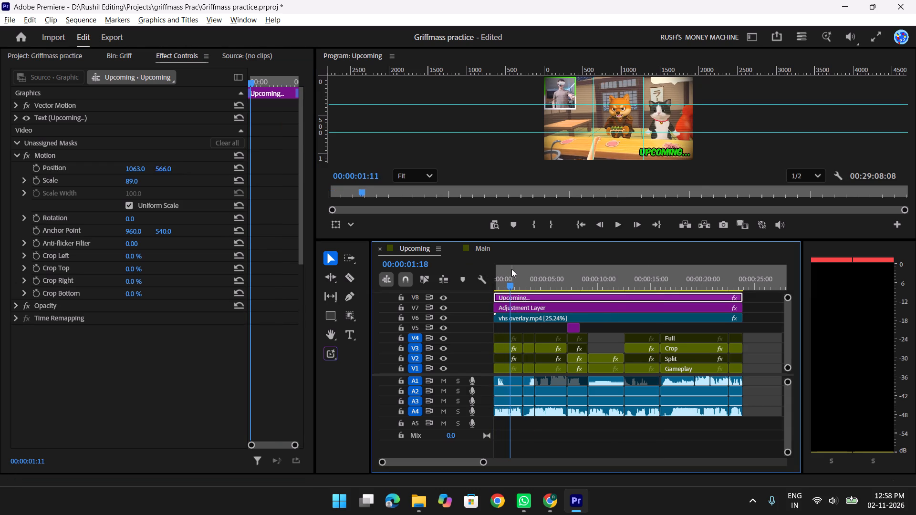
Switch to Chrome and search YouTube for "griff mass".
key(alt+Tab)
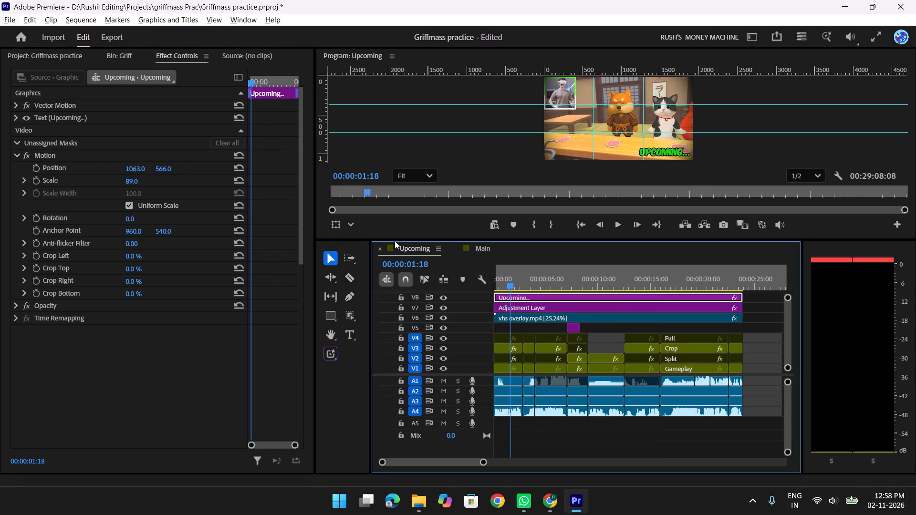
key(alt+Tab)
key(alt+Tab)
alt+click(299, 248)
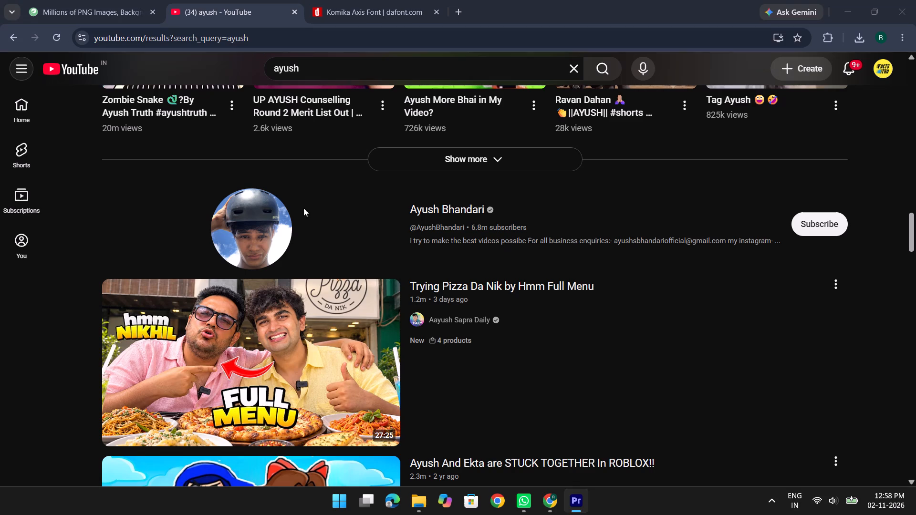
click(297, 69)
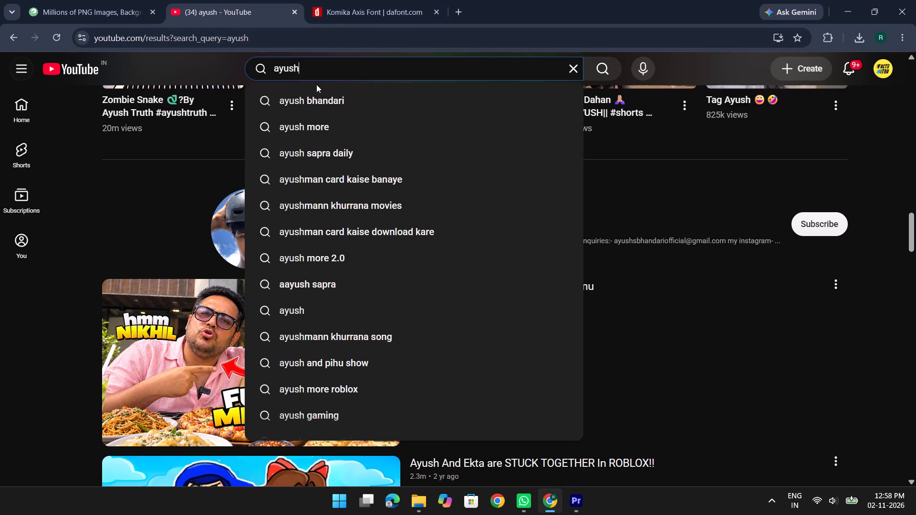
key(BackSpace)
key(BackSpace)
key(BackSpace)
key(BackSpace)
key(BackSpace)
key(BackSpace)
key(BackSpace)
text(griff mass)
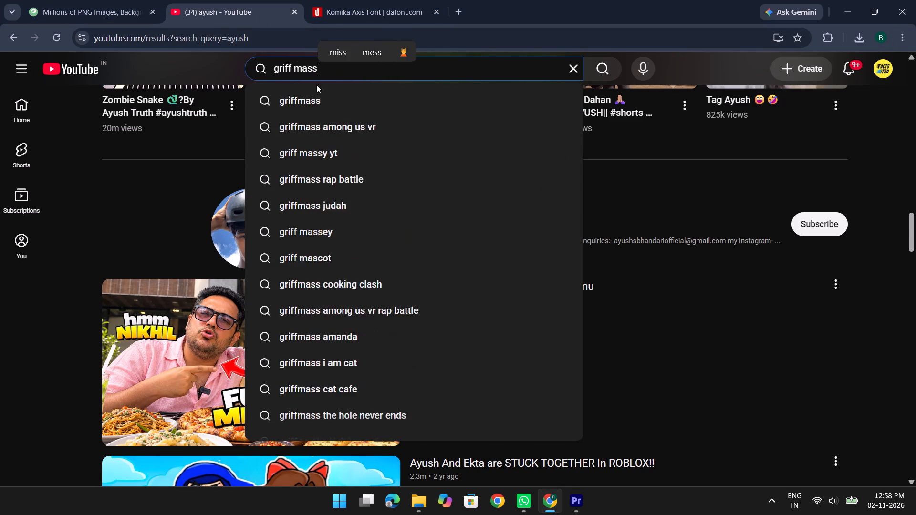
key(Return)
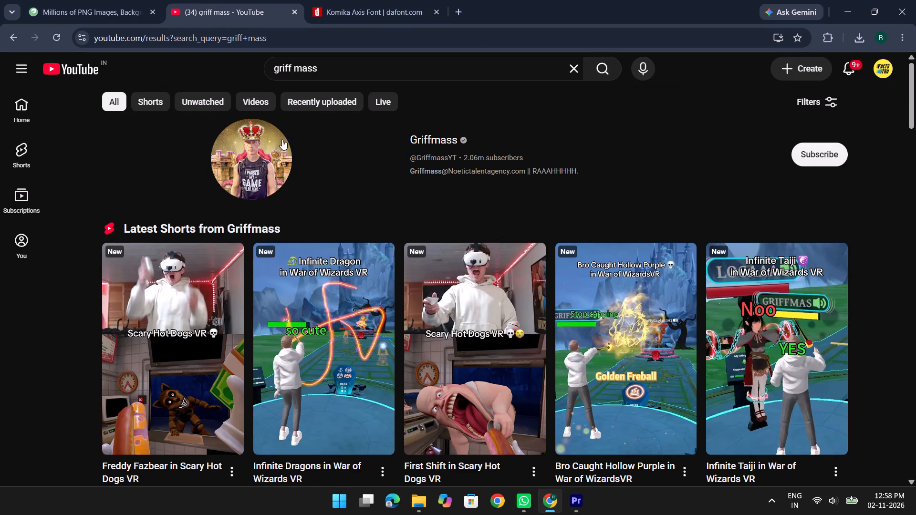
Open "Grown Man Trolling Kids In Among Us VR Until They Start Crying" from the Griffmass channel and watch its opening teaser to 0:14.
click(233, 165)
scroll(234, 232, down, 4)
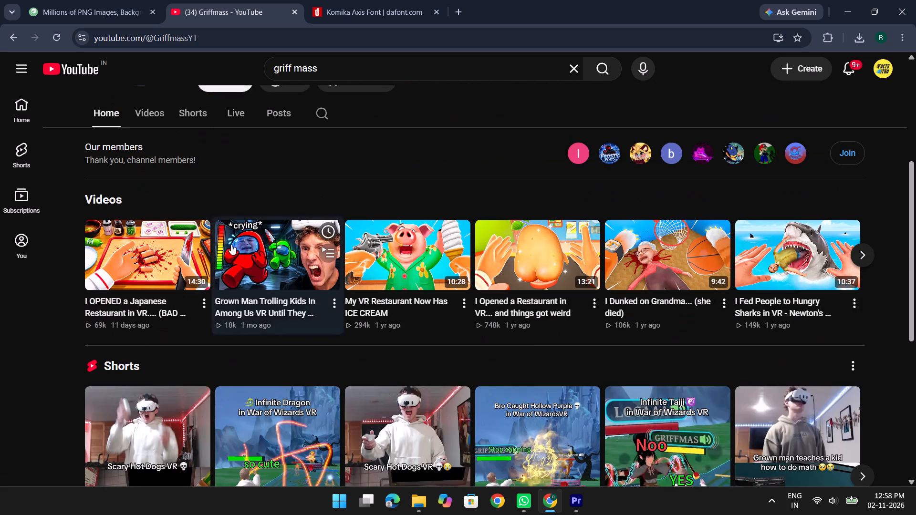
click(167, 268)
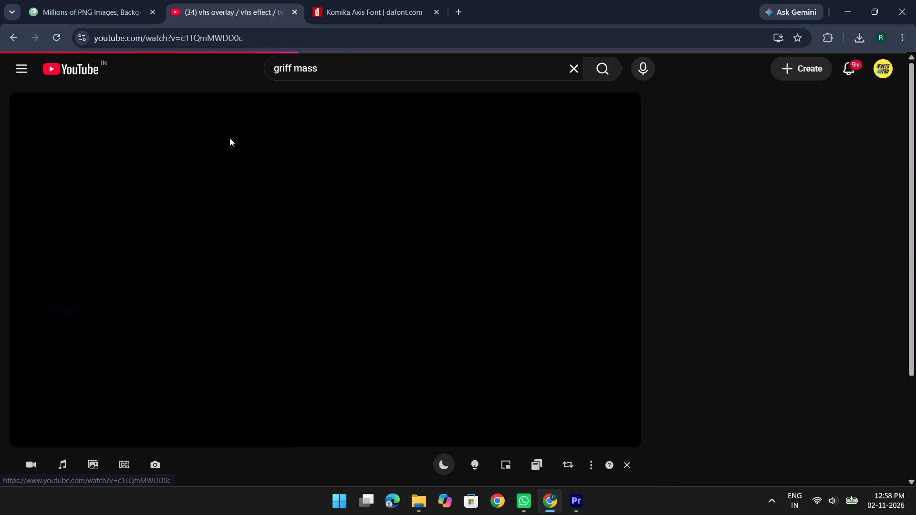
click(10, 38)
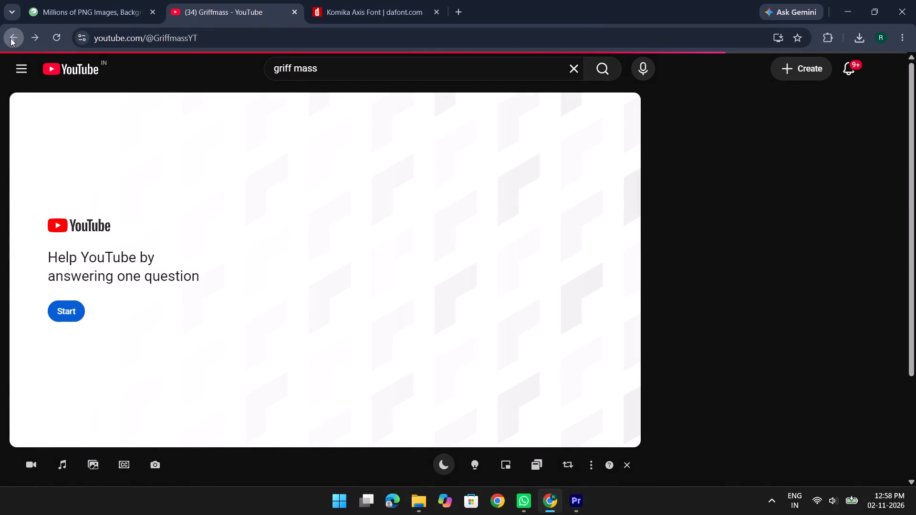
scroll(302, 313, down, 2)
scroll(303, 311, up, 11)
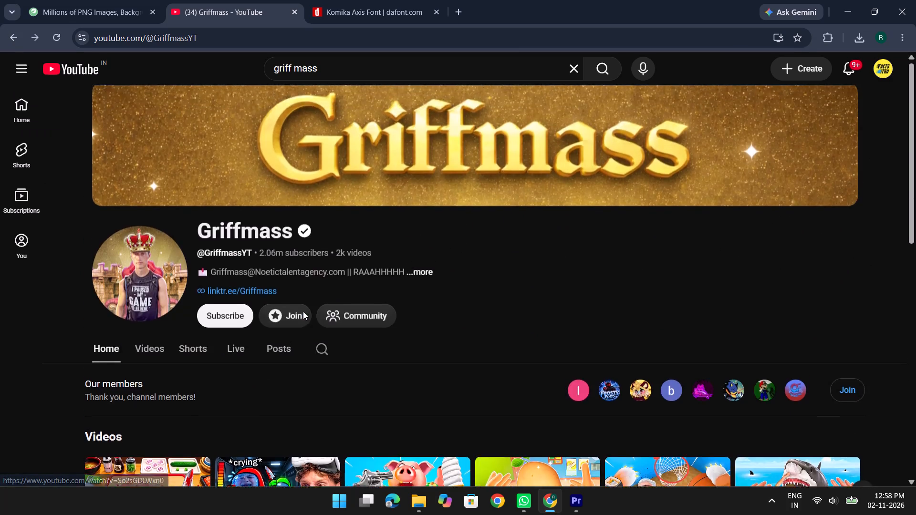
scroll(303, 311, down, 4)
click(260, 270)
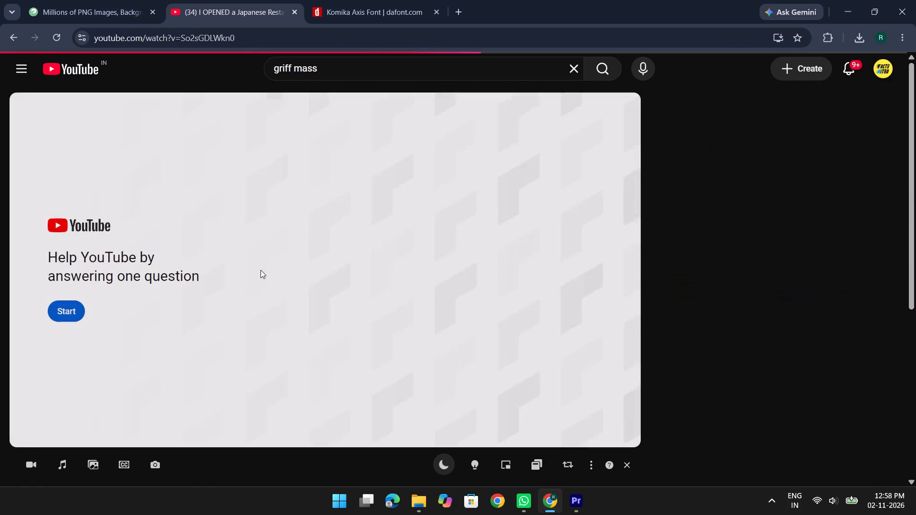
click(63, 37)
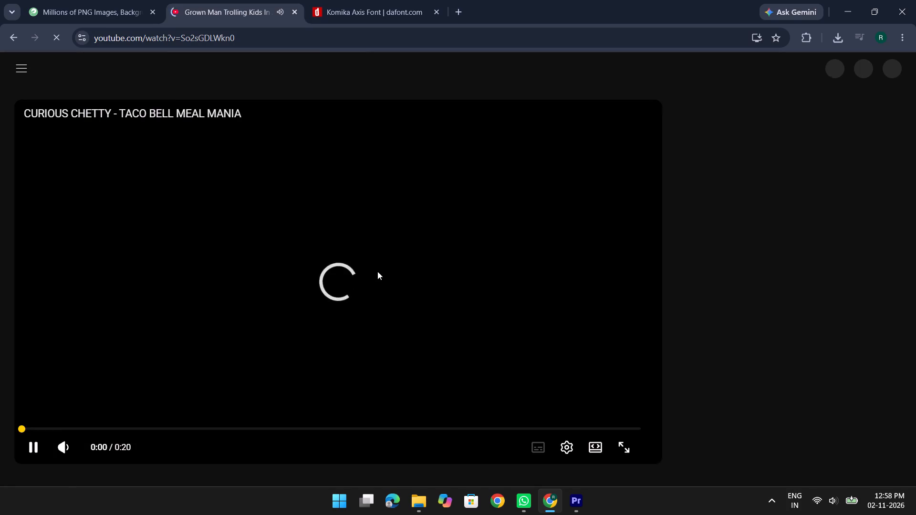
click(62, 33)
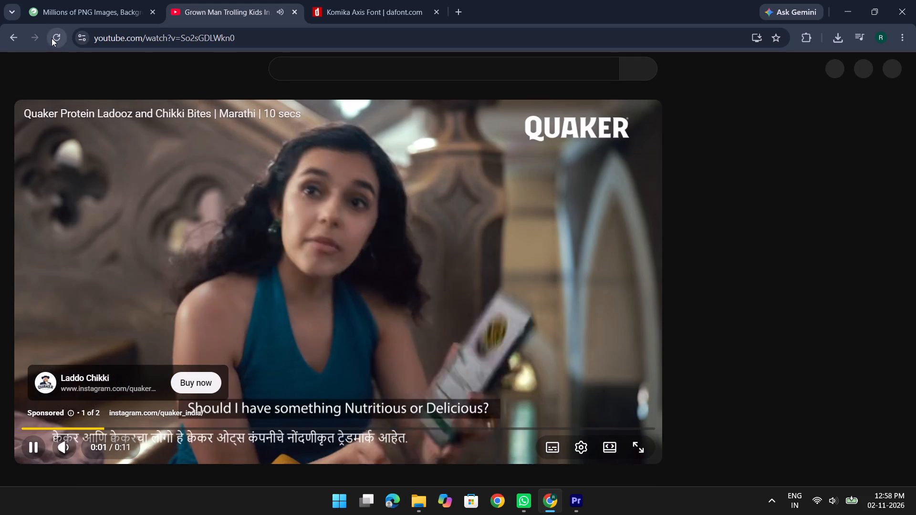
click(52, 38)
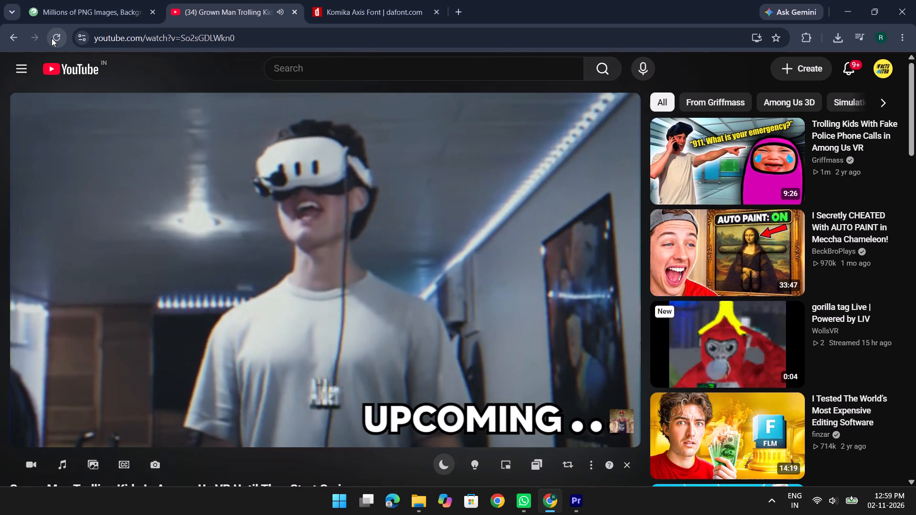
key(space)
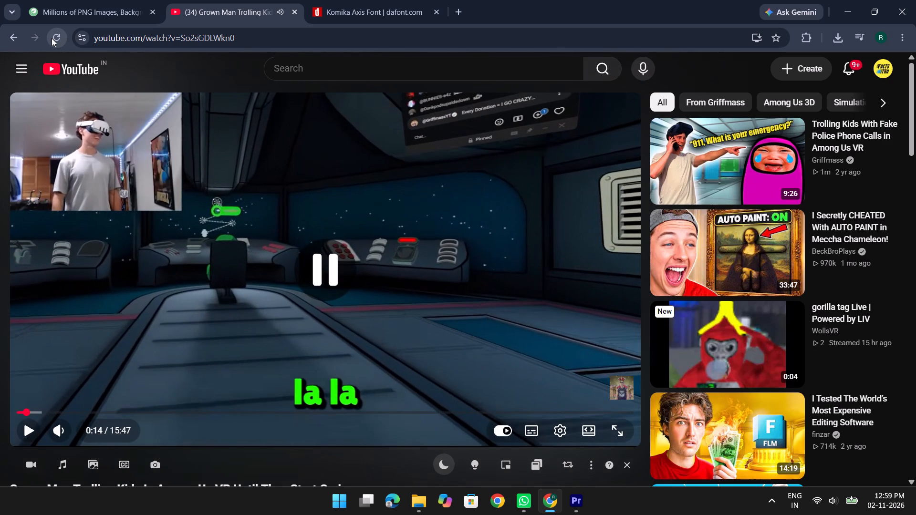
Return to Premiere, play the Upcoming sequence from the start, and recheck its middle section from about 8 seconds.
key(alt+Tab)
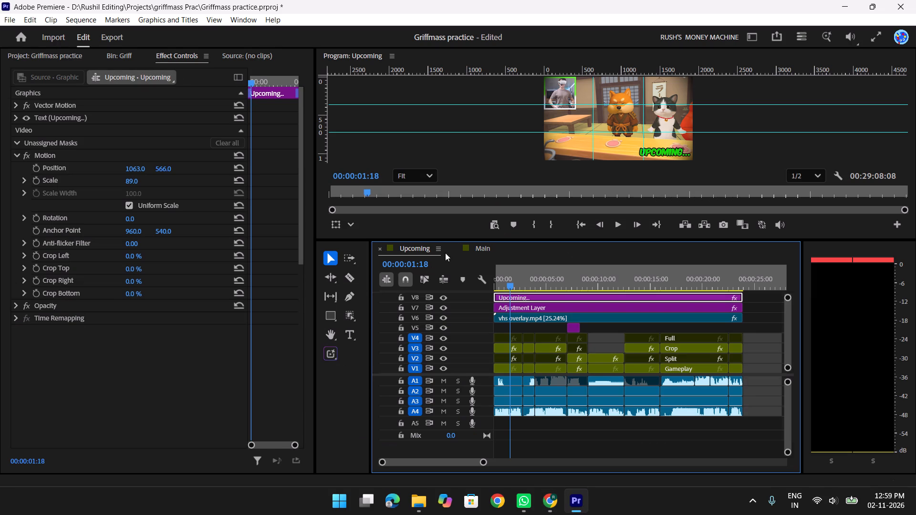
drag(508, 284, 490, 284)
key(space)
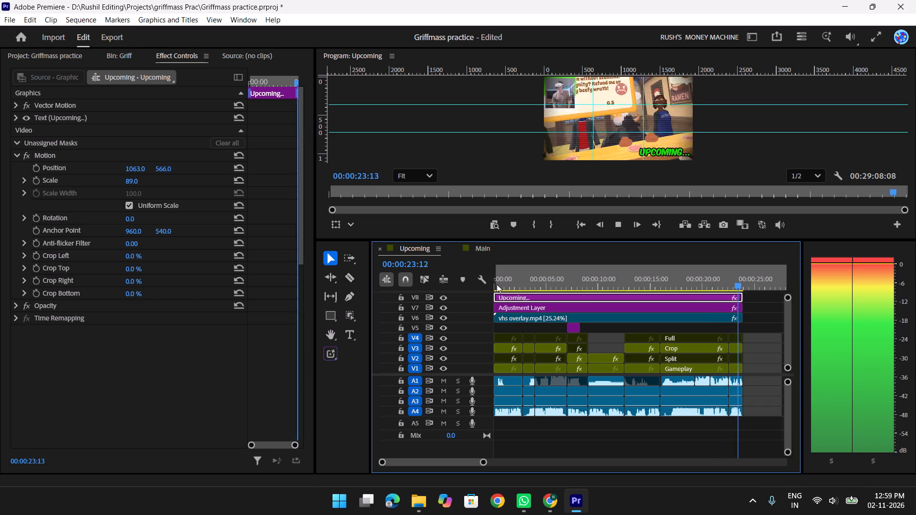
drag(629, 283, 557, 278)
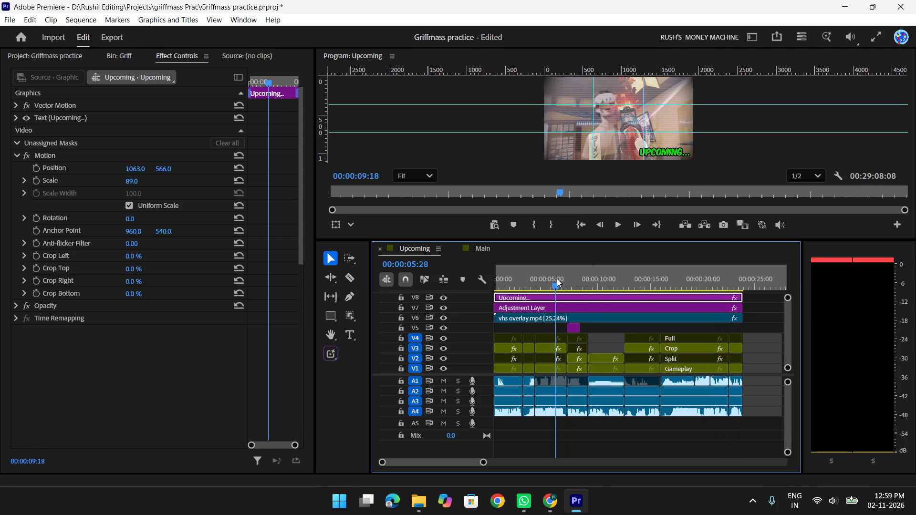
drag(557, 278, 576, 278)
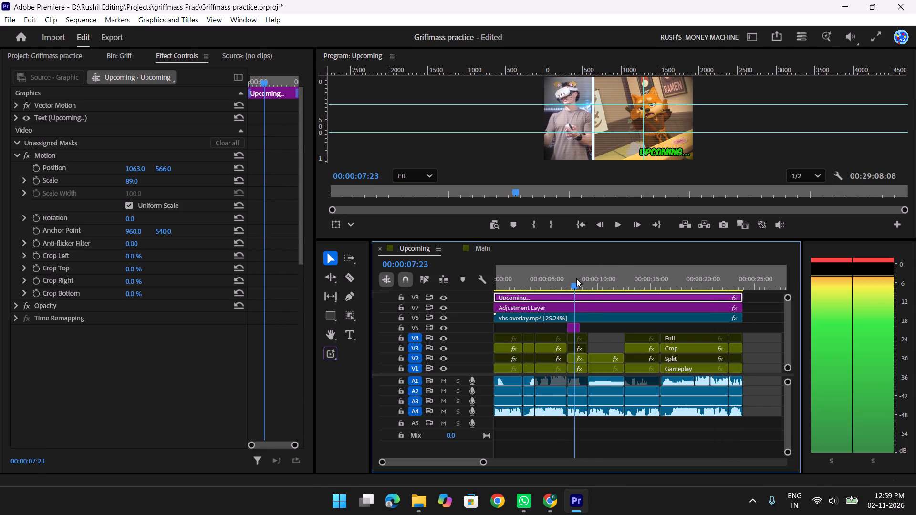
drag(576, 278, 577, 278)
key(space)
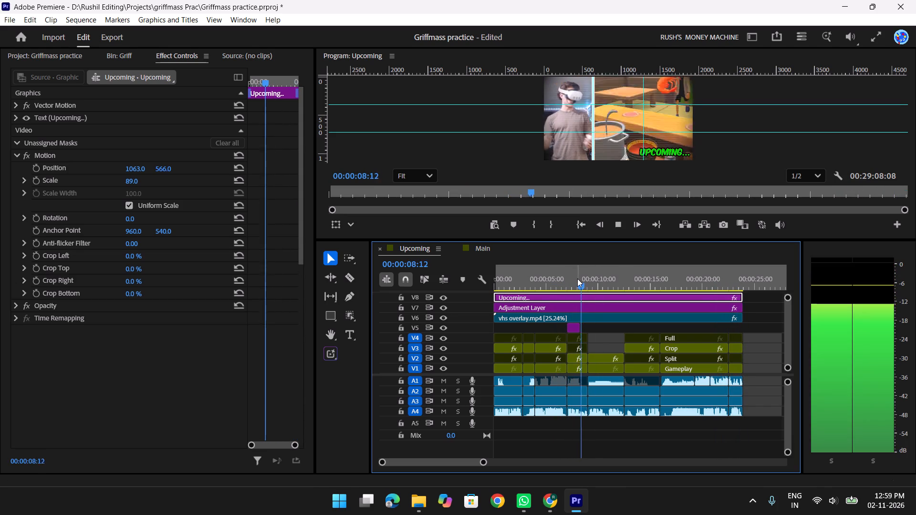
key(space)
key(space)
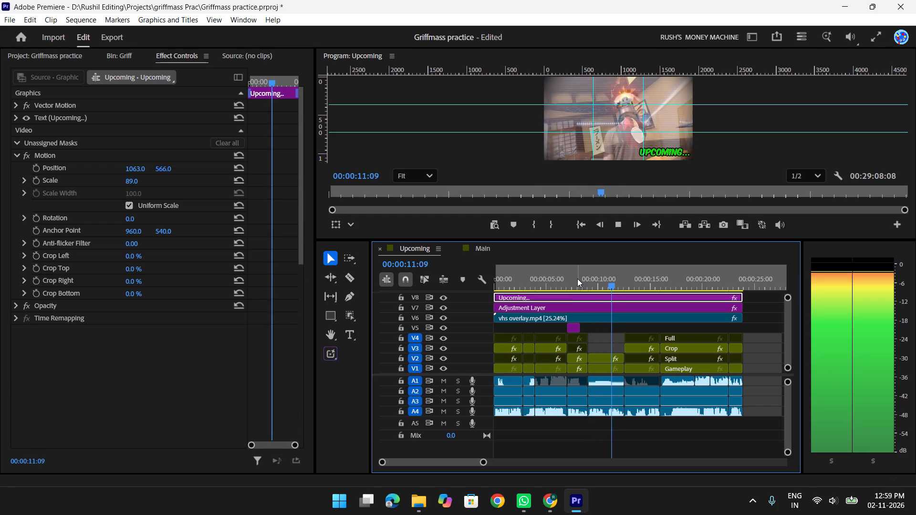
key(space)
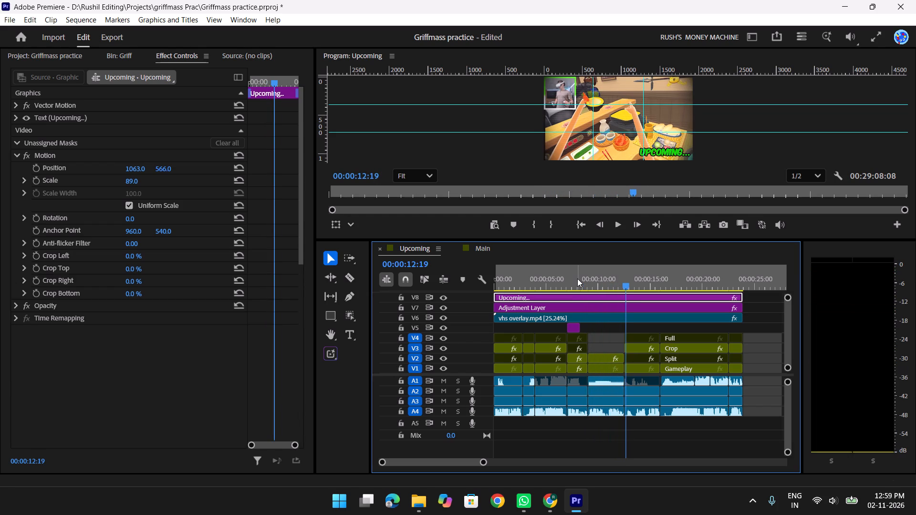
key(space)
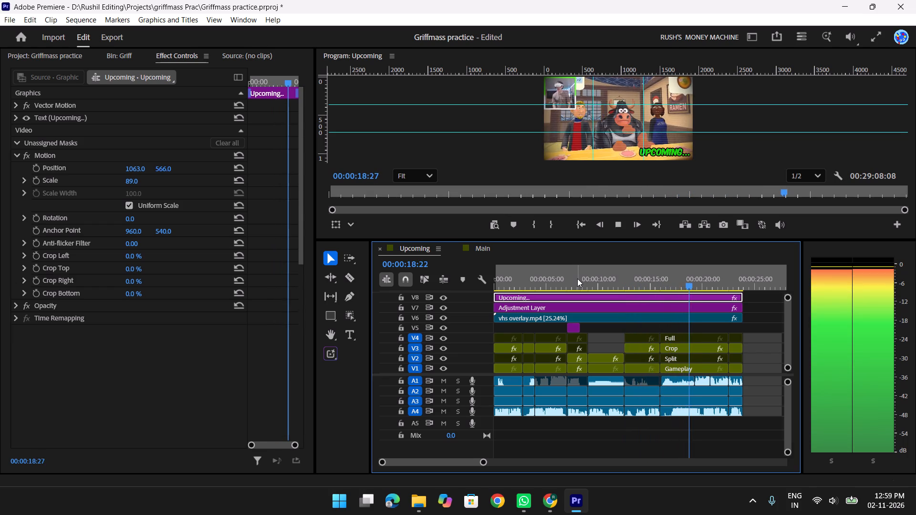
drag(672, 279, 599, 281)
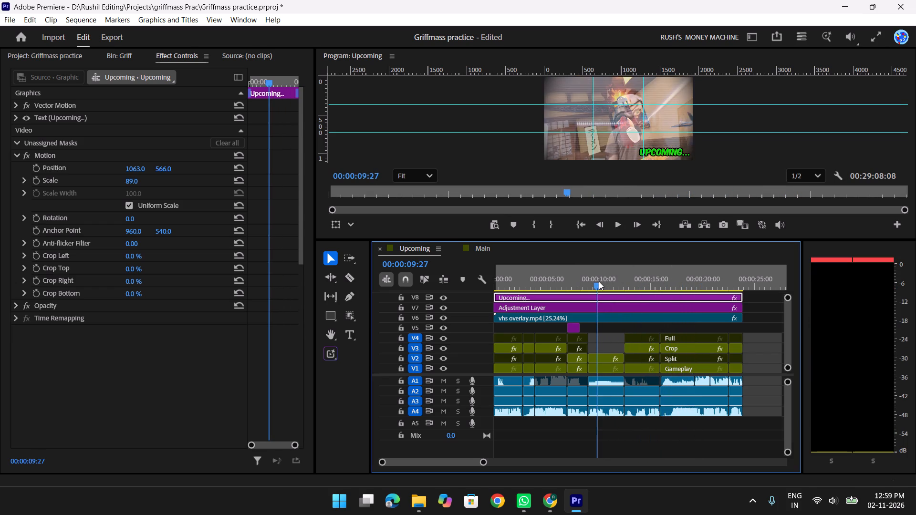
drag(599, 281, 485, 282)
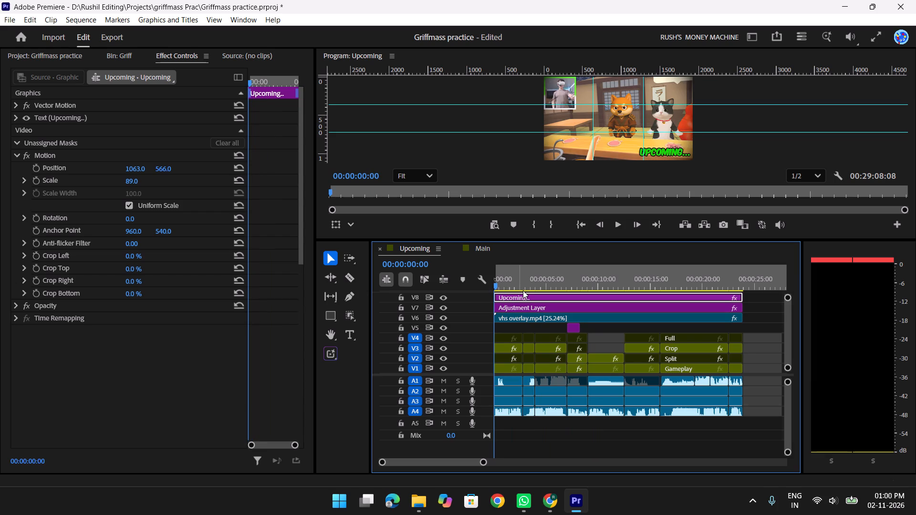
Switch to Chrome and replay the Griffmass video's opening teaser from the beginning, examining its "UPCOMING" title.
key(alt+Tab)
click(460, 281)
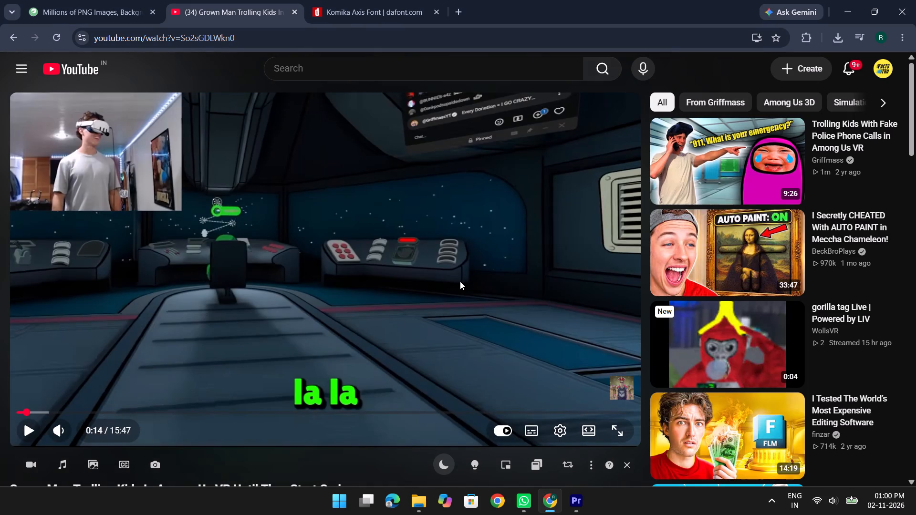
key(Down)
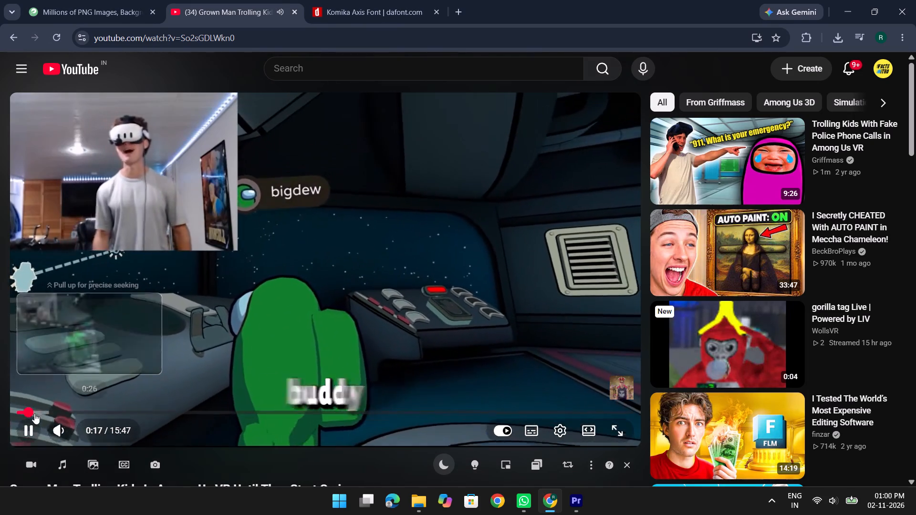
drag(29, 412, 0, 412)
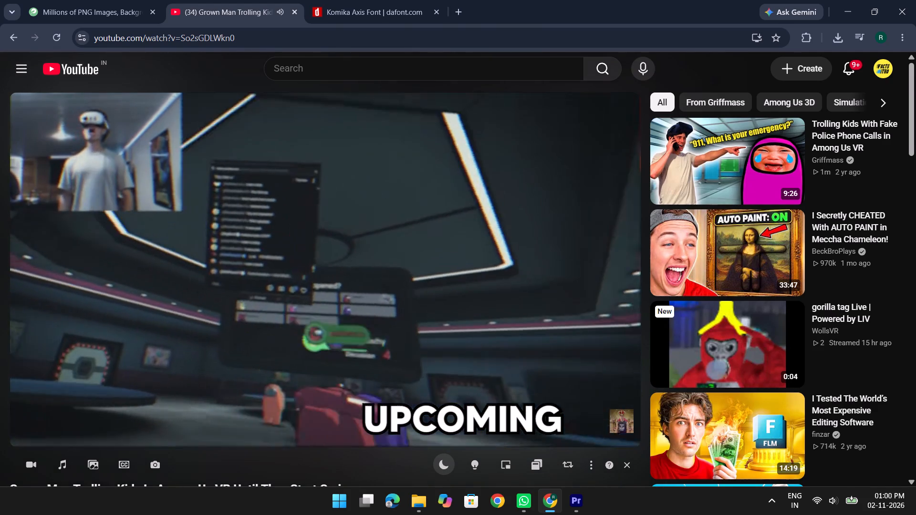
scroll(35, 396, down, 2)
scroll(221, 438, down, 1)
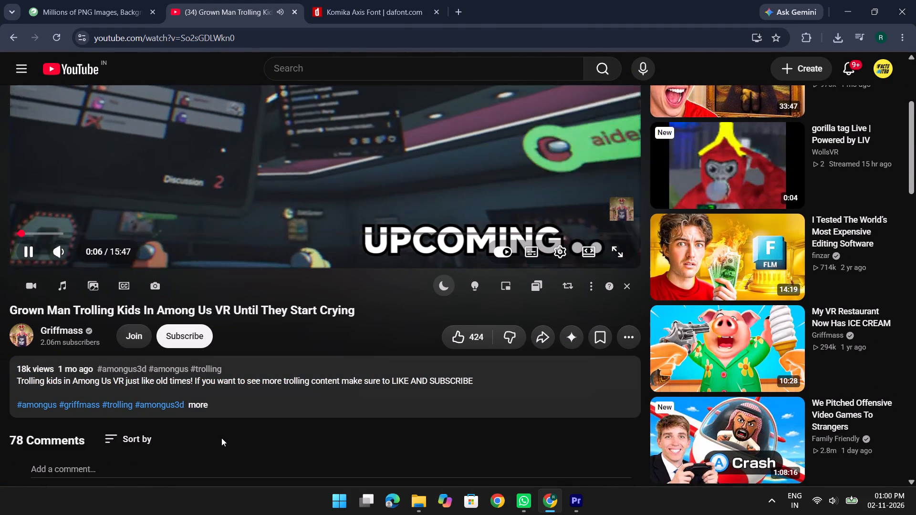
scroll(221, 438, up, 4)
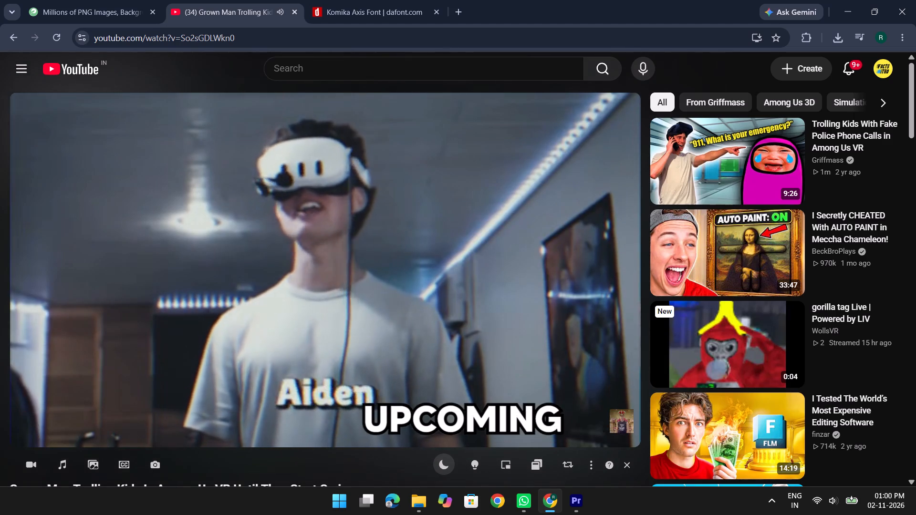
click(304, 316)
Return to Premiere, play the Upcoming sequence from the start, and review it full screen from about 11 seconds.
key(alt+Tab)
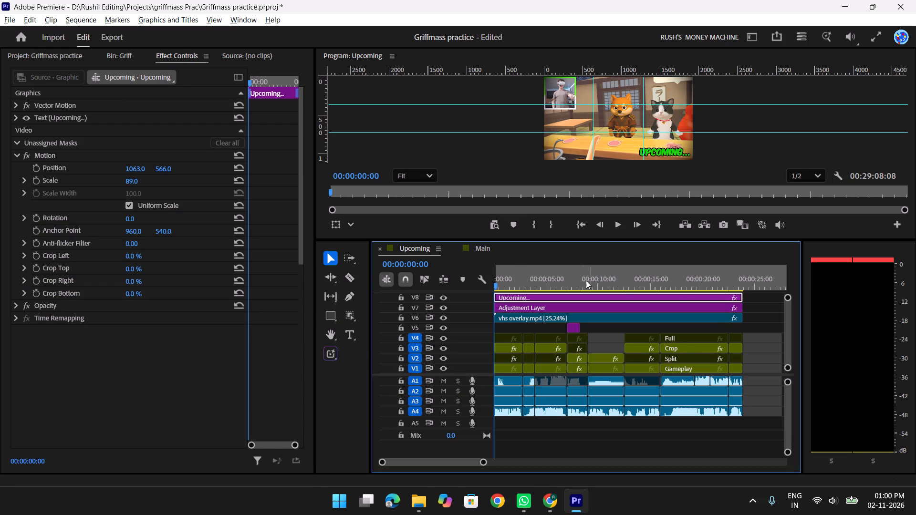
key(space)
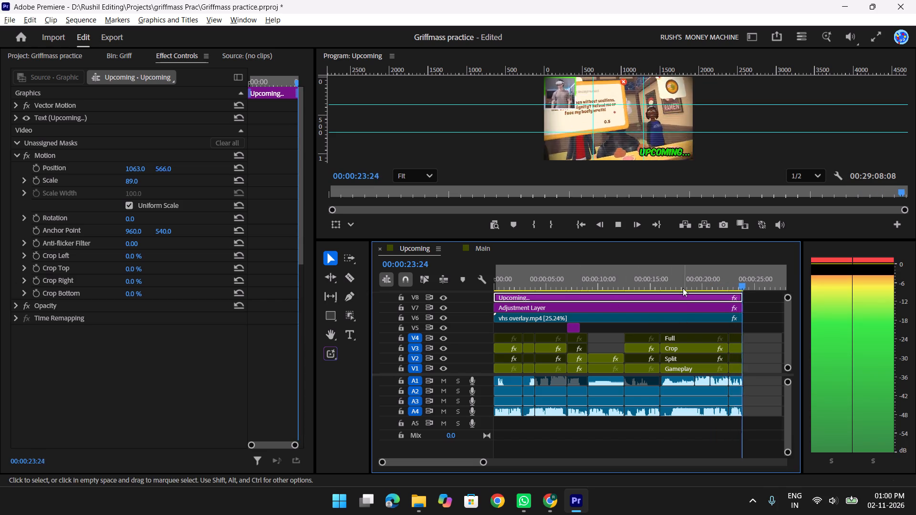
drag(674, 282, 612, 273)
key(f)
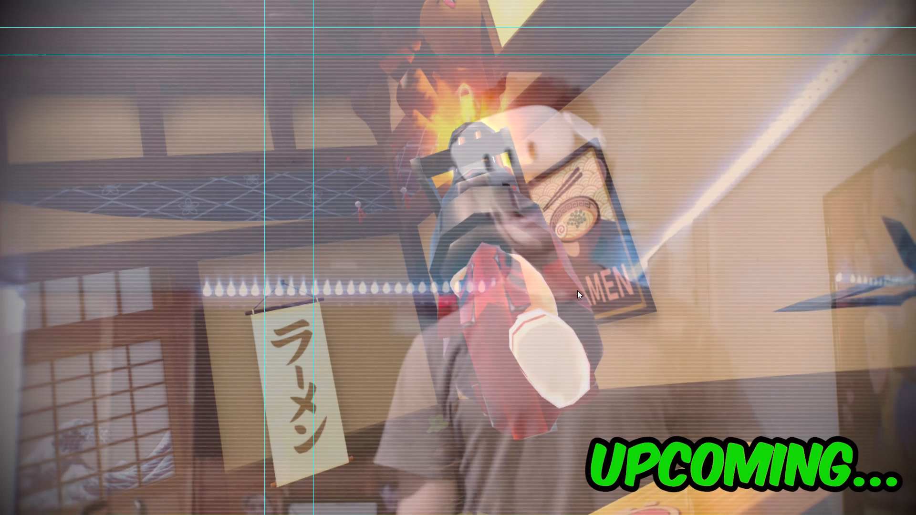
key(space)
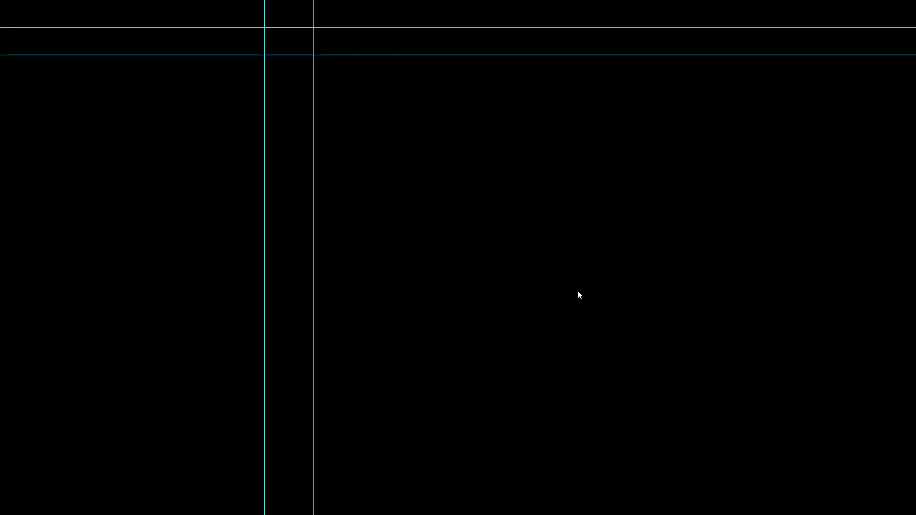
Review the Upcoming sequence by scrubbing between about 3 and 11 seconds and replaying its opening.
key(f)
drag(620, 284, 529, 280)
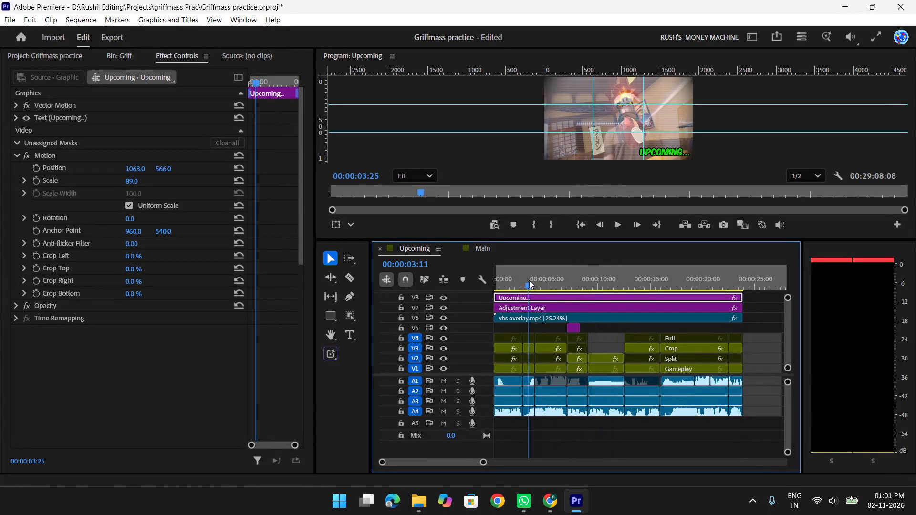
drag(529, 280, 532, 285)
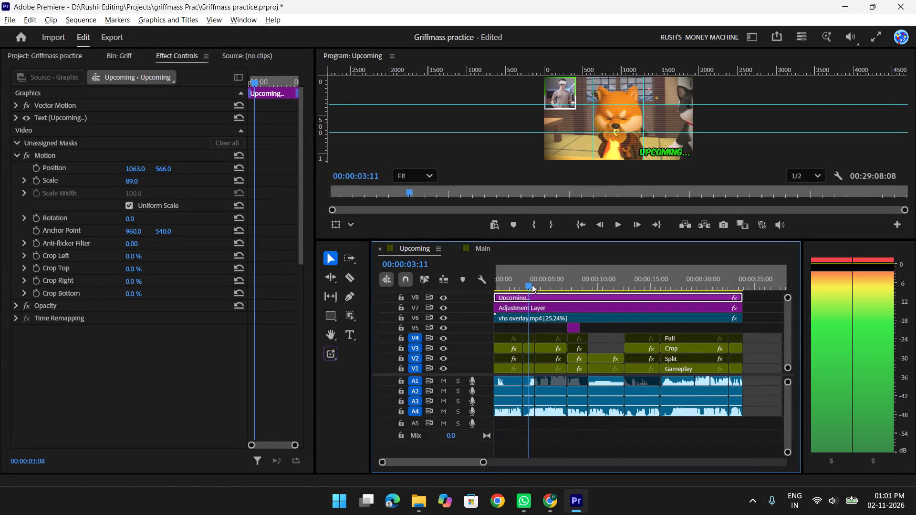
drag(532, 285, 612, 289)
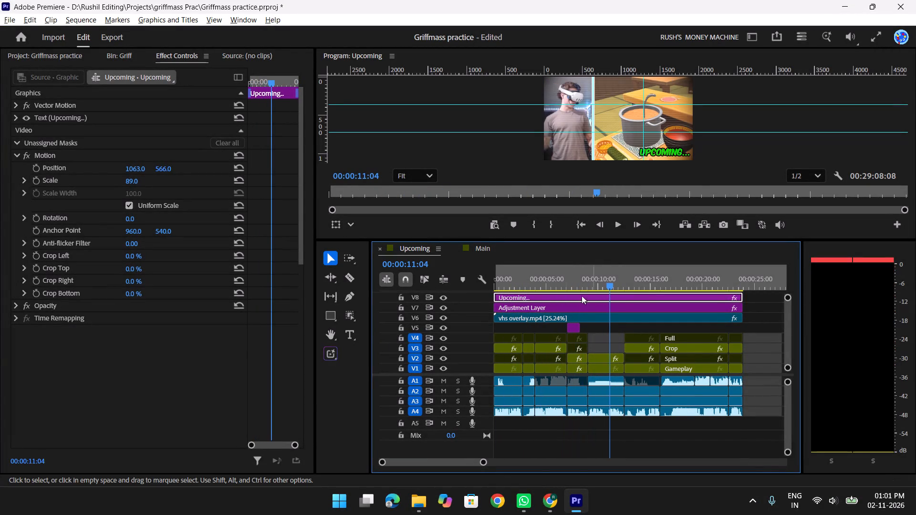
click(647, 448)
drag(747, 439, 619, 347)
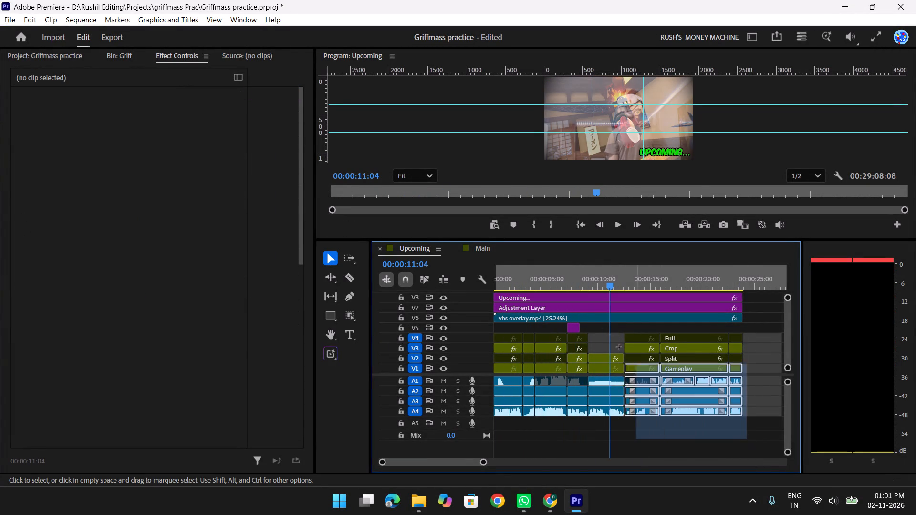
drag(619, 347, 512, 284)
click(687, 444)
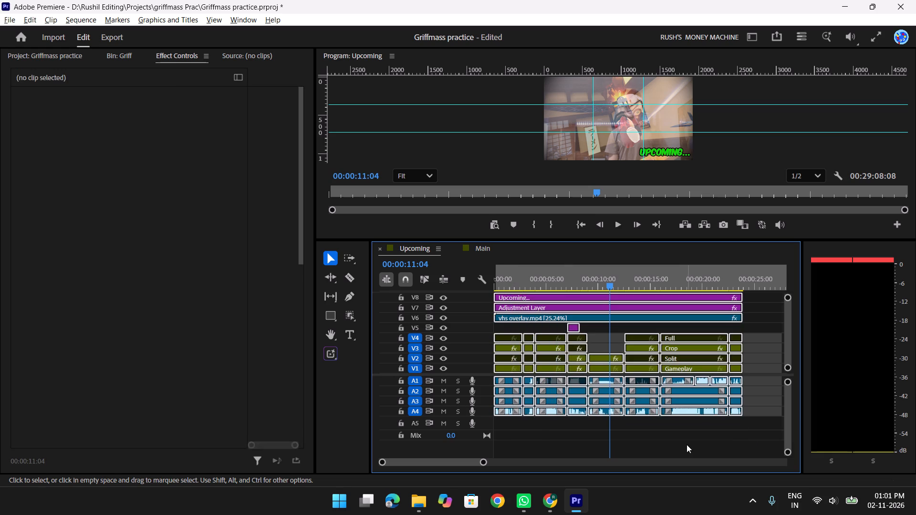
drag(614, 277, 481, 272)
key(space)
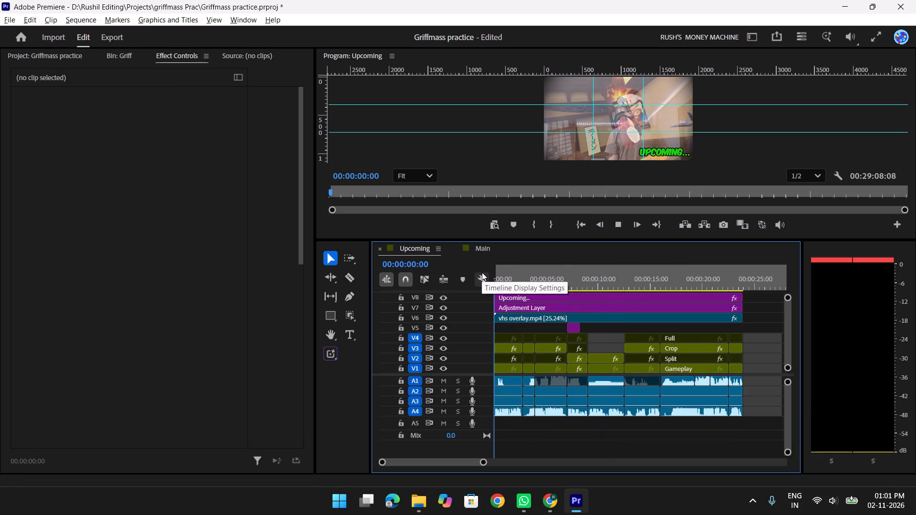
key(space)
Switch to Chrome, watch the Griffmass video, and pause it at 1:08.
key(alt+Tab)
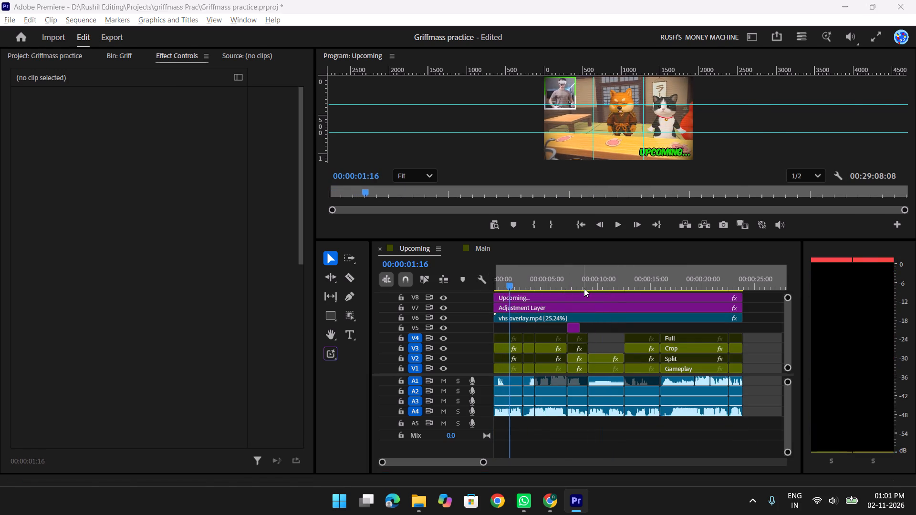
click(389, 283)
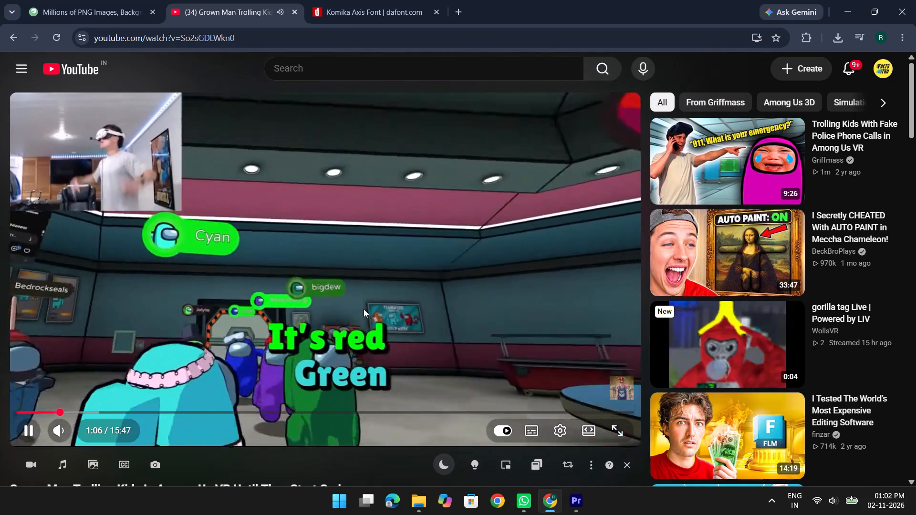
key(space)
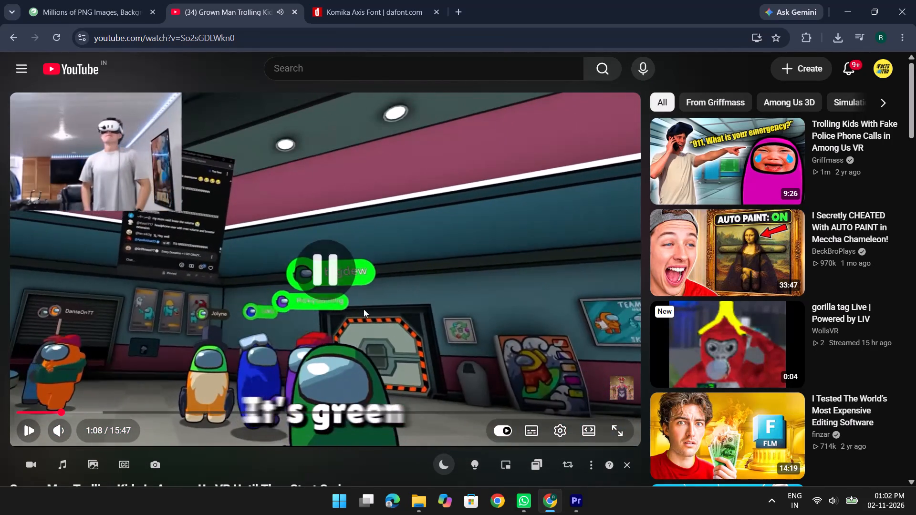
Return to Premiere, open the Main sequence, and shift all its clips about 27 seconds later to free space at the start.
key(alt+Tab)
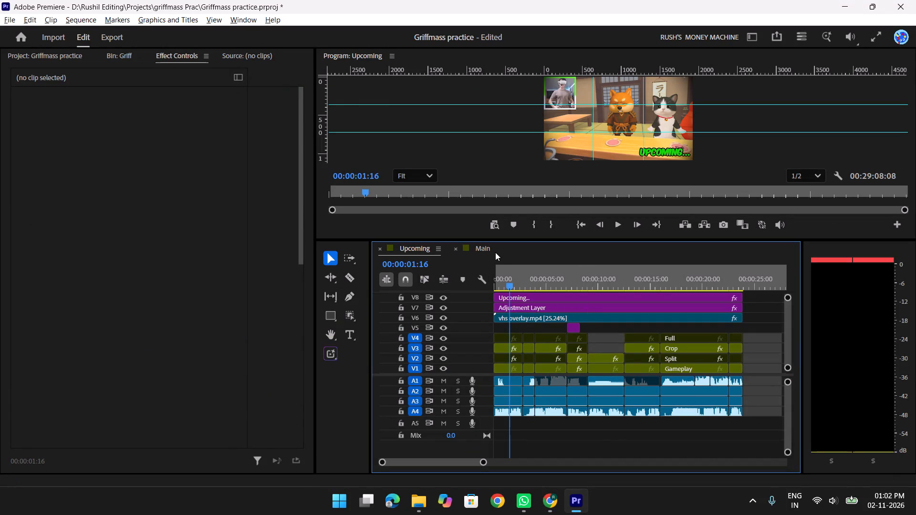
click(479, 247)
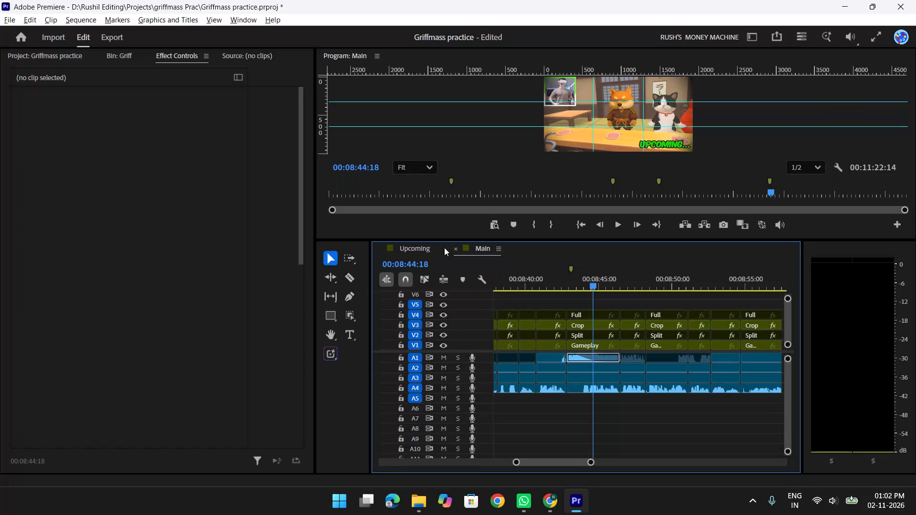
click(412, 248)
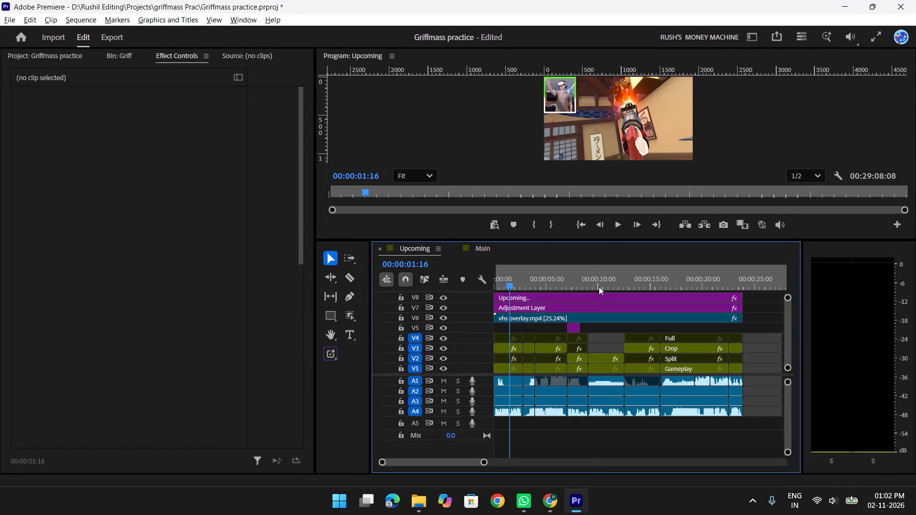
click(478, 249)
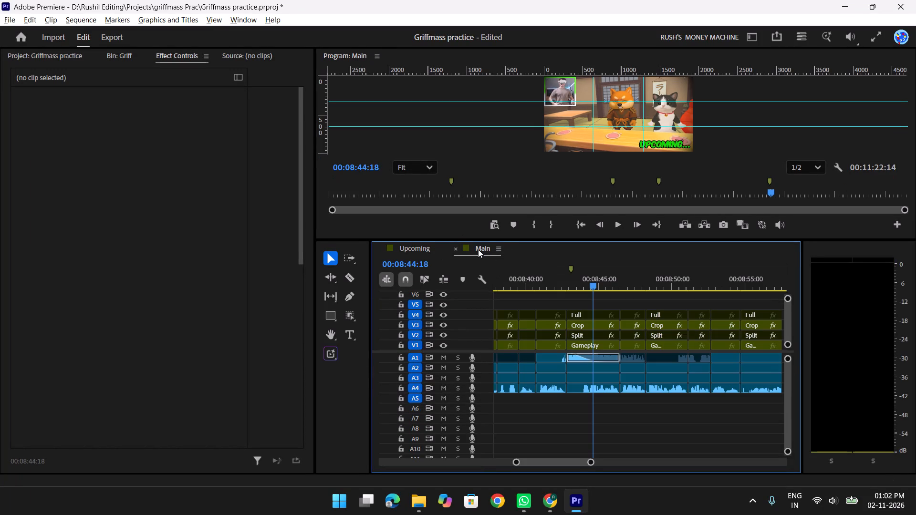
click(576, 225)
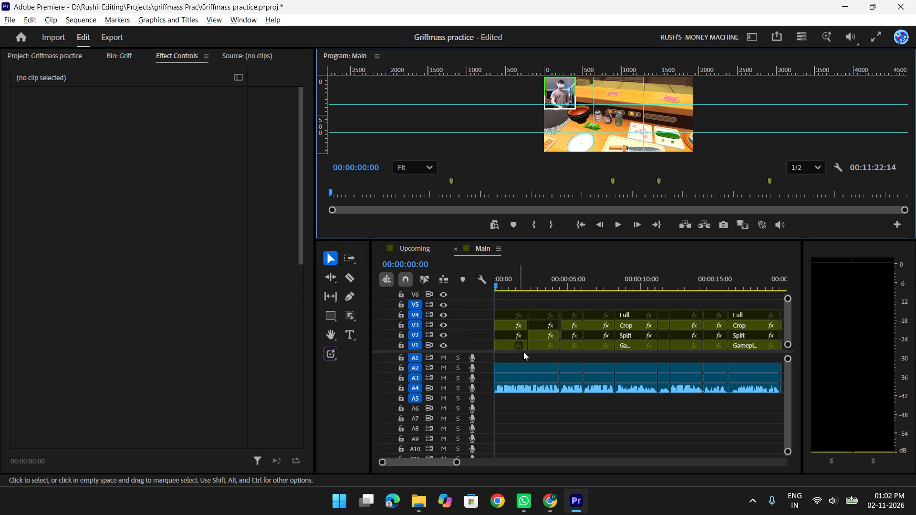
key(a)
drag(523, 338, 798, 343)
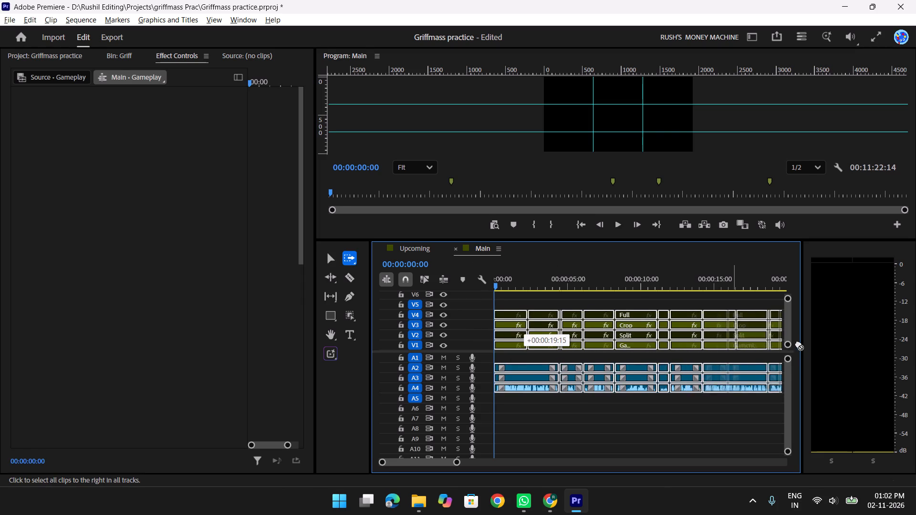
drag(798, 343, 749, 343)
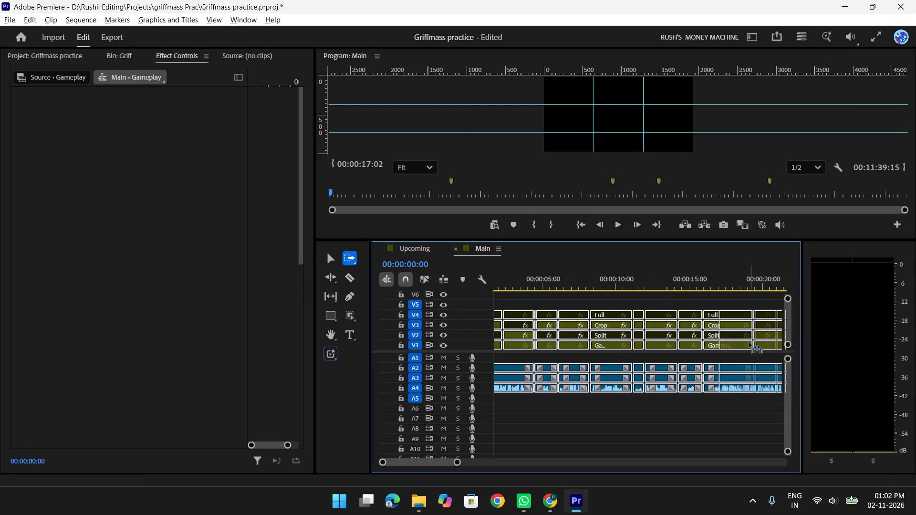
text(yy)
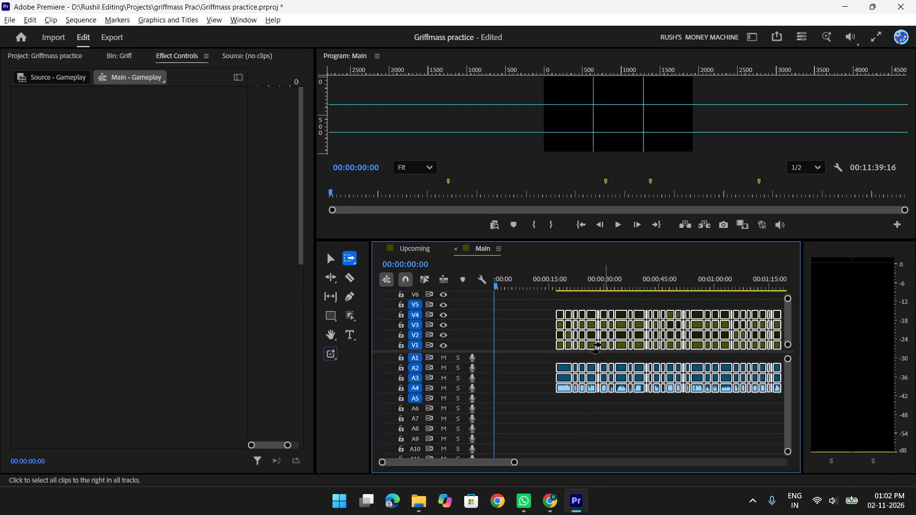
drag(558, 339, 594, 341)
text(tt)
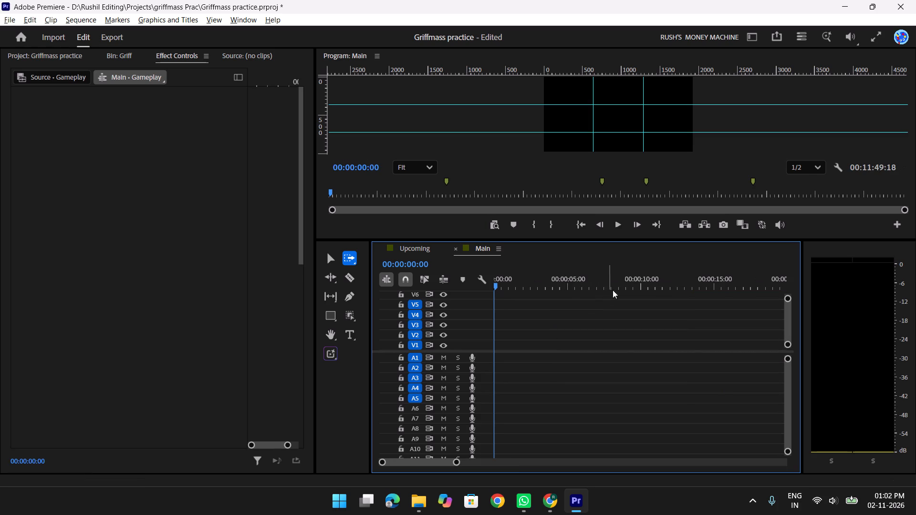
Move all the Main clips back so that they start at about 21 seconds.
scroll(622, 296, down, 14)
drag(614, 285, 550, 287)
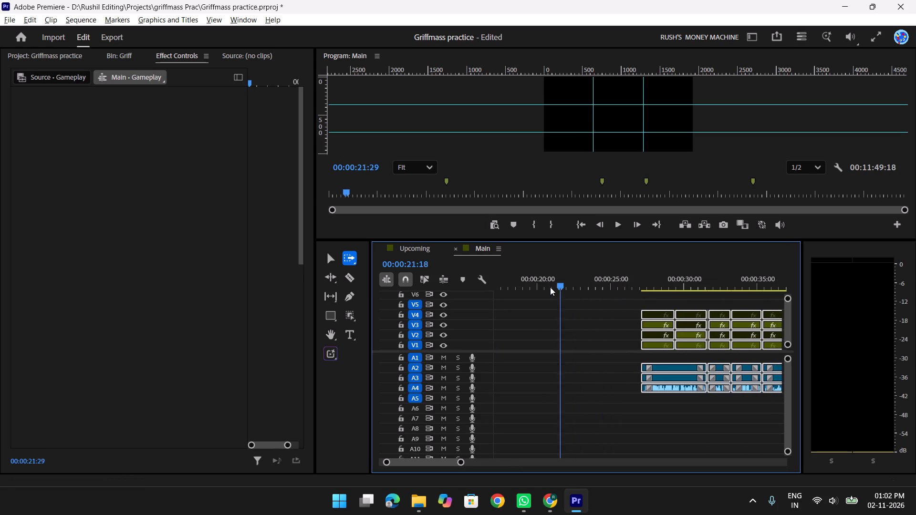
drag(550, 287, 539, 285)
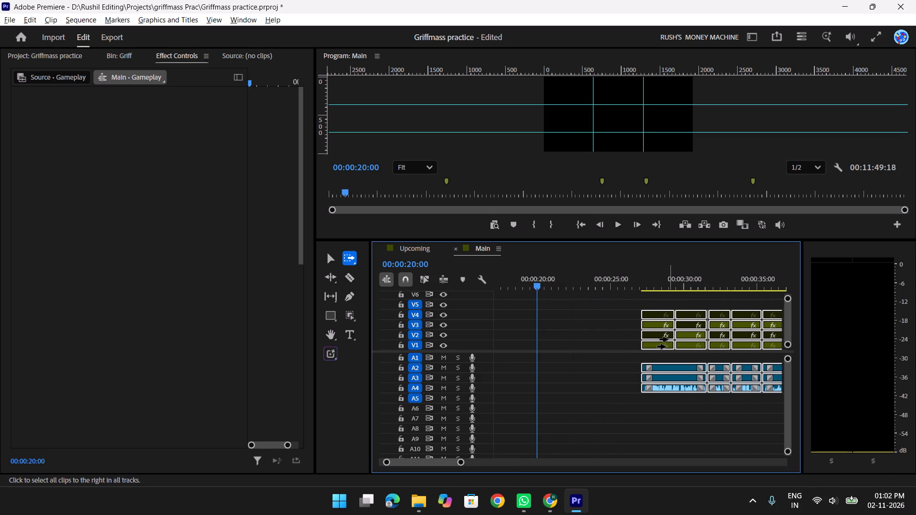
drag(668, 340, 584, 339)
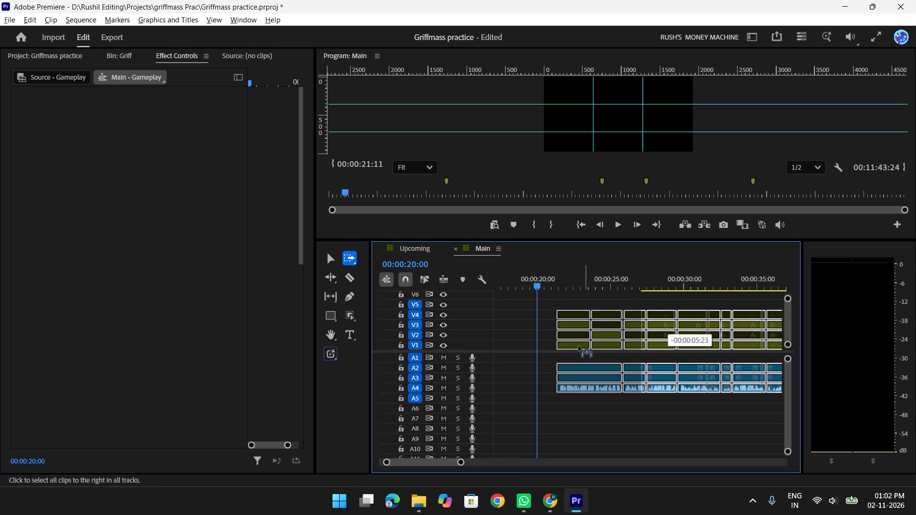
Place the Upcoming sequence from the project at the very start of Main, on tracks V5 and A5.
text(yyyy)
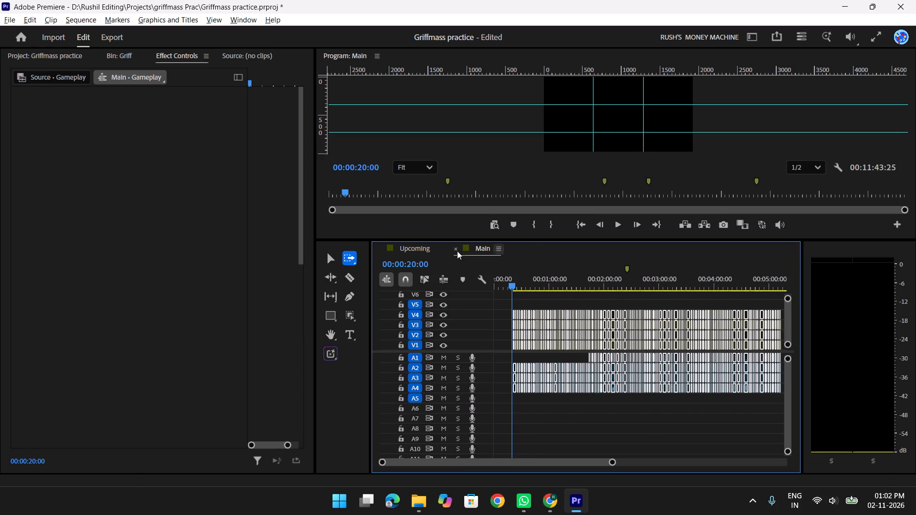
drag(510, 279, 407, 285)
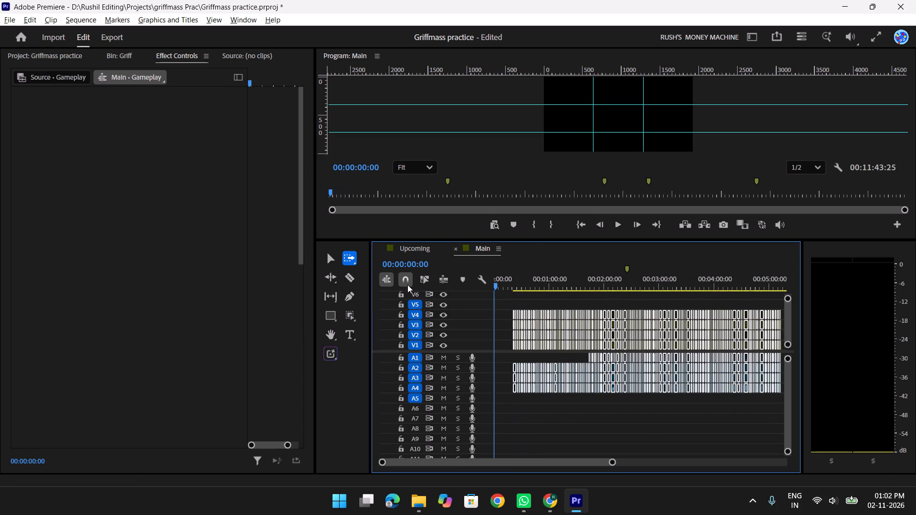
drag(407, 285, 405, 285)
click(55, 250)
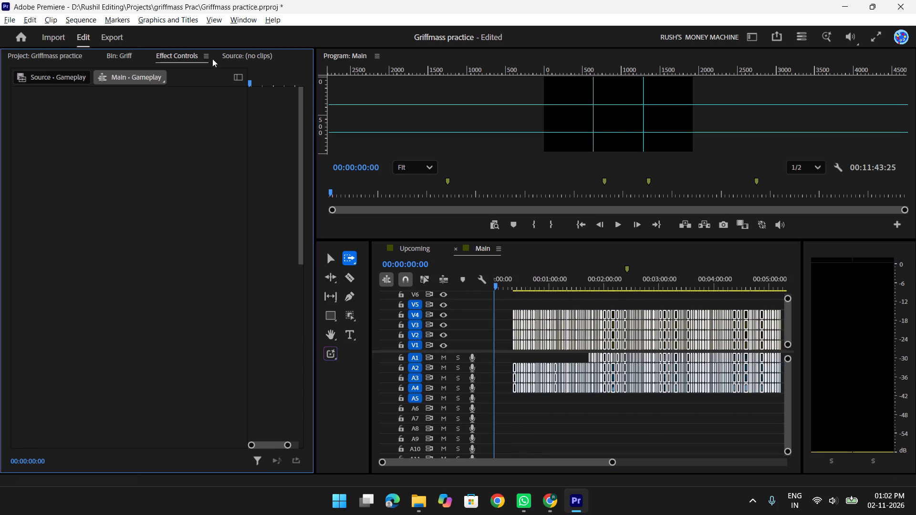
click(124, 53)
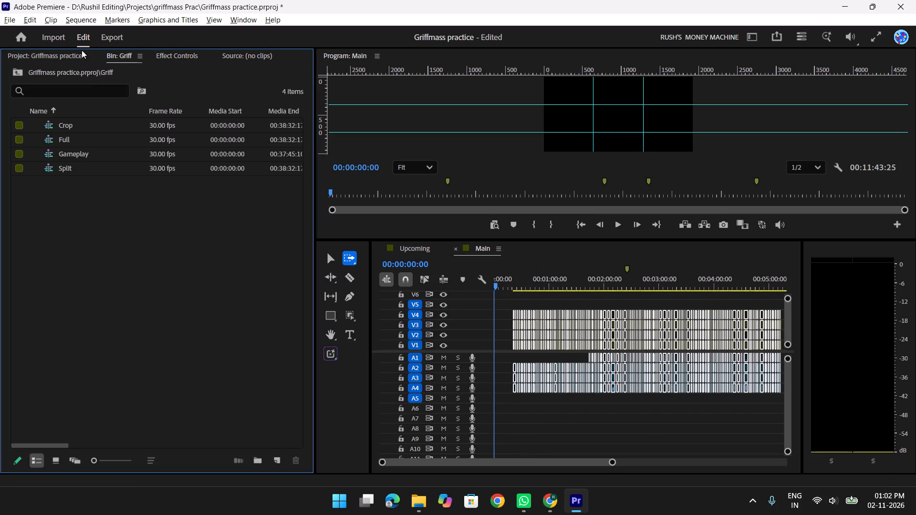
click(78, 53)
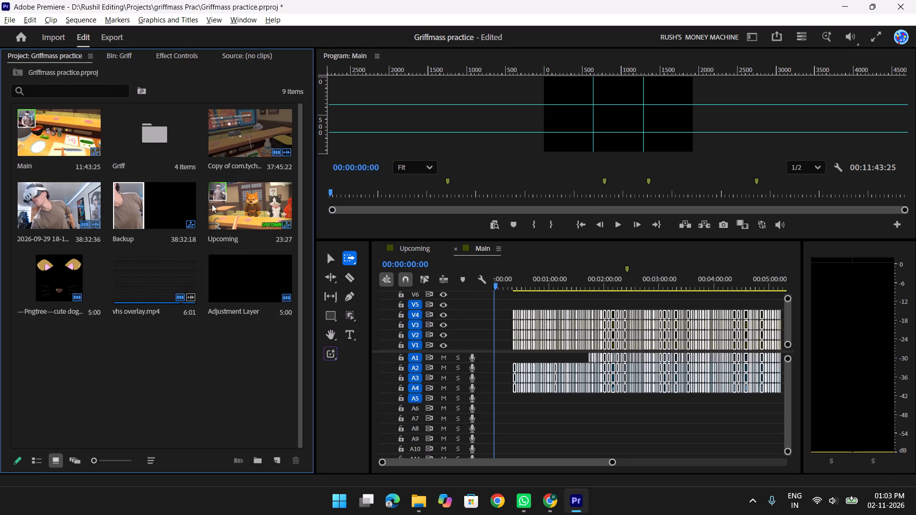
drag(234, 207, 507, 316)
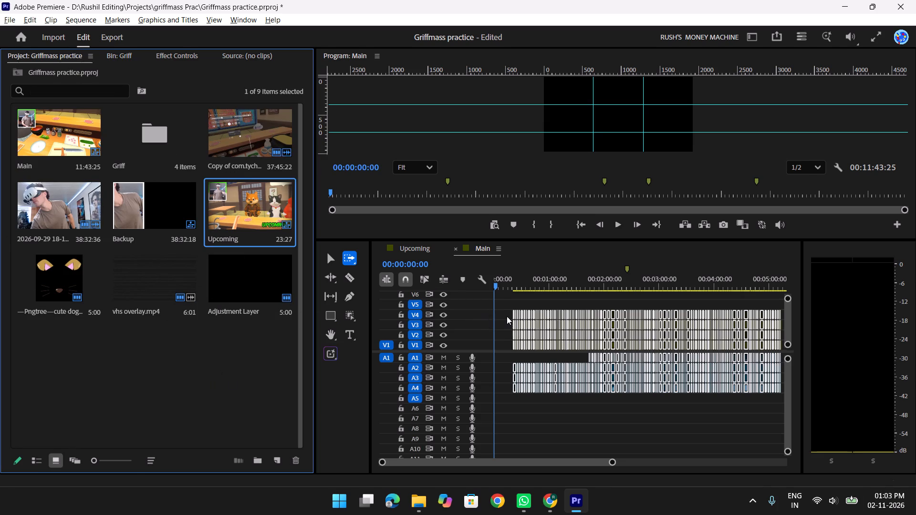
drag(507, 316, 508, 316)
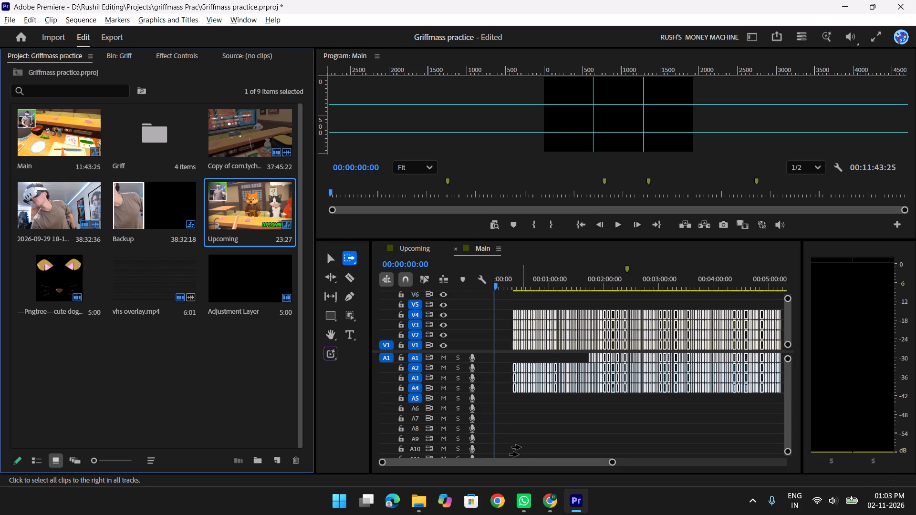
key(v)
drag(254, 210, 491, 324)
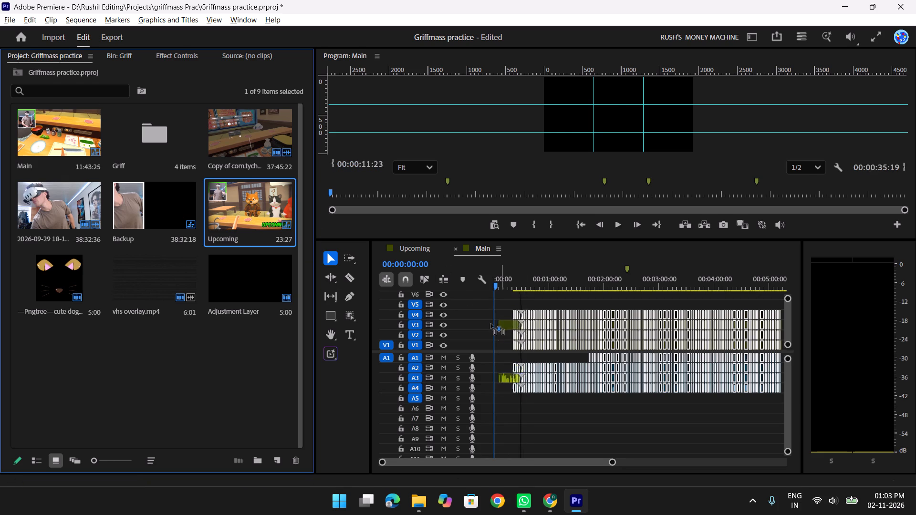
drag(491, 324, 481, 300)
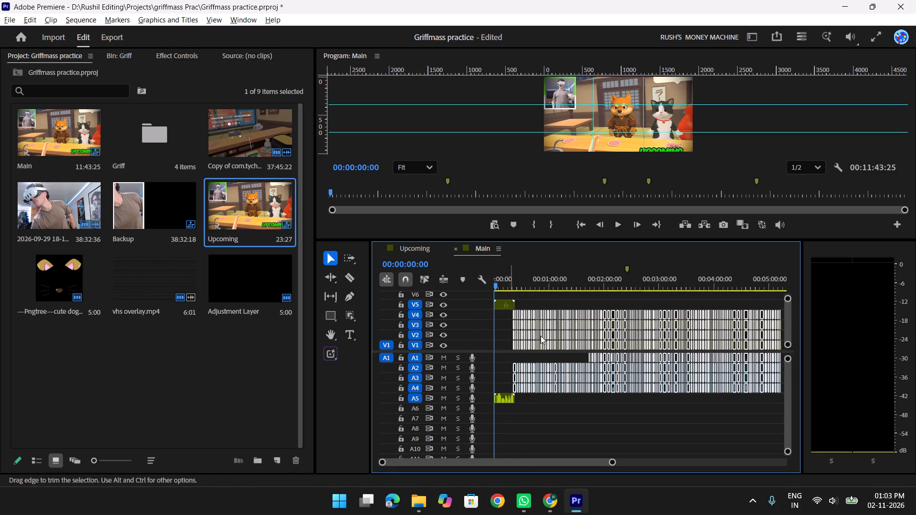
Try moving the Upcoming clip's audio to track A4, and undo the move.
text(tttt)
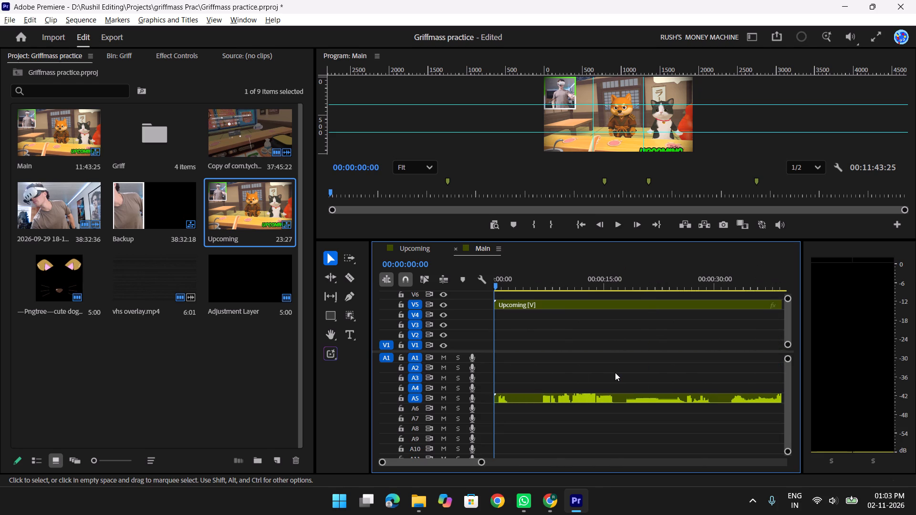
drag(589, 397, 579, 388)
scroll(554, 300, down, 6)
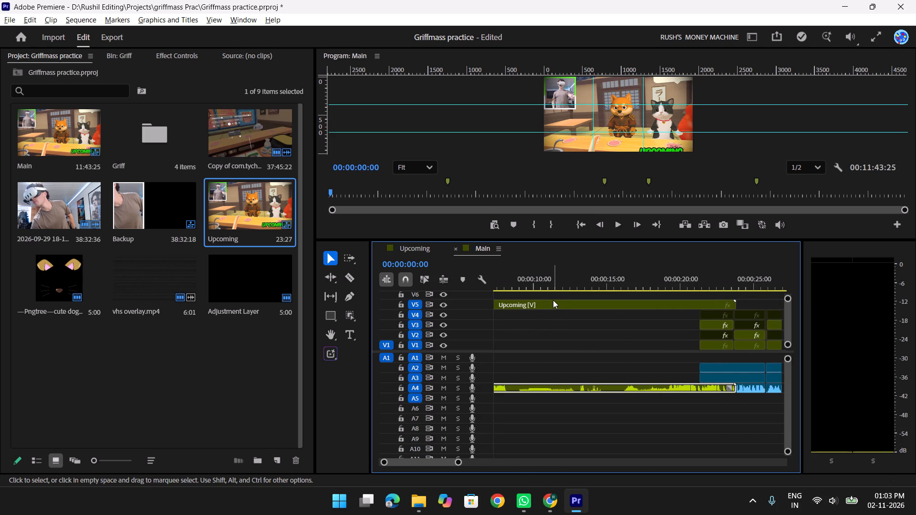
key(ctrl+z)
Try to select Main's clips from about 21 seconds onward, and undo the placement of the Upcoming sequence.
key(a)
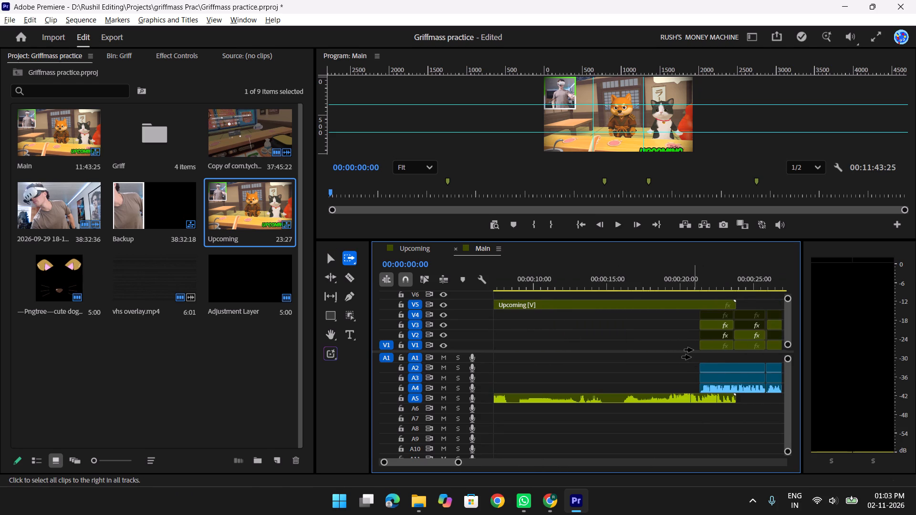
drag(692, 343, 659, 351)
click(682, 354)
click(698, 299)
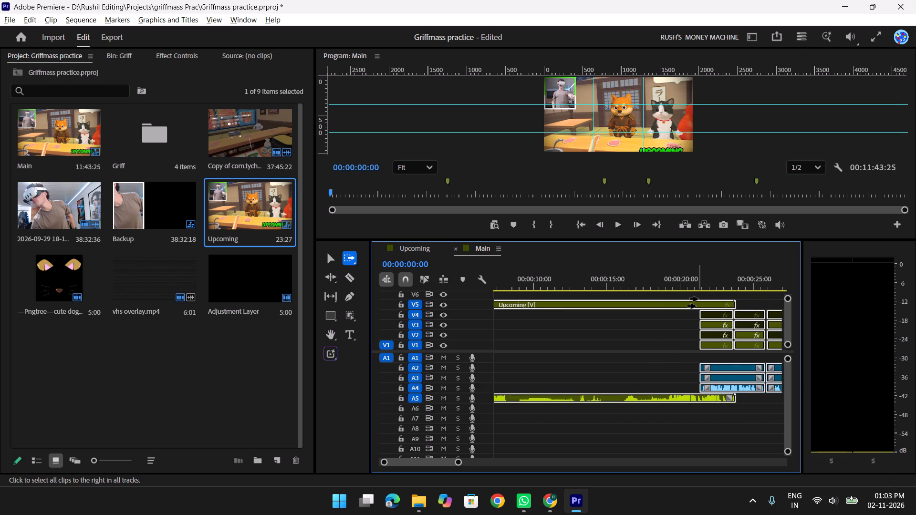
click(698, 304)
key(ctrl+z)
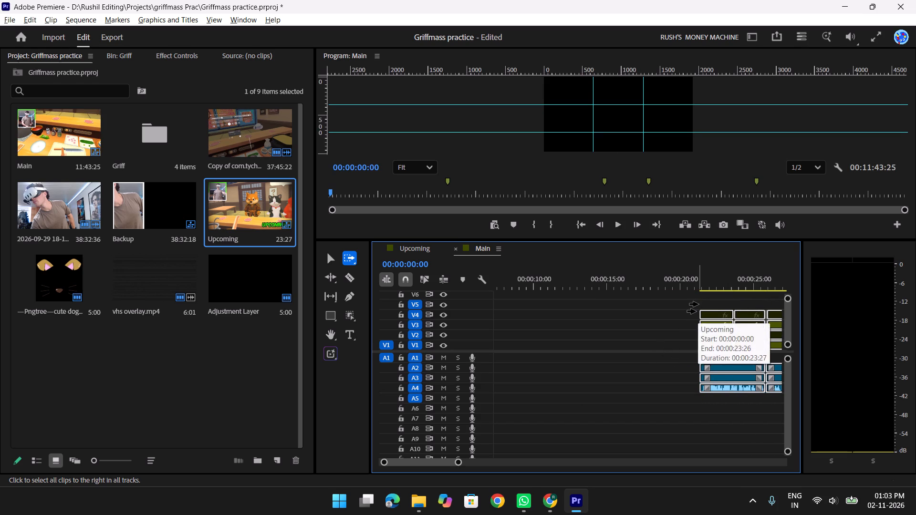
Move all the Main clips further back so that they start at about 46 seconds.
drag(694, 334, 790, 347)
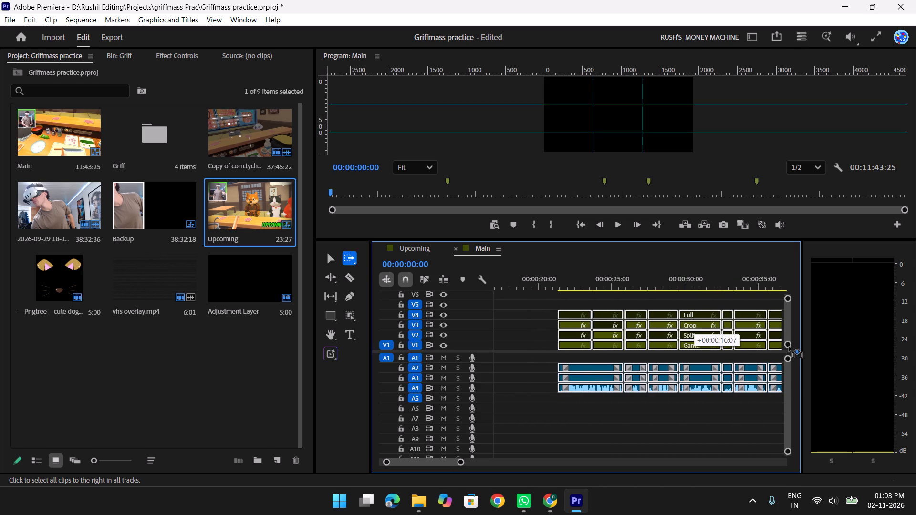
key(y)
key(y)
key(y)
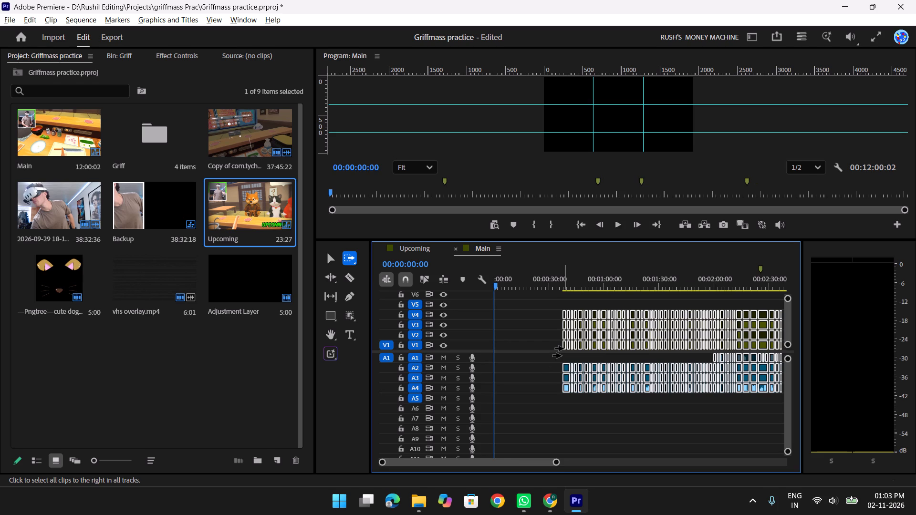
key(a)
drag(556, 339, 572, 341)
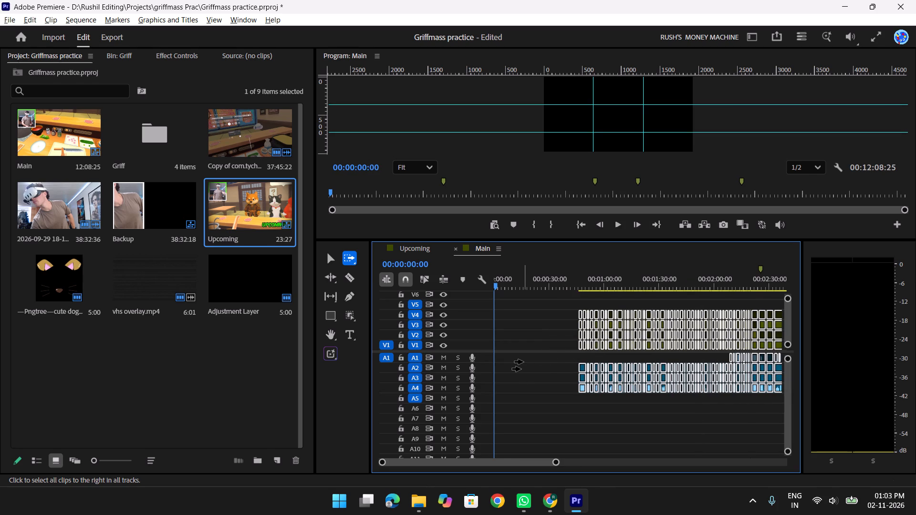
Review the shifted main footage from its start to about 1:28, checking how the Split and facecam shots are framed.
text(yyy)
text(tttt)
key(t)
key(y)
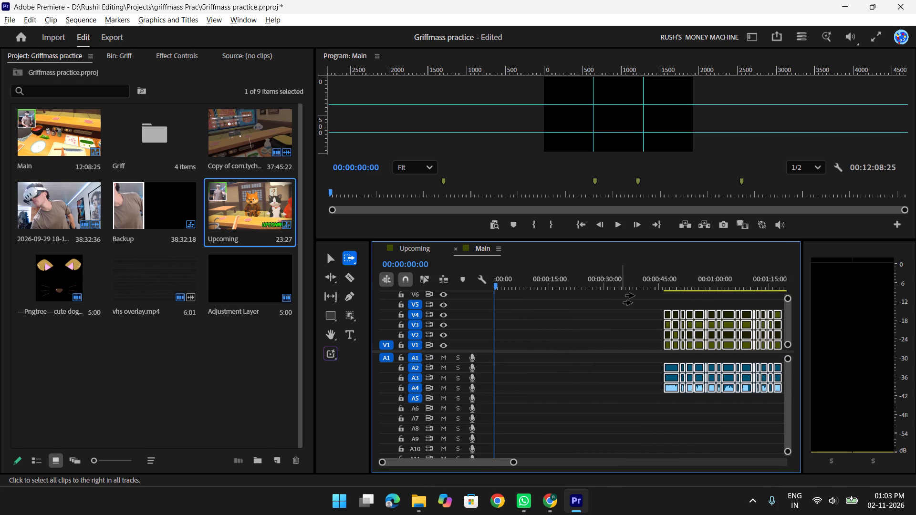
key(v)
drag(639, 283, 653, 288)
key(space)
key(space)
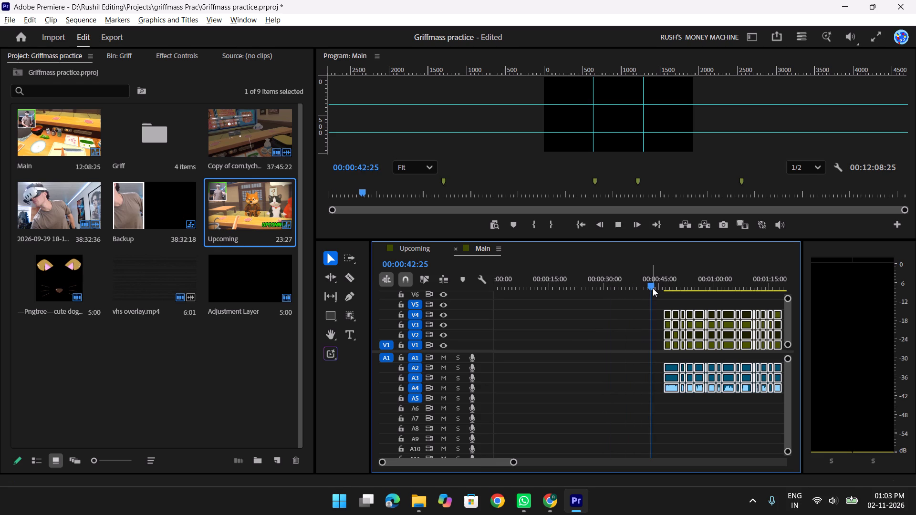
drag(653, 287, 658, 287)
key(space)
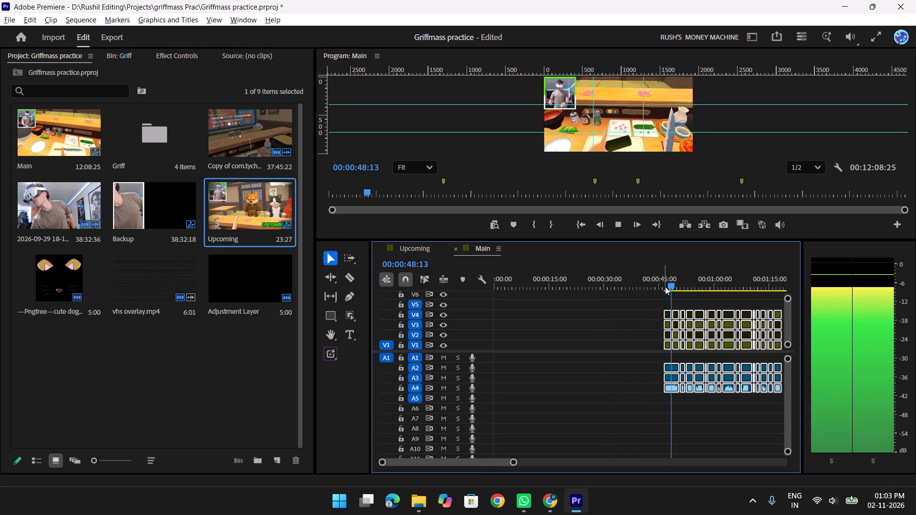
key(space)
key(t)
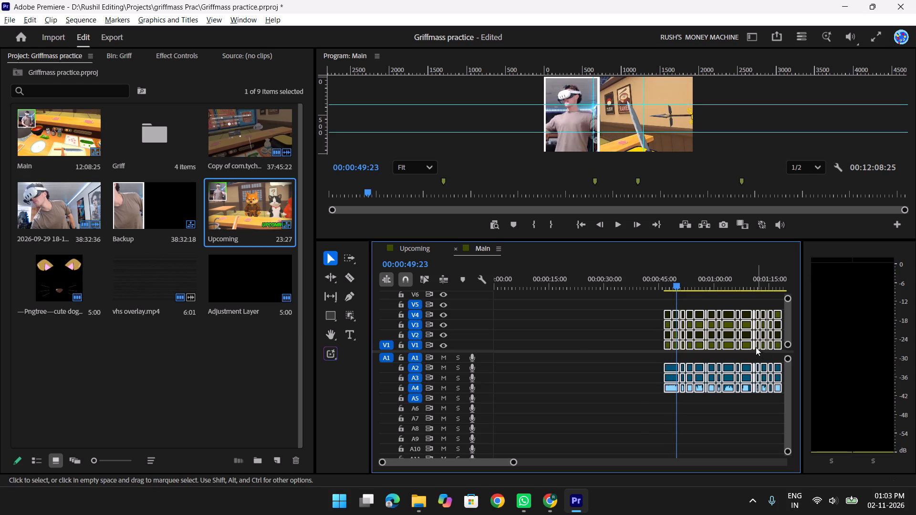
key(t)
key(t)
click(635, 337)
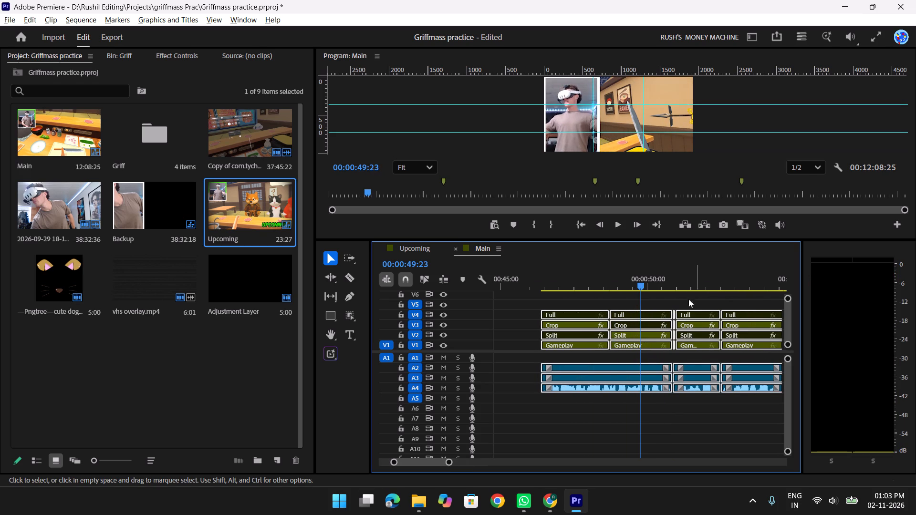
scroll(661, 285, down, 4)
key(y)
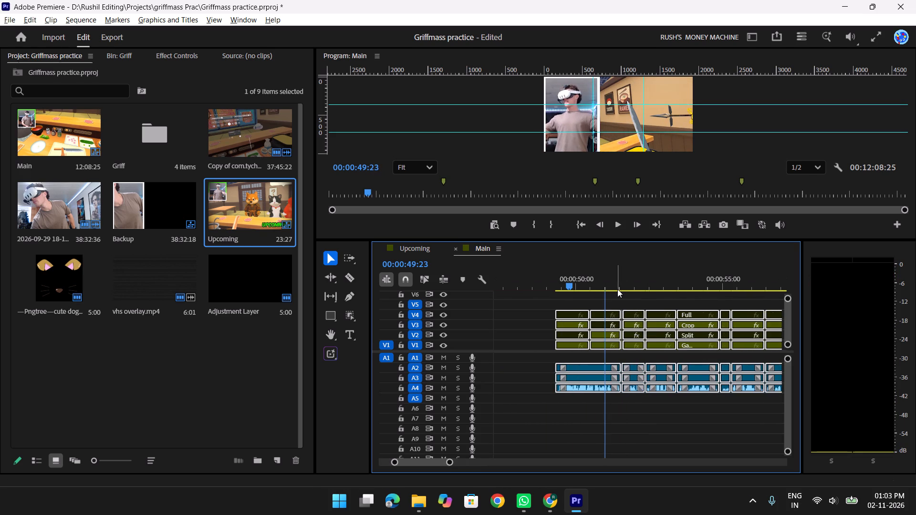
drag(618, 289, 753, 305)
scroll(752, 308, down, 9)
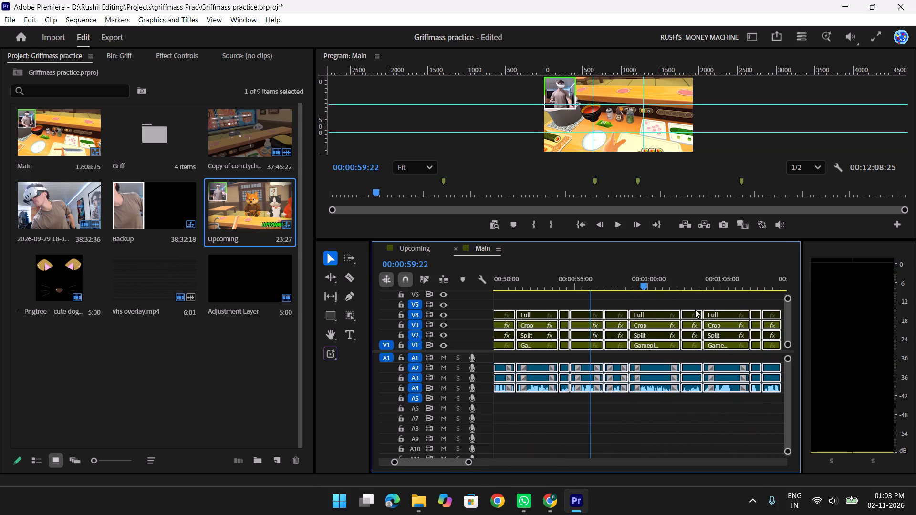
drag(586, 284, 749, 299)
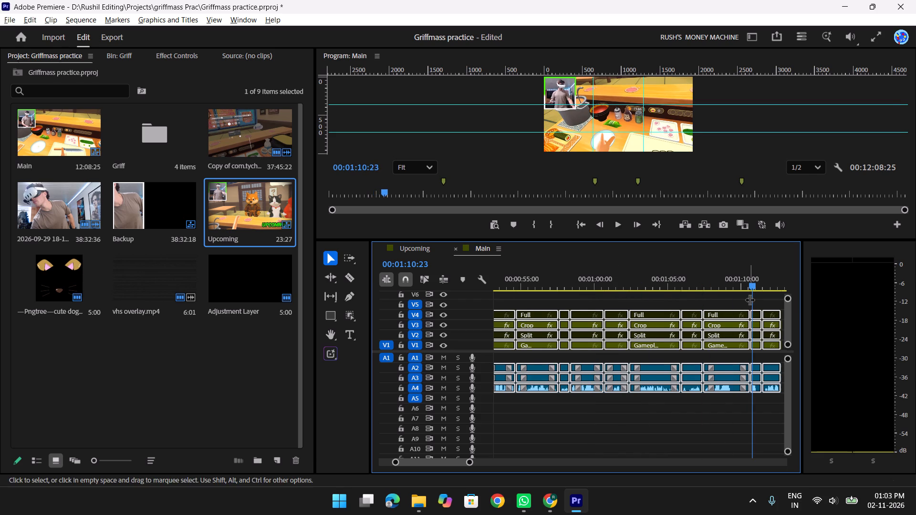
key(y)
drag(683, 282, 716, 287)
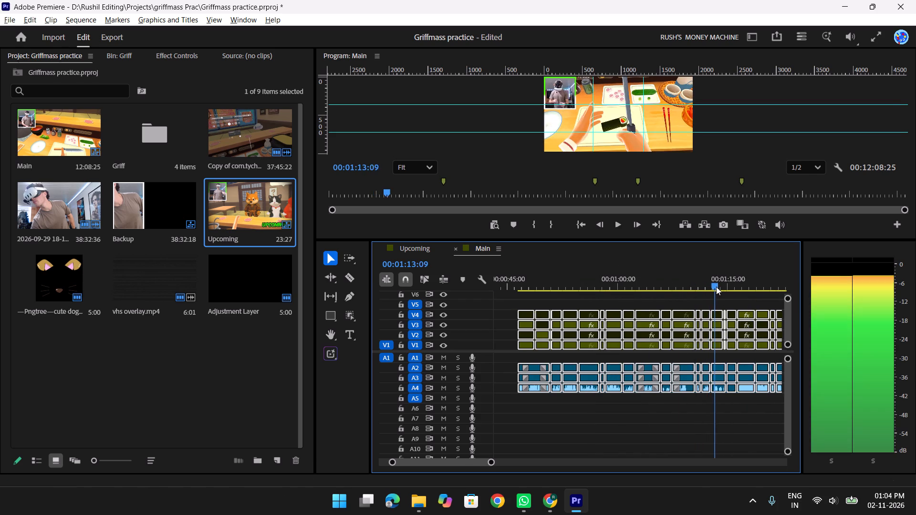
drag(716, 287, 745, 292)
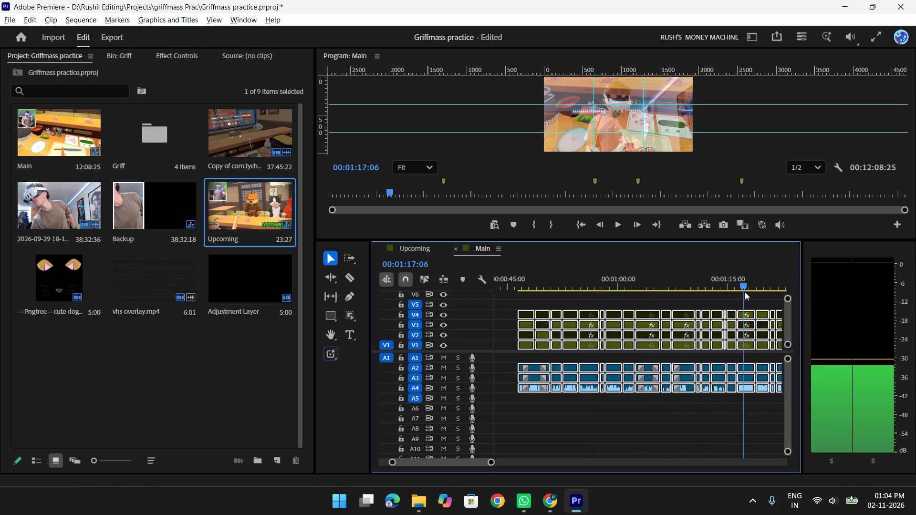
drag(745, 292, 768, 305)
scroll(736, 321, down, 5)
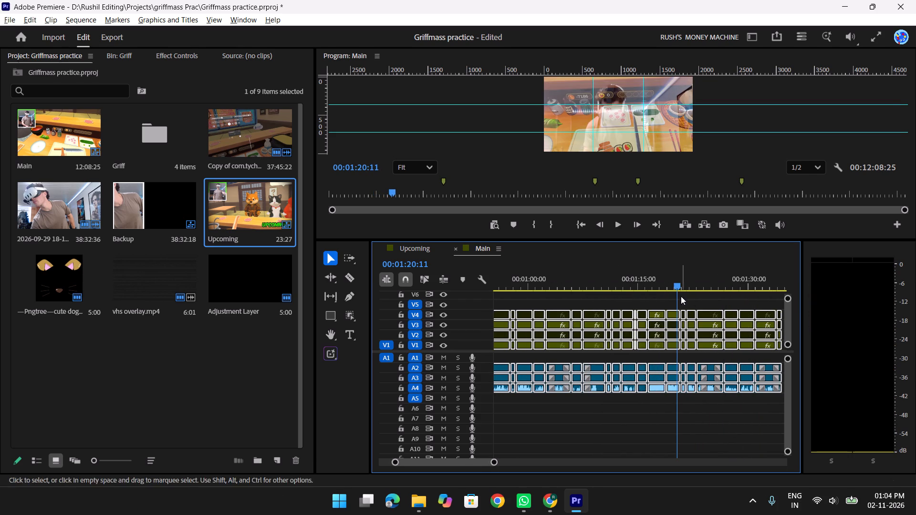
drag(672, 292, 707, 299)
drag(669, 281, 708, 285)
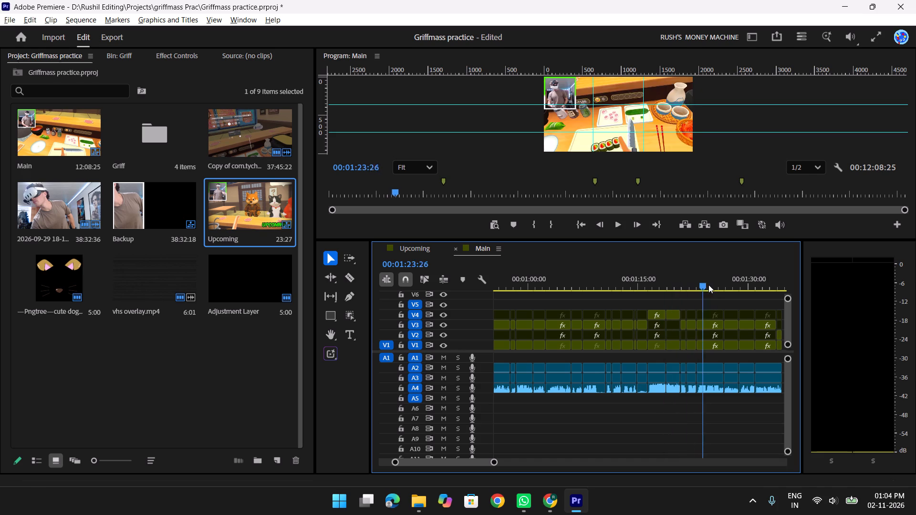
drag(708, 285, 741, 292)
scroll(742, 295, down, 3)
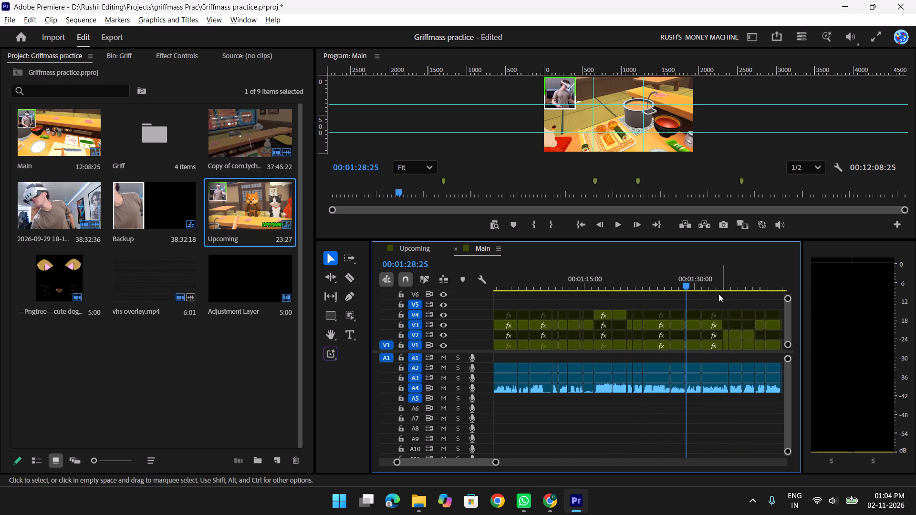
Copy the Motion settings of the V2 Split clip at about 1:35 and paste them onto the V2 Split clip at about 0:49.
drag(695, 282, 736, 288)
click(736, 337)
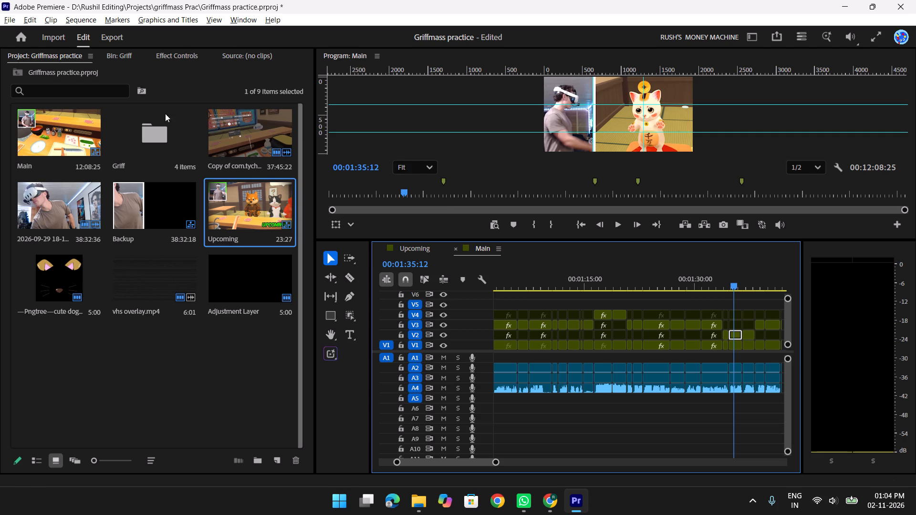
click(181, 54)
click(62, 118)
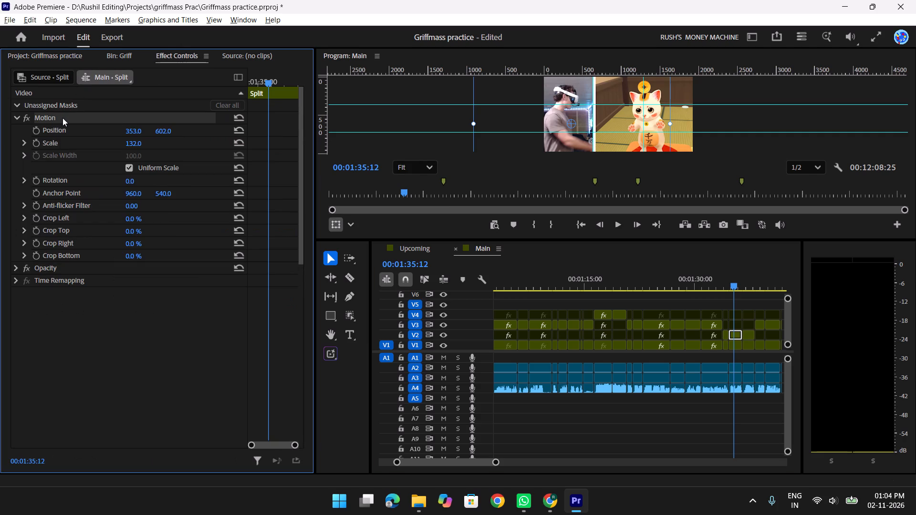
key(ctrl+c)
key(ctrl+c)
key(ctrl+c)
key(ctrl+c)
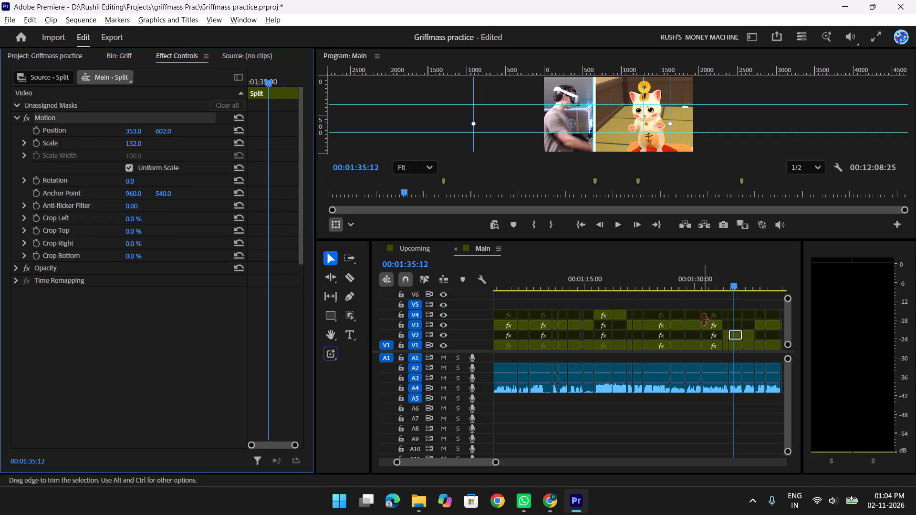
drag(723, 279, 548, 273)
scroll(603, 291, up, 9)
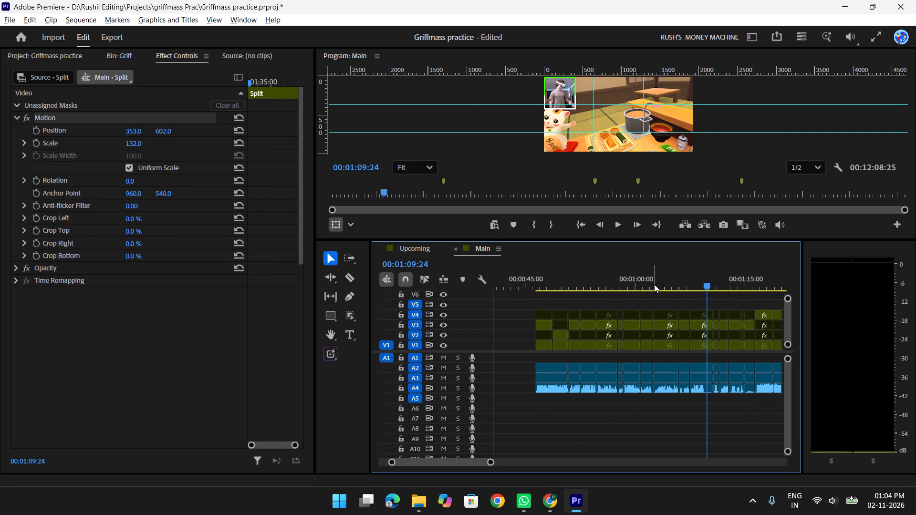
drag(660, 284, 561, 298)
click(561, 338)
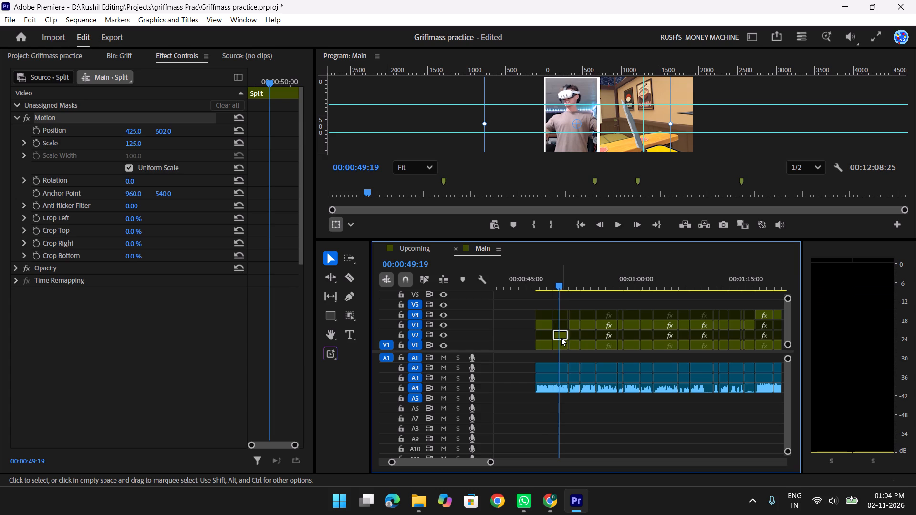
key(ctrl+v)
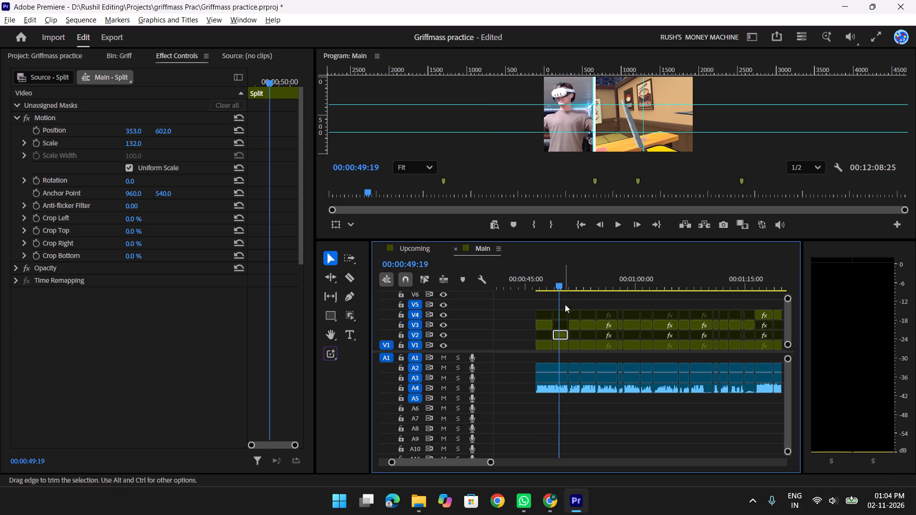
Place the Upcoming sequence from the project at the very start of Main, on tracks V1 and A1.
drag(558, 283, 470, 283)
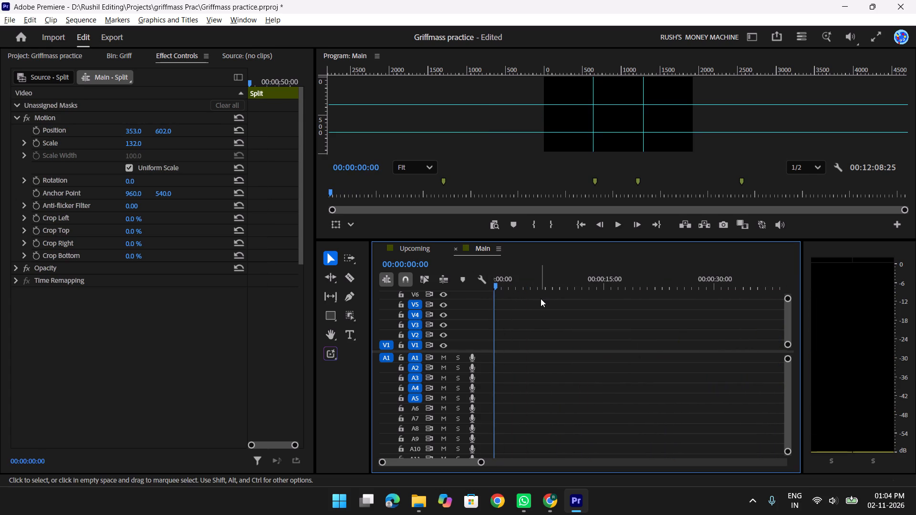
text(yy)
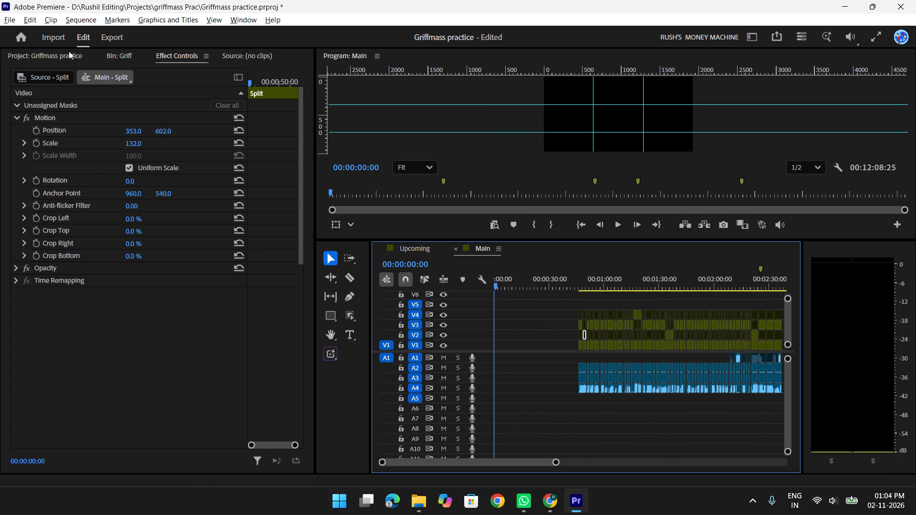
click(61, 60)
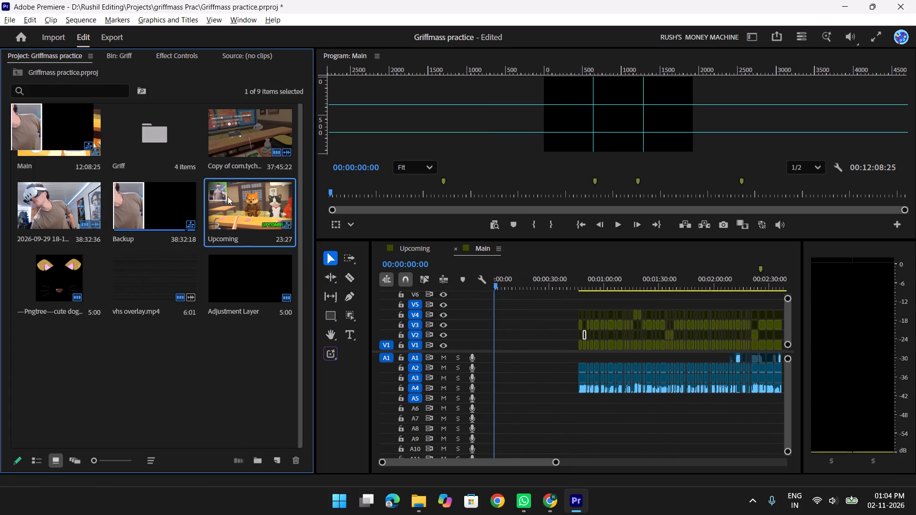
drag(248, 222, 489, 317)
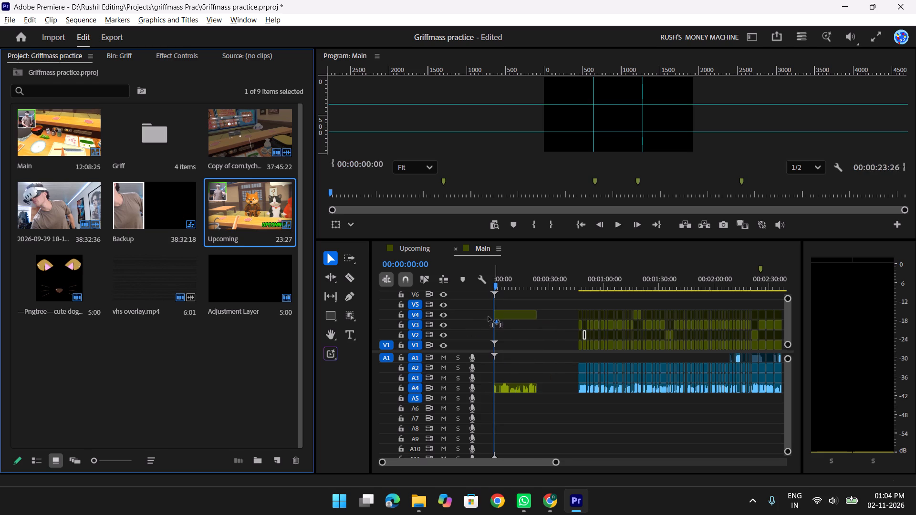
drag(489, 317, 488, 348)
Move all the Main clips after the Upcoming clip earlier so that they start at about 25 seconds.
key(a)
drag(578, 339, 535, 340)
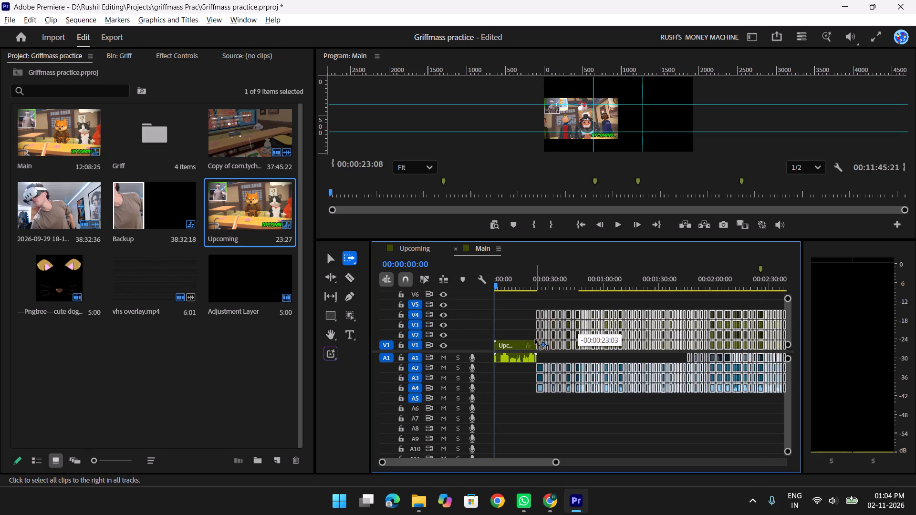
drag(535, 340, 537, 337)
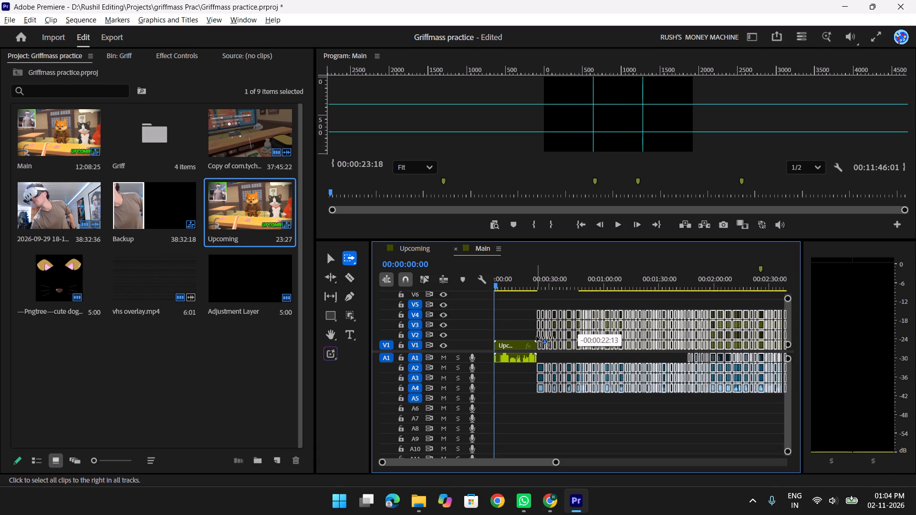
drag(537, 337, 539, 337)
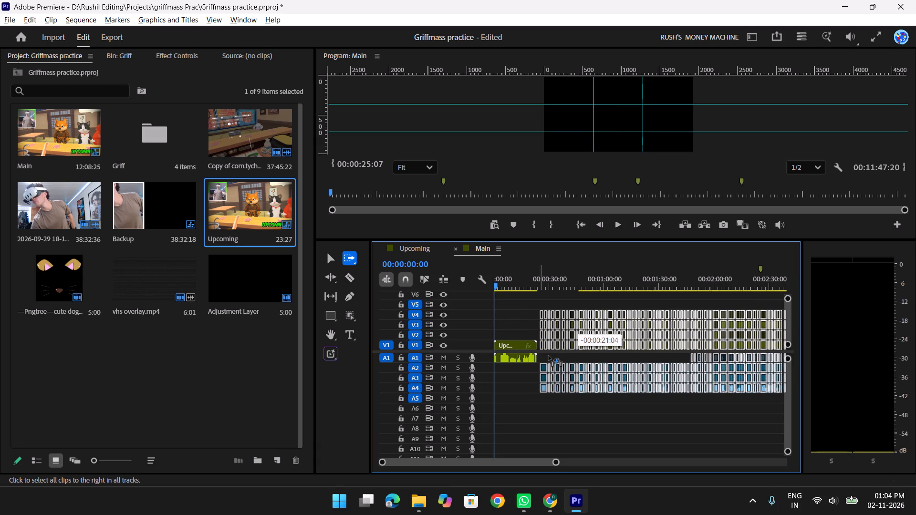
click(578, 428)
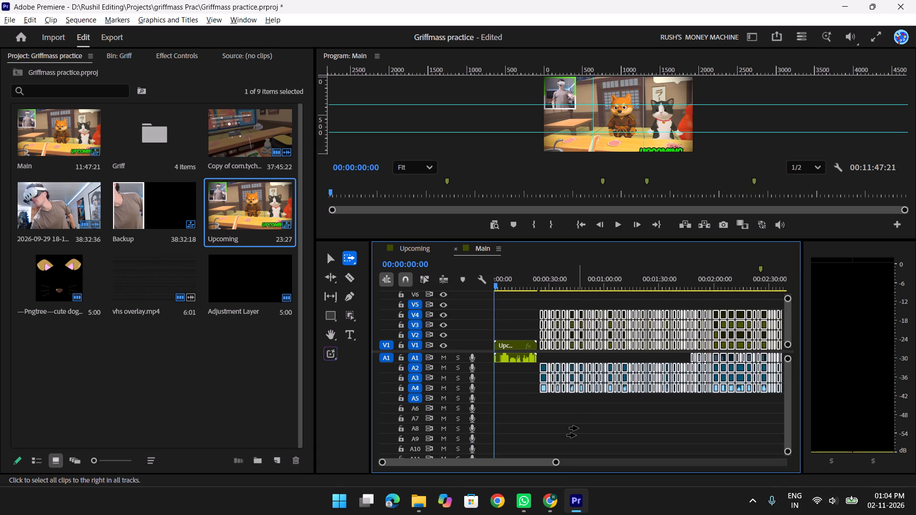
Close the remaining gap so that the main footage starts directly at the end of the Upcoming clip, at about 24 seconds.
key(v)
key(t)
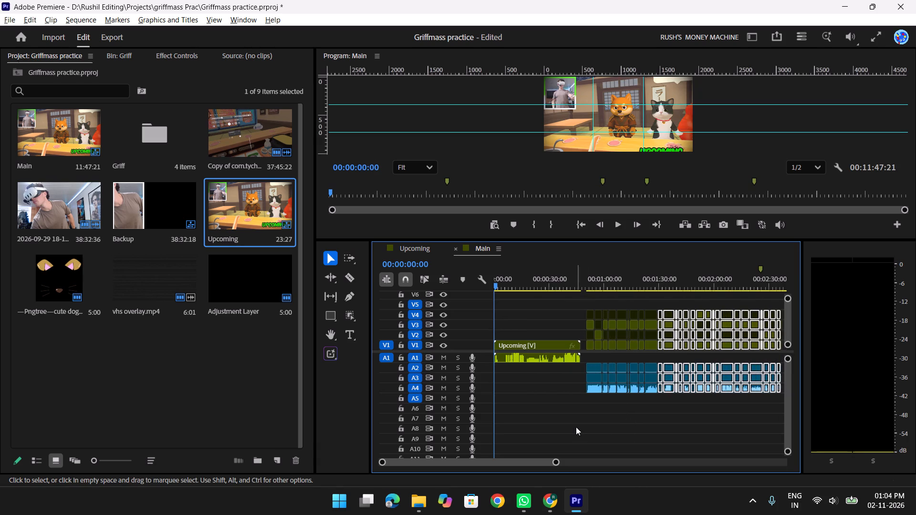
key(t)
key(a)
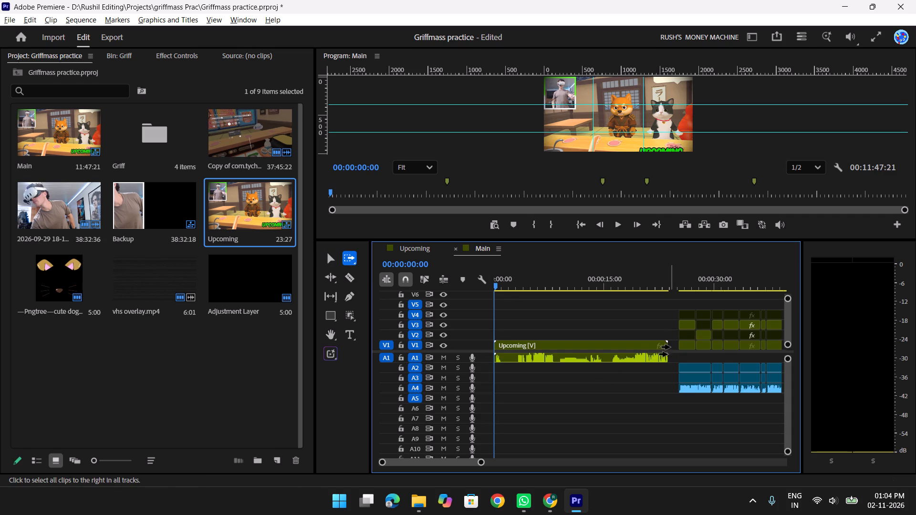
drag(674, 345, 661, 351)
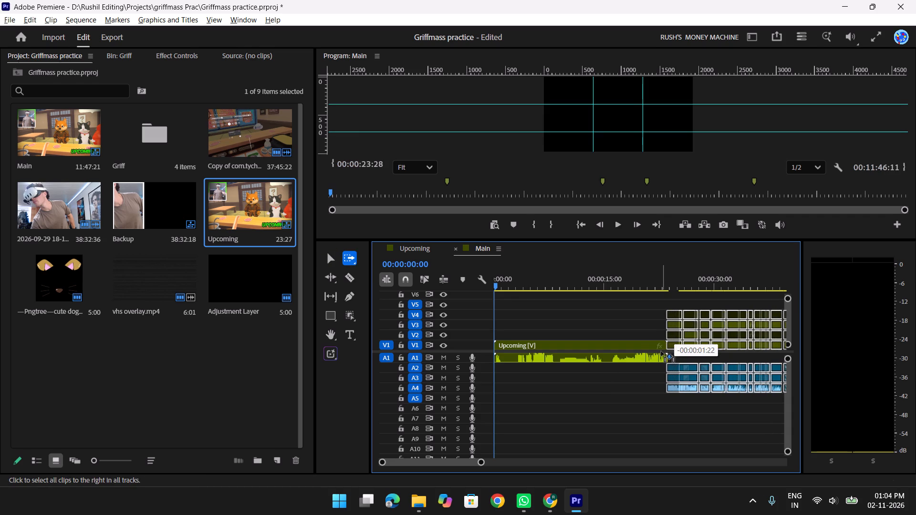
drag(661, 351, 669, 353)
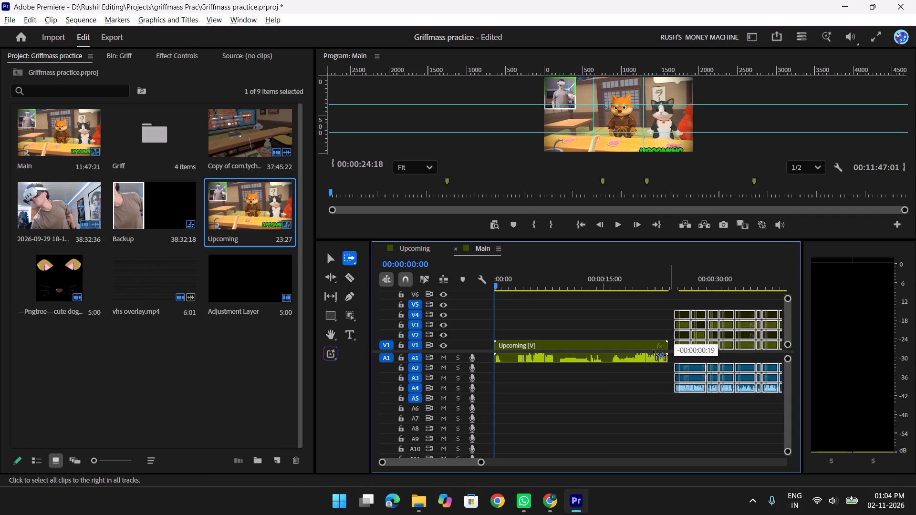
double_click(406, 281)
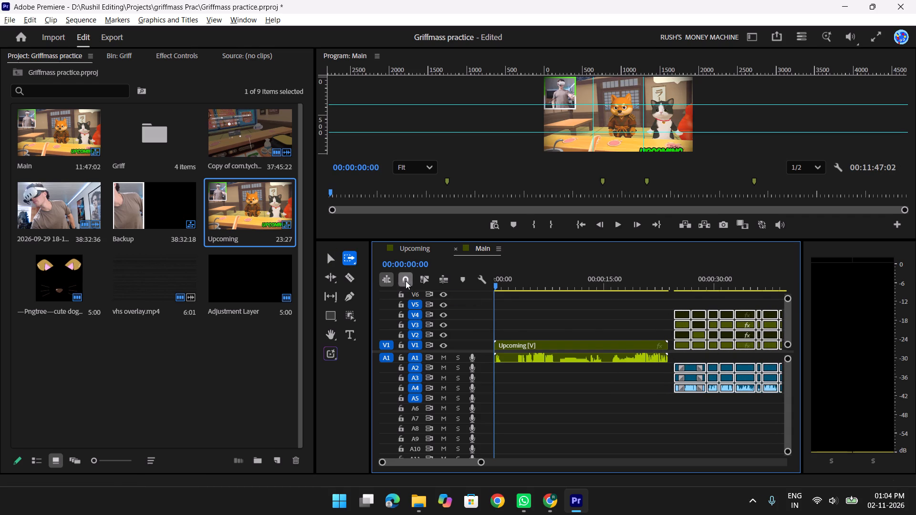
drag(679, 352, 670, 351)
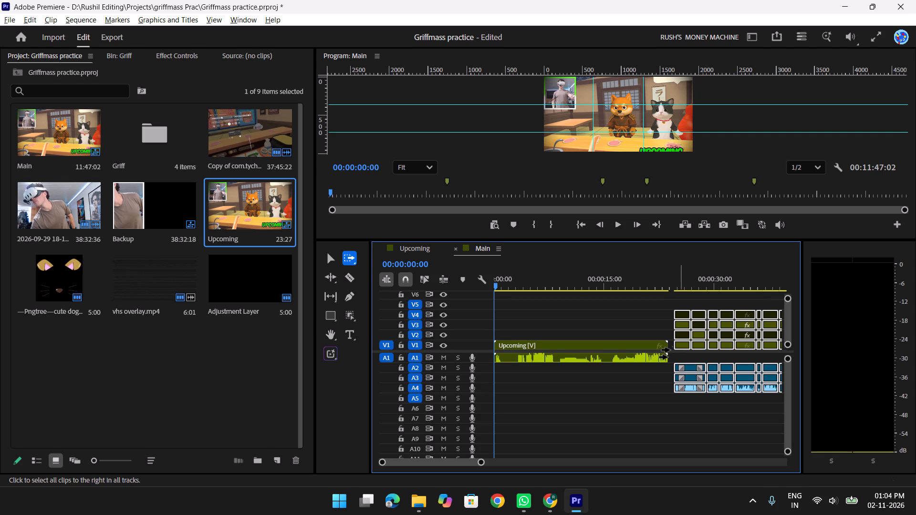
drag(672, 336, 667, 336)
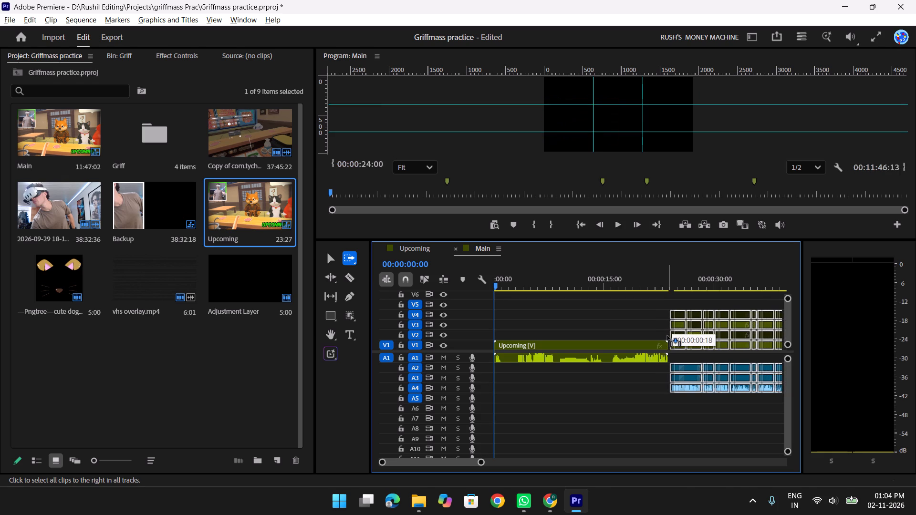
drag(667, 336, 666, 336)
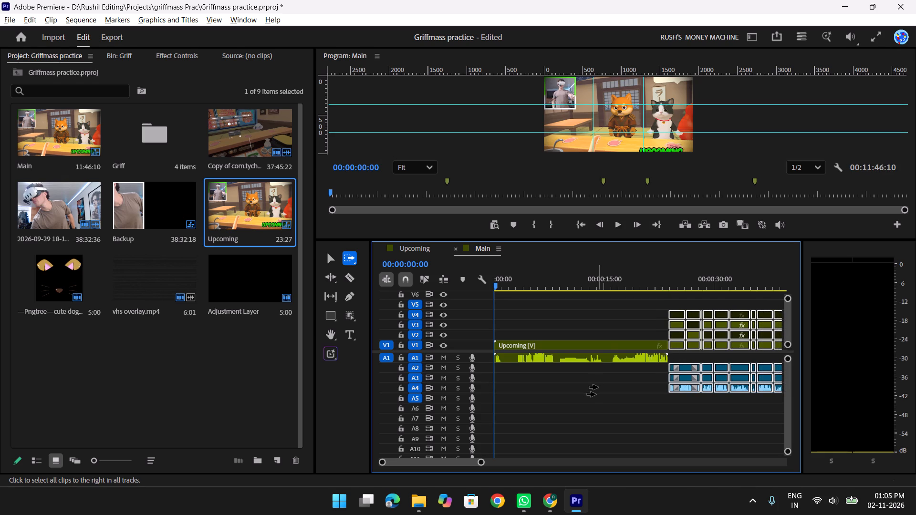
click(598, 387)
Play Main full screen from the start past the junction between the Upcoming clip and the main footage, checking the teaser and transition.
key(y)
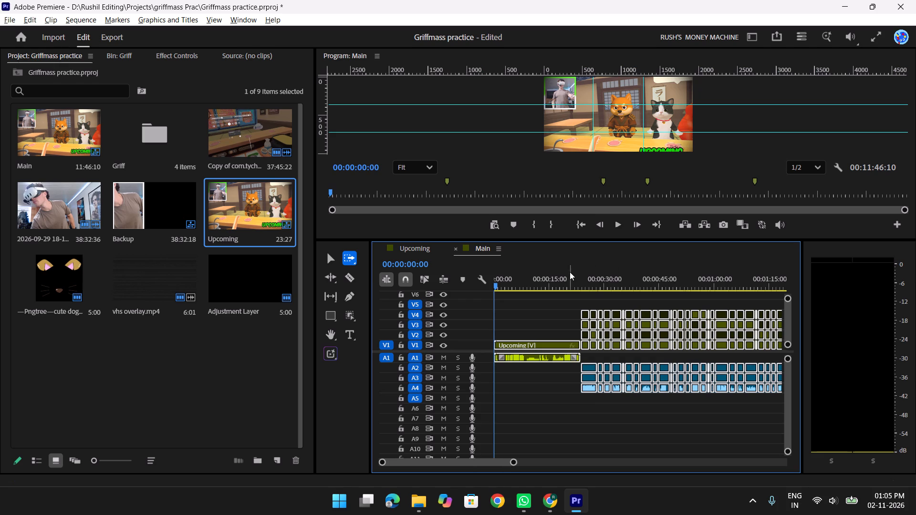
key(space)
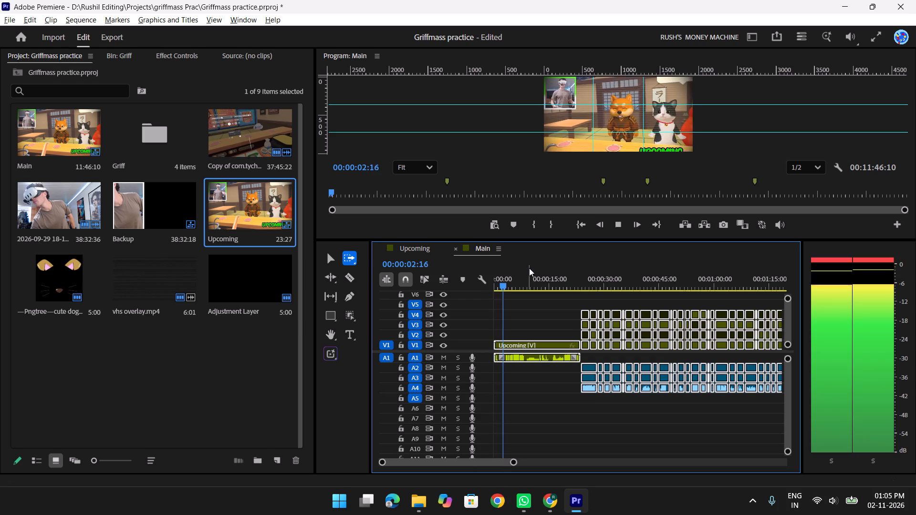
key(f)
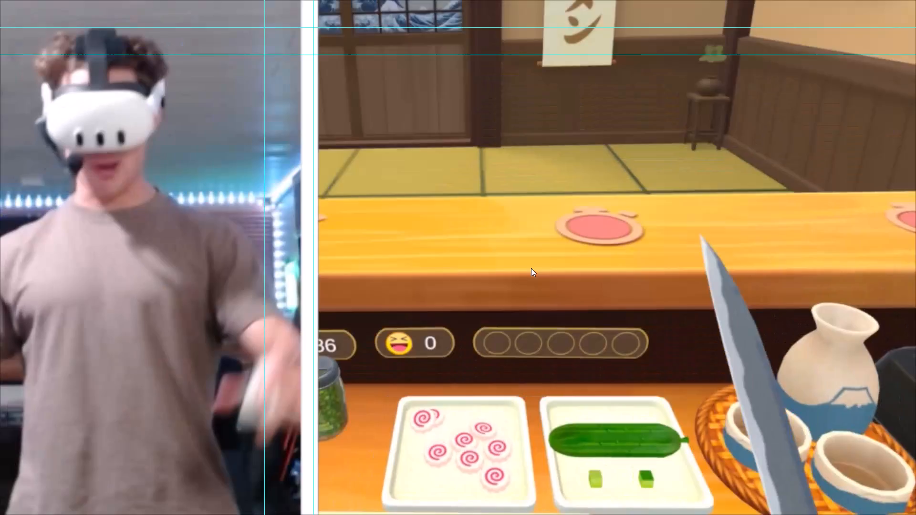
text(f)
key(space)
drag(582, 278, 572, 278)
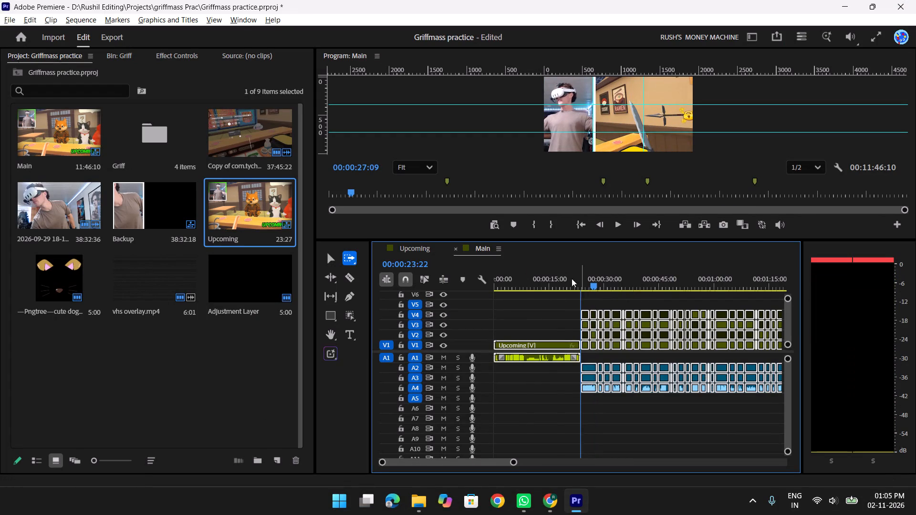
drag(572, 278, 535, 277)
Open the Upcoming sequence and show the Motion settings of the cute dog ears graphic on V5, at its start at 00:00:07:01.
click(406, 249)
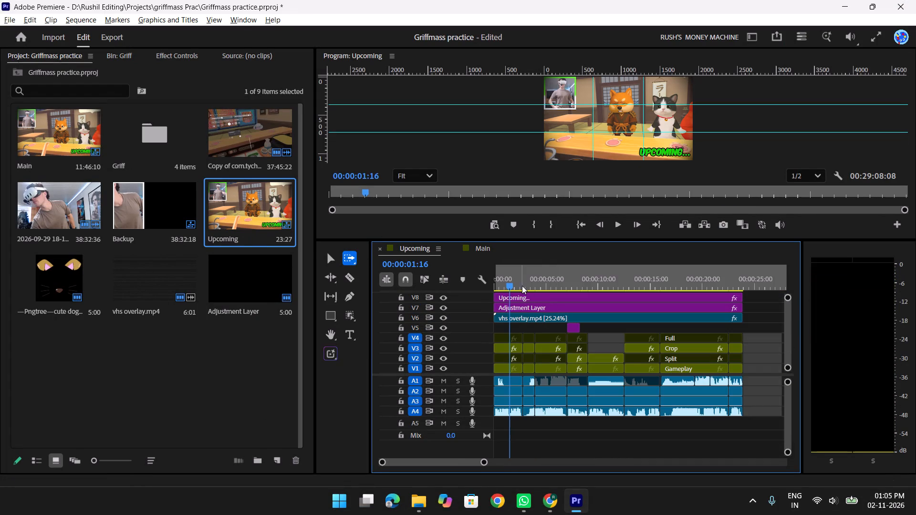
key(v)
drag(509, 280, 579, 298)
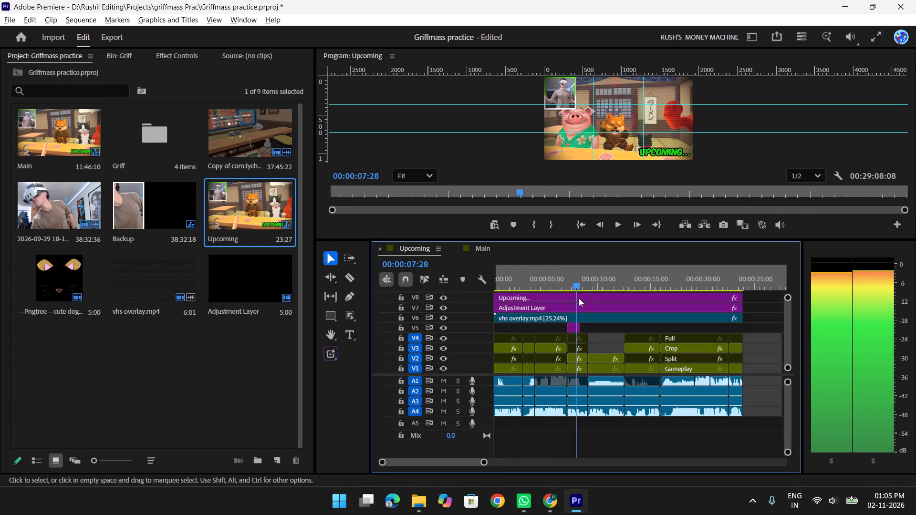
drag(579, 298, 563, 304)
text(ttt)
key(space)
key(space)
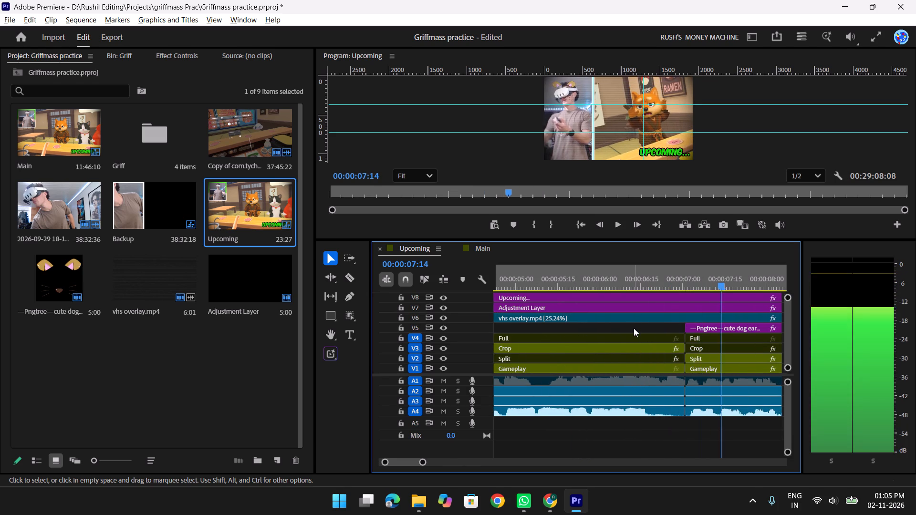
click(711, 358)
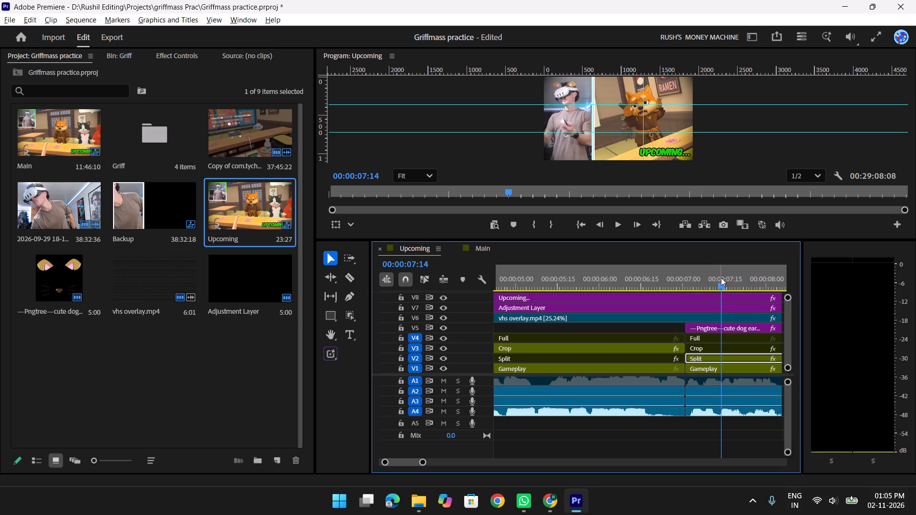
drag(721, 278, 687, 282)
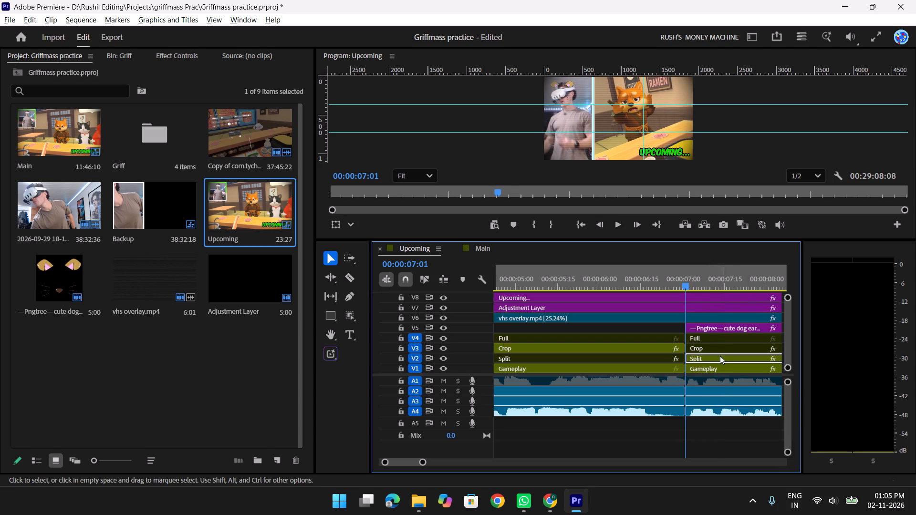
click(706, 326)
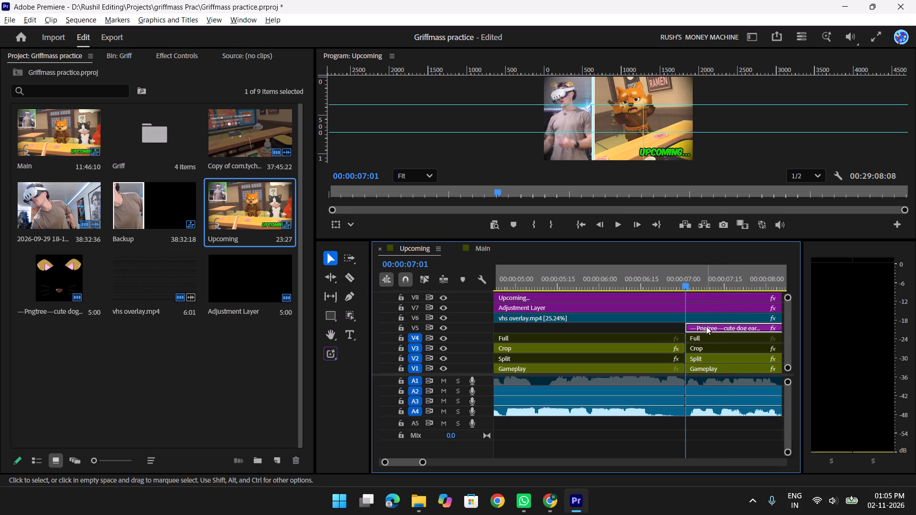
click(171, 56)
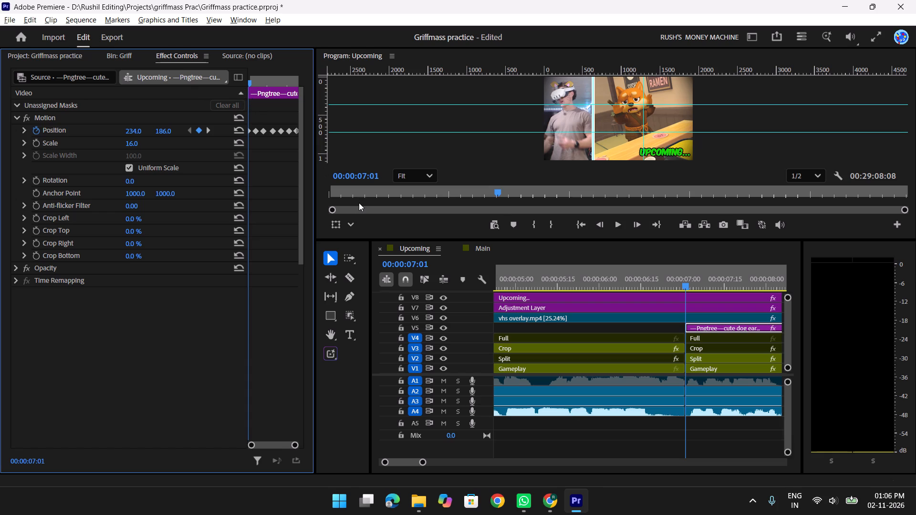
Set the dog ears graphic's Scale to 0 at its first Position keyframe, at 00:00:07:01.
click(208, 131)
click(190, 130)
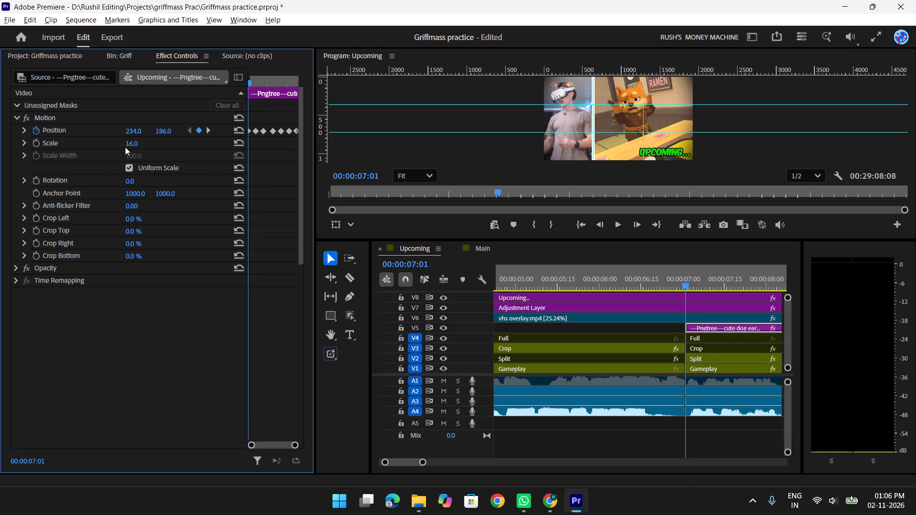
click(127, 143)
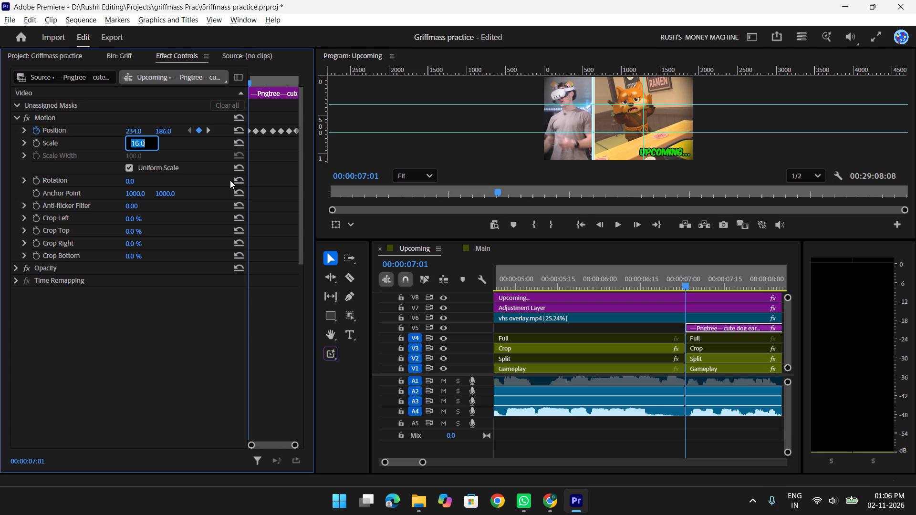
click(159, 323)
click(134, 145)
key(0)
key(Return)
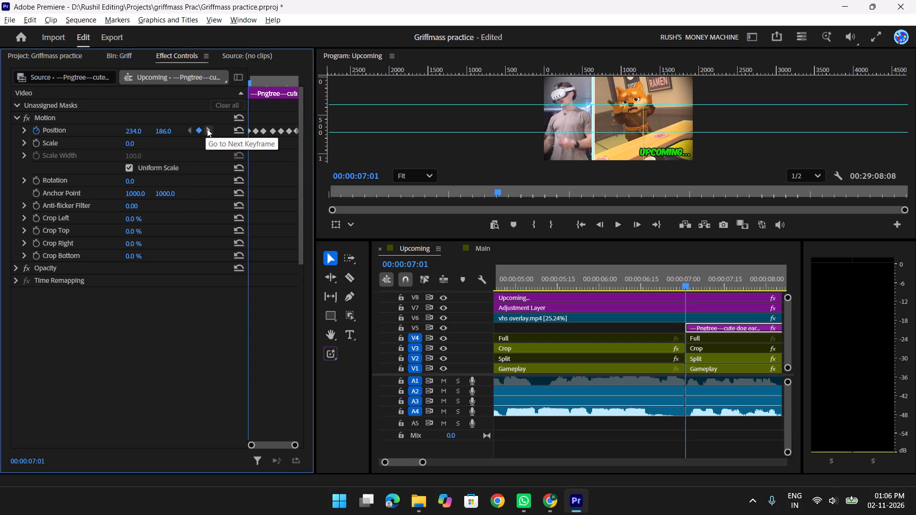
Set the dog ears graphic's Scale to 18 at 00:00:07:04.
key(Right)
key(Right)
key(Right)
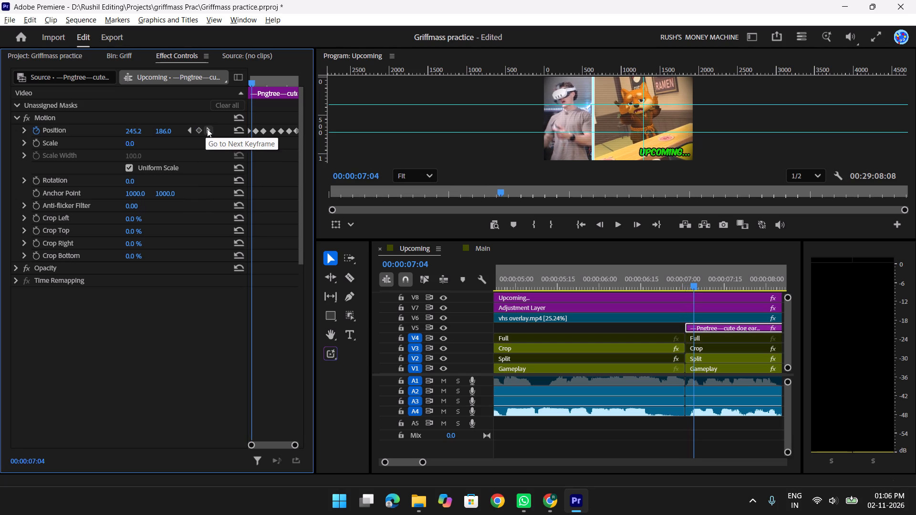
click(128, 147)
click(131, 144)
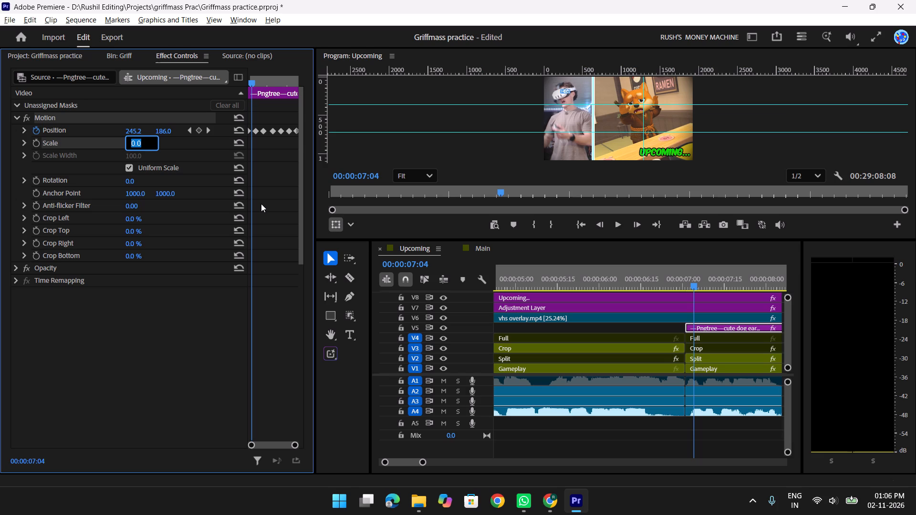
text(18)
key(Return)
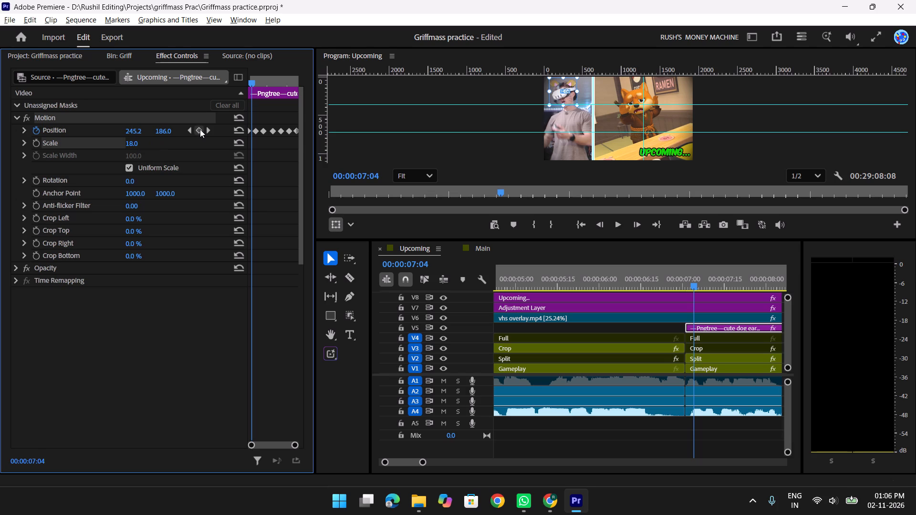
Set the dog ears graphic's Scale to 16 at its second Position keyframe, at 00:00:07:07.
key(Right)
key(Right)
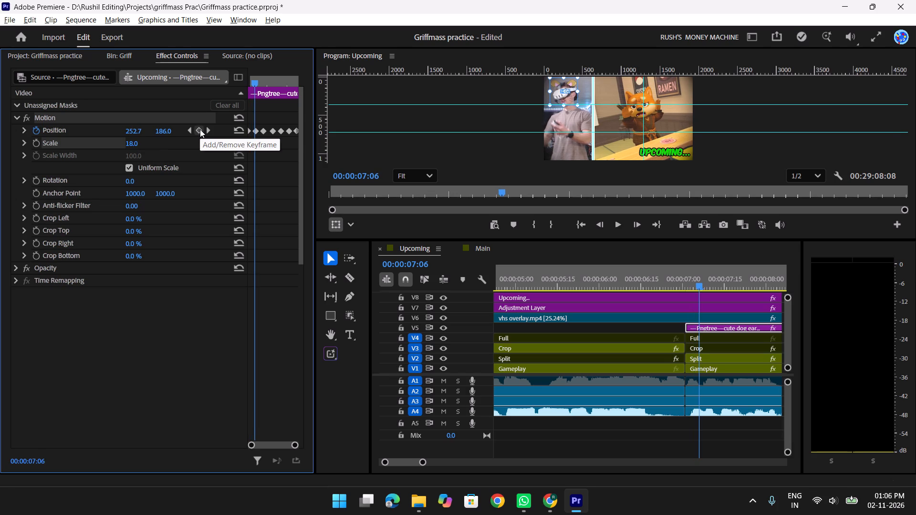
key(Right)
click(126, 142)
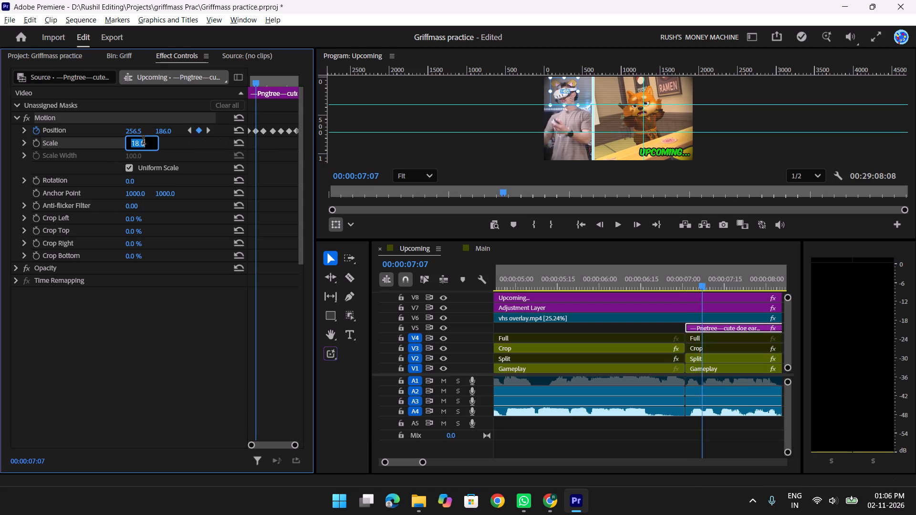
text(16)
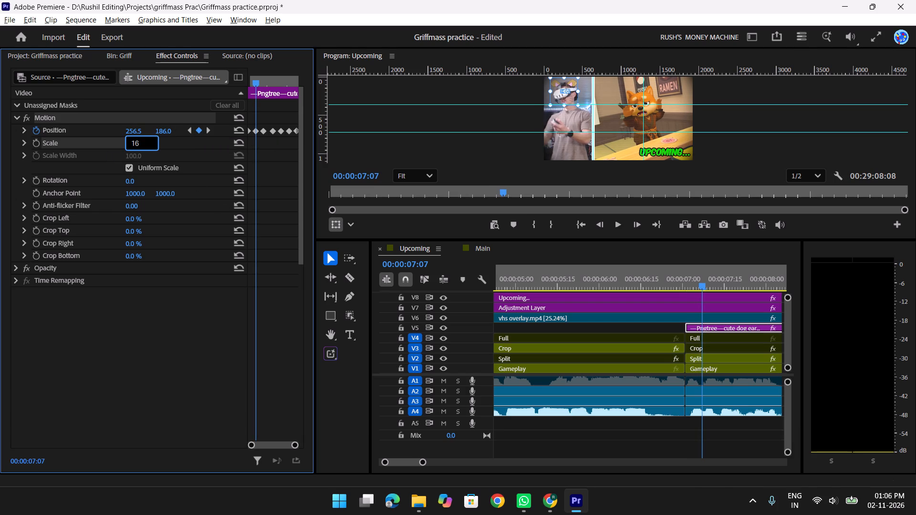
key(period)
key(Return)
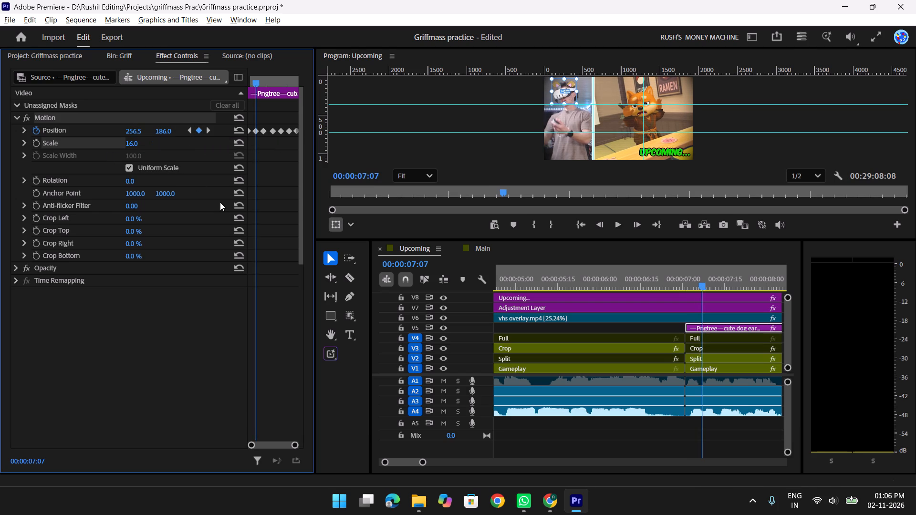
Enable Scale keyframing on the dog ears graphic at its start, 00:00:07:01, with a keyframe value of 0.
double_click(185, 131)
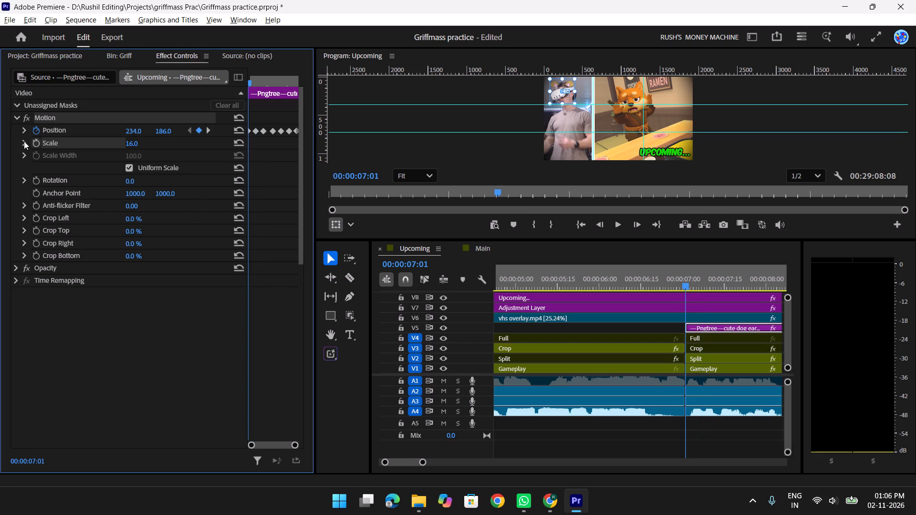
click(35, 141)
click(132, 144)
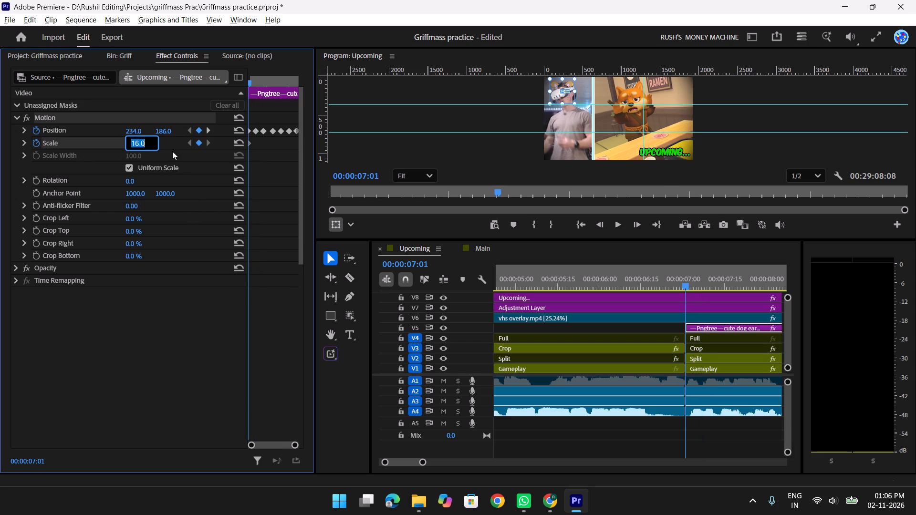
key(0)
key(Return)
Add a Scale keyframe of 18 to the dog ears graphic at 00:00:07:04.
key(Right)
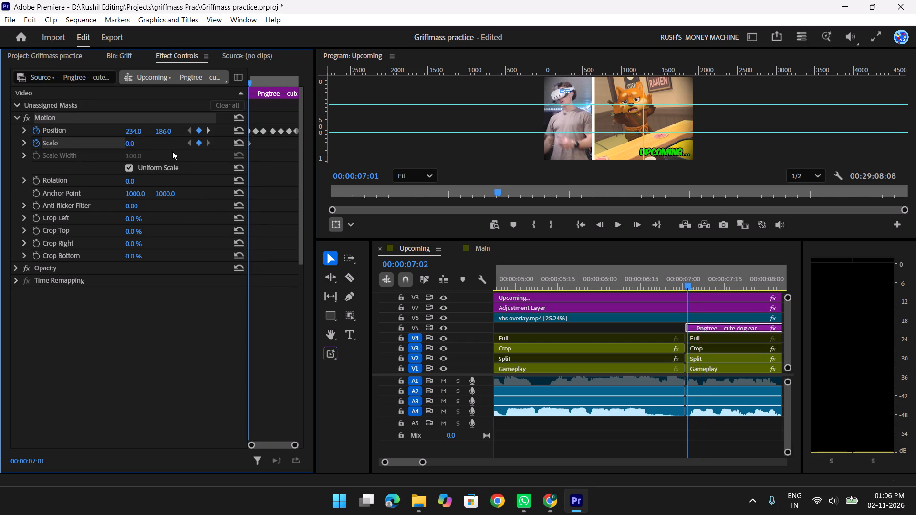
key(Right)
key(Right)
click(127, 144)
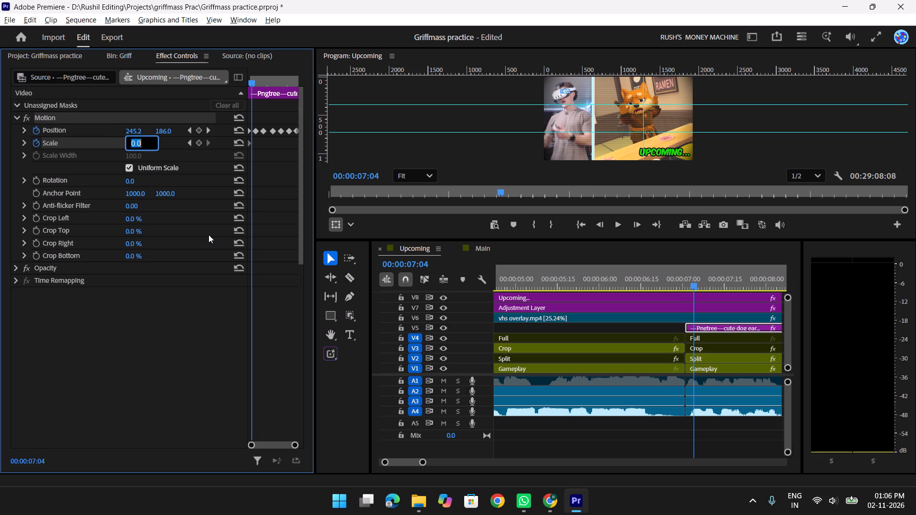
text(18)
key(Return)
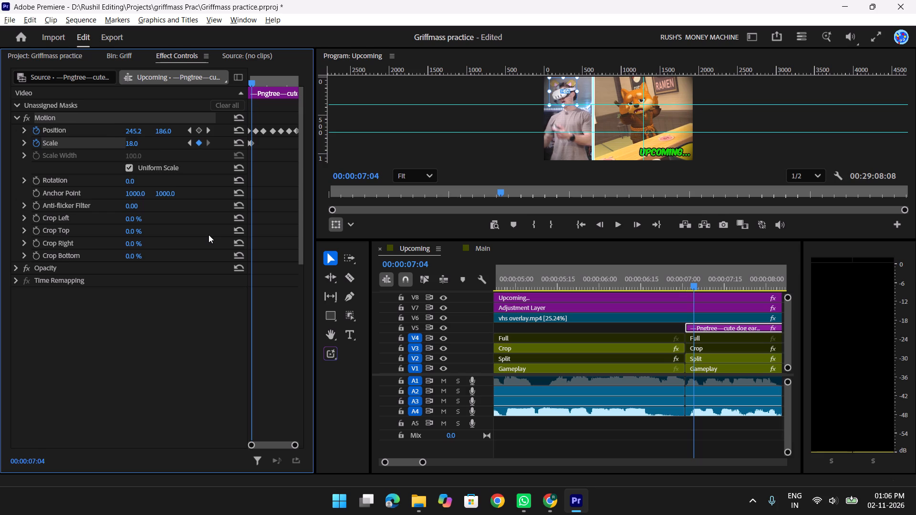
Add a Scale keyframe of 16 to the dog ears graphic at 00:00:07:07.
key(Right)
key(Right)
key(Right)
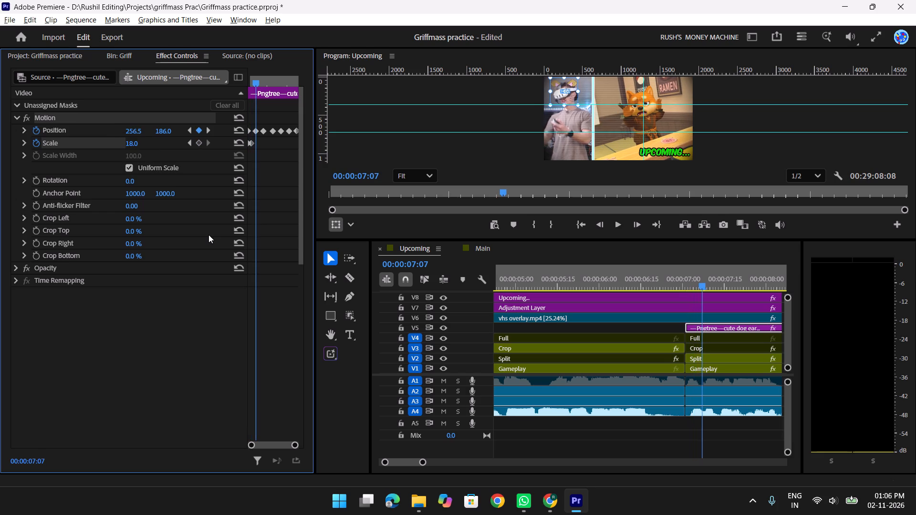
click(126, 142)
text(16)
key(Return)
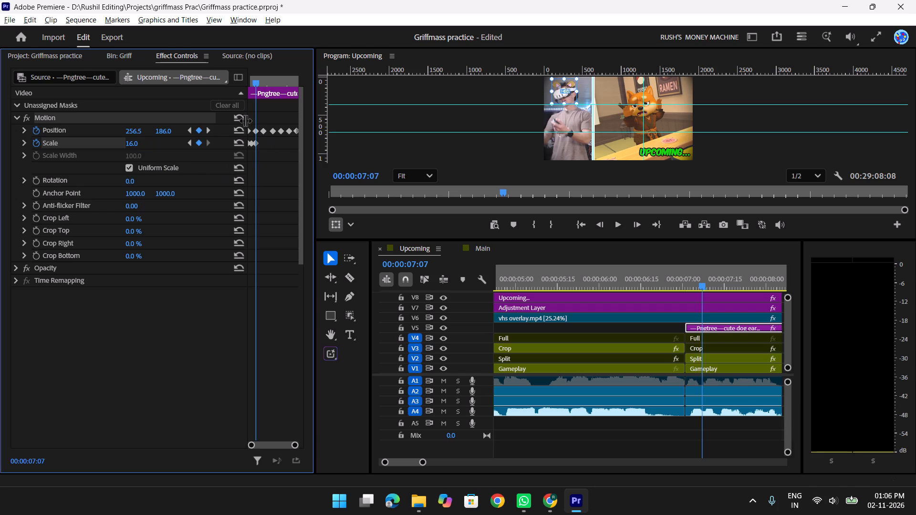
Play the teaser full screen from around 00:00:07:01, checking the dog ears pop-in and the shot that follows.
drag(259, 81, 200, 90)
text(f)
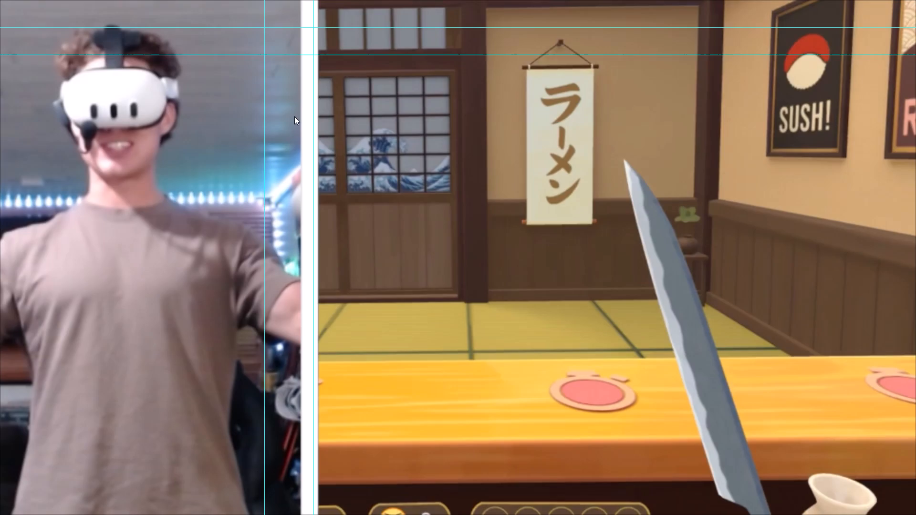
key(space)
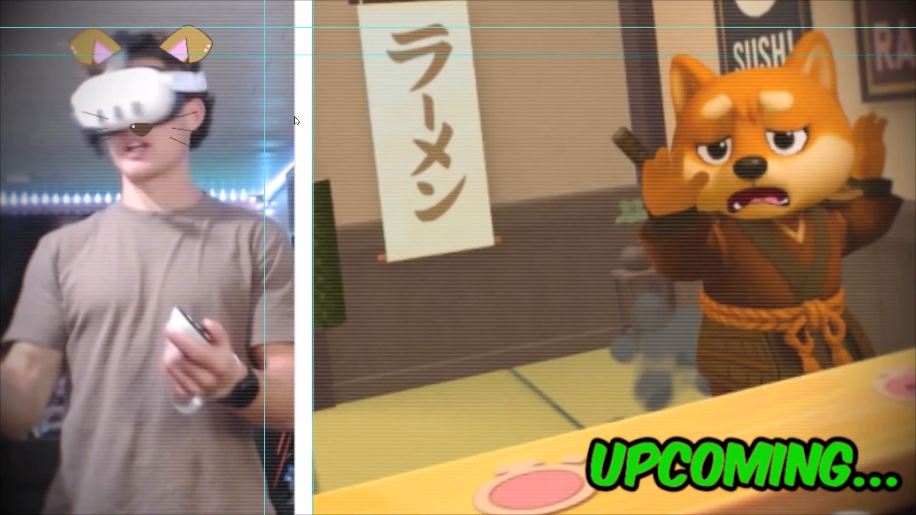
key(space)
key(f)
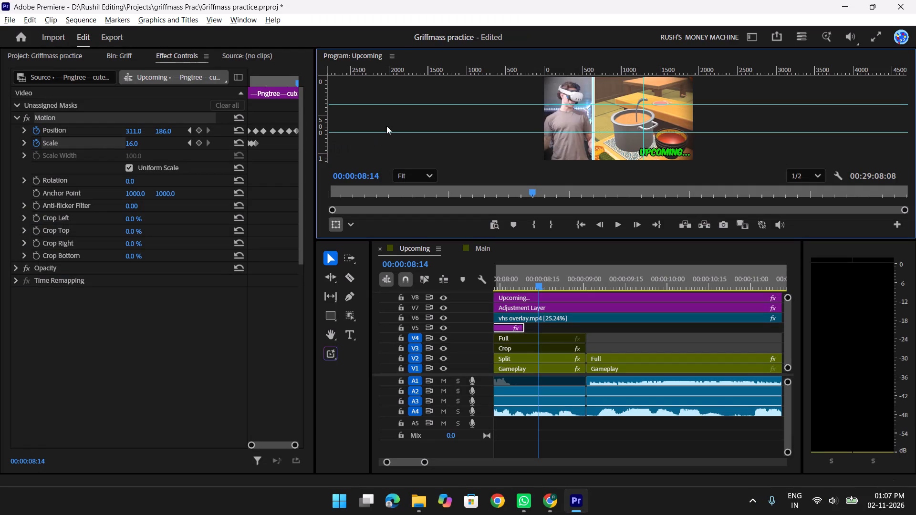
drag(254, 77, 242, 80)
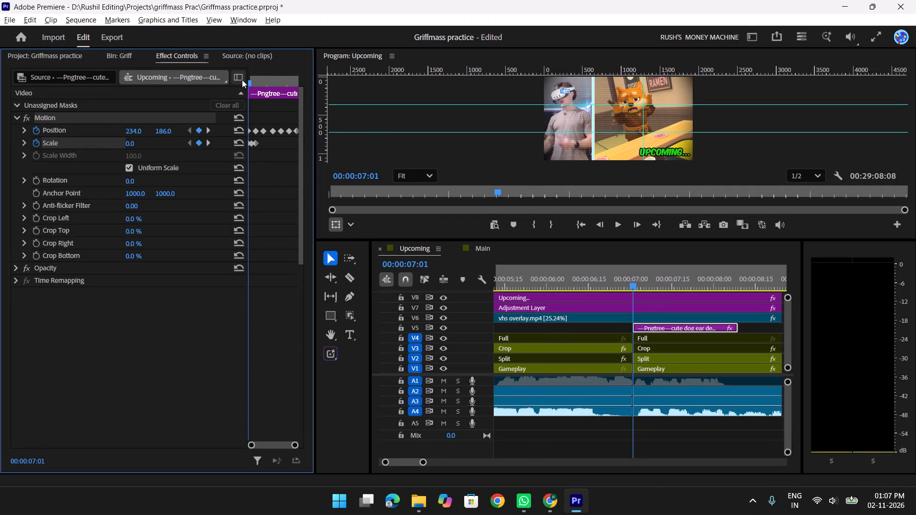
text(f)
key(space)
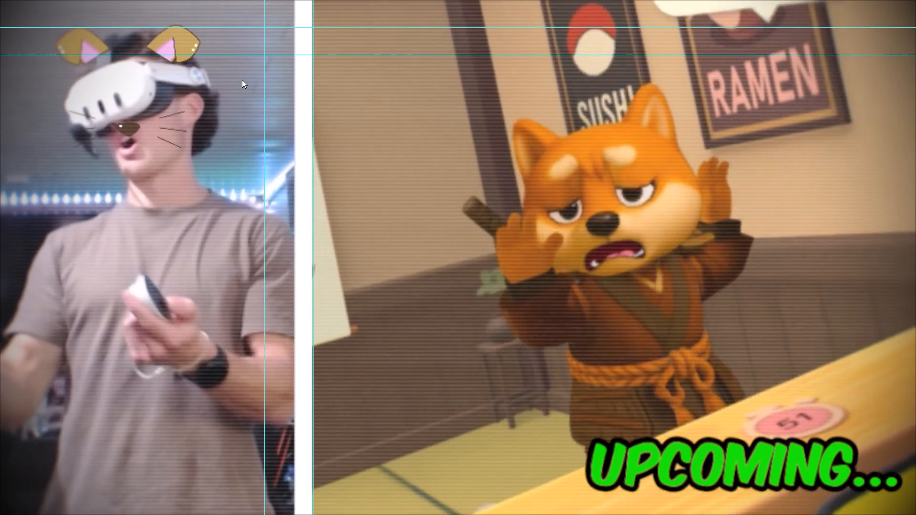
key(space)
text(f)
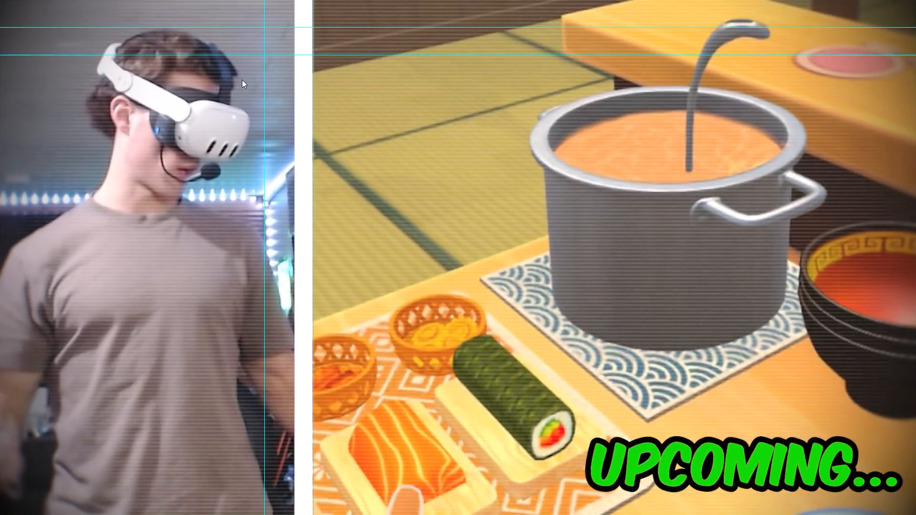
key(space)
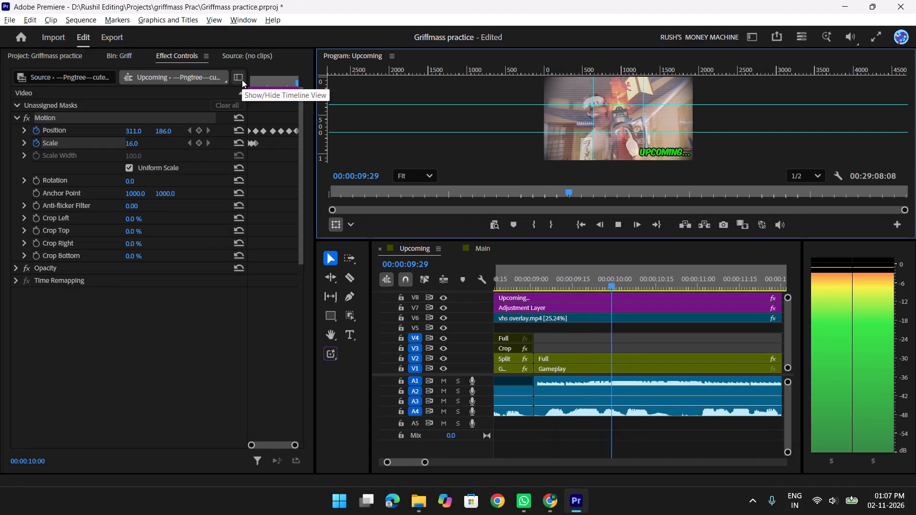
key(y)
key(space)
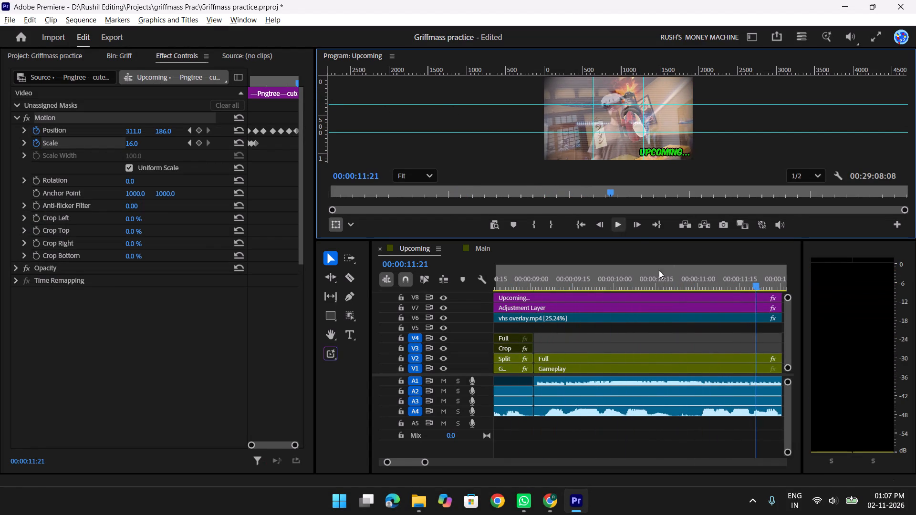
Cut all tracks at 00:00:10:22 in Upcoming and ripple-delete the short quiet section right after the cut.
drag(678, 275, 676, 290)
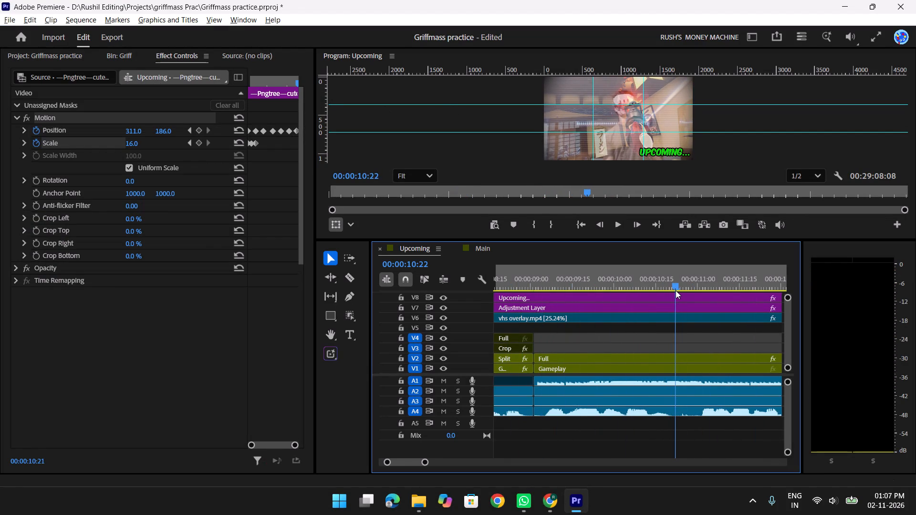
drag(676, 290, 626, 274)
key(w)
key(q)
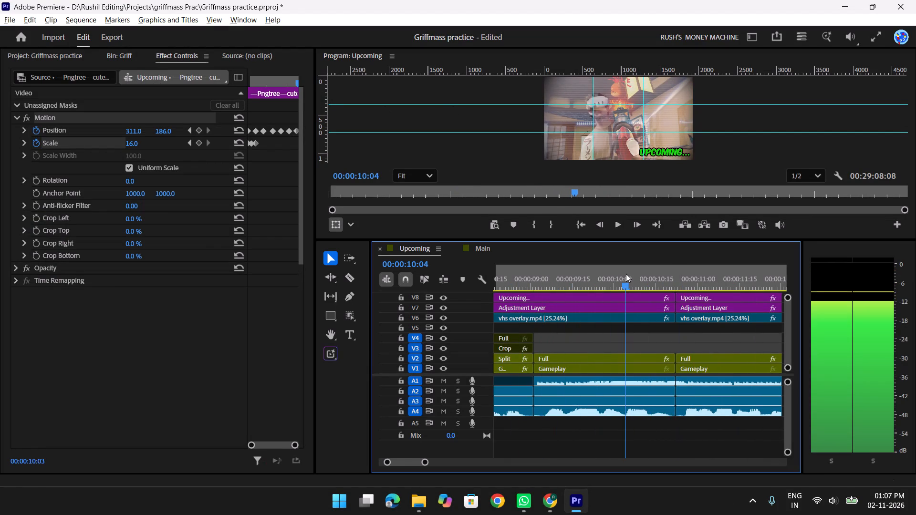
Play back around the new cut, and watch the Upcoming sequence full screen from the start to check its pacing.
drag(626, 274, 625, 274)
key(space)
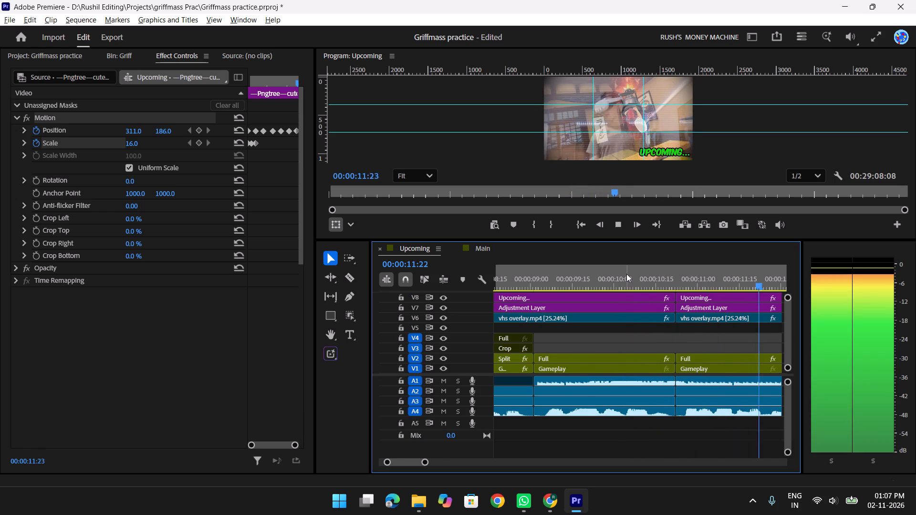
key(y)
drag(689, 274, 664, 274)
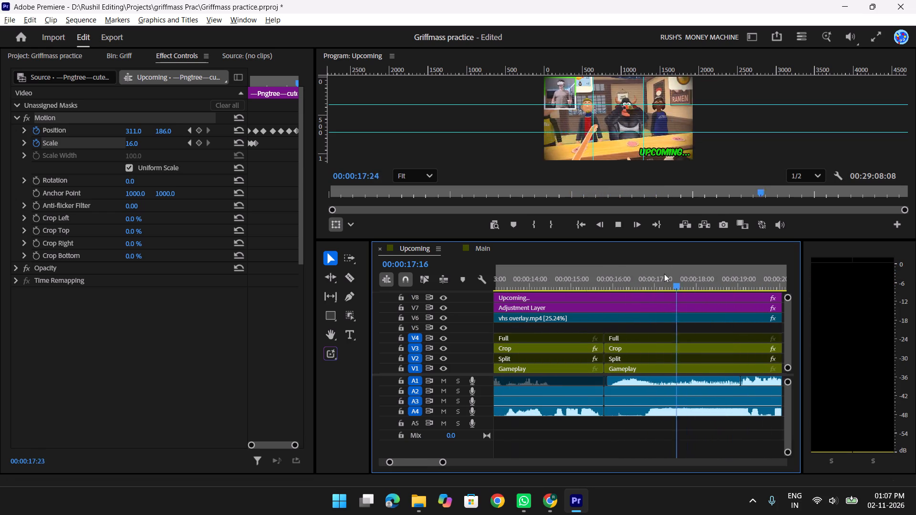
drag(664, 274, 620, 272)
key(y)
key(y)
drag(623, 274, 505, 281)
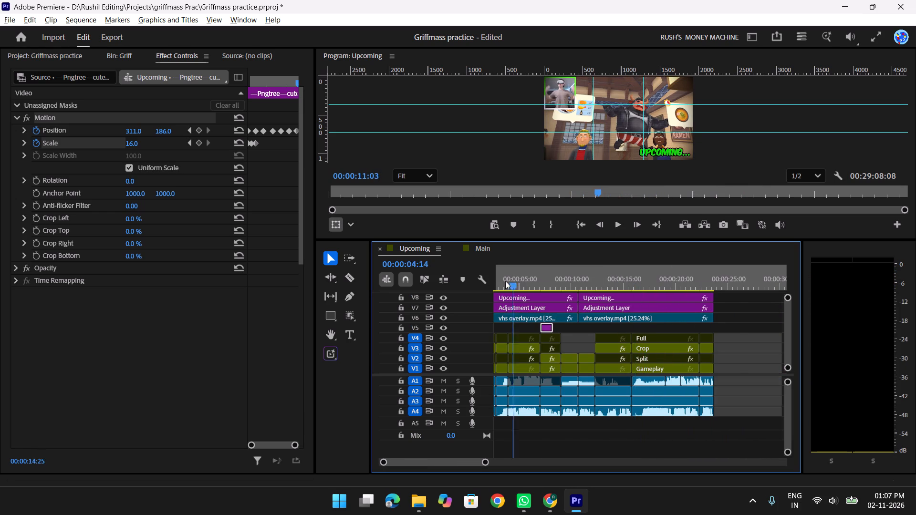
drag(505, 281, 478, 278)
text(f)
key(space)
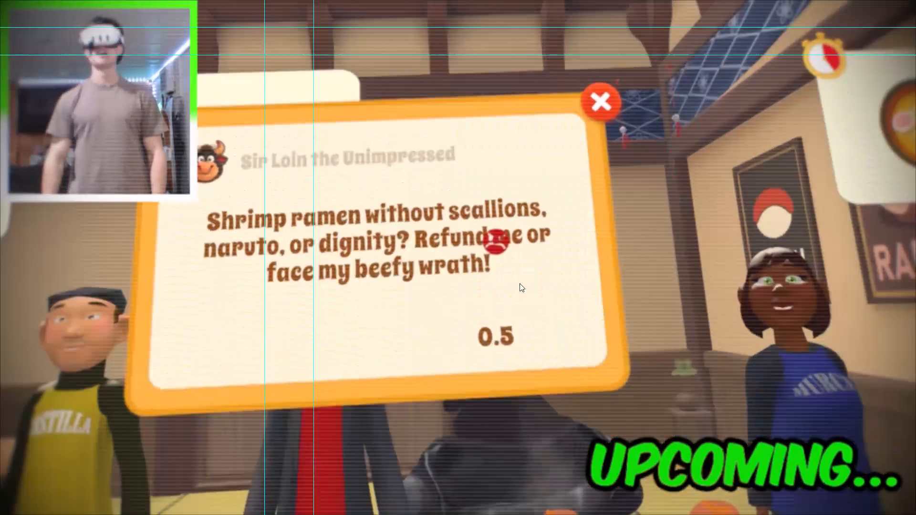
text(f)
key(space)
Shift all clips after the cut near 00:00:10:22 about 4 frames later on every track.
drag(685, 264, 631, 265)
drag(618, 284, 602, 283)
text(ttt)
scroll(658, 290, down, 4)
drag(565, 272, 587, 273)
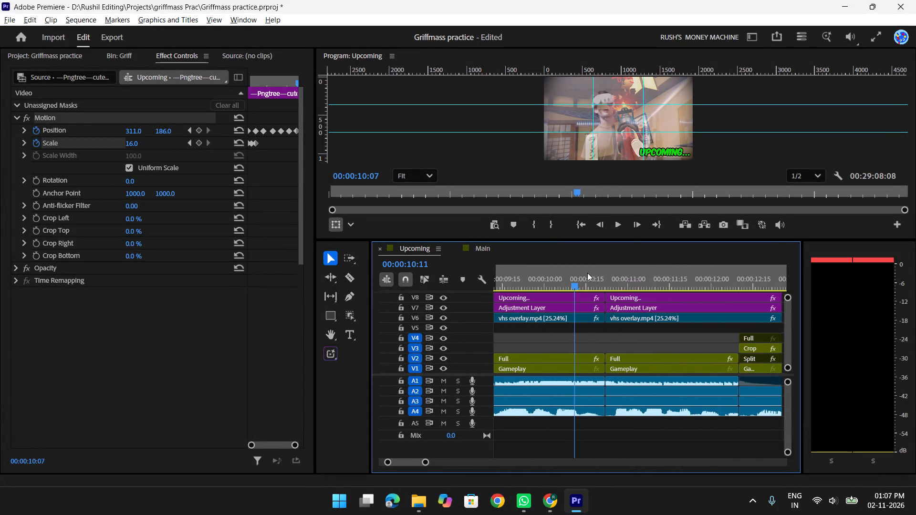
drag(587, 273, 604, 277)
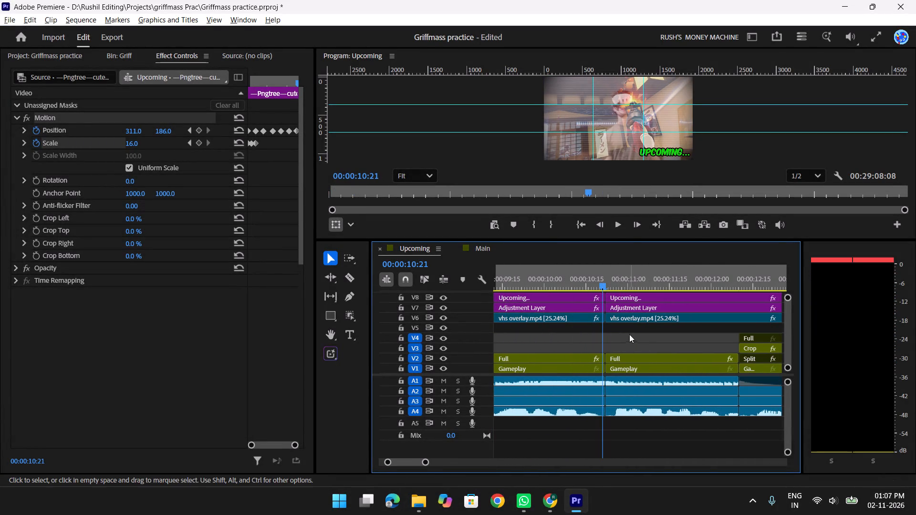
key(a)
drag(637, 310, 648, 310)
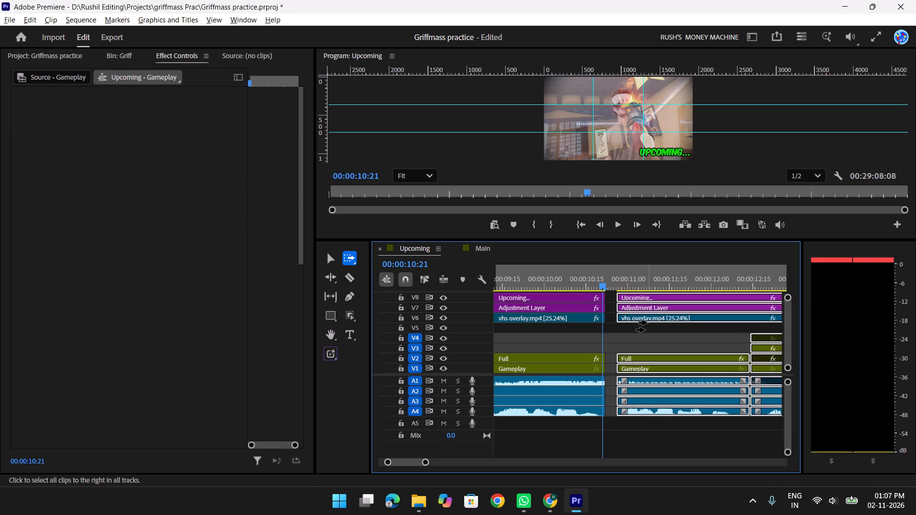
key(v)
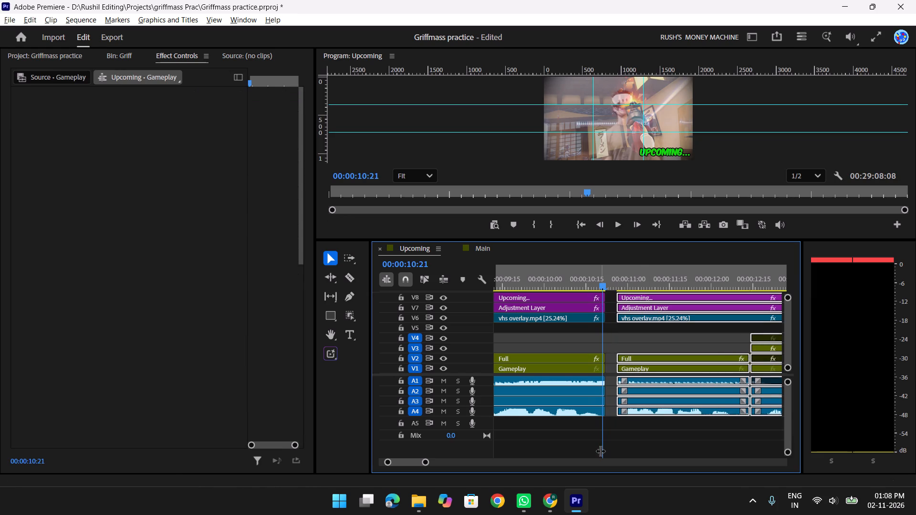
Extend the ends of all clips before the gap near 00:00:10:22 by 4 frames to meet the following clips.
drag(600, 451, 597, 311)
drag(605, 443, 592, 282)
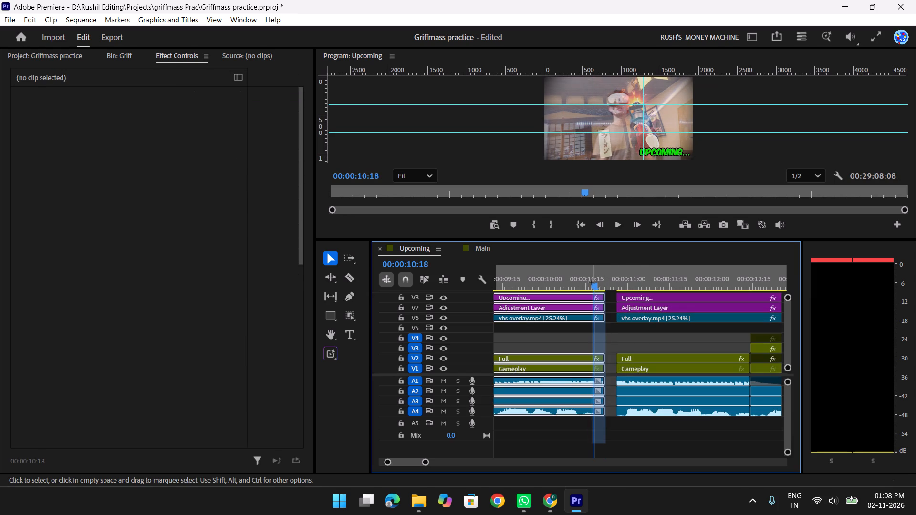
drag(592, 282, 592, 281)
drag(605, 308, 613, 311)
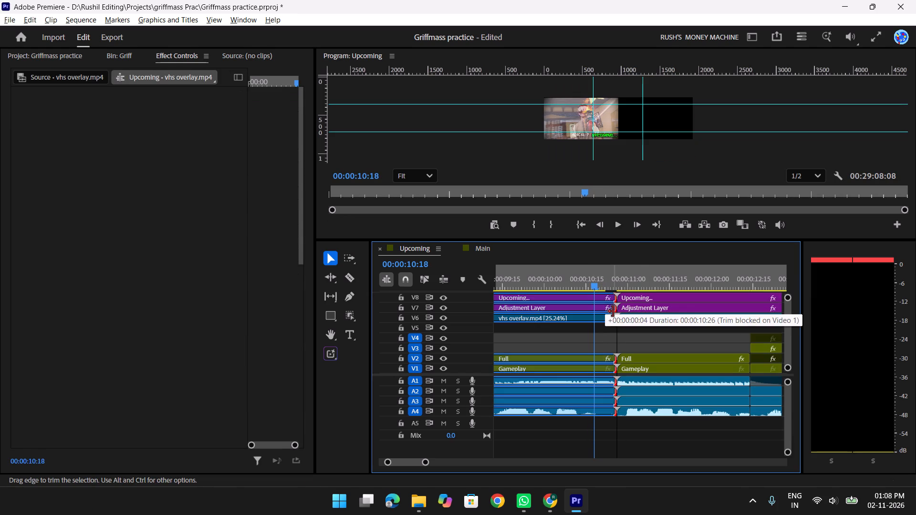
drag(613, 311, 614, 311)
Play across the adjusted cut from 00:00:10:12 to check its timing.
key(space)
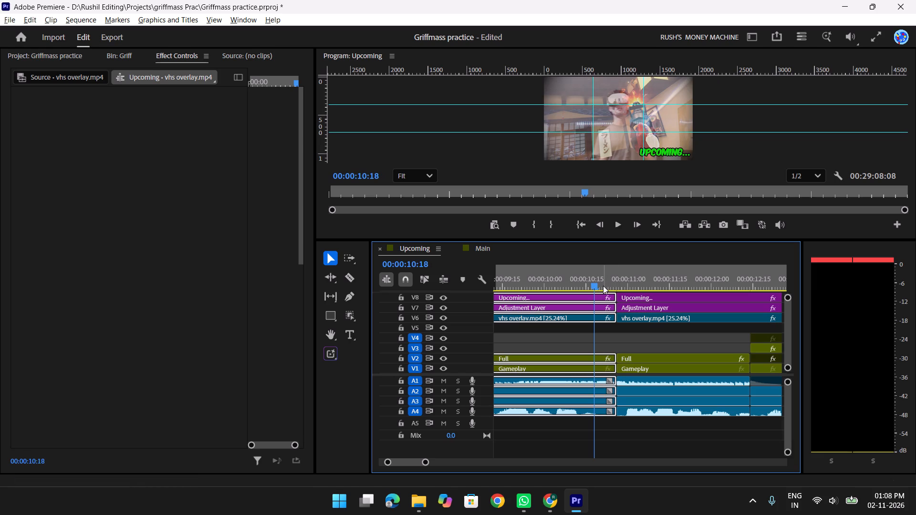
key(space)
drag(621, 280, 579, 279)
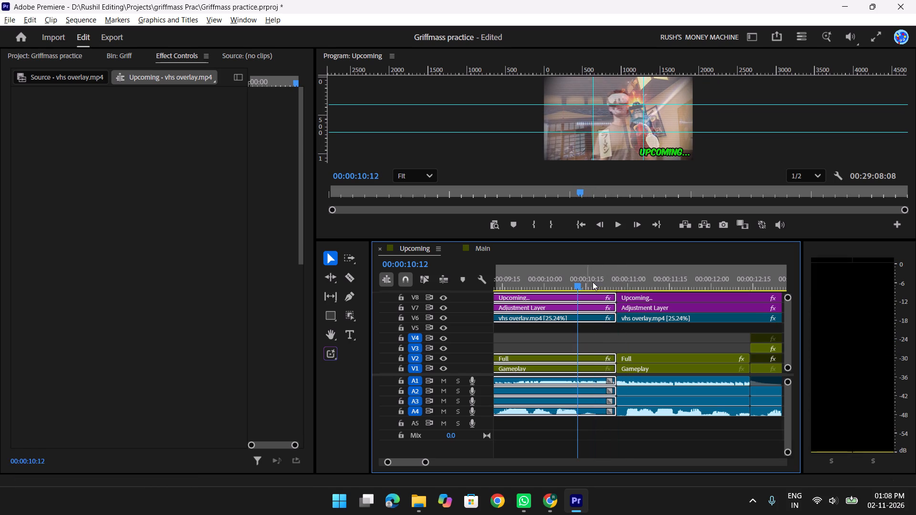
key(space)
key(space)
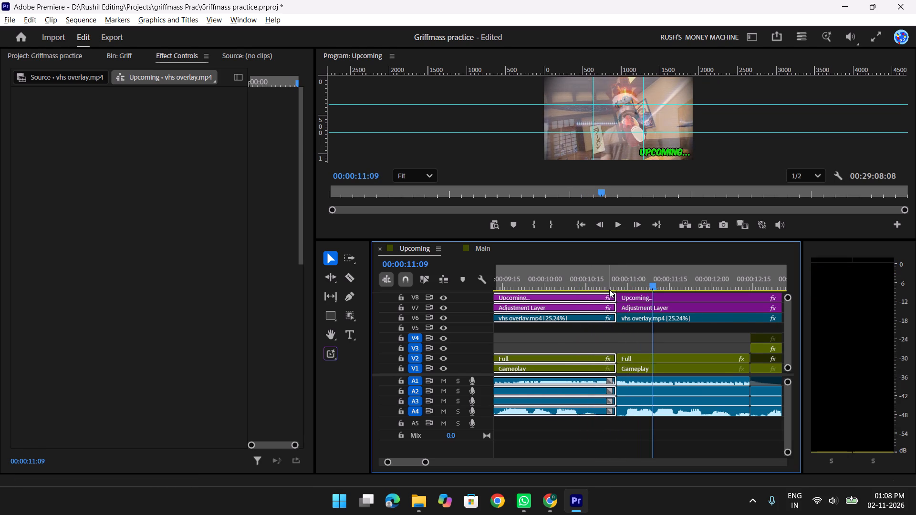
Play the Upcoming sequence from its start to review the opening.
text(yy)
drag(645, 282, 595, 283)
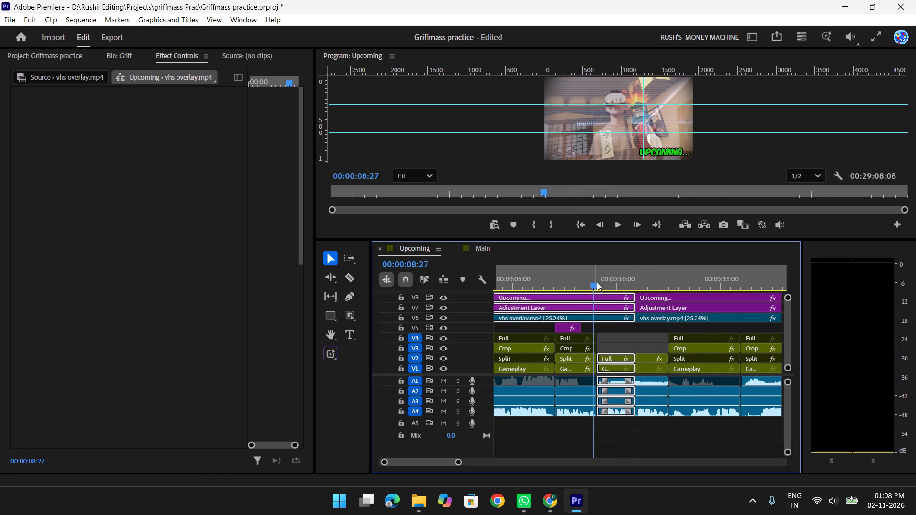
key(y)
key(y)
drag(530, 280, 395, 288)
key(space)
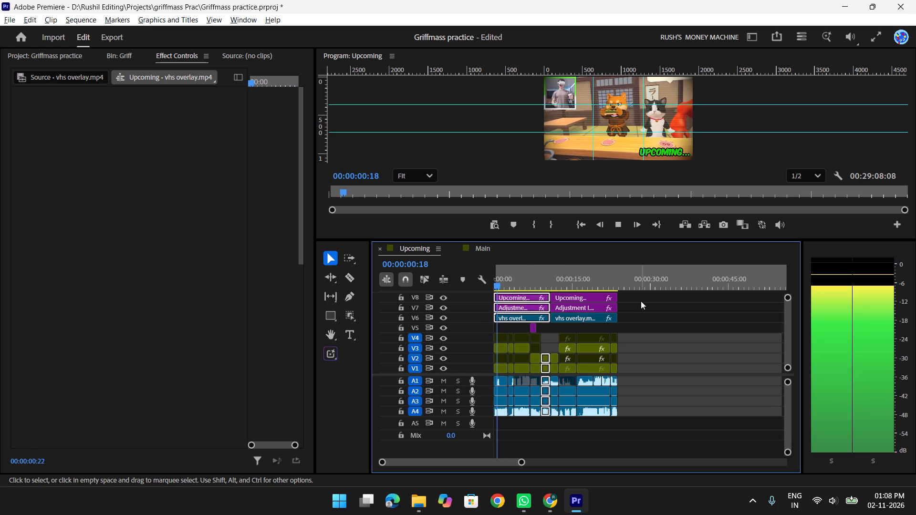
key(space)
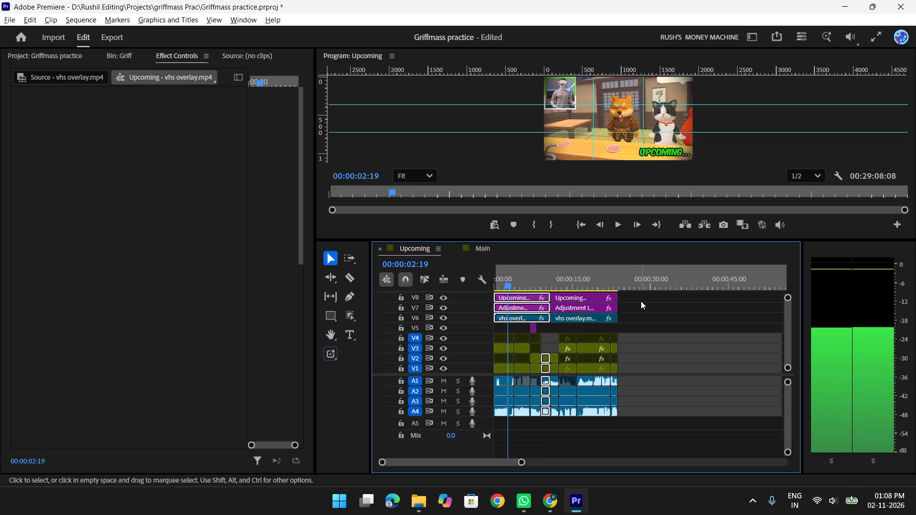
Save the project.
key(ctrl+s)
key(ctrl+s)
key(ctrl+s)
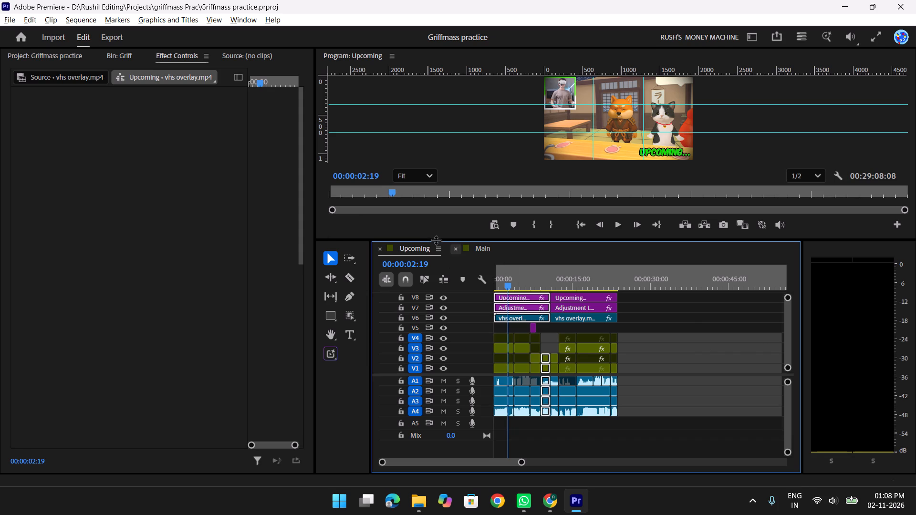
Switch to the Main sequence and play the nested teaser from 00:00:10:22 to review the adjusted cut.
click(470, 248)
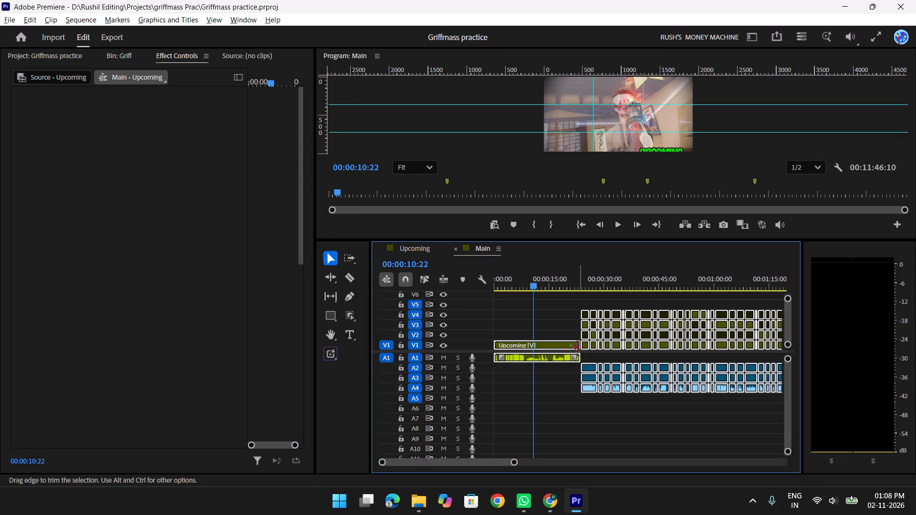
key(space)
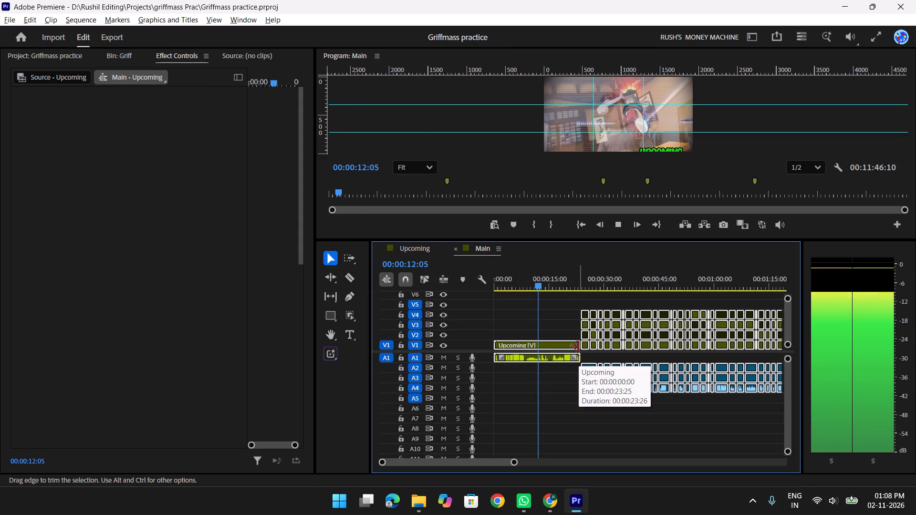
key(space)
text(tt)
drag(635, 278, 611, 281)
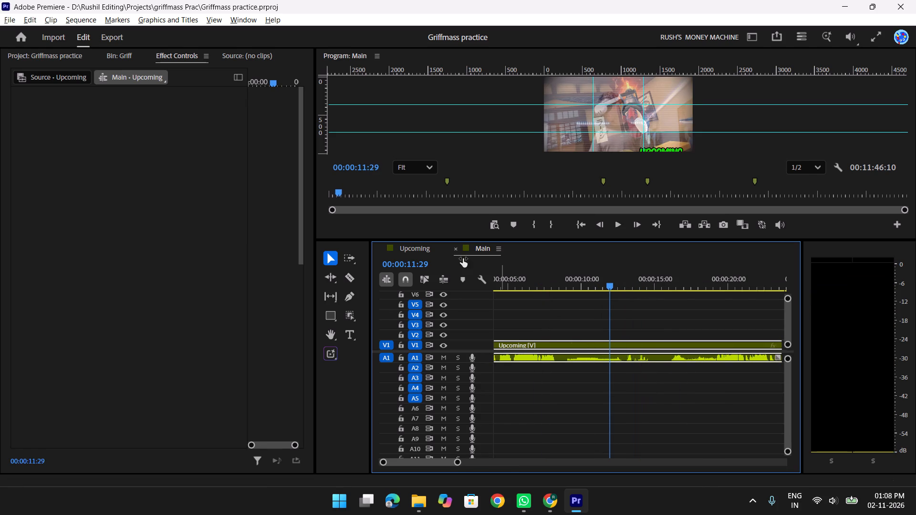
Return to the Upcoming sequence and replay around the 00:00:10:26 cut to judge how long the following full-screen shot should last.
click(409, 246)
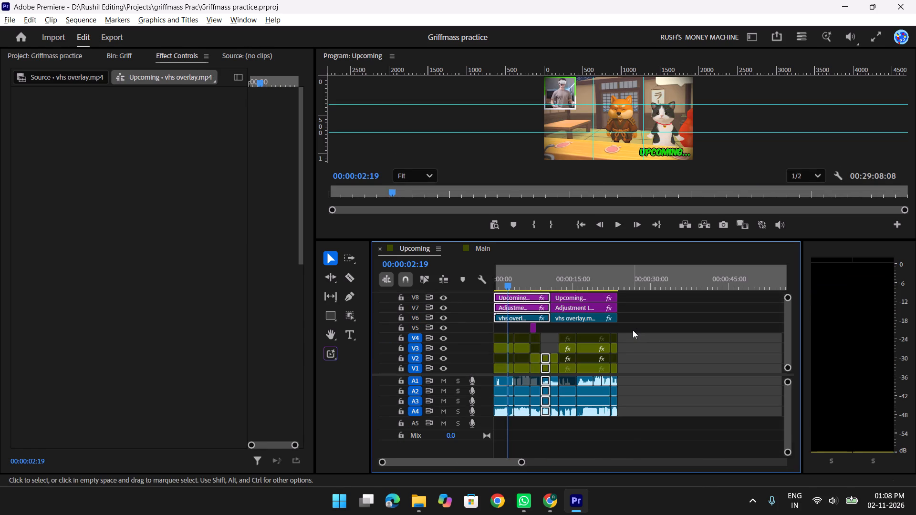
key(ctrl+s)
drag(525, 277, 556, 280)
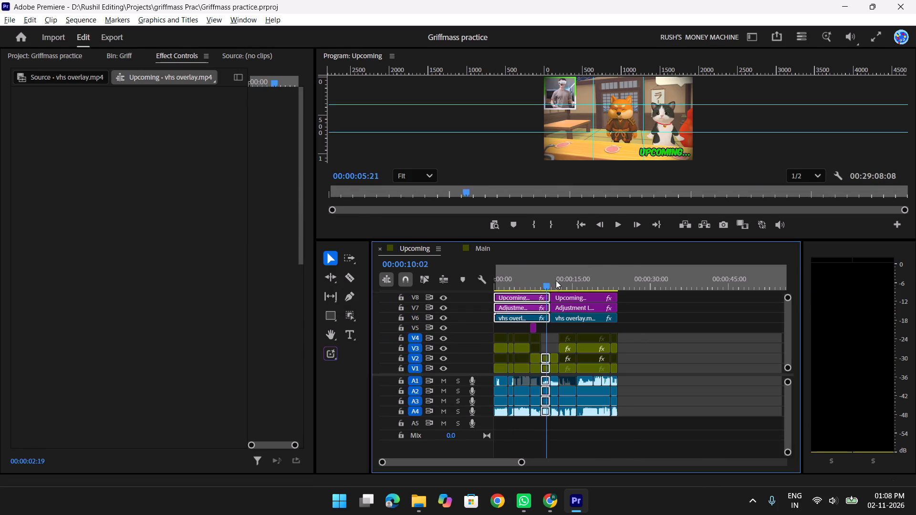
drag(556, 280, 551, 283)
key(space)
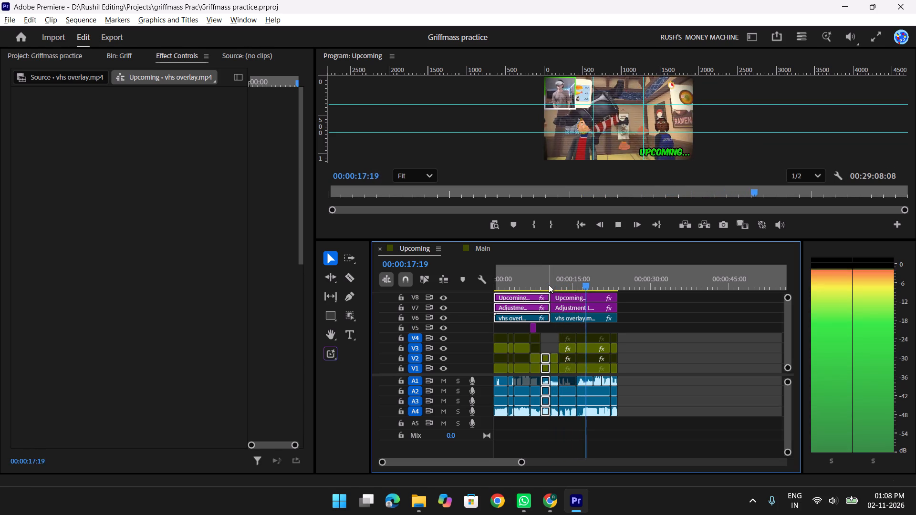
drag(603, 283, 552, 284)
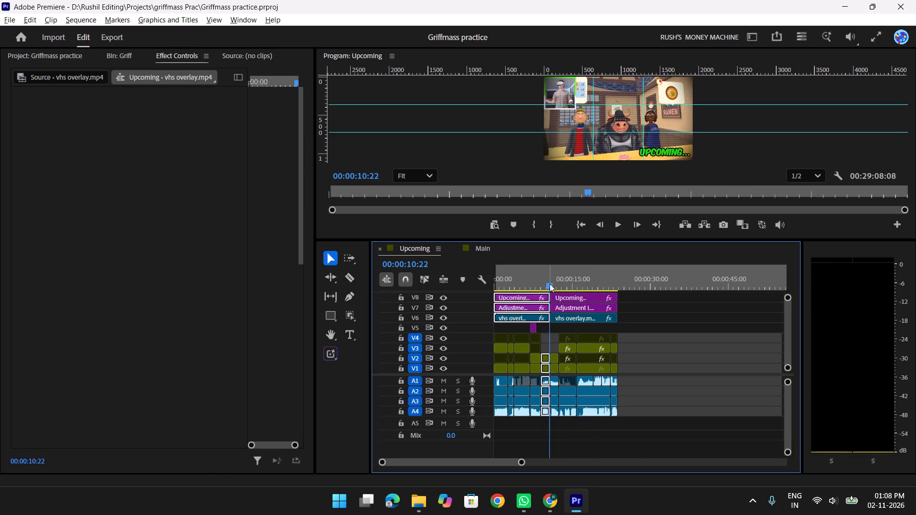
key(t)
key(t)
key(t)
key(space)
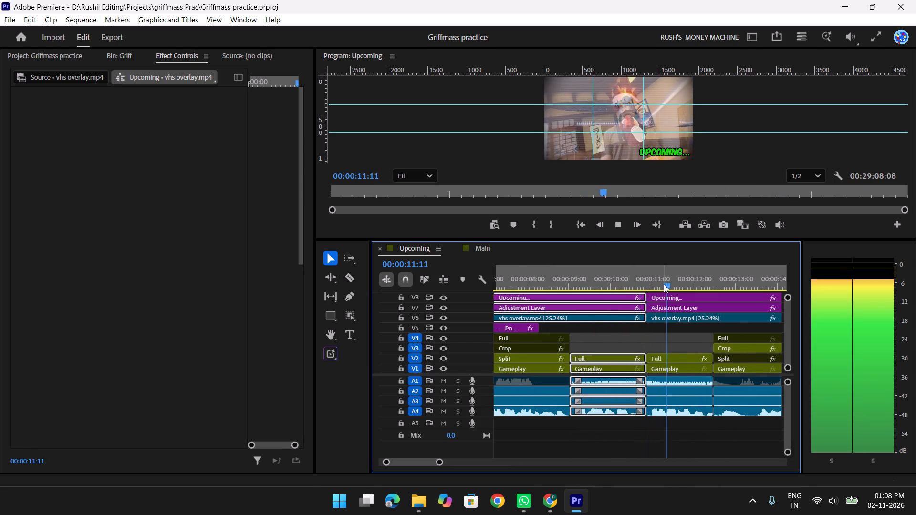
key(space)
drag(685, 280, 671, 280)
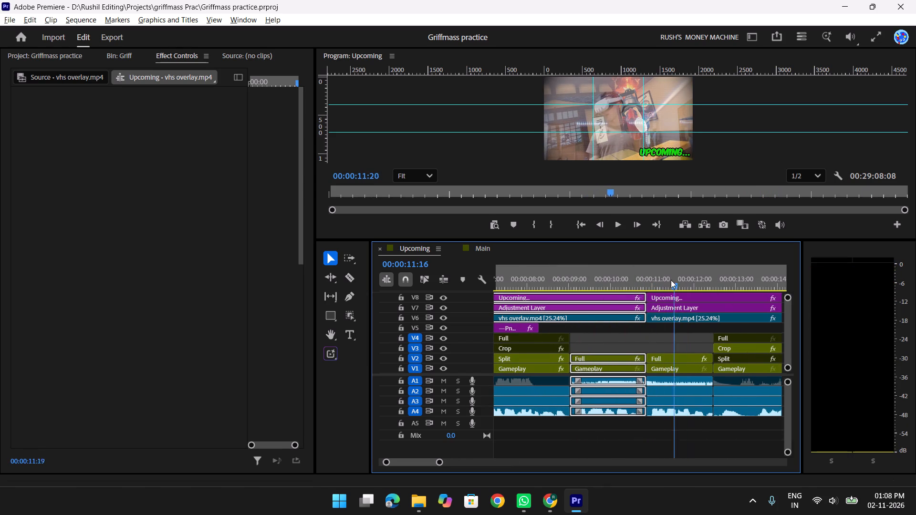
drag(671, 280, 620, 279)
key(space)
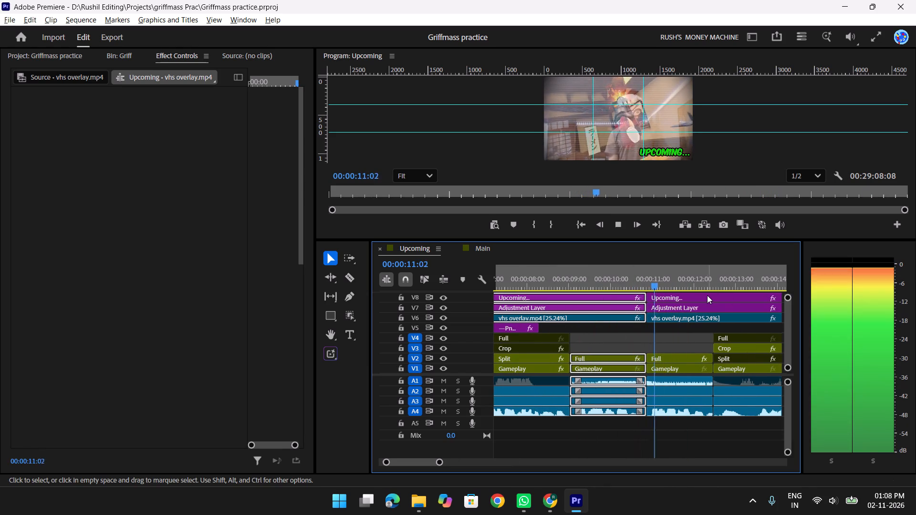
key(space)
key(space)
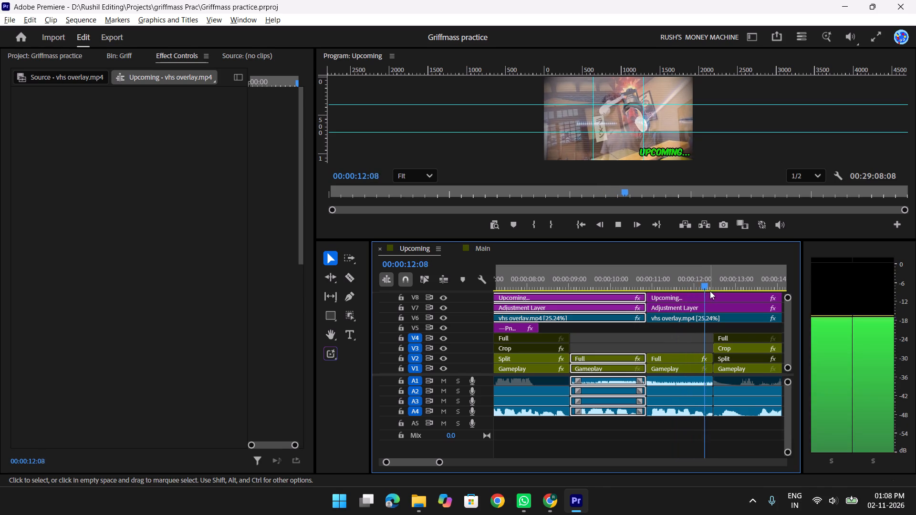
Ripple-trim the end of the full-screen shot after the 00:00:10:26 cut back to 00:00:12:08 on every track.
drag(705, 281, 706, 286)
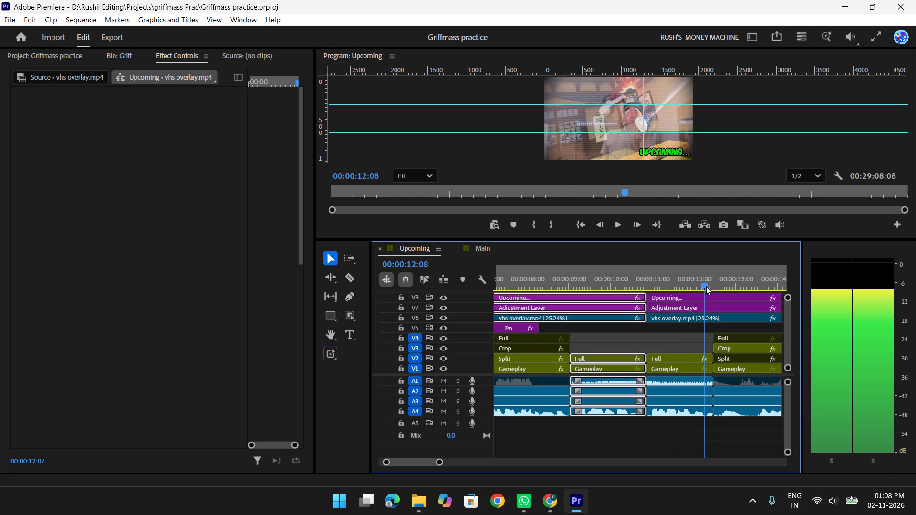
key(e)
Play the Upcoming sequence from before the trimmed shot through to its end to check the pacing.
drag(664, 286, 616, 286)
key(space)
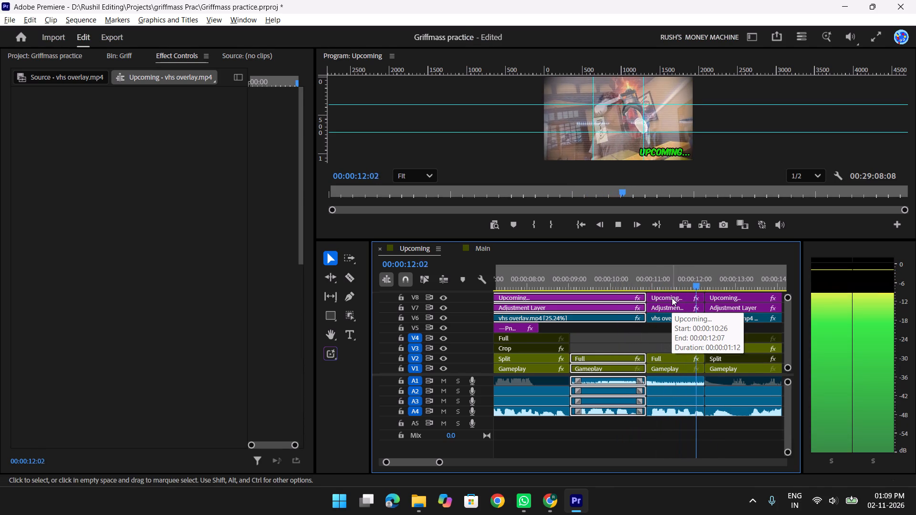
key(y)
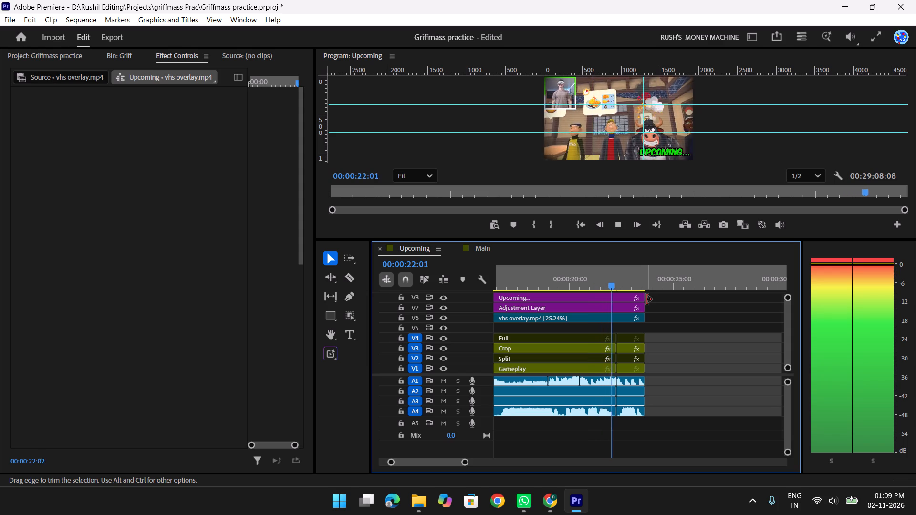
key(space)
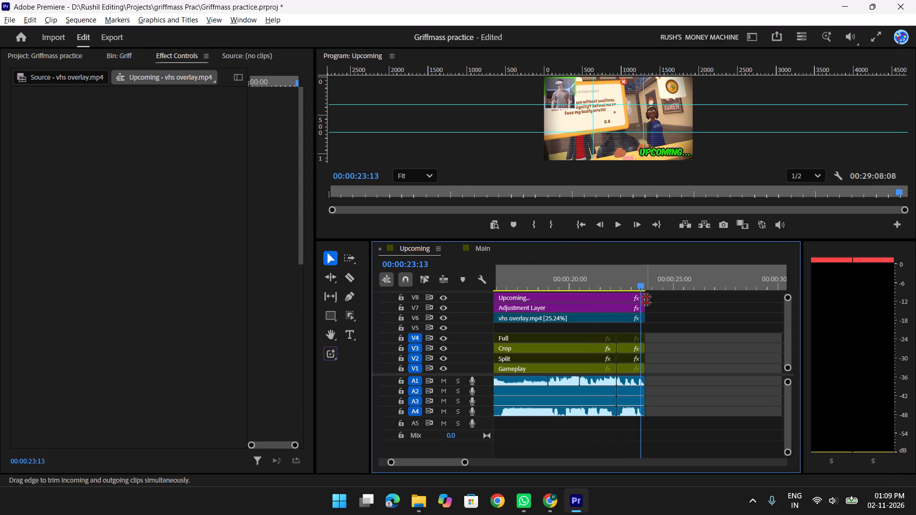
Save the project with the trimmed teaser.
key(ctrl+s)
key(ctrl+s)
key(ctrl+s)
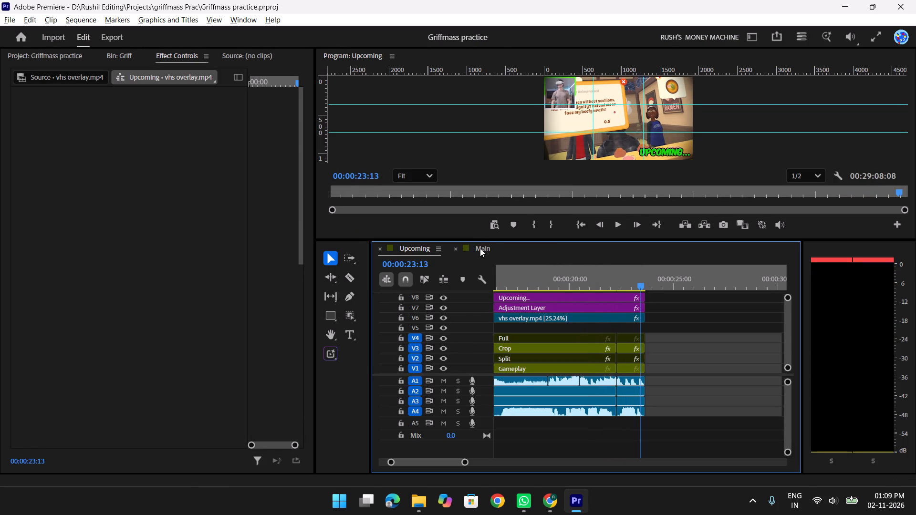
Switch to the Main sequence and play the teaser from about 00:00:04 into the main footage.
click(480, 248)
text(yyy)
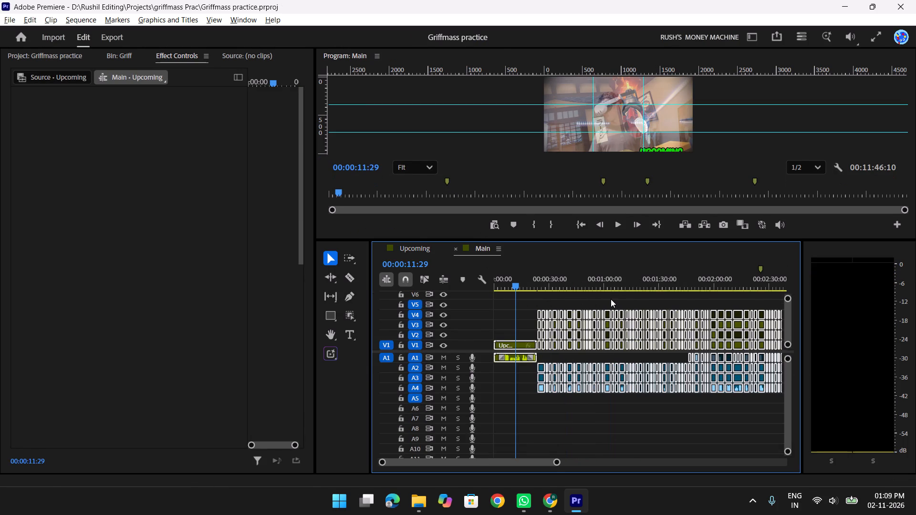
text(tt)
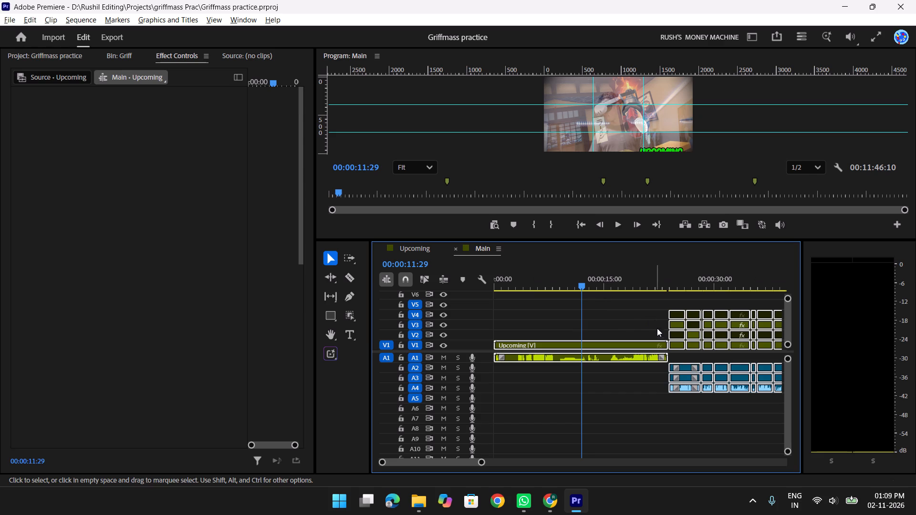
drag(576, 278, 522, 278)
key(space)
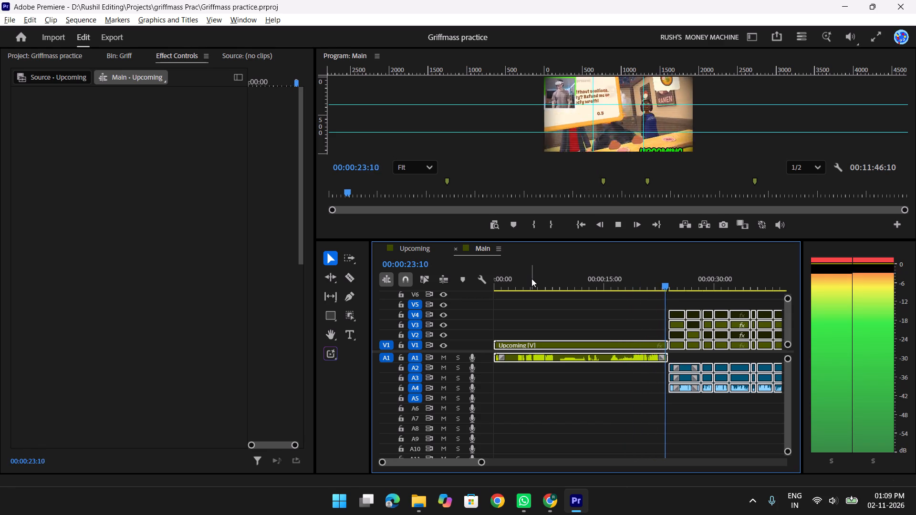
key(space)
Shift all clips after the nested teaser in Main 5 frames later on every track.
key(t)
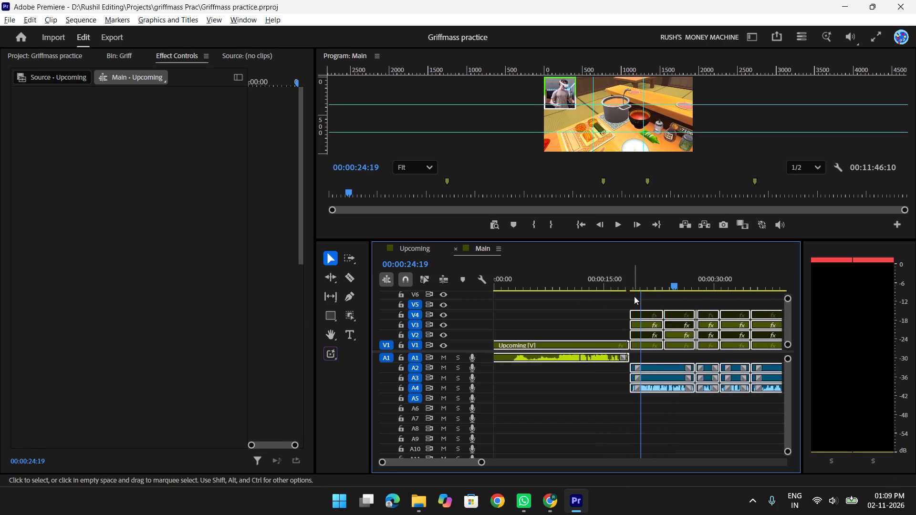
key(t)
key(t)
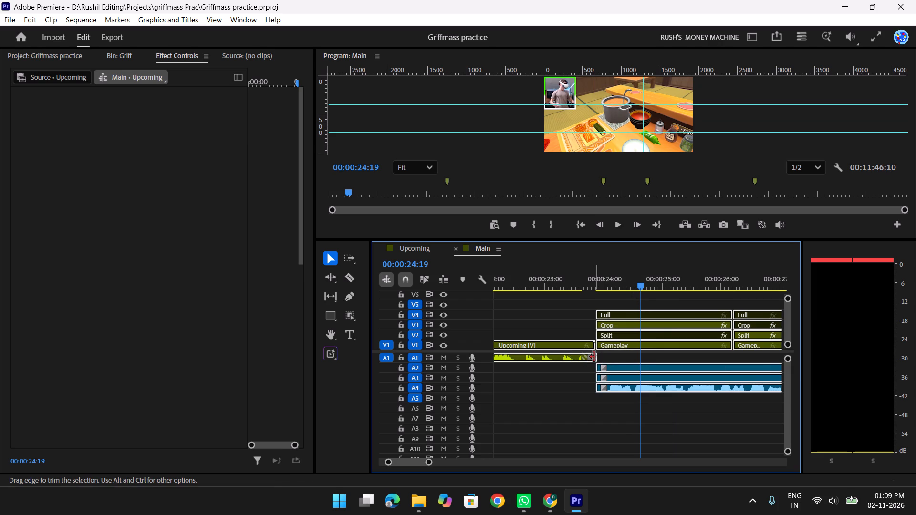
drag(645, 283, 588, 289)
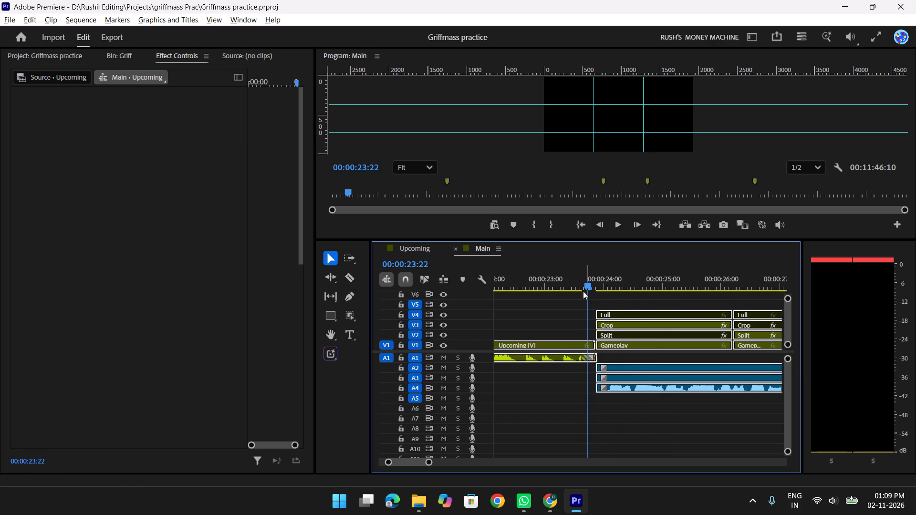
drag(591, 358, 599, 357)
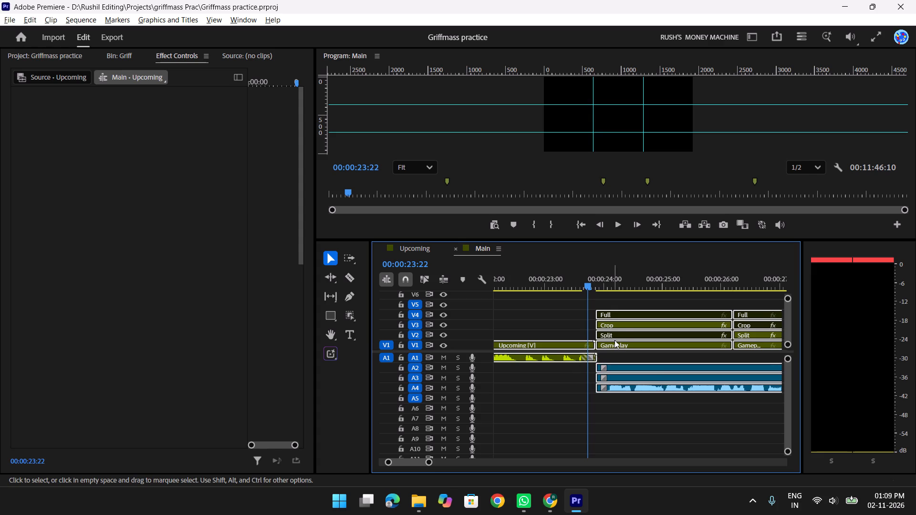
key(a)
drag(619, 328, 630, 333)
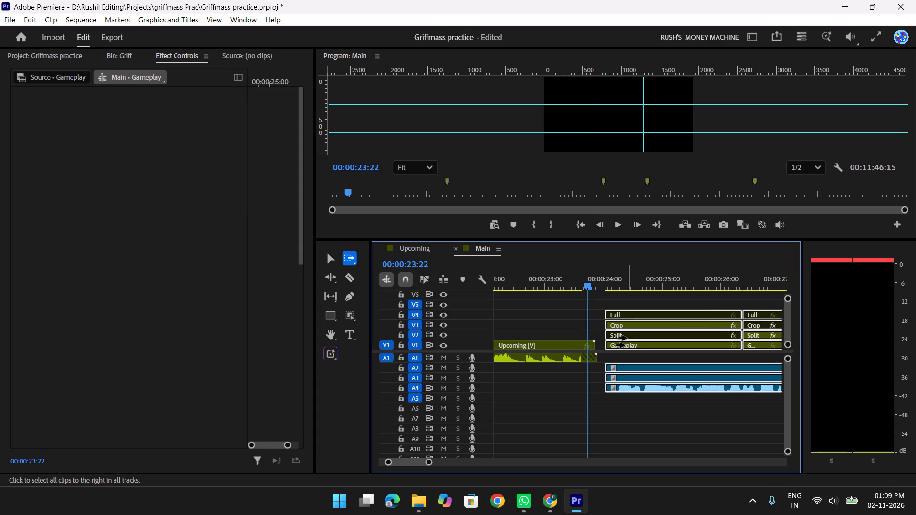
Extend the end of the nested teaser's video and audio to meet the main footage at 00:00:24:01.
key(v)
drag(594, 343, 602, 346)
drag(597, 361, 609, 364)
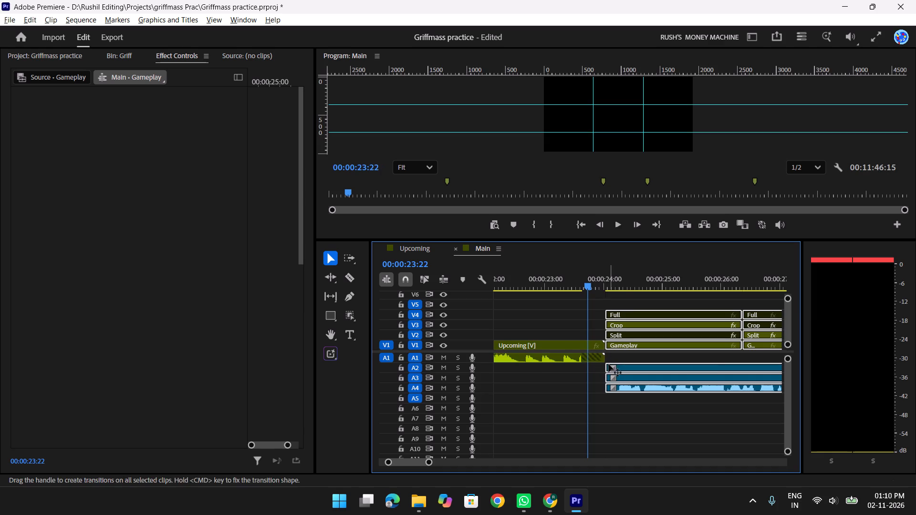
Find where the teaser's picture ends and split its nested video and audio in Main at 00:00:23:19.
drag(580, 275, 553, 272)
key(space)
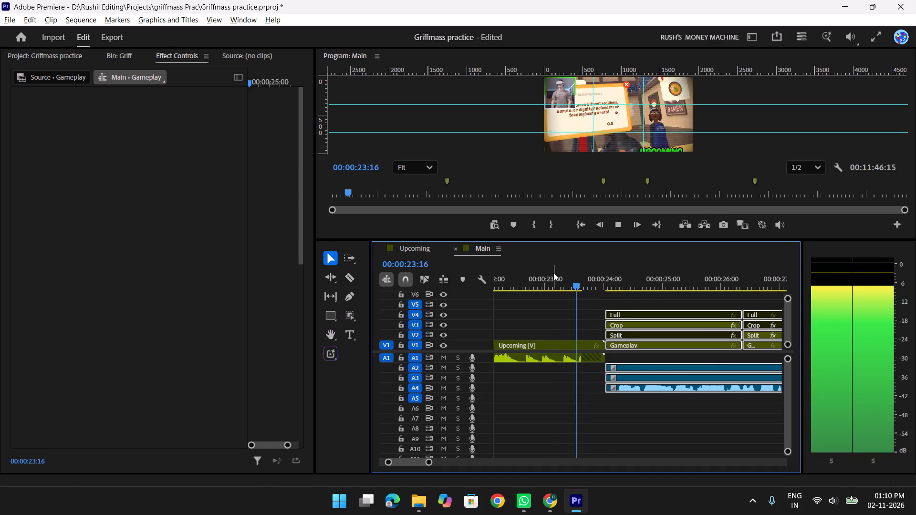
key(space)
drag(609, 262, 588, 261)
drag(607, 275, 604, 276)
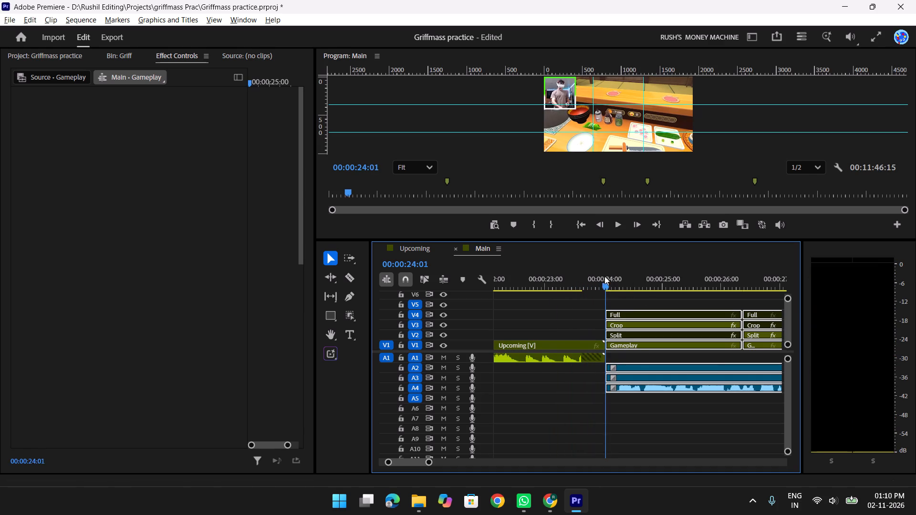
drag(604, 276, 585, 281)
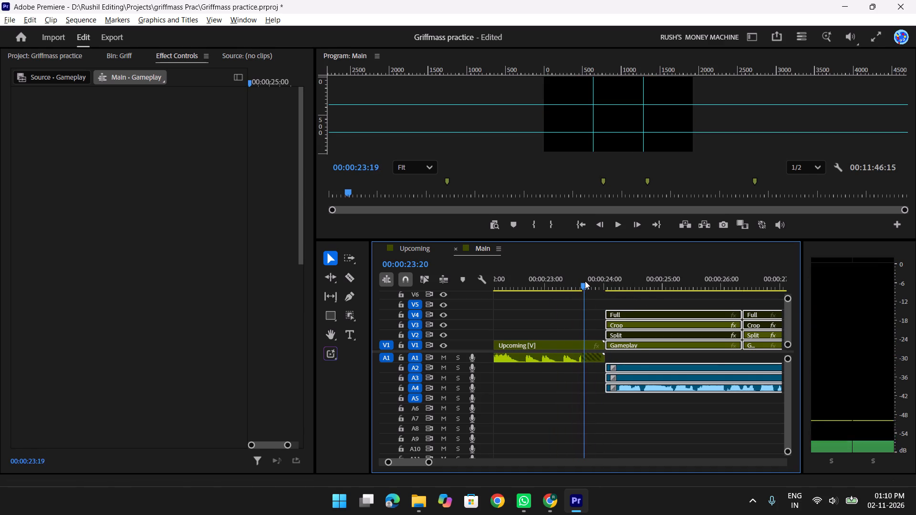
drag(585, 281, 584, 277)
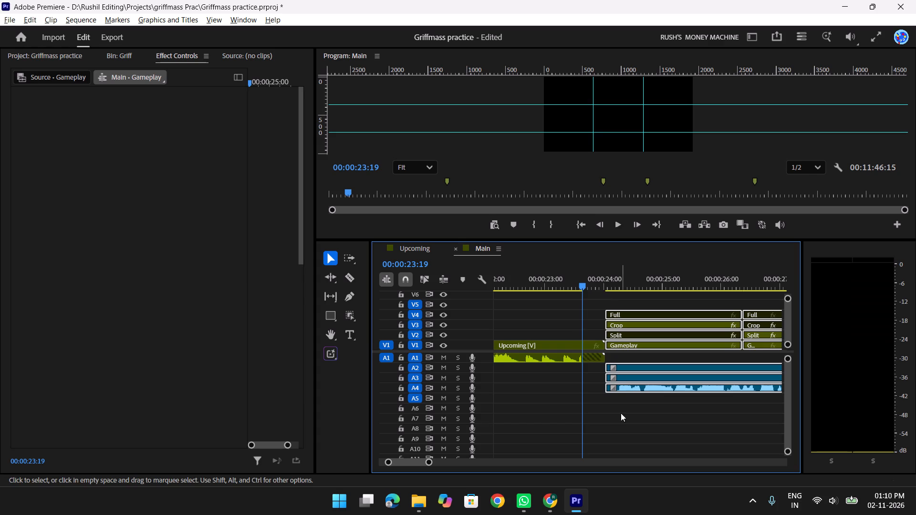
key(w)
drag(582, 279, 587, 283)
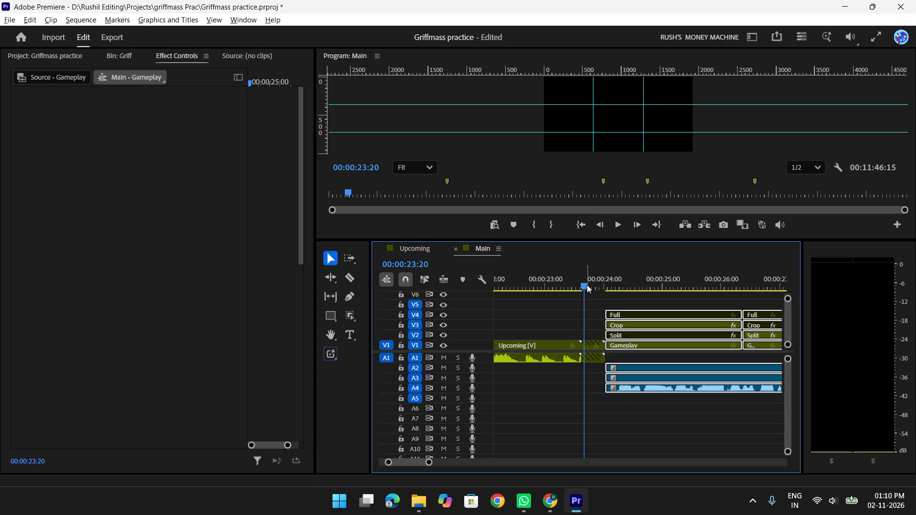
click(587, 281)
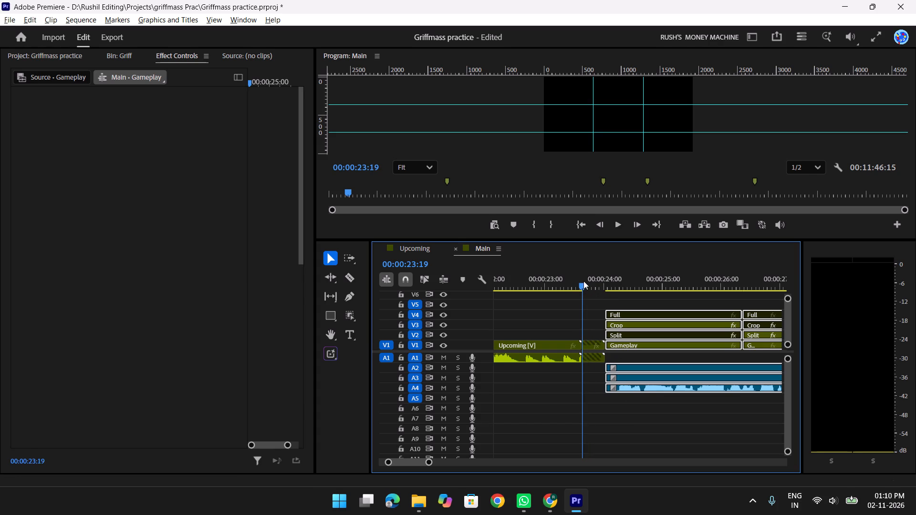
Delete the blank leftover teaser piece after 00:00:23:19 in Main and ripple-delete the gap before the main footage.
key(e)
drag(601, 288, 606, 288)
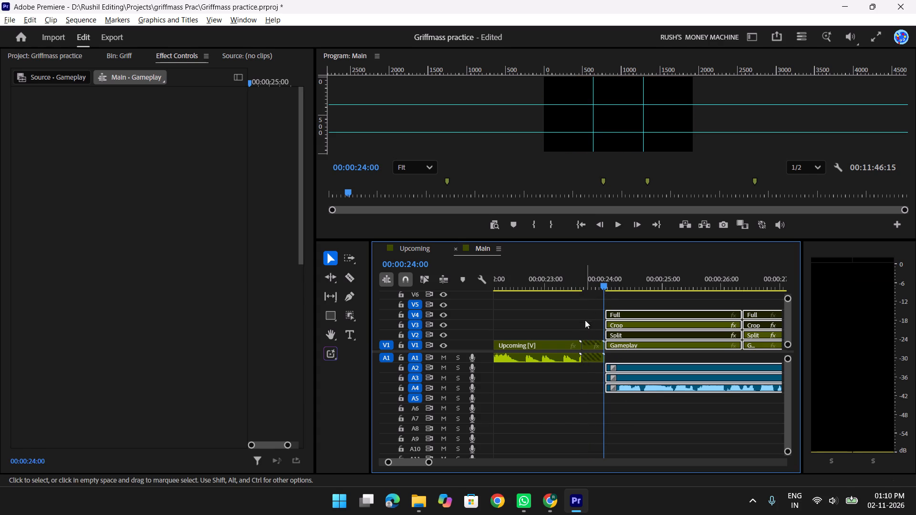
drag(591, 323, 592, 366)
key(Delete)
right_click(590, 360)
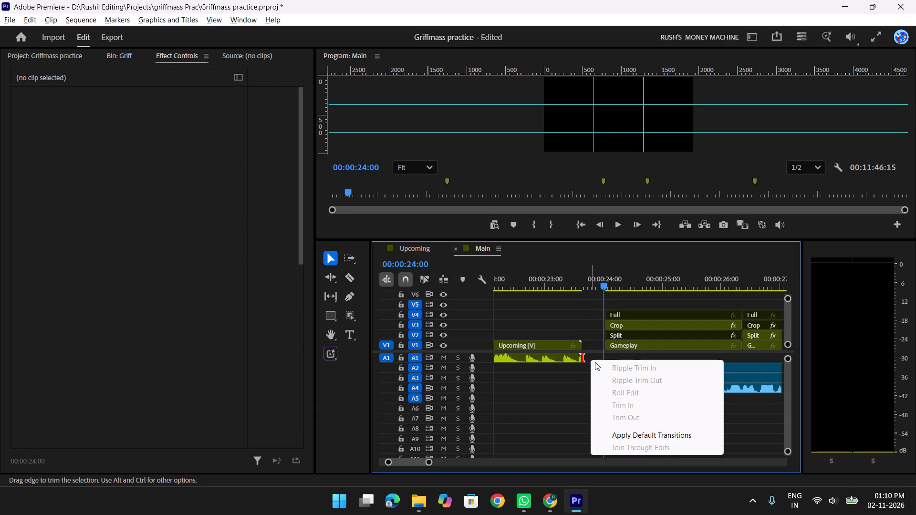
click(549, 408)
right_click(591, 359)
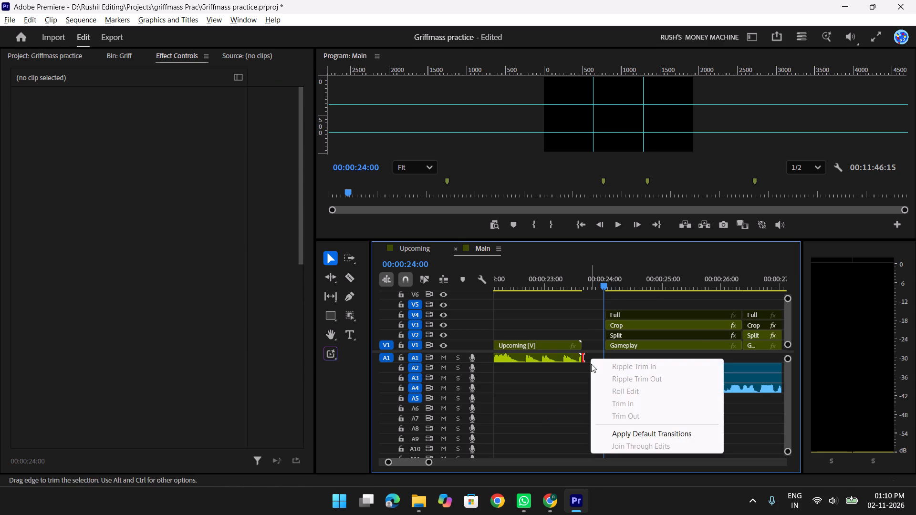
click(563, 402)
click(591, 350)
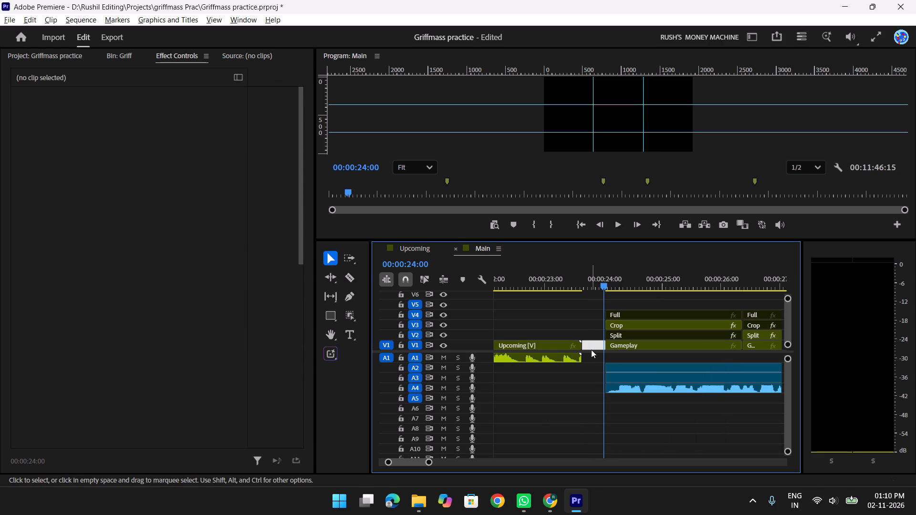
right_click(591, 350)
click(626, 356)
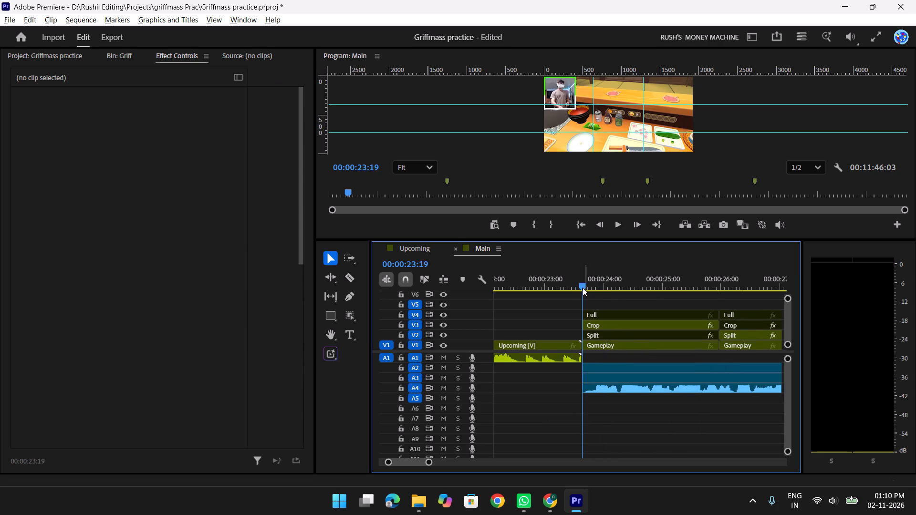
Return to the start of Main and briefly play the teaser's opening.
text(yy)
text(yy)
drag(568, 283, 450, 290)
key(space)
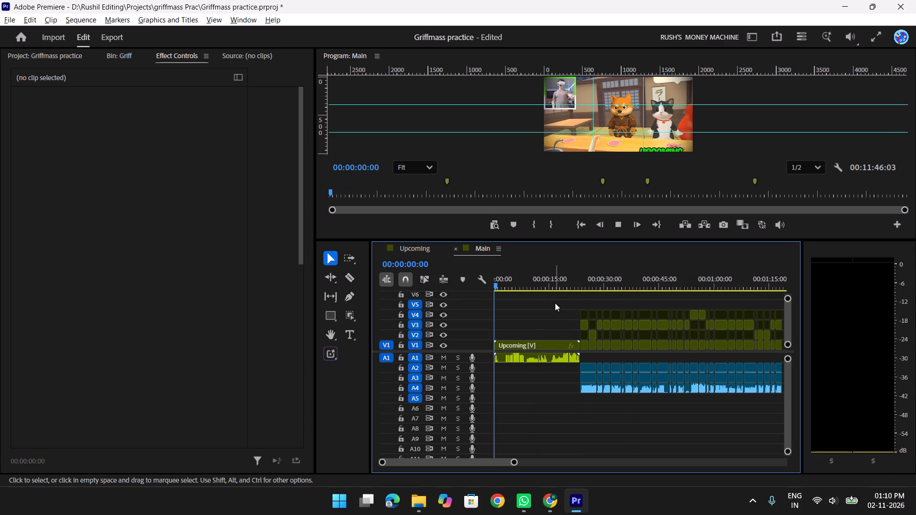
key(space)
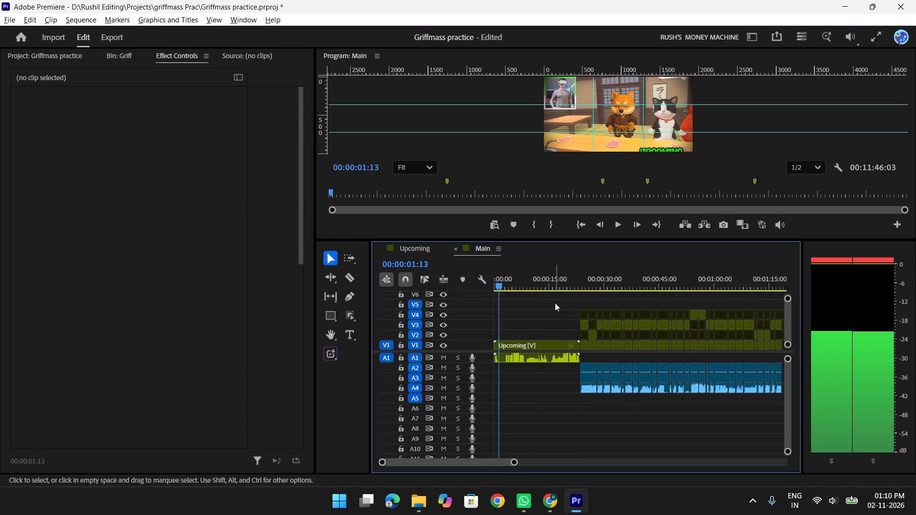
Save the project.
key(ctrl+s)
key(ctrl+s)
key(ctrl+s)
Play Main from the teaser into the main footage and examine the gameplay moment around 00:00:46:22 to 00:00:47:11 frame by frame.
key(space)
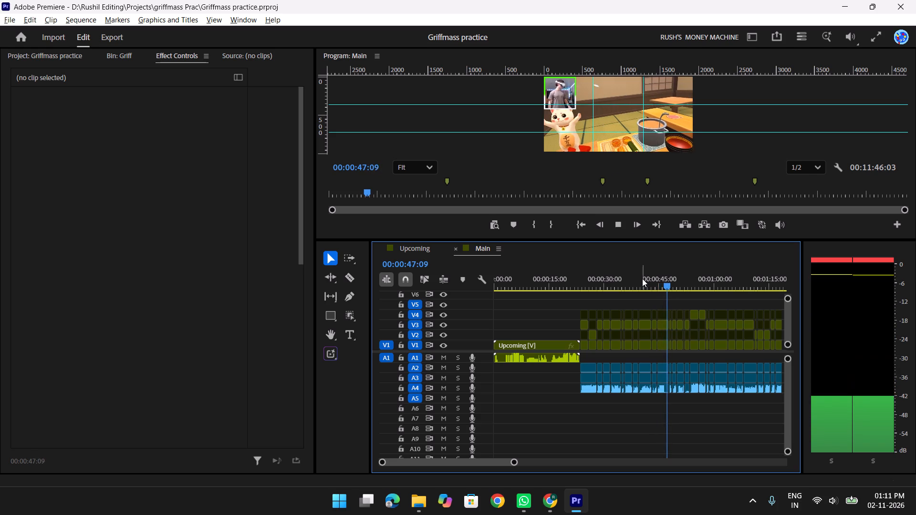
key(space)
key(t)
key(t)
key(t)
drag(636, 277, 602, 278)
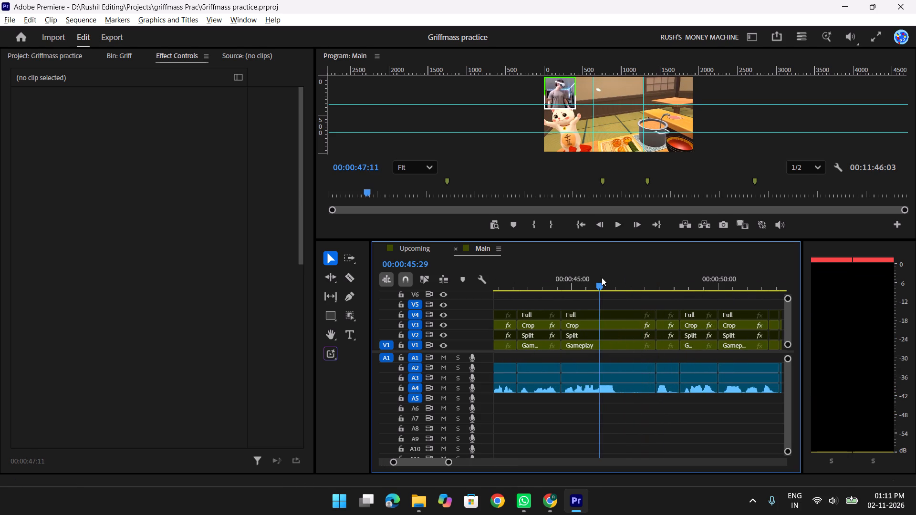
drag(602, 278, 603, 278)
key(space)
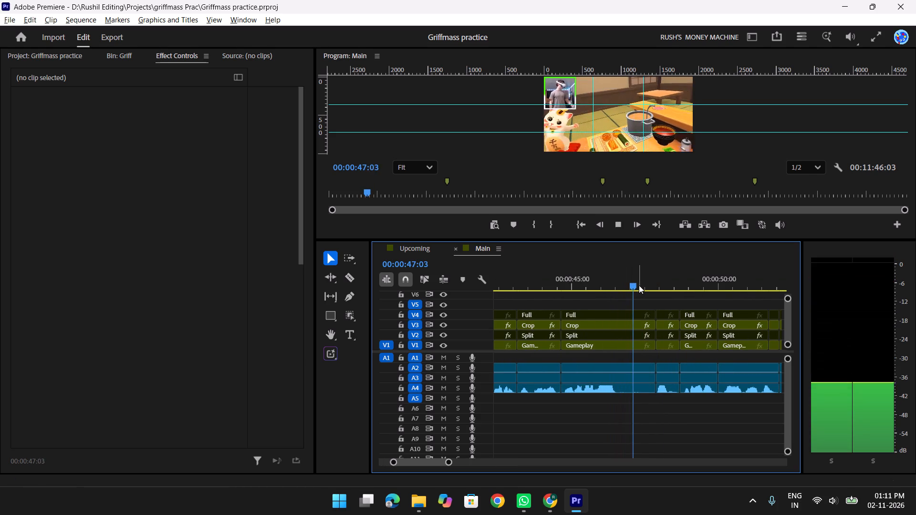
key(space)
drag(644, 282, 630, 279)
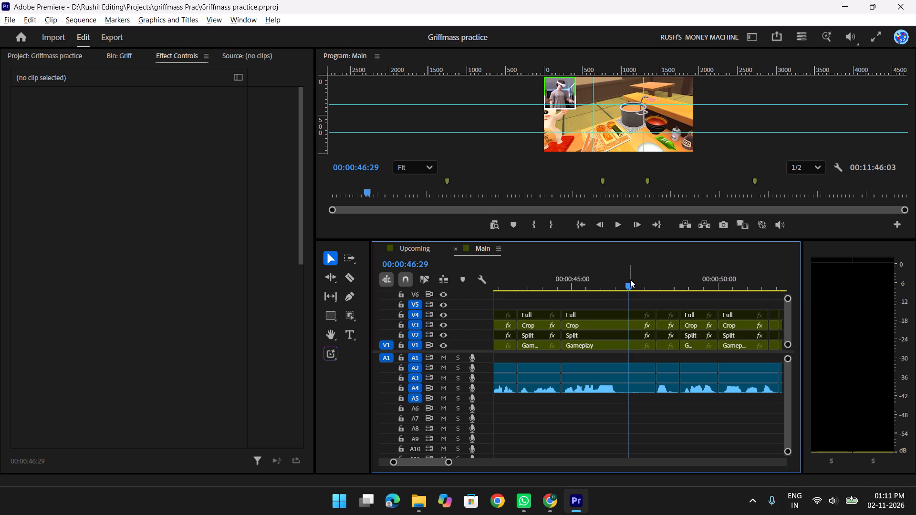
drag(630, 279, 626, 281)
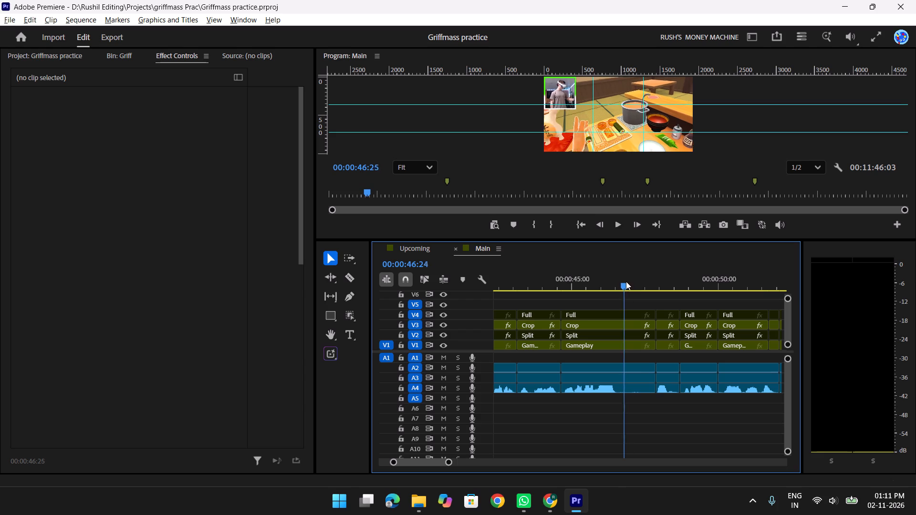
drag(626, 281, 625, 282)
click(677, 460)
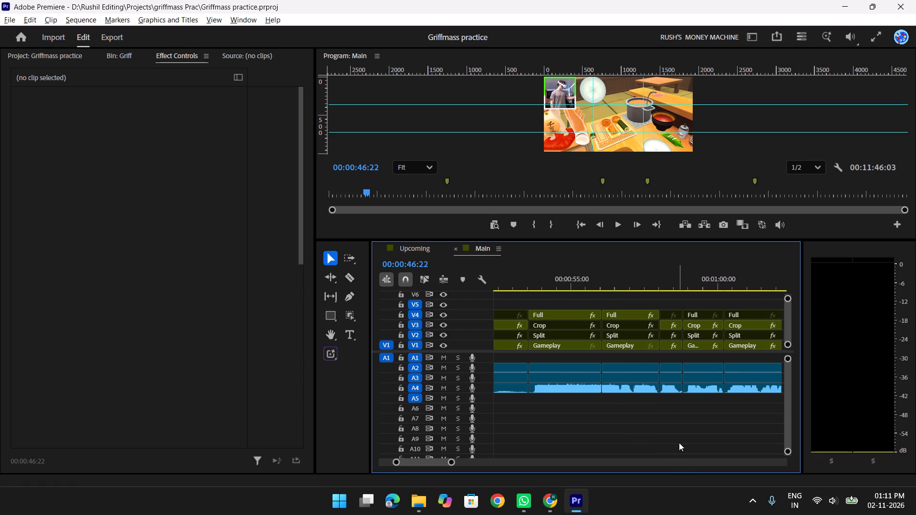
Assign the shortcut H to the Add Frame Hold command, replacing its Hand Tool assignment.
key(ctrl+alt+k)
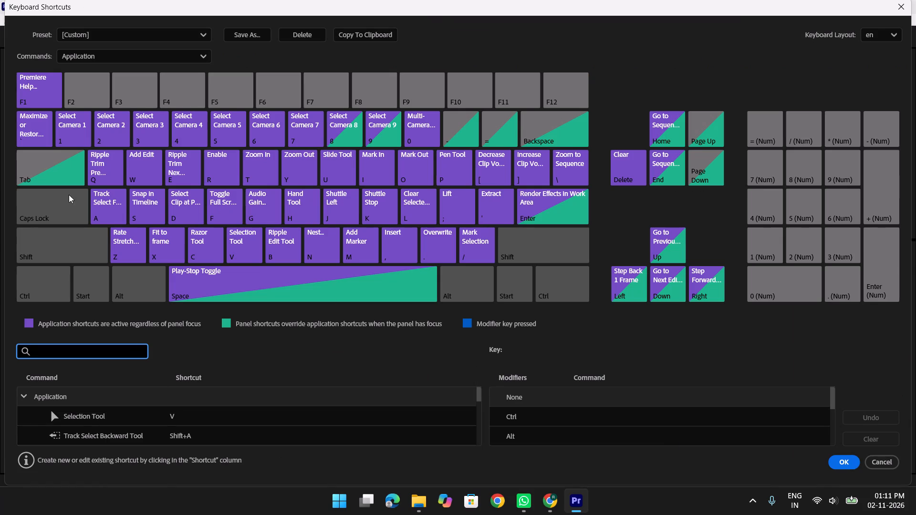
click(66, 349)
text(add Frame)
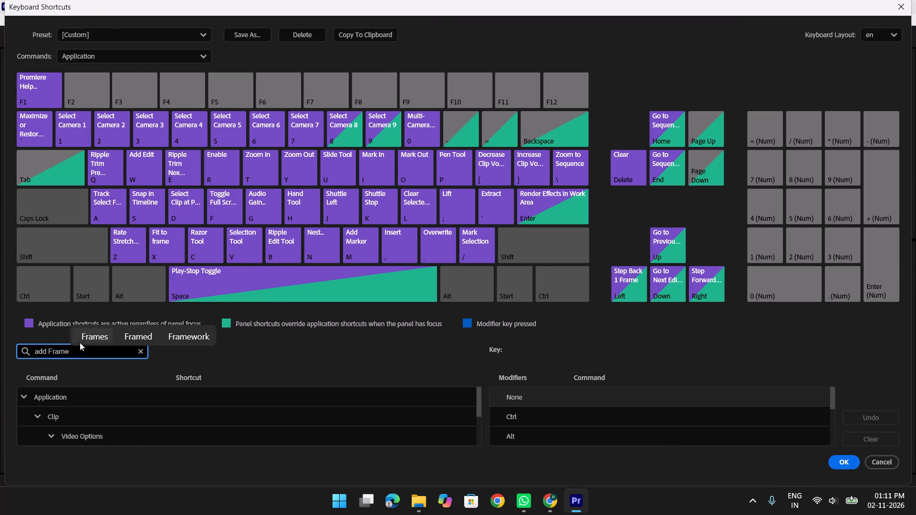
key(space)
text(hold)
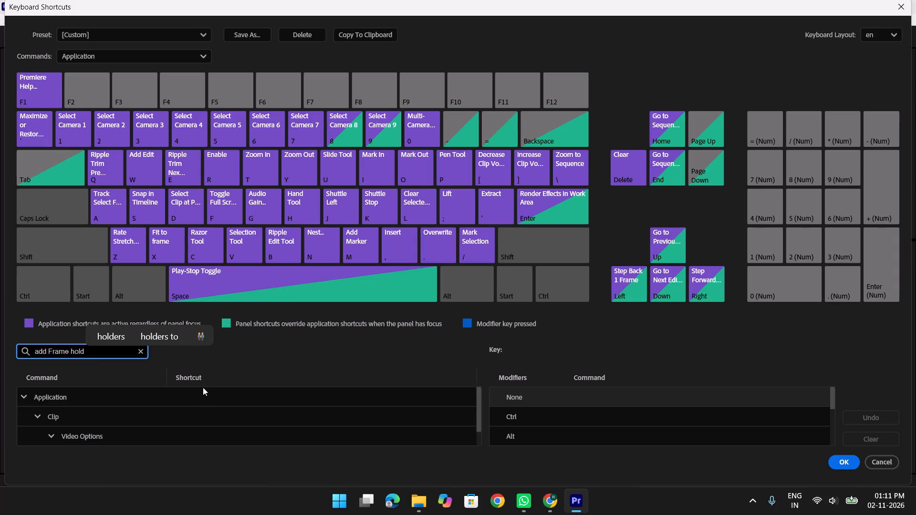
scroll(200, 406, down, 6)
click(188, 435)
click(188, 435)
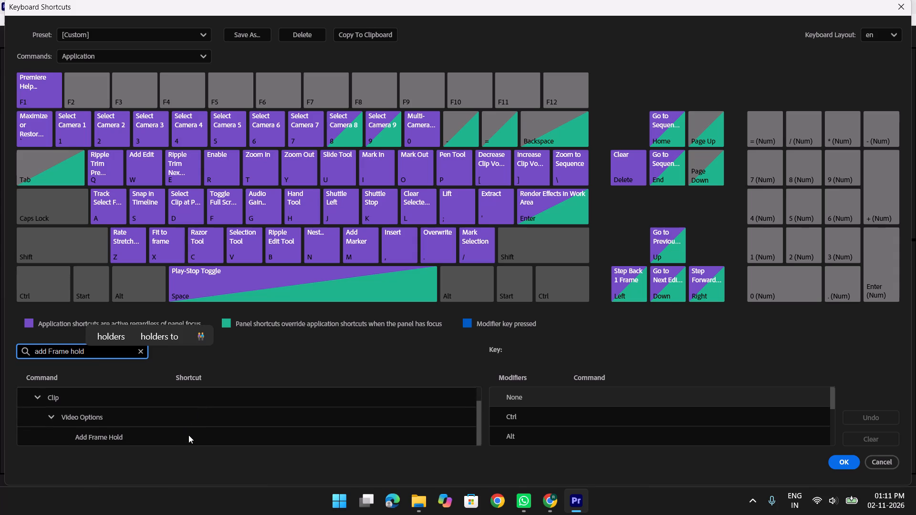
click(145, 441)
click(132, 432)
click(99, 437)
click(160, 435)
click(177, 436)
key(h)
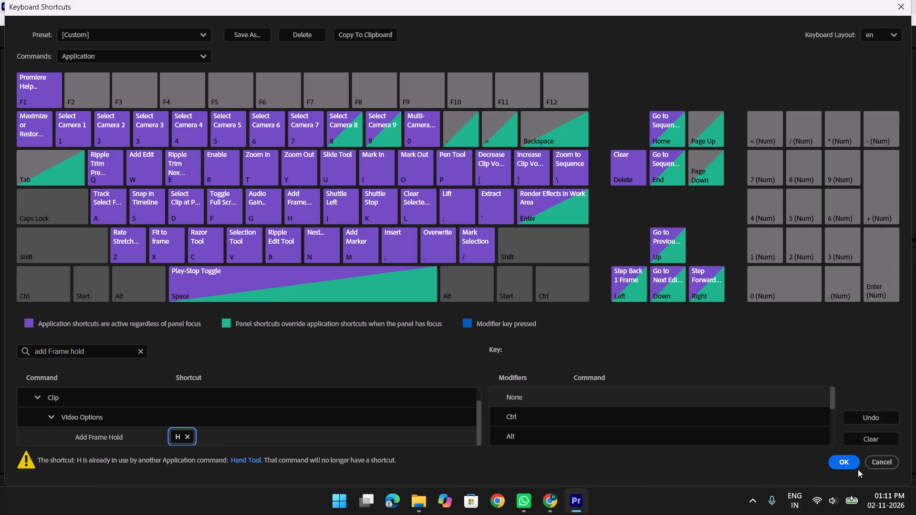
click(849, 465)
Scan the main footage between about 00:00:50 and 00:00:55 to find the way back to the reviewed gameplay moment.
drag(541, 280, 588, 289)
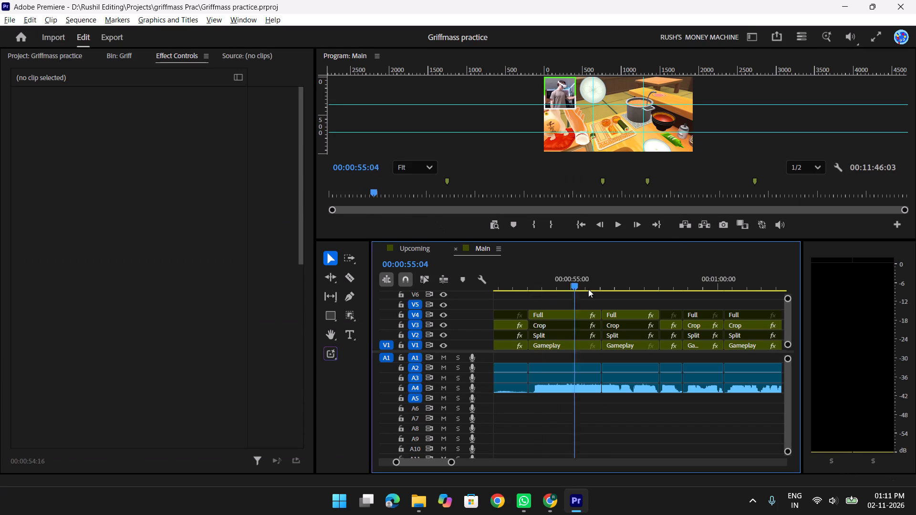
drag(588, 289, 491, 296)
scroll(597, 326, up, 4)
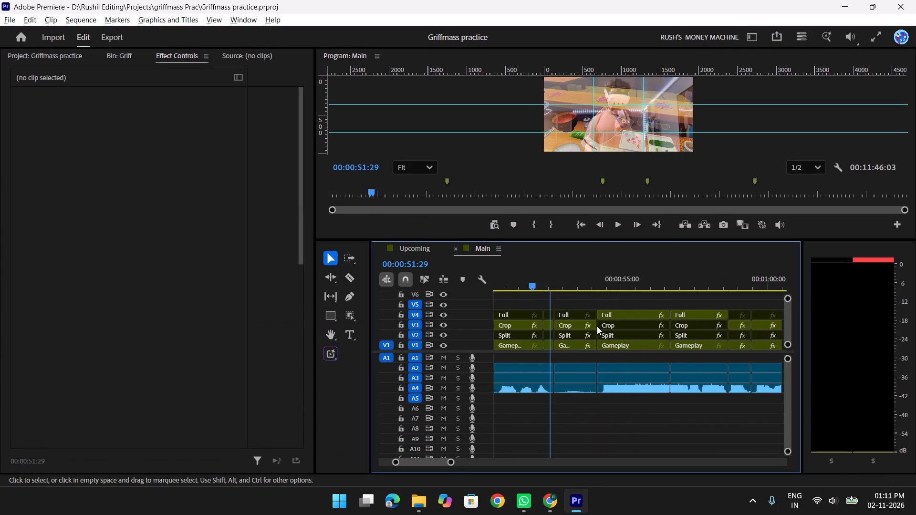
scroll(597, 326, up, 2)
drag(605, 286, 549, 289)
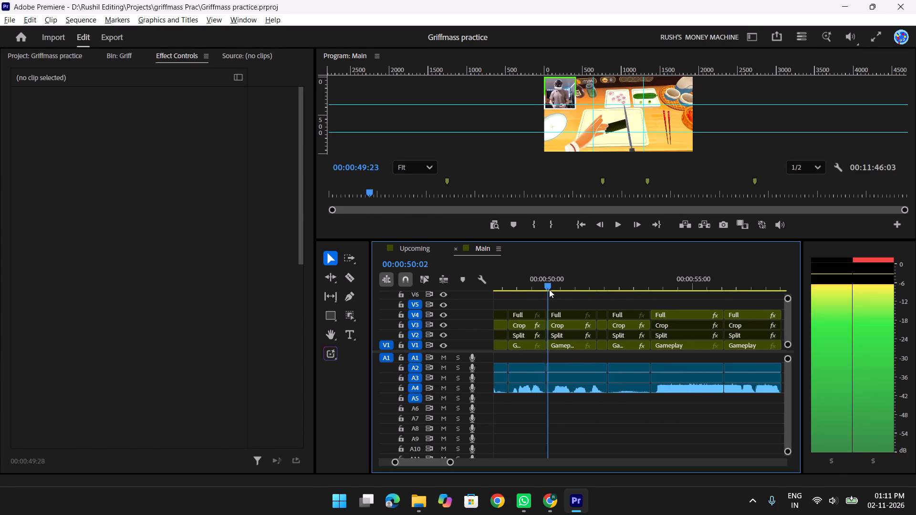
drag(549, 289, 616, 309)
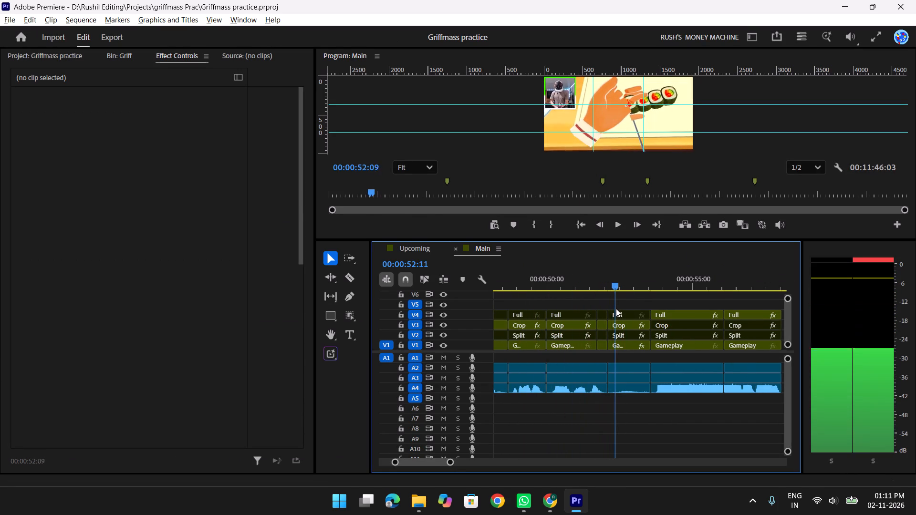
drag(616, 309, 667, 330)
scroll(671, 334, down, 4)
key(space)
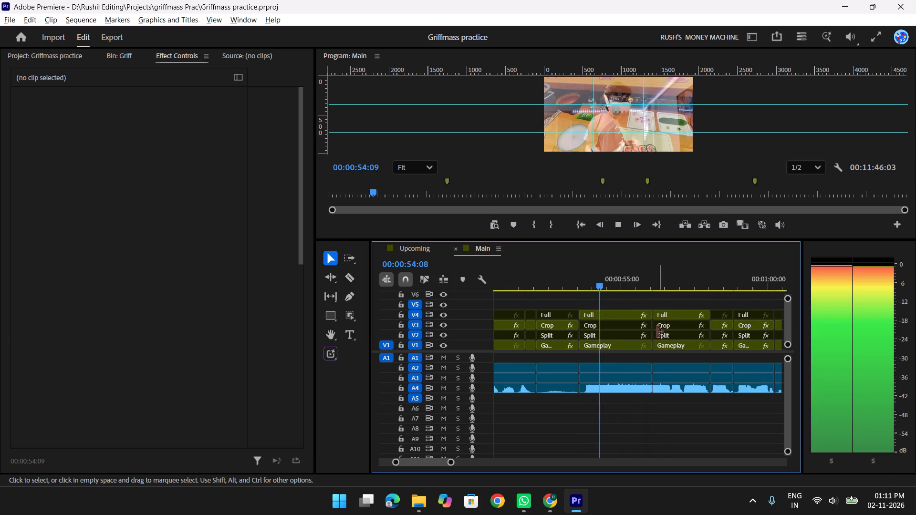
key(space)
Ripple trim the end of the Gameplay, Split, Crop and Full clips with their audio back to 00:00:47:20.
text(yy)
drag(635, 278, 579, 283)
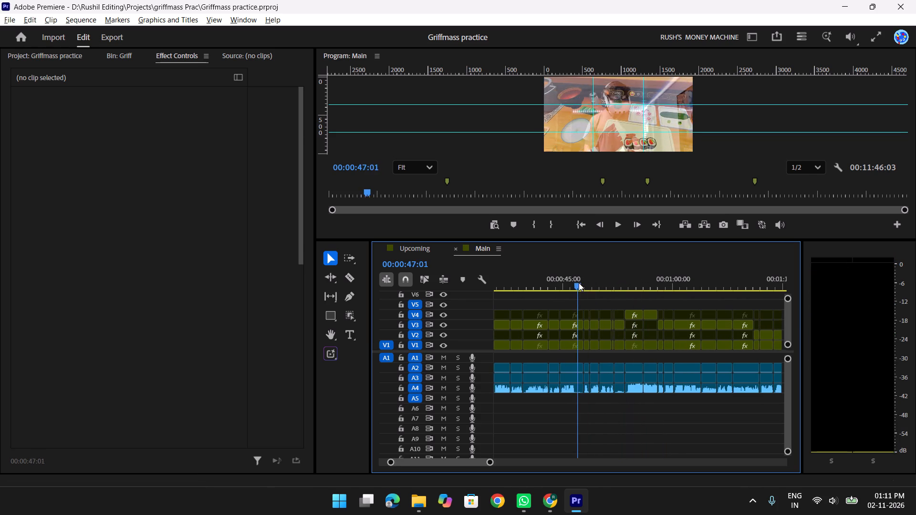
drag(579, 283, 574, 284)
text(tt)
key(space)
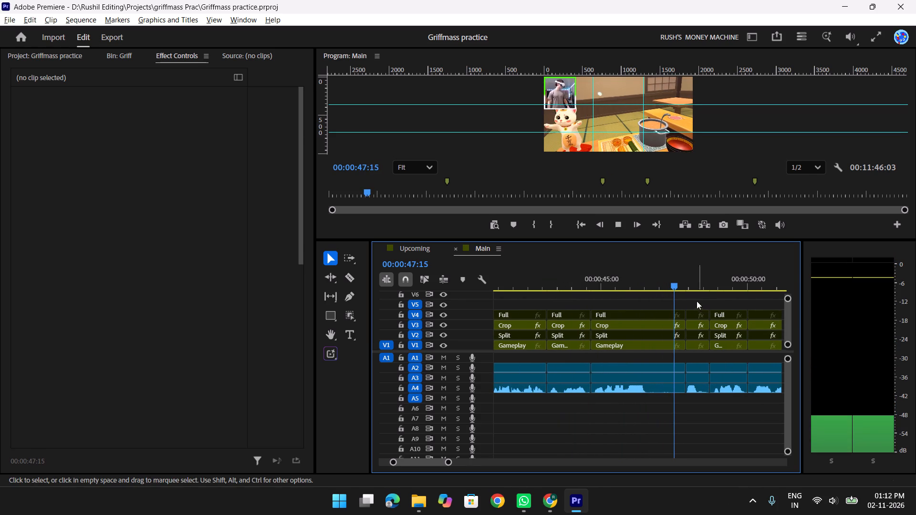
key(space)
drag(671, 283, 676, 283)
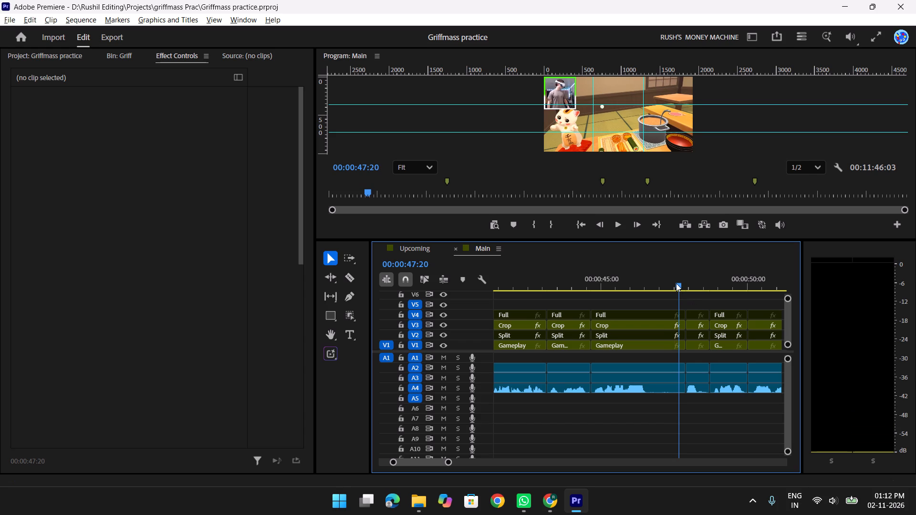
drag(676, 283, 624, 283)
key(e)
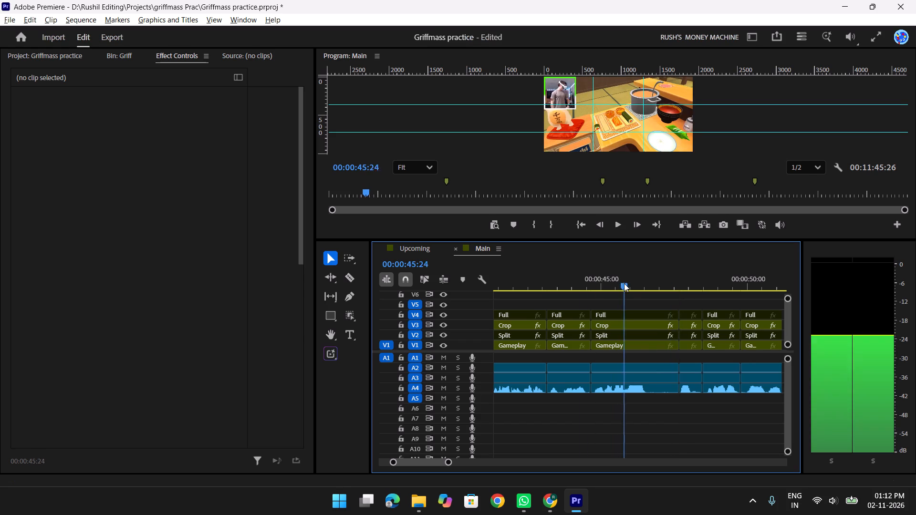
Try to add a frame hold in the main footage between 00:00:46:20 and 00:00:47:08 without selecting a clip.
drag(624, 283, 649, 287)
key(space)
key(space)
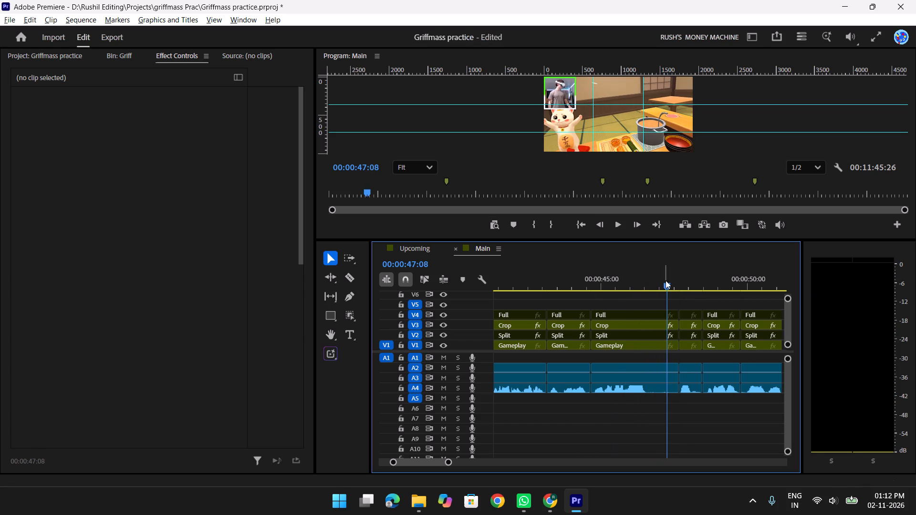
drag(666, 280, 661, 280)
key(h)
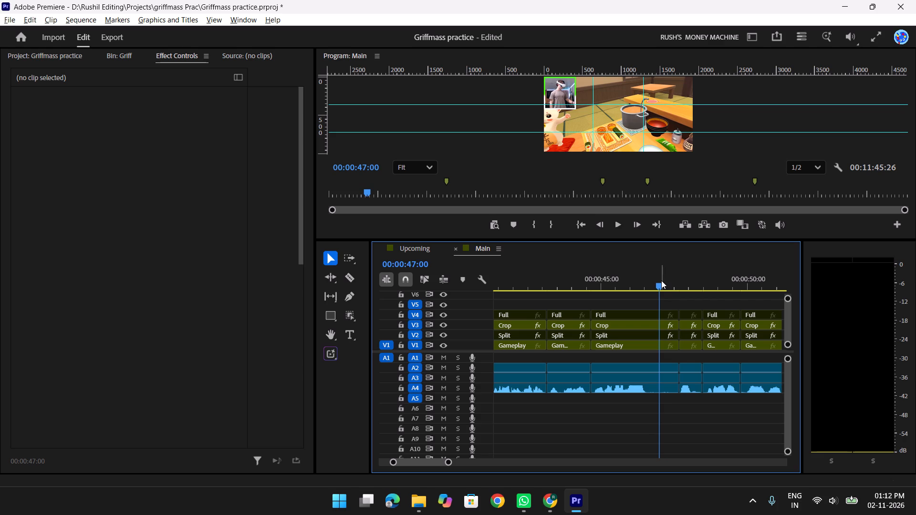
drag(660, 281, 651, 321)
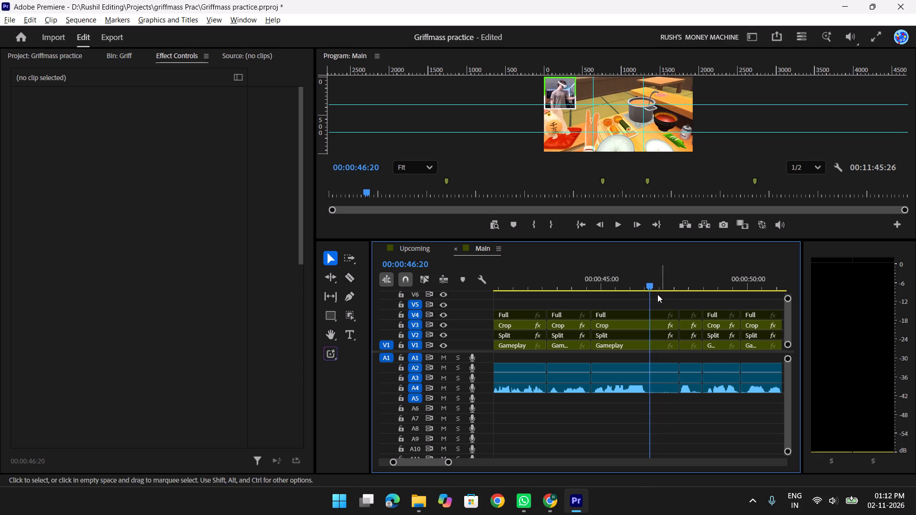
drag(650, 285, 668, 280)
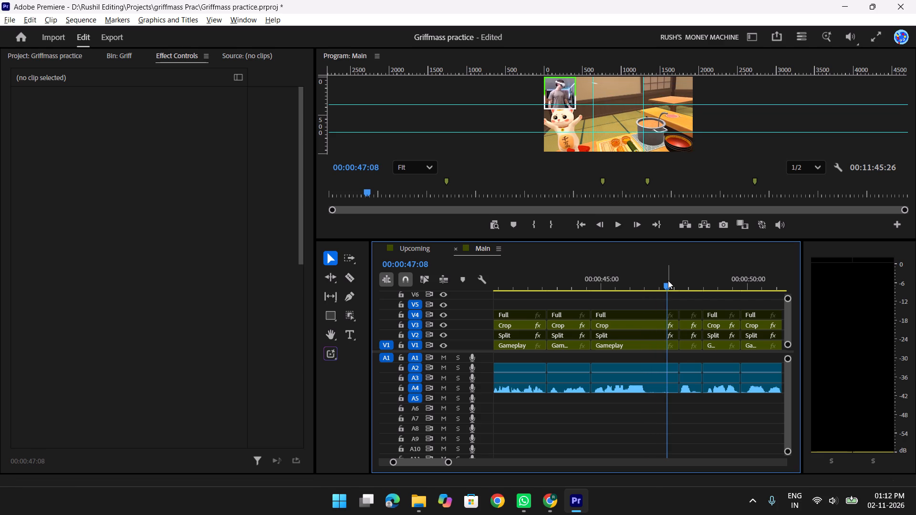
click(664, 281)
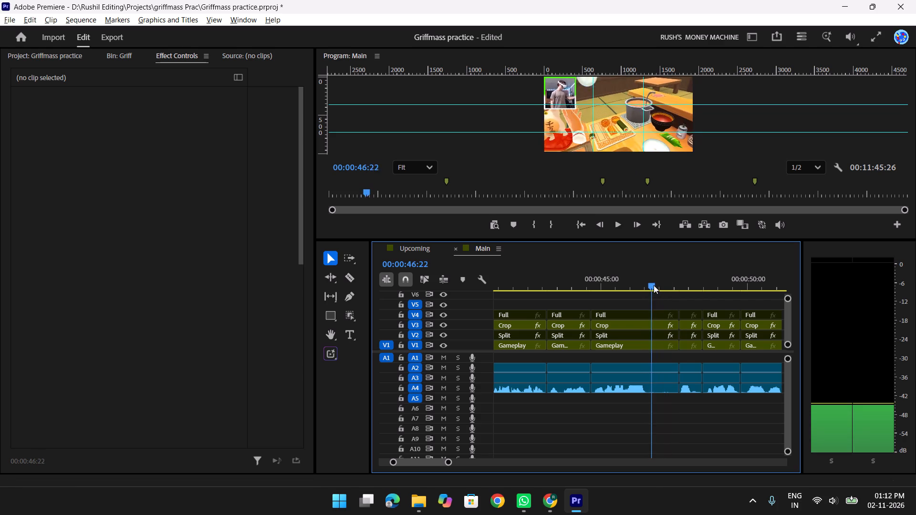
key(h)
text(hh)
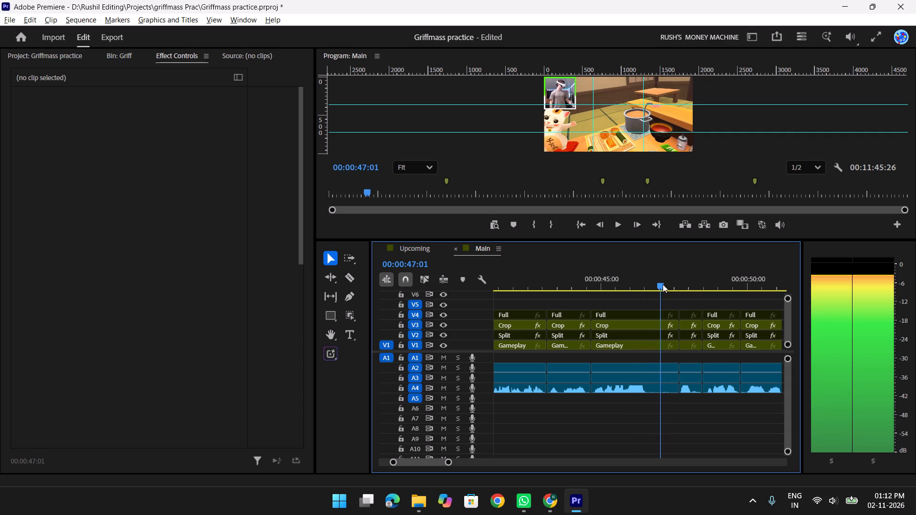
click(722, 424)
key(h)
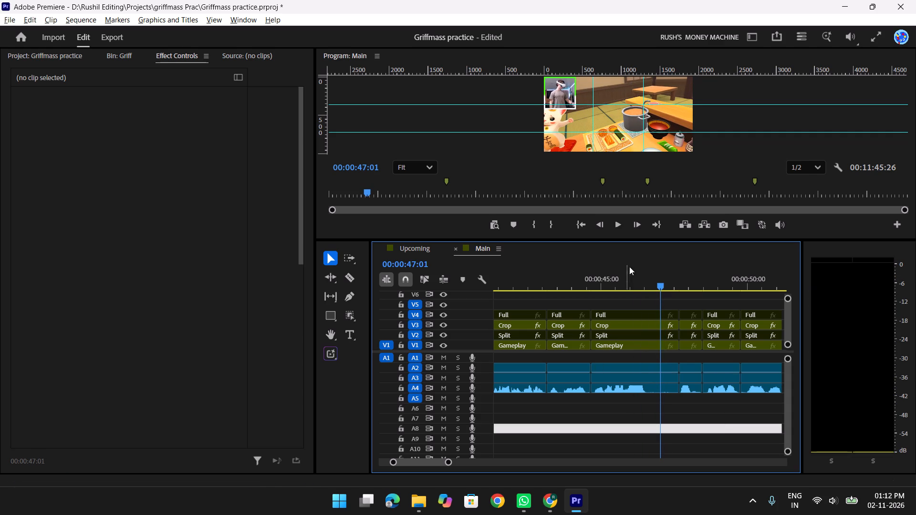
Check which shortcut is assigned to the Add Frame Hold command.
key(ctrl+alt+k)
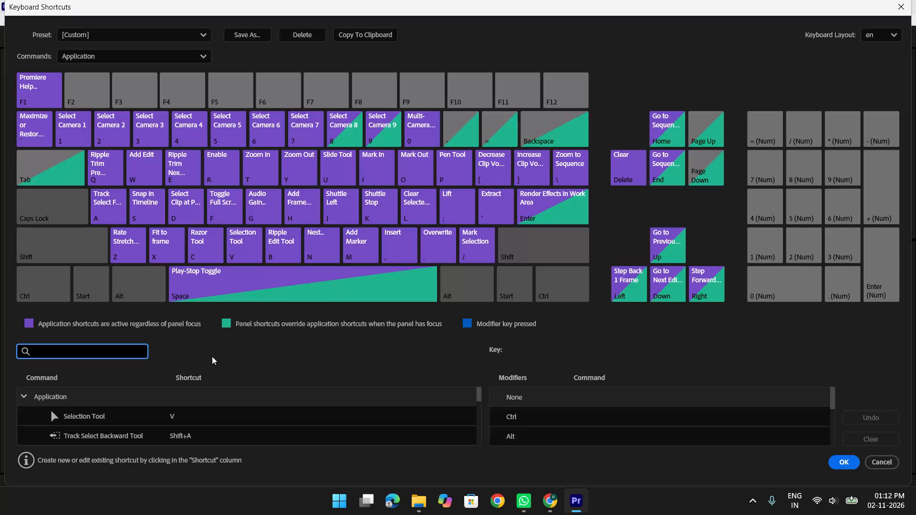
text(add)
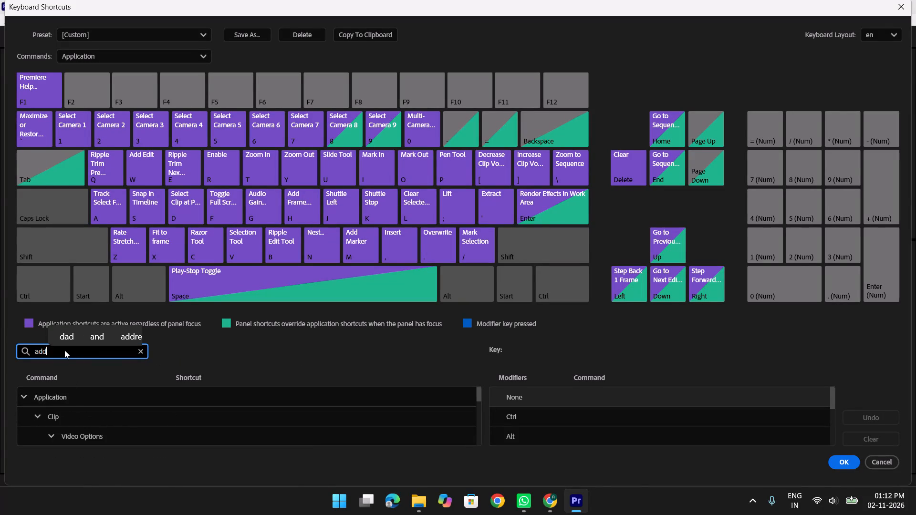
key(space)
text(fra)
scroll(155, 424, down, 4)
click(196, 431)
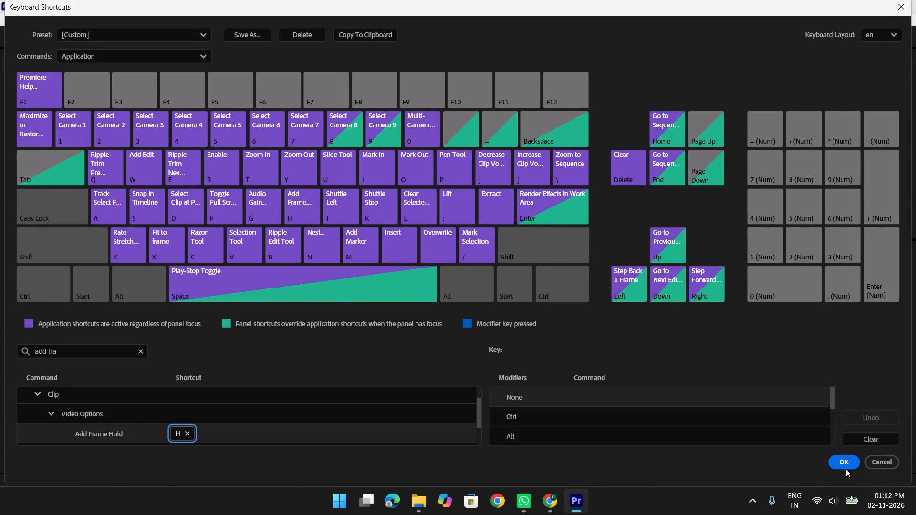
click(843, 464)
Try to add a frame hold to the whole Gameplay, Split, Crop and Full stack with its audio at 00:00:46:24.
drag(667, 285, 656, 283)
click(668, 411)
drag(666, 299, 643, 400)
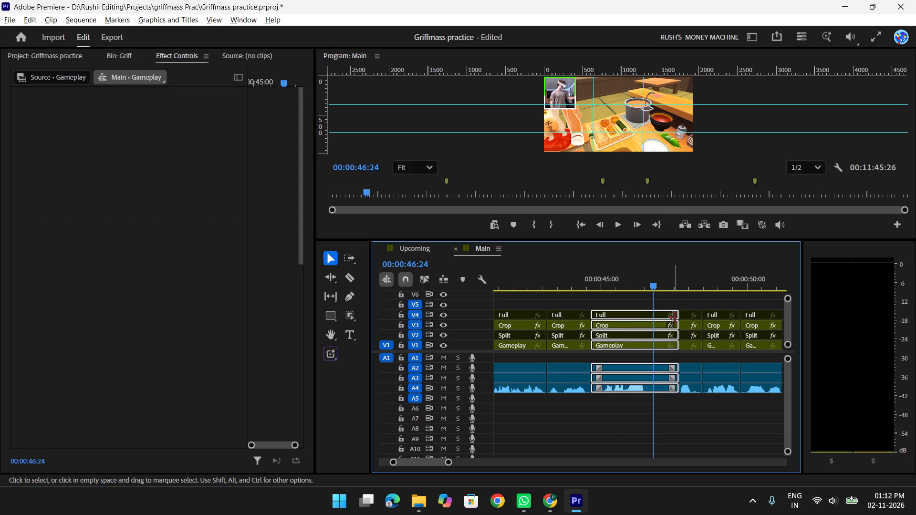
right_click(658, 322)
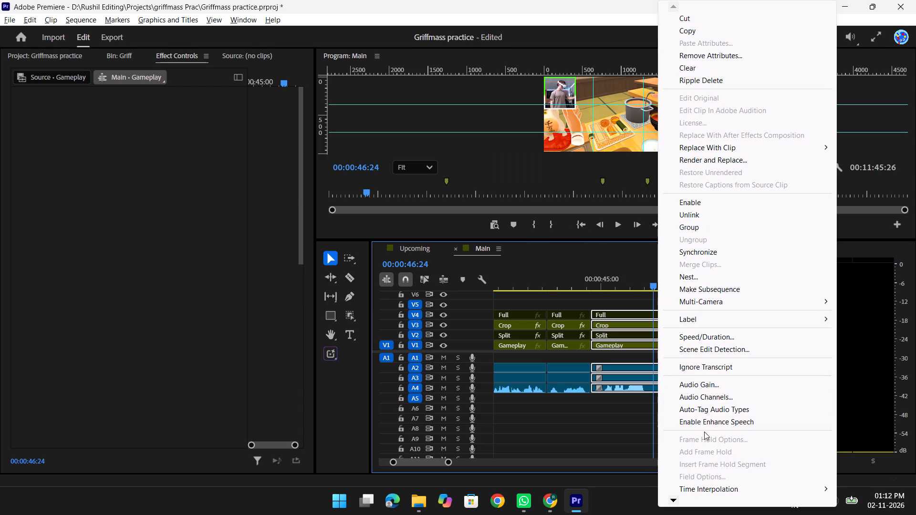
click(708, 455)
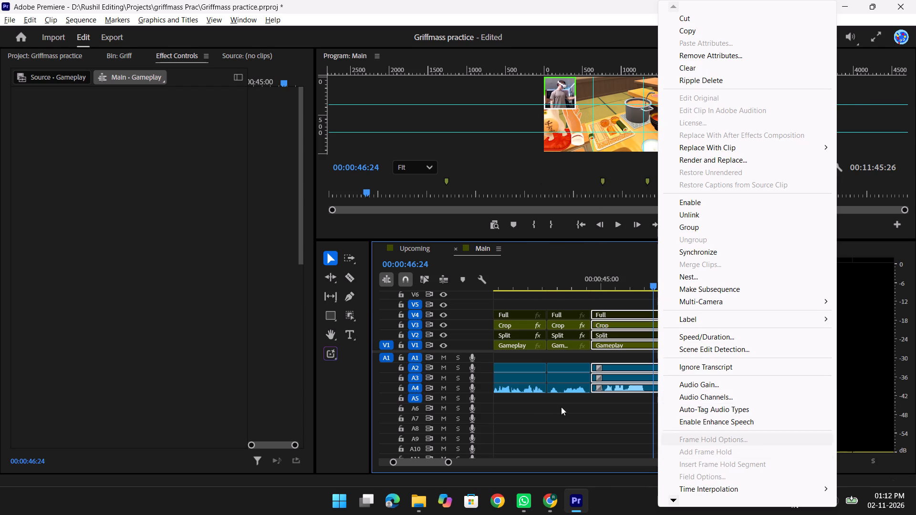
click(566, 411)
Add a frame hold to the Crop clip on V3 at 00:00:46:24.
click(658, 327)
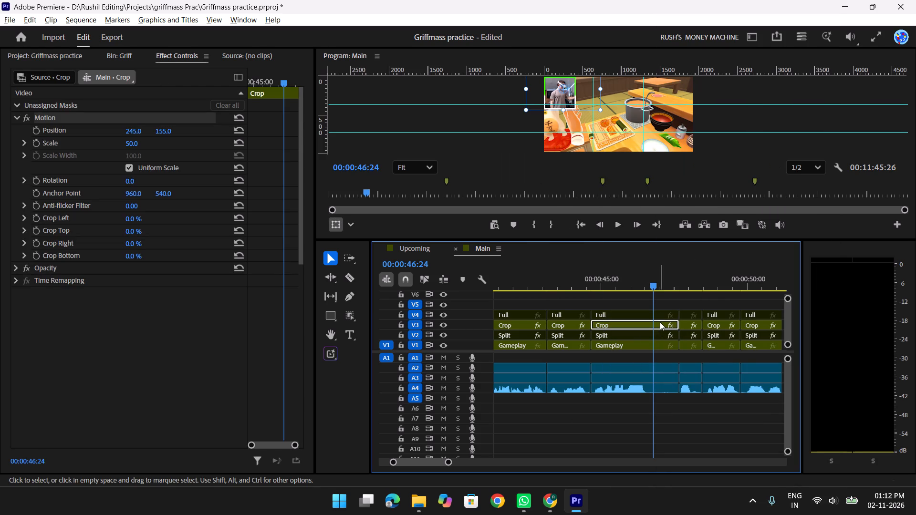
click(659, 310)
click(661, 322)
right_click(661, 322)
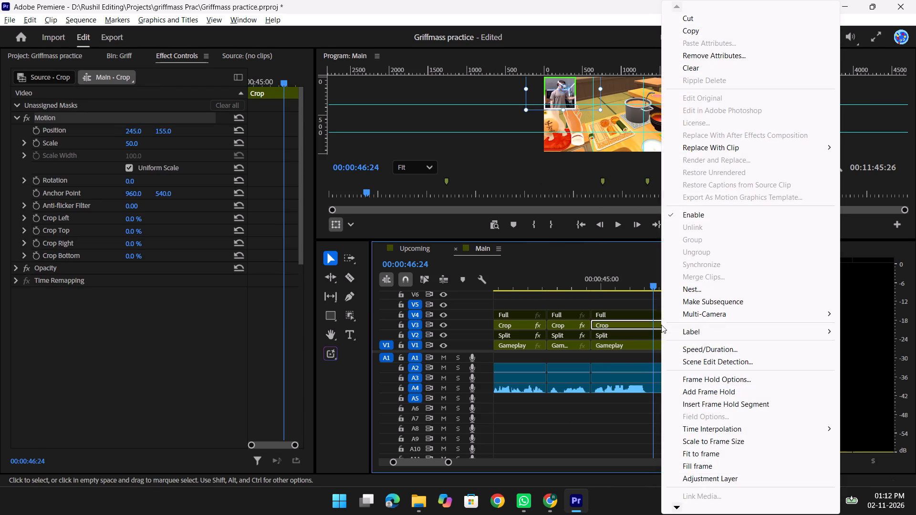
click(720, 394)
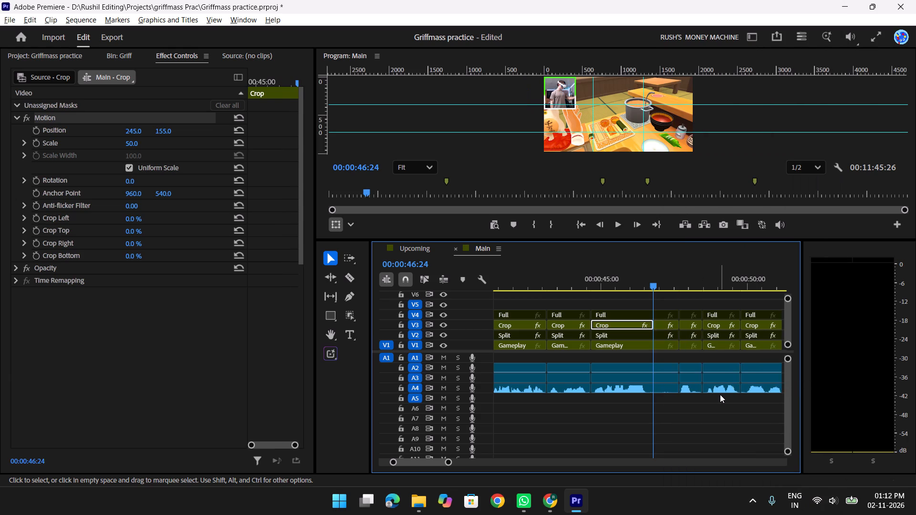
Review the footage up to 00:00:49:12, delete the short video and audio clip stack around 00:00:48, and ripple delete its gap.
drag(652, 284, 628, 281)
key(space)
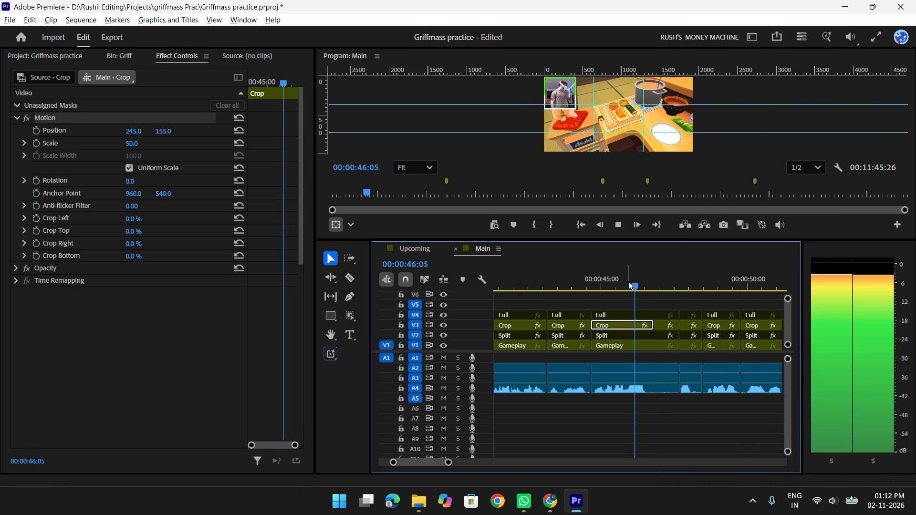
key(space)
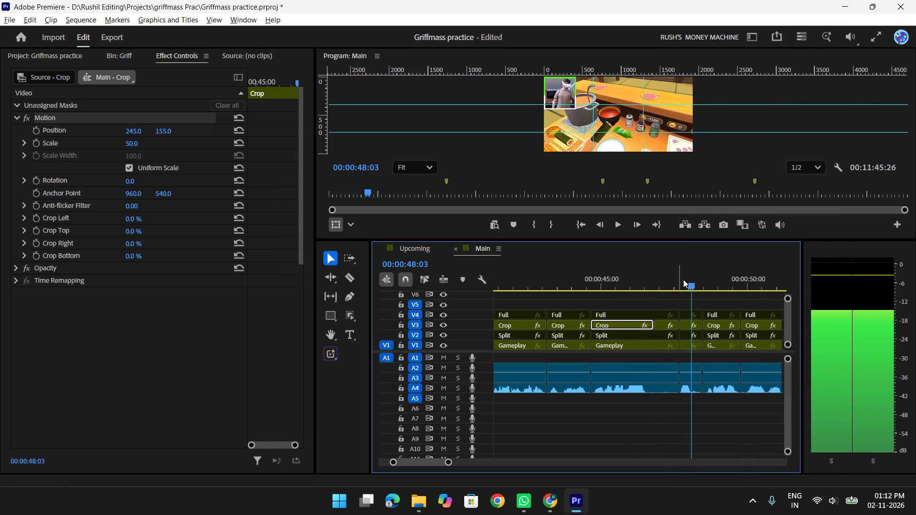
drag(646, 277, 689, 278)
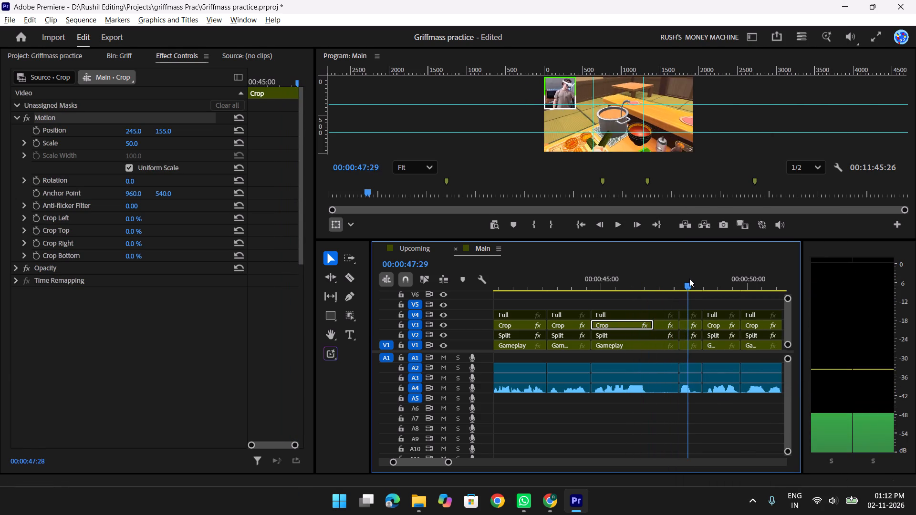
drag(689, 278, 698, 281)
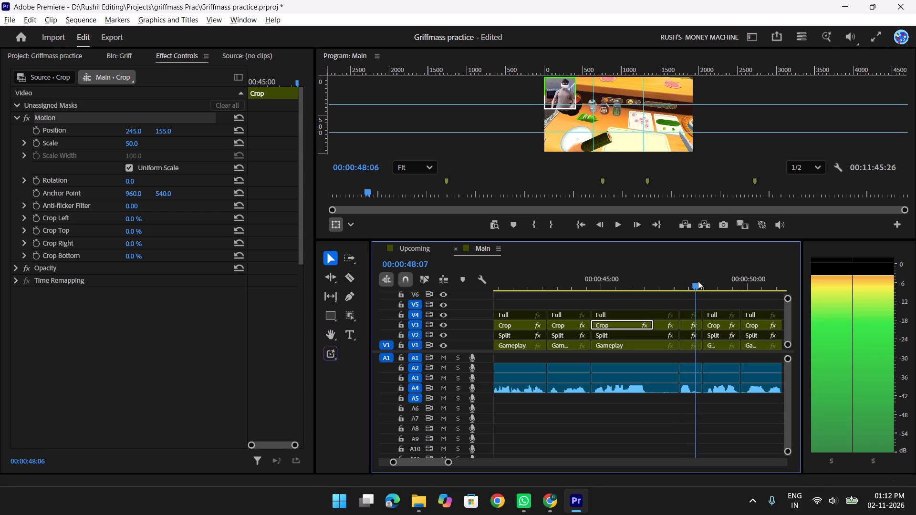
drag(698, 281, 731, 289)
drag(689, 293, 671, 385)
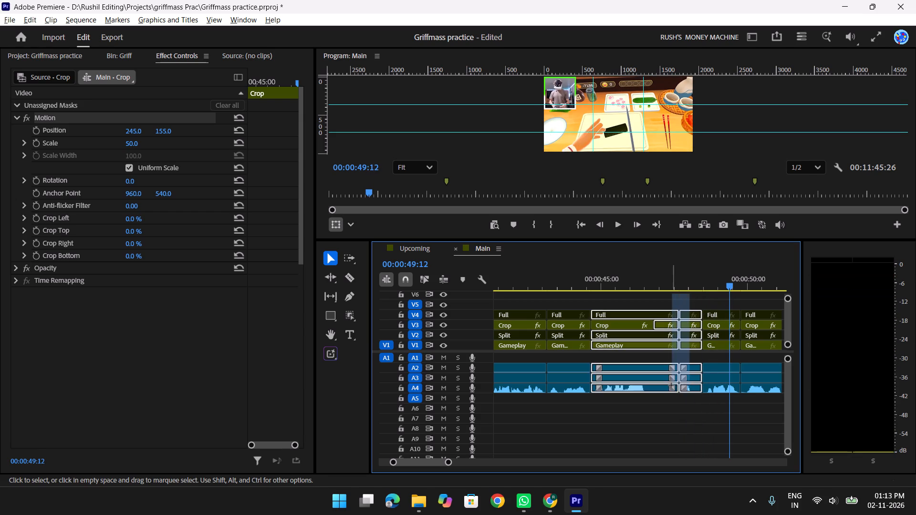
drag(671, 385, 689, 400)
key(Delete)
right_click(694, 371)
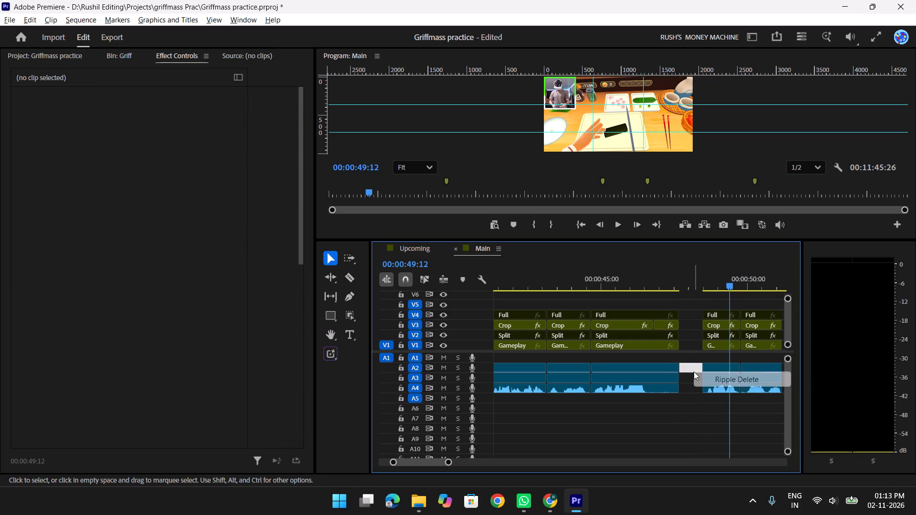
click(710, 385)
Play the tightened cut from 00:00:46:04 and examine the gameplay frame by frame from 00:00:46:19 to 00:00:46:28.
drag(678, 268, 636, 266)
key(space)
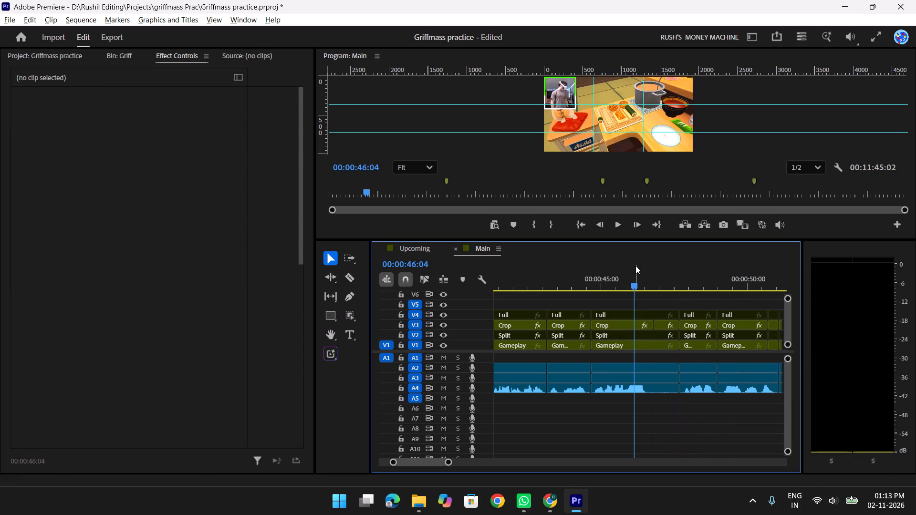
key(space)
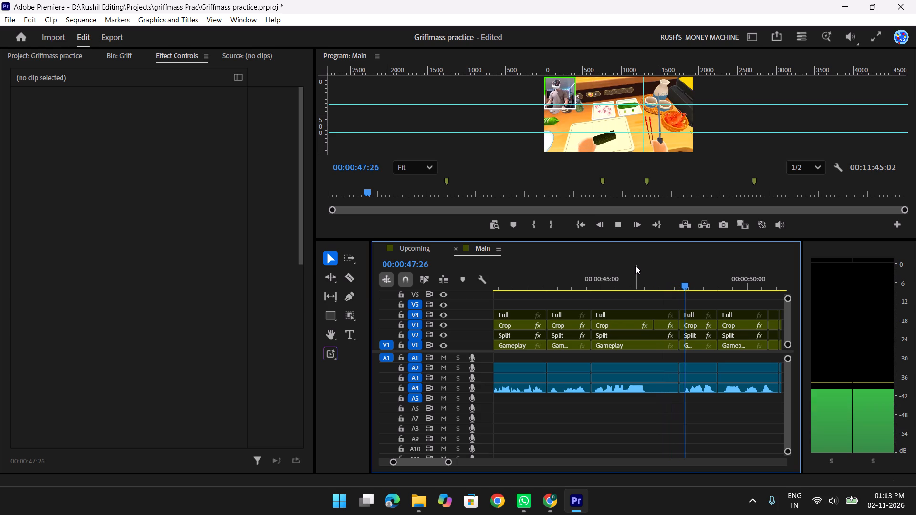
key(space)
drag(696, 282, 653, 279)
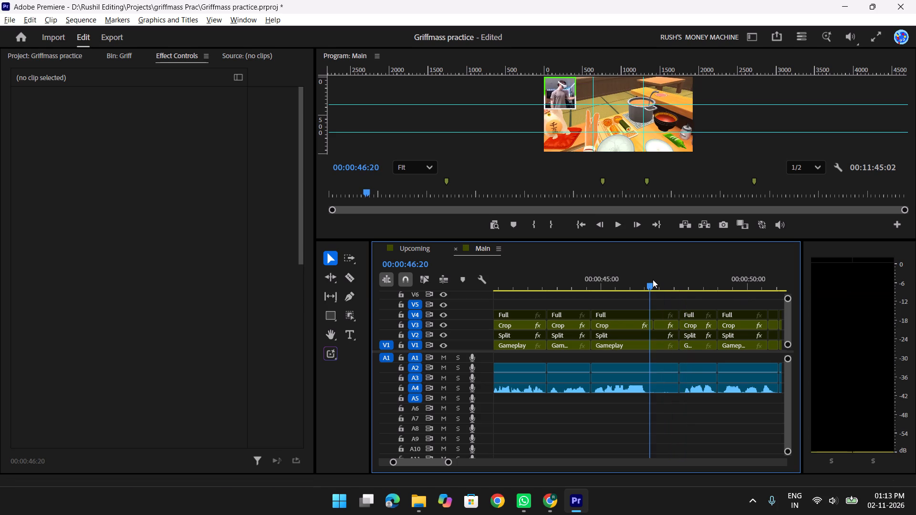
drag(653, 279, 648, 279)
key(Right)
key(Right)
key(Right)
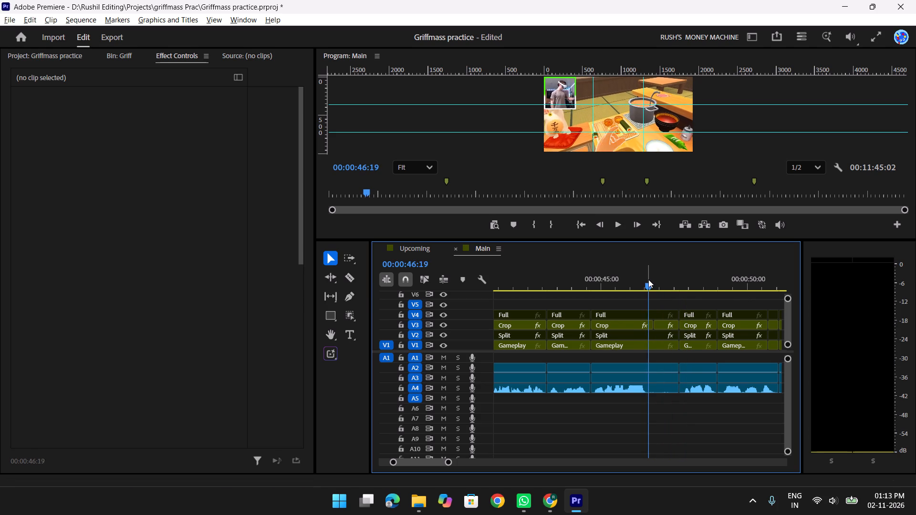
key(Right)
key(Right)
key(Right)
key(Right)
key(Right)
key(Right)
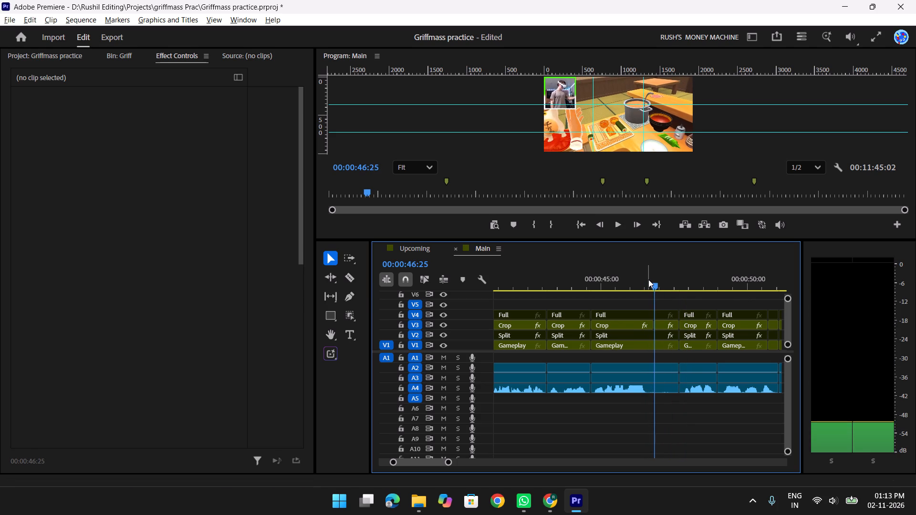
key(Right)
key(Right)
key(Right)
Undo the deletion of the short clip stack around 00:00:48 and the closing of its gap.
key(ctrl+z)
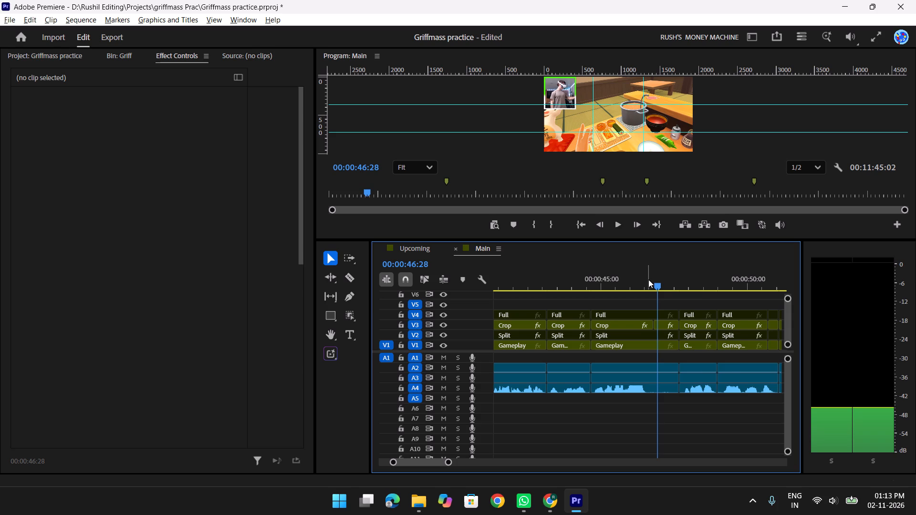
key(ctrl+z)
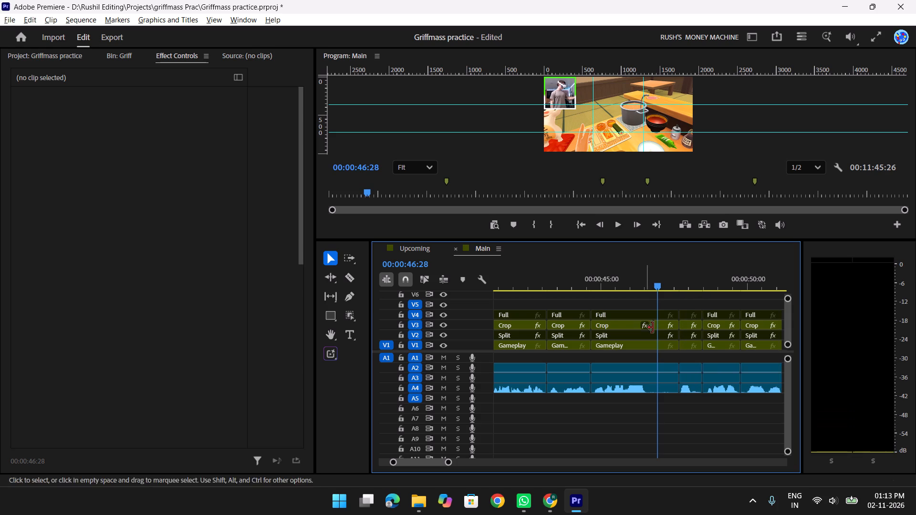
Delete the short video and audio clip stack around 00:00:48 and ripple delete the gap it leaves.
drag(697, 431, 689, 309)
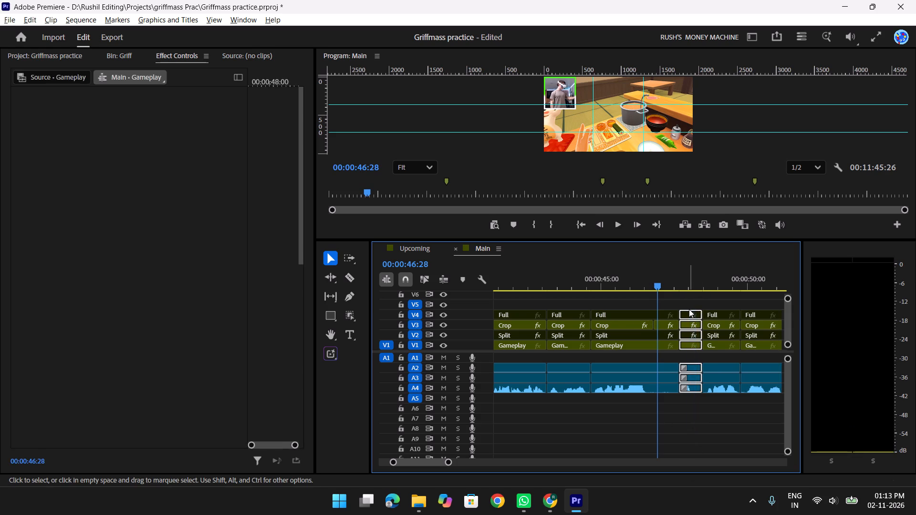
key(Delete)
right_click(689, 345)
click(717, 356)
Find the frame at 00:00:46:24 in Main and add a frame hold there to the Gameplay clip on V1.
drag(656, 284, 619, 285)
key(space)
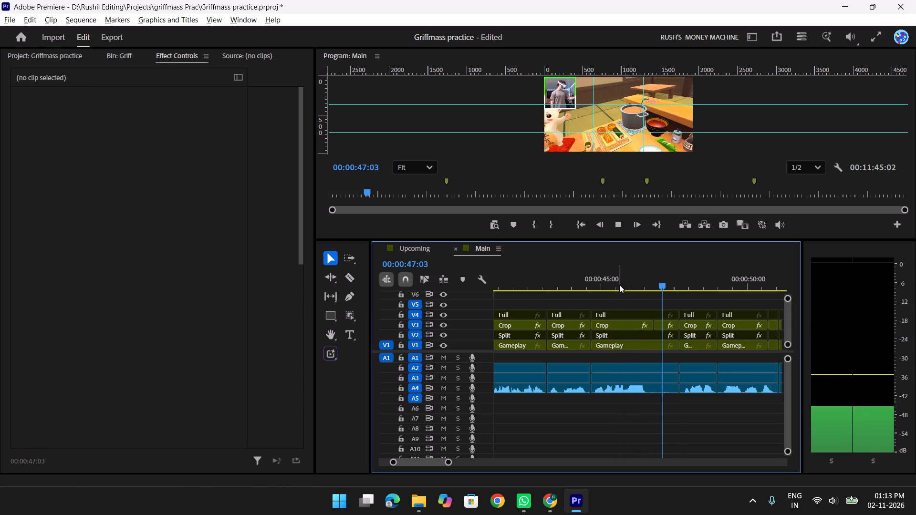
key(space)
drag(694, 282, 659, 282)
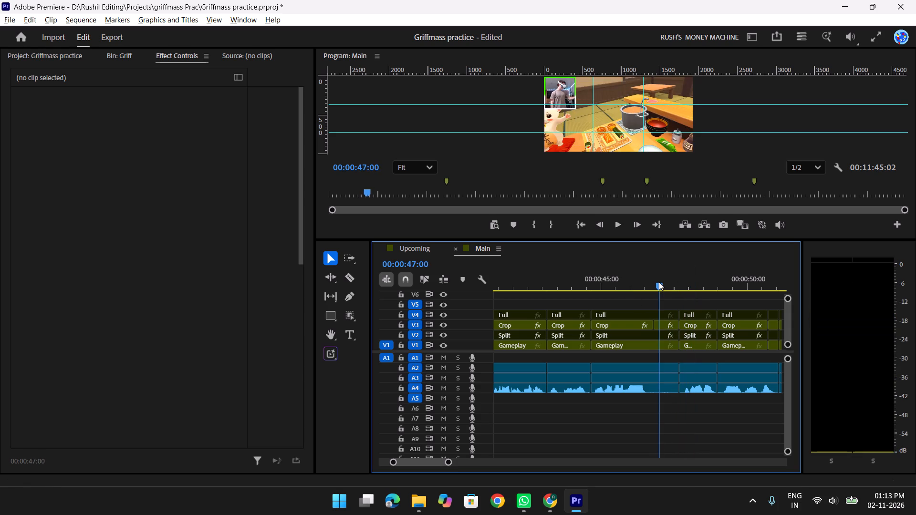
drag(659, 282, 658, 282)
drag(652, 285, 652, 283)
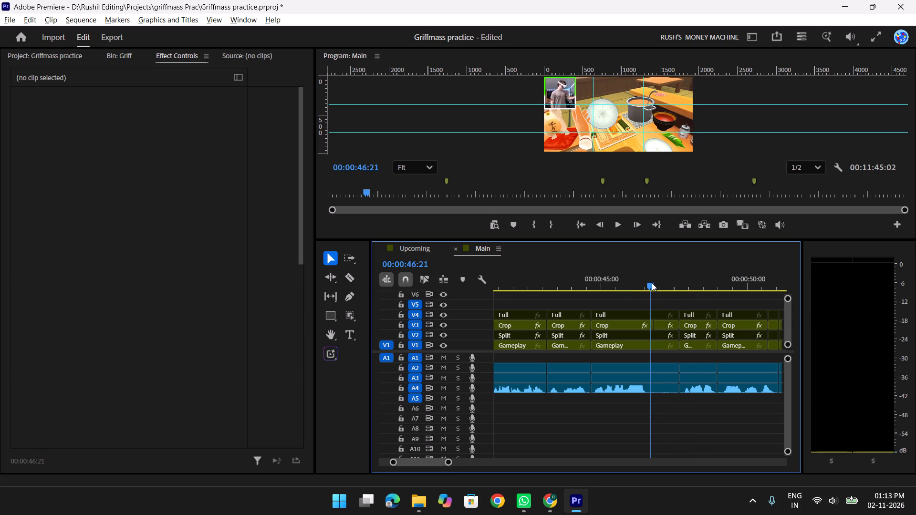
drag(652, 283, 653, 276)
drag(653, 276, 656, 277)
key(h)
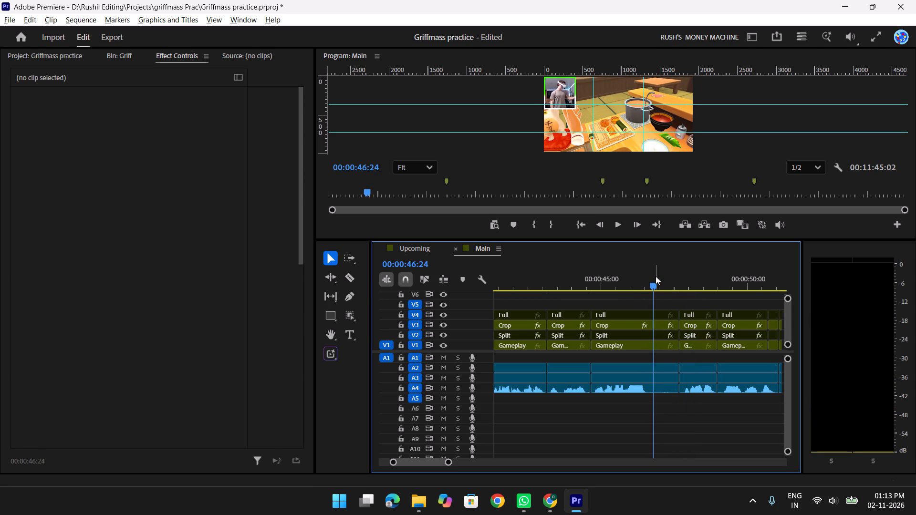
click(654, 350)
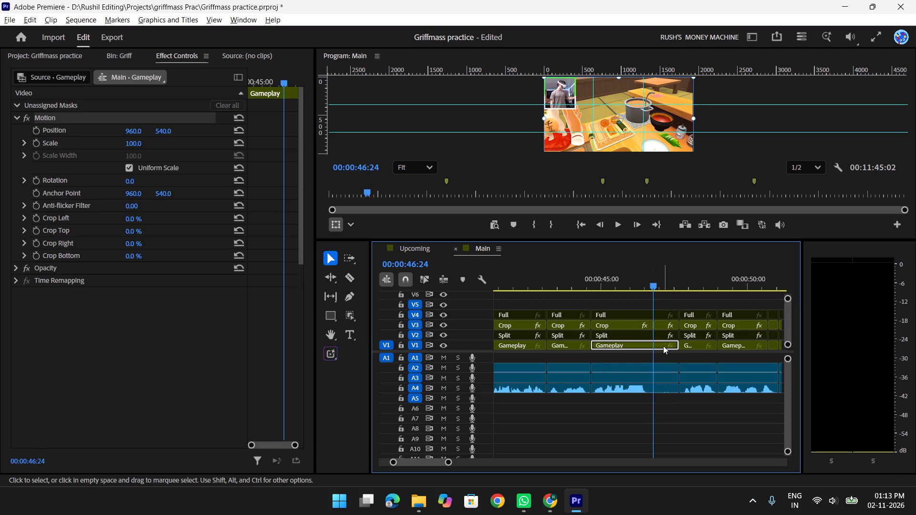
key(h)
Play the held frame and the footage after it from 00:00:45:21 to about 00:00:53.
drag(650, 278, 623, 282)
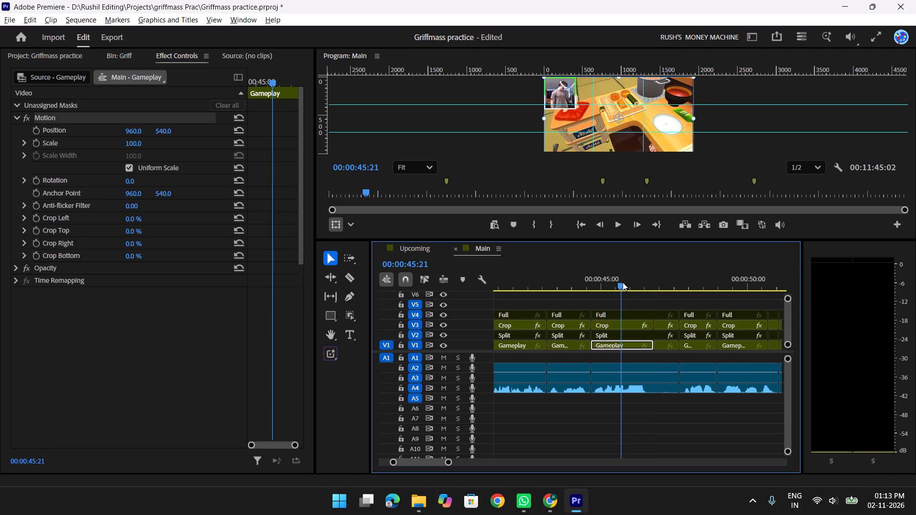
key(space)
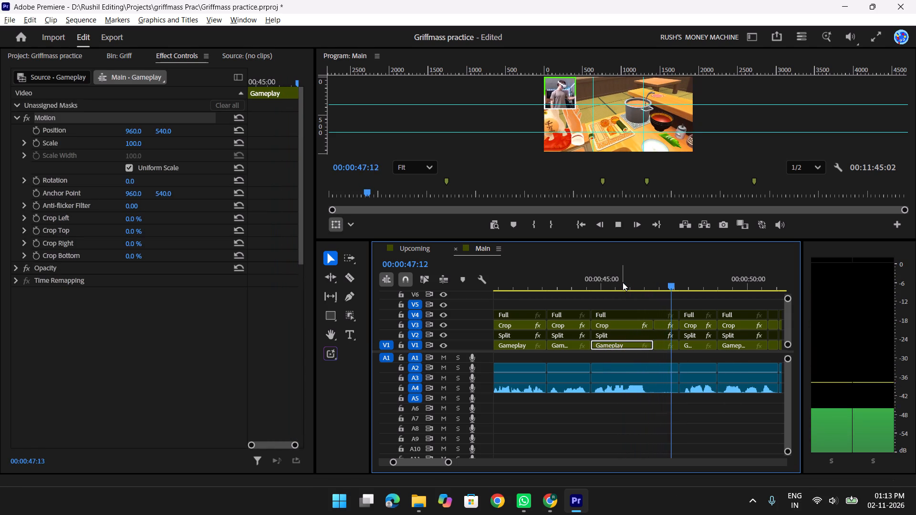
key(space)
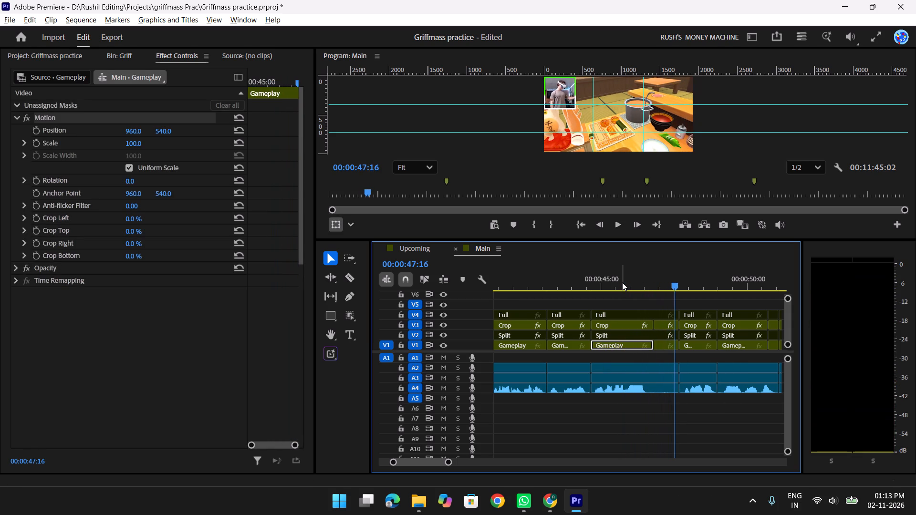
key(space)
key(space)
text(yy)
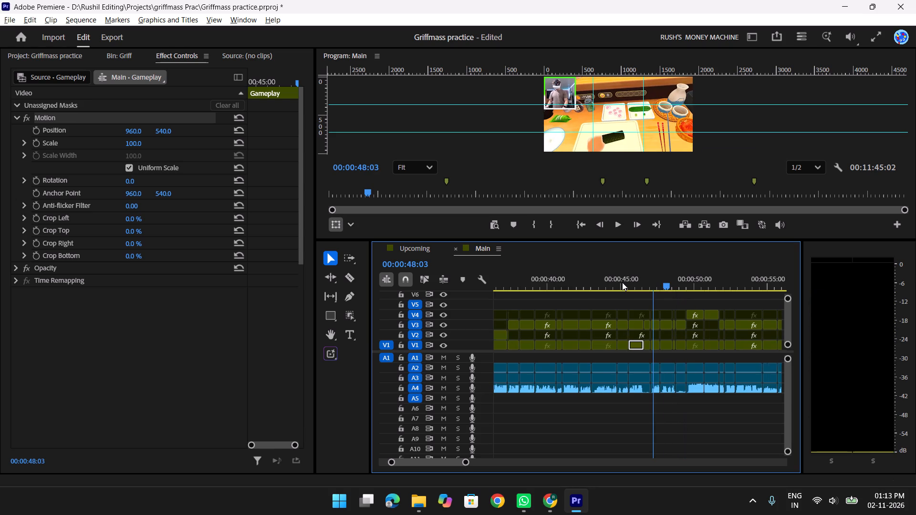
key(space)
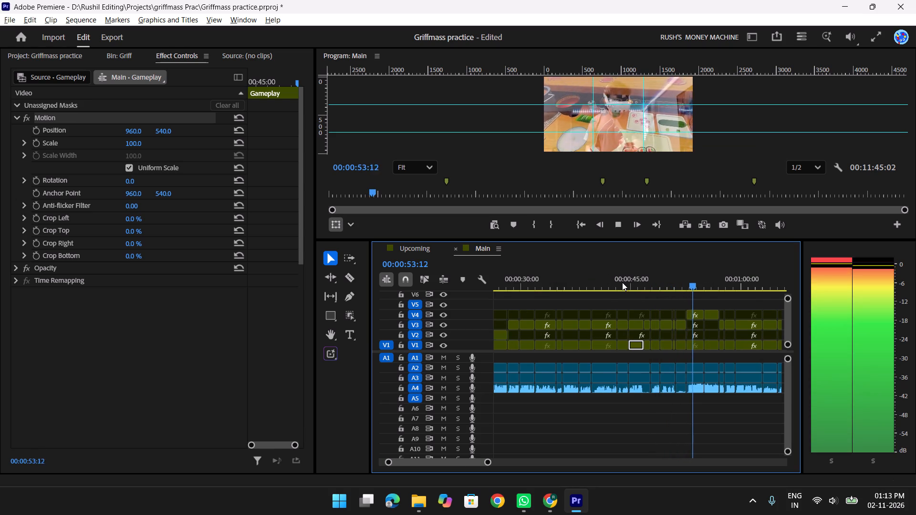
Play Main full screen from the beginning, through the Upcoming teaser and into the main footage.
drag(697, 278, 551, 275)
key(y)
key(y)
key(y)
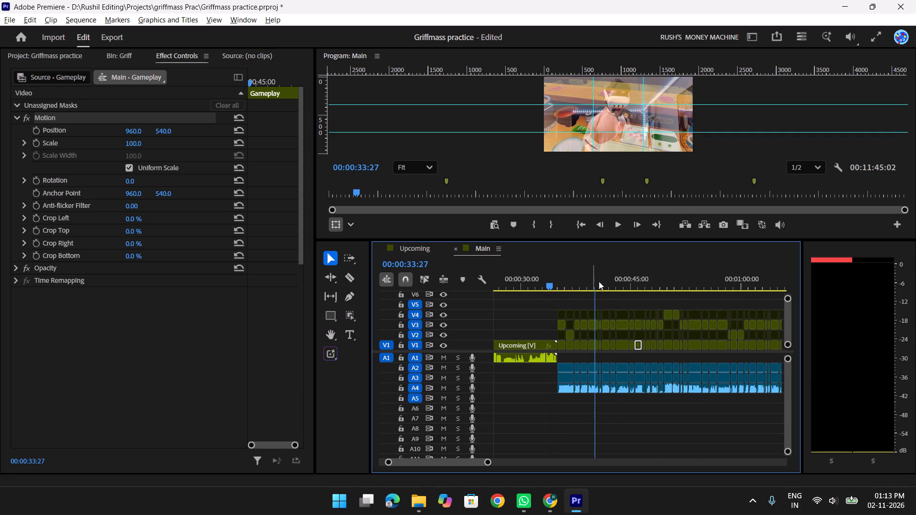
click(572, 227)
click(578, 226)
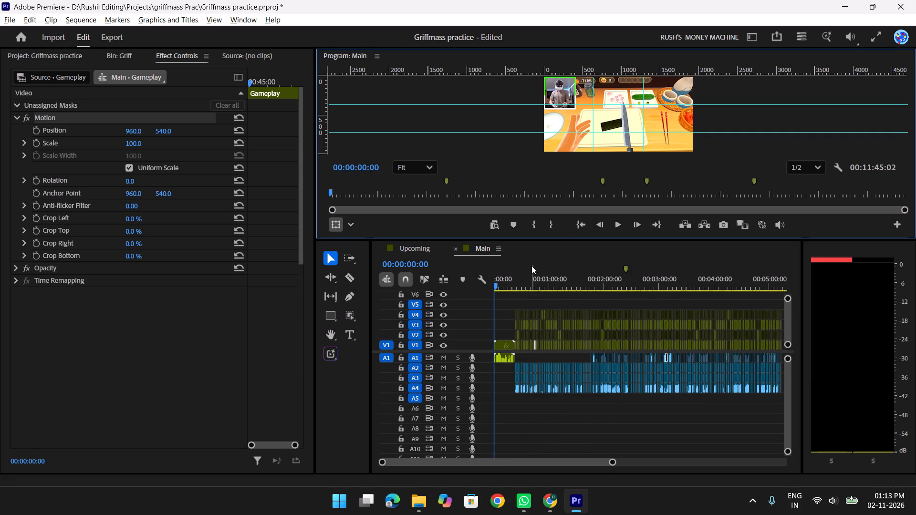
key(f)
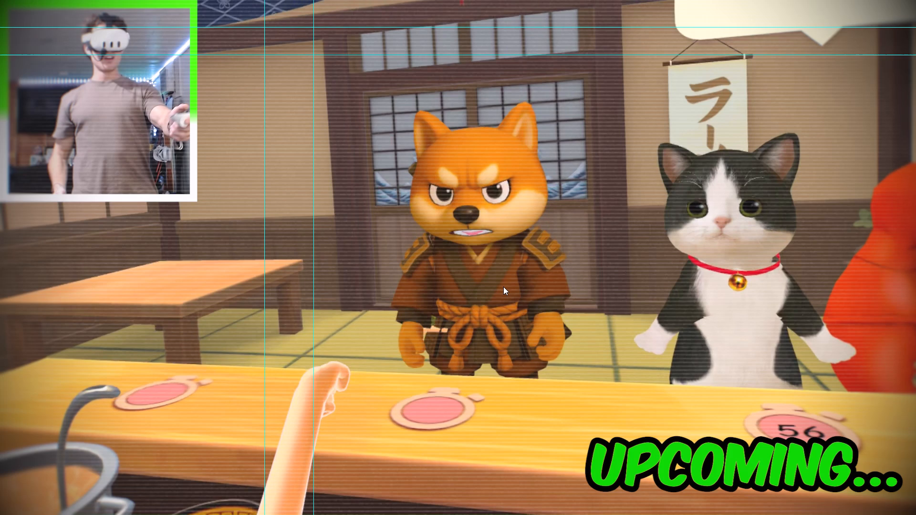
key(space)
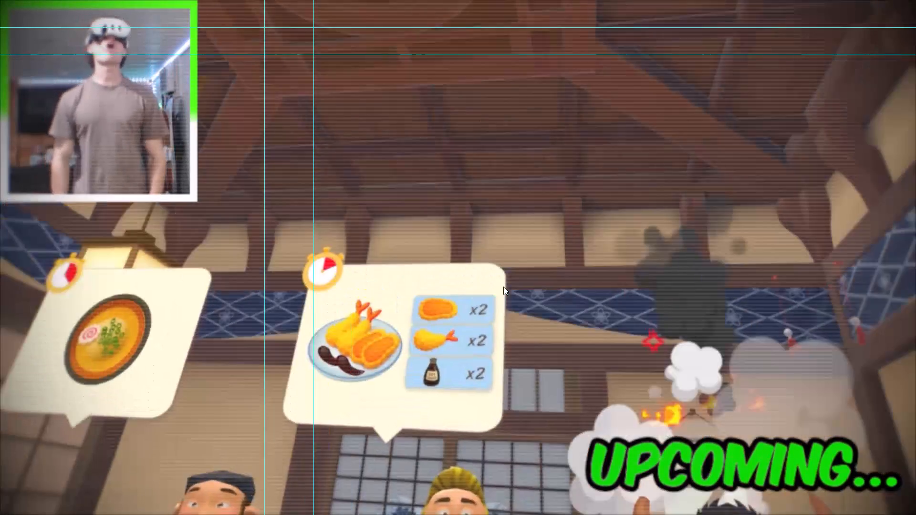
key(f)
key(space)
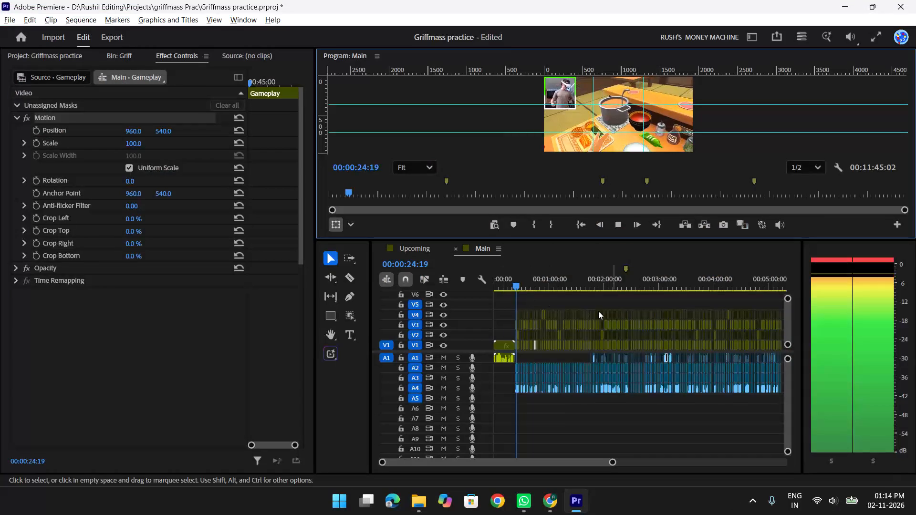
Scrub through the Upcoming teaser in Main and examine its join with the main footage around 00:00:24.
click(518, 282)
text(ttt)
drag(626, 283, 480, 287)
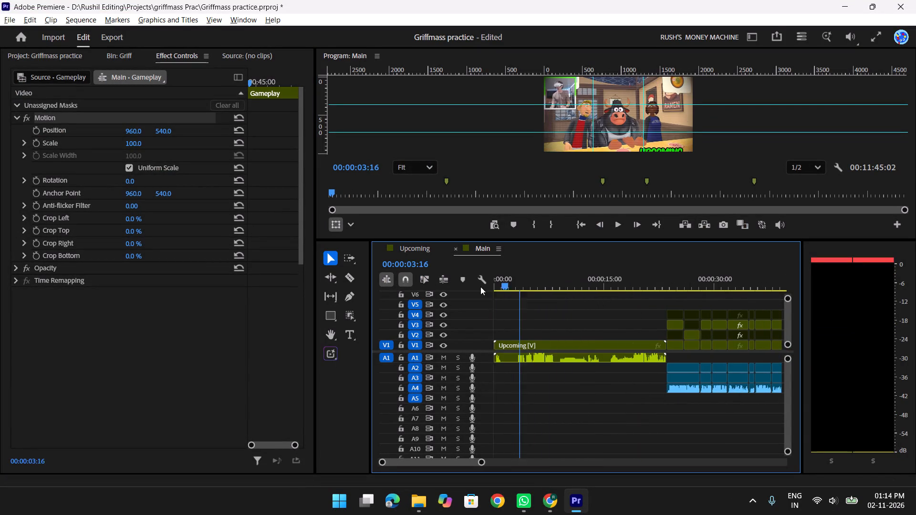
drag(480, 287, 589, 293)
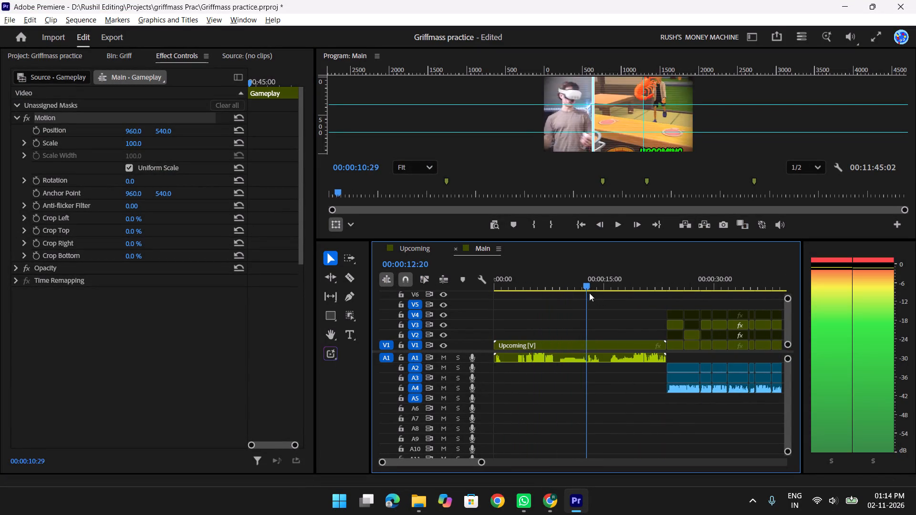
drag(589, 293, 680, 316)
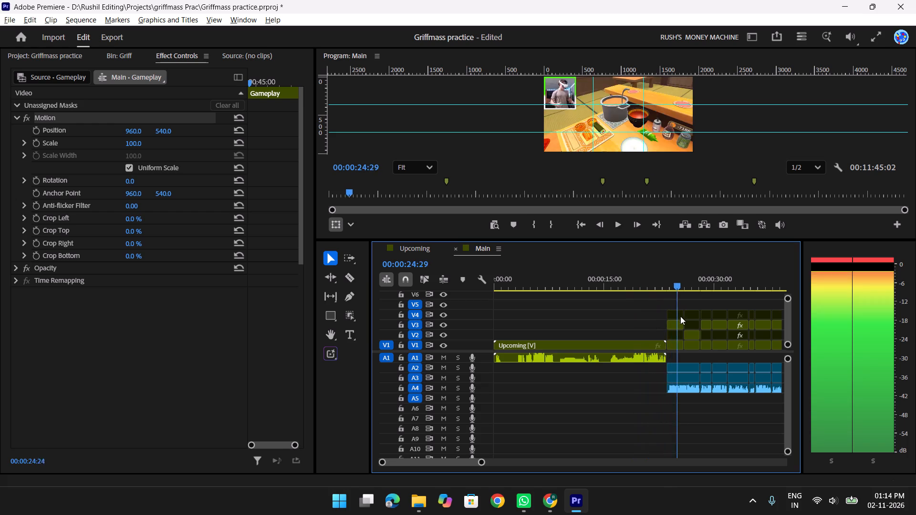
drag(680, 316, 660, 318)
scroll(650, 312, down, 3)
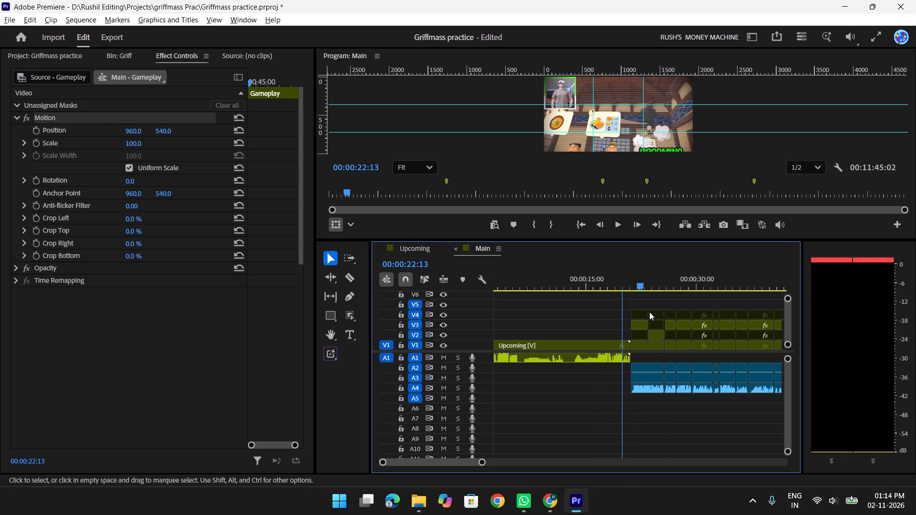
scroll(649, 312, down, 4)
key(t)
Save the project.
key(ctrl+s)
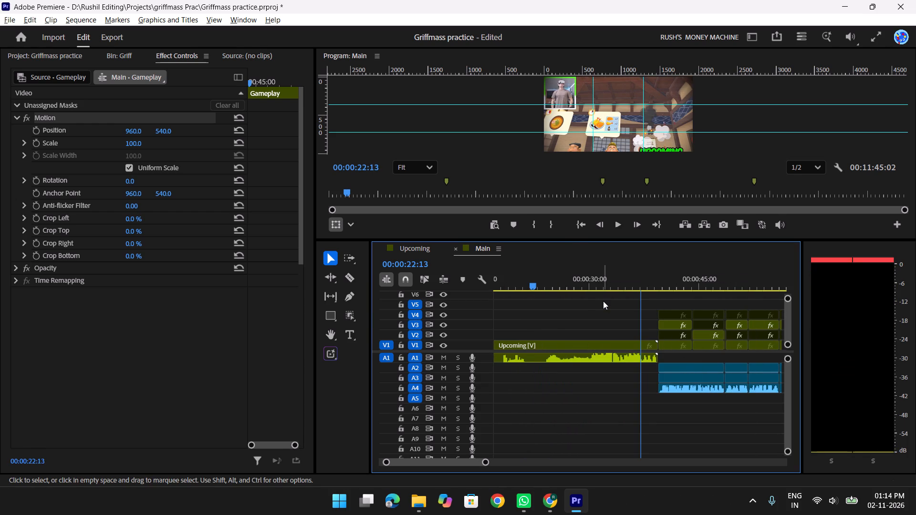
key(ctrl+s)
key(ctrl+s)
key(ctrl+s)
Scrub the Upcoming teaser in Main back to 00:00:00:00.
drag(635, 275, 491, 269)
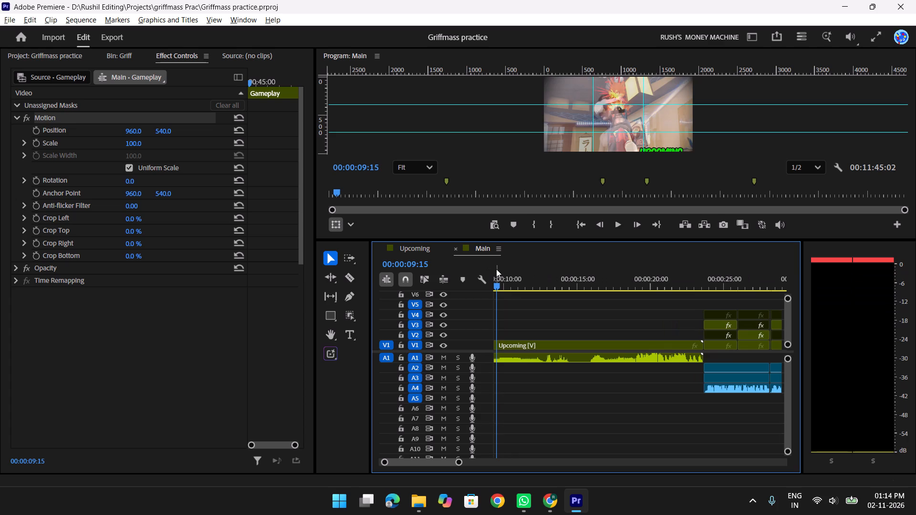
drag(483, 283, 448, 282)
drag(491, 279, 464, 281)
drag(499, 285, 482, 284)
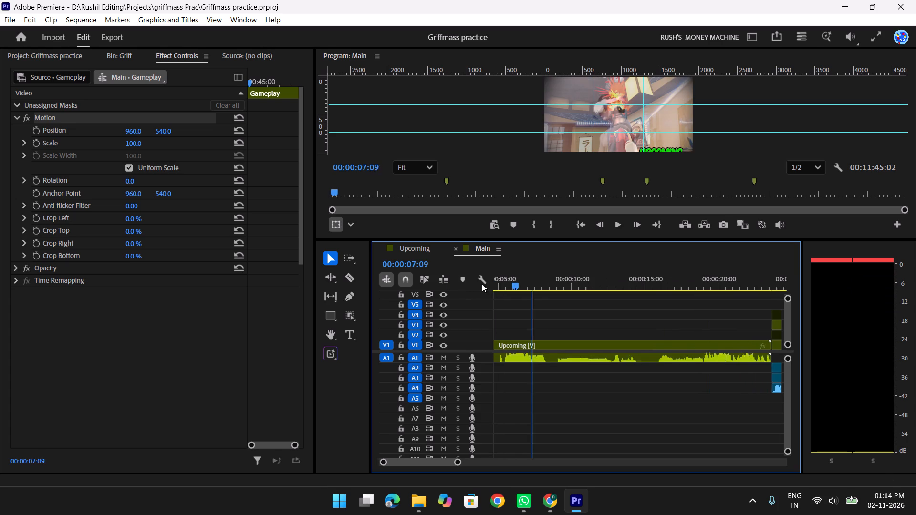
drag(482, 284, 480, 284)
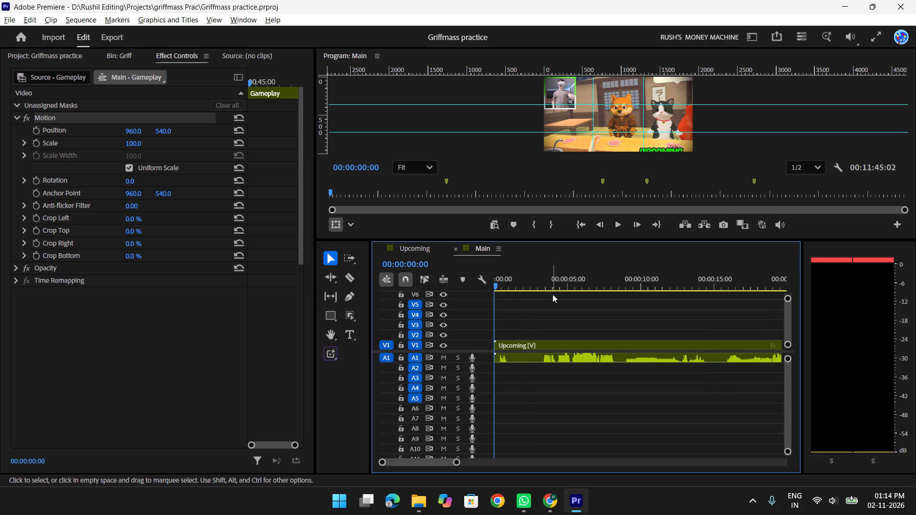
Open the Upcoming sequence and play its cuts from about 00:00:03 to 00:00:09:01.
click(415, 247)
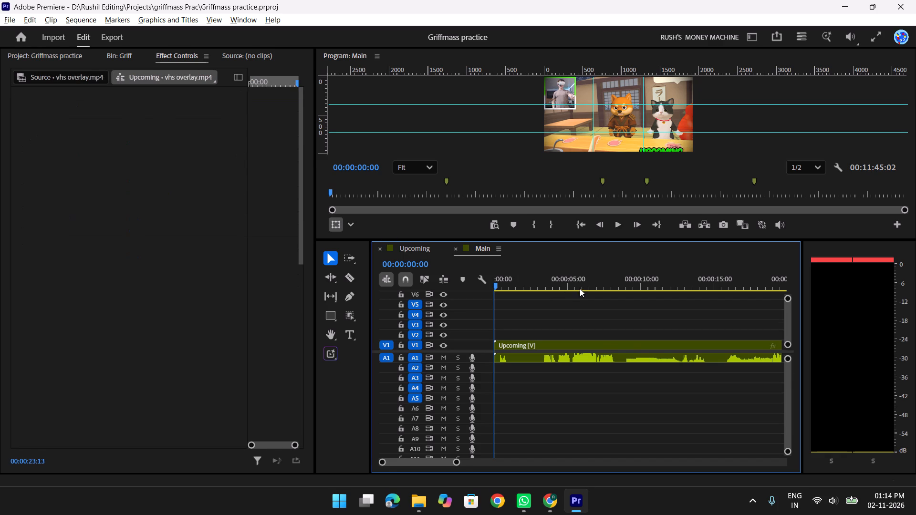
scroll(656, 304, up, 4)
drag(701, 266, 531, 270)
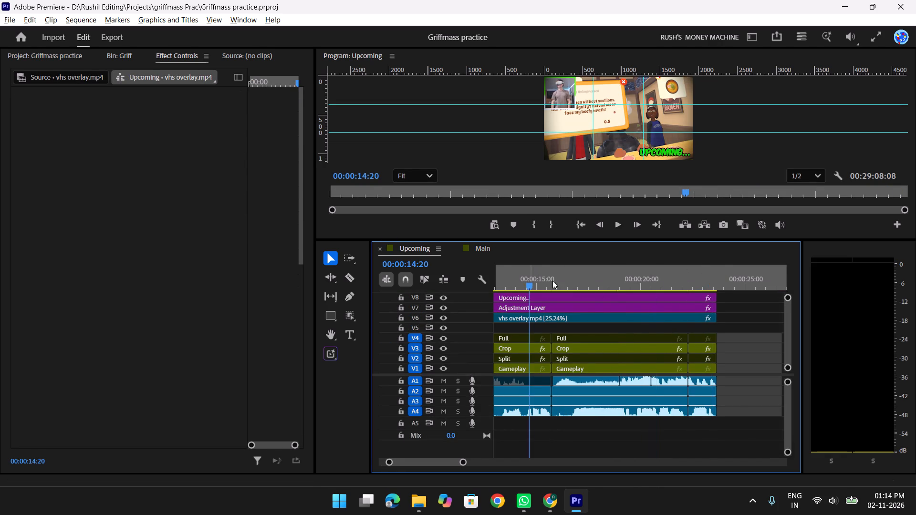
scroll(627, 299, up, 8)
drag(654, 271, 511, 272)
scroll(697, 306, up, 4)
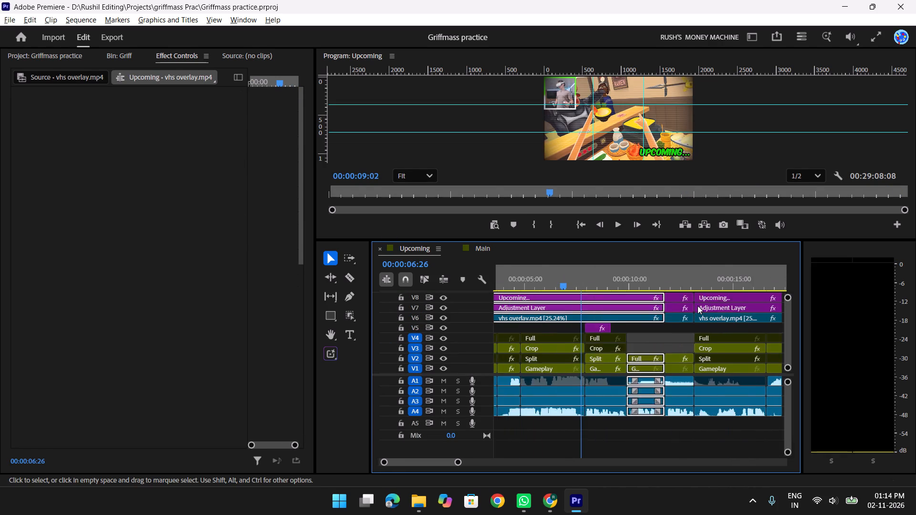
scroll(697, 306, up, 3)
drag(627, 279, 555, 278)
key(space)
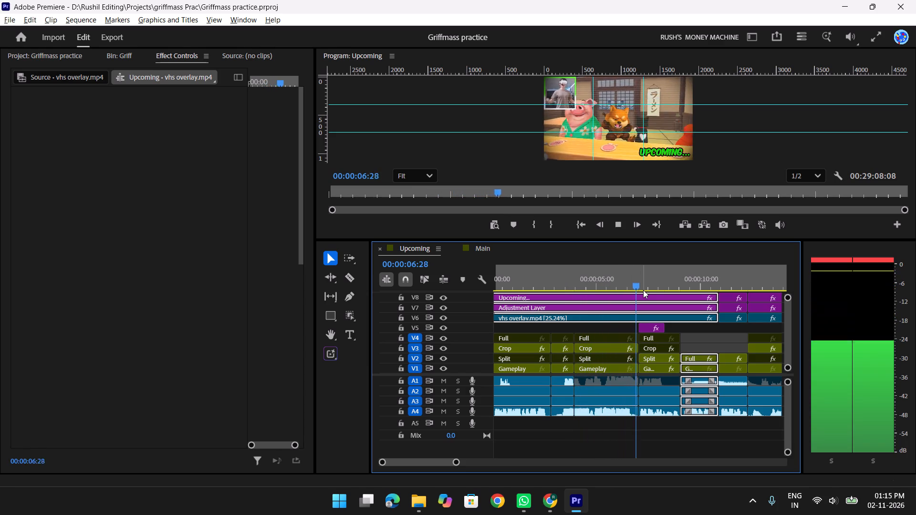
key(space)
key(space)
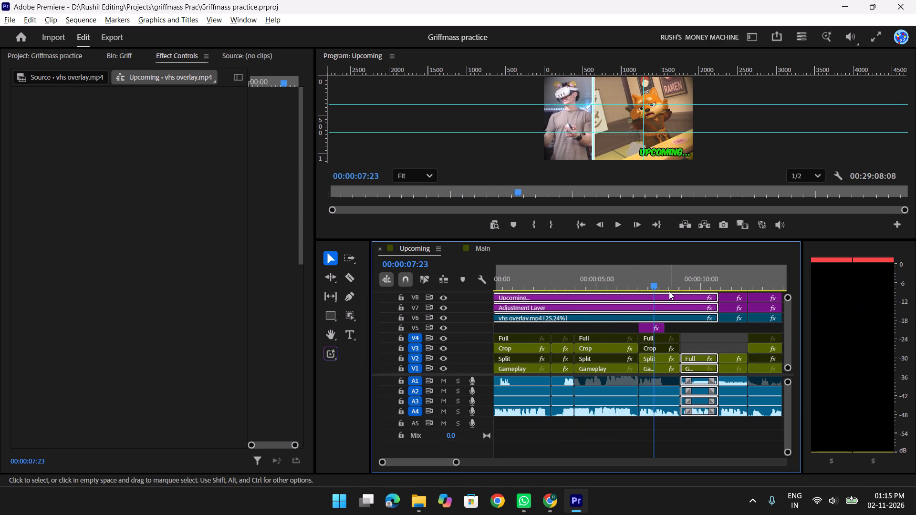
key(space)
key(space)
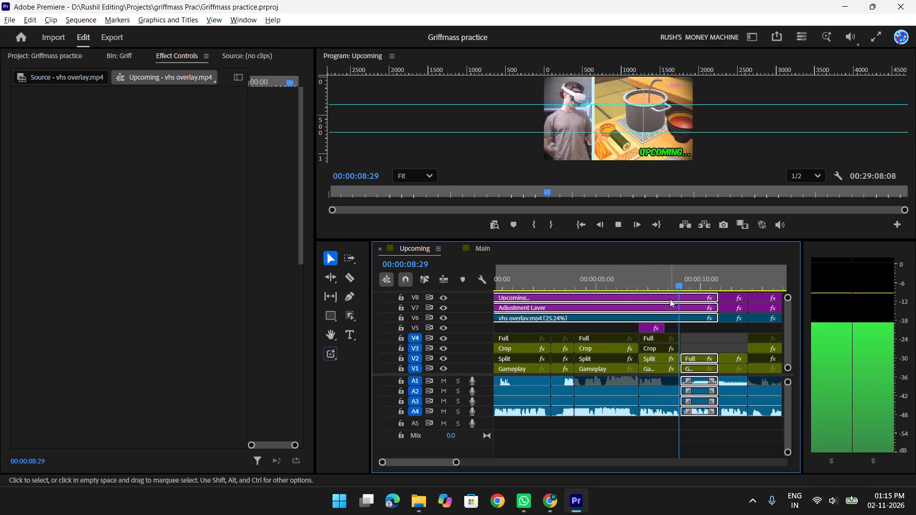
key(space)
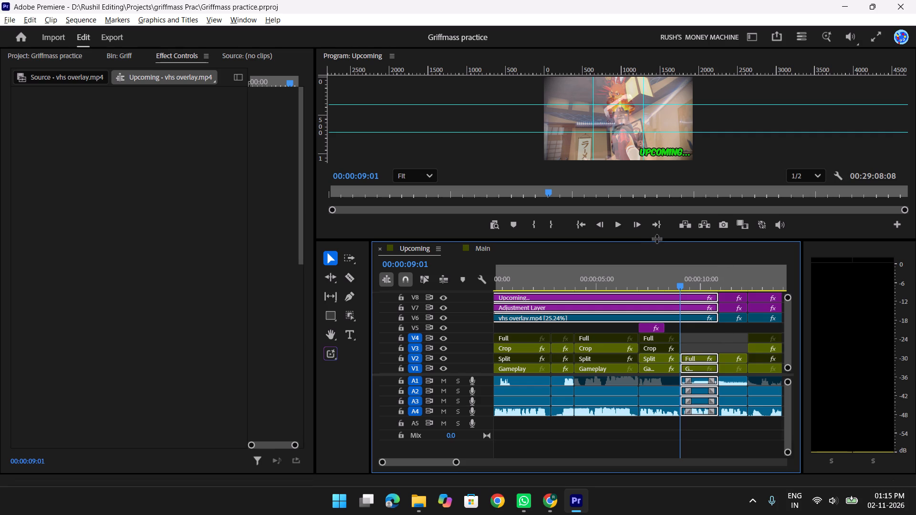
Enlarge the Upcoming timeline and scrub the split-screen section between about 00:00:07:27 and 00:00:08:10.
drag(652, 240, 673, 178)
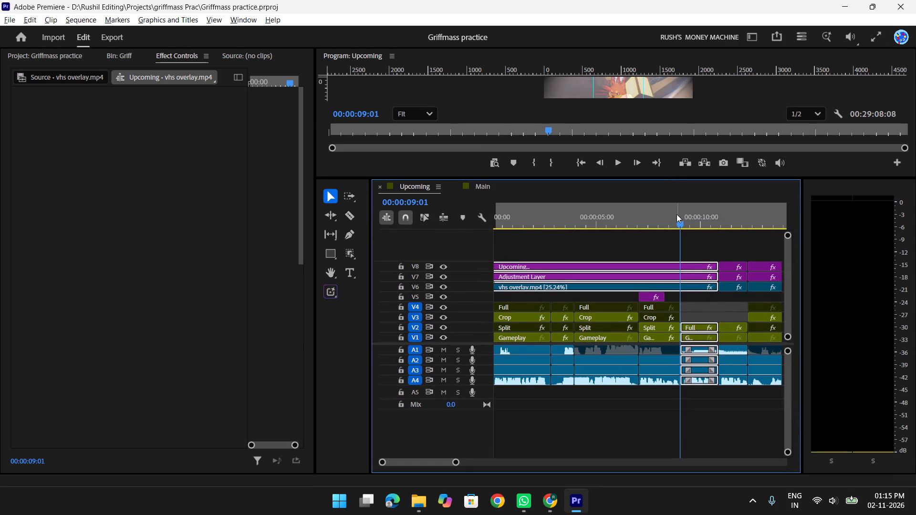
drag(673, 219, 640, 224)
key(space)
key(space)
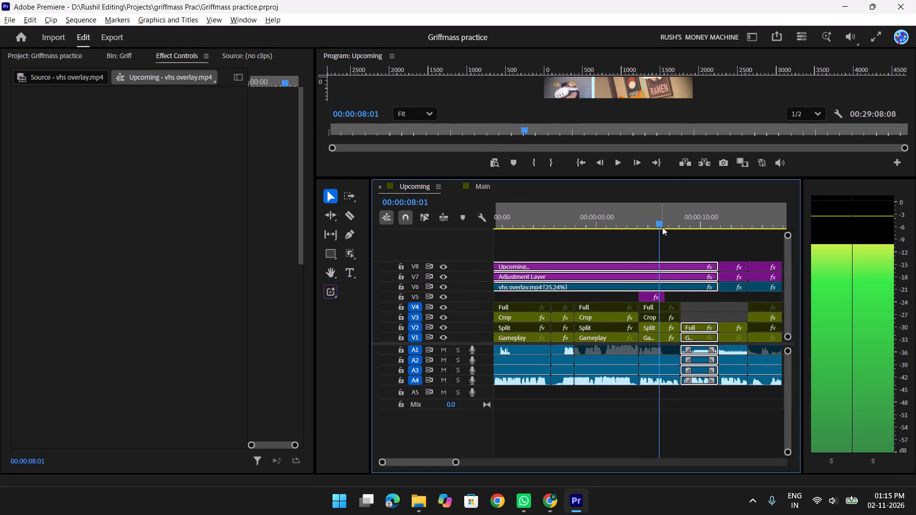
key(t)
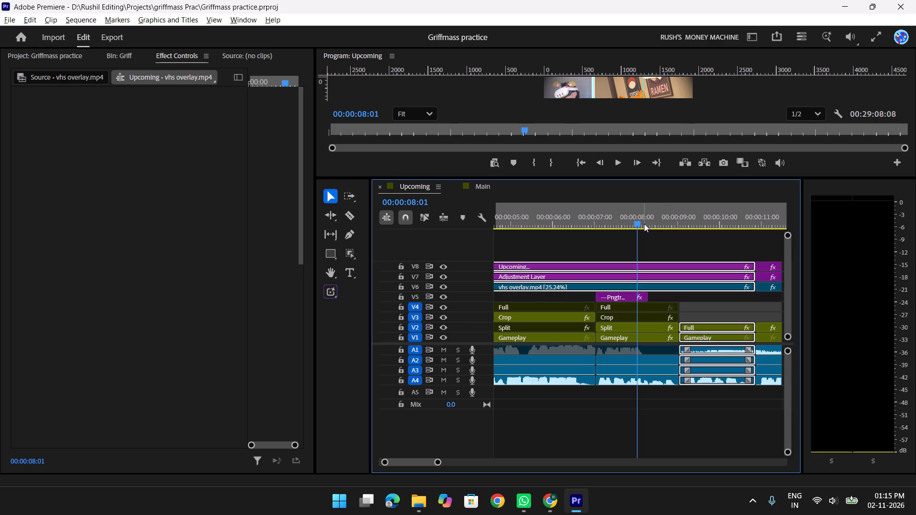
drag(644, 224, 638, 226)
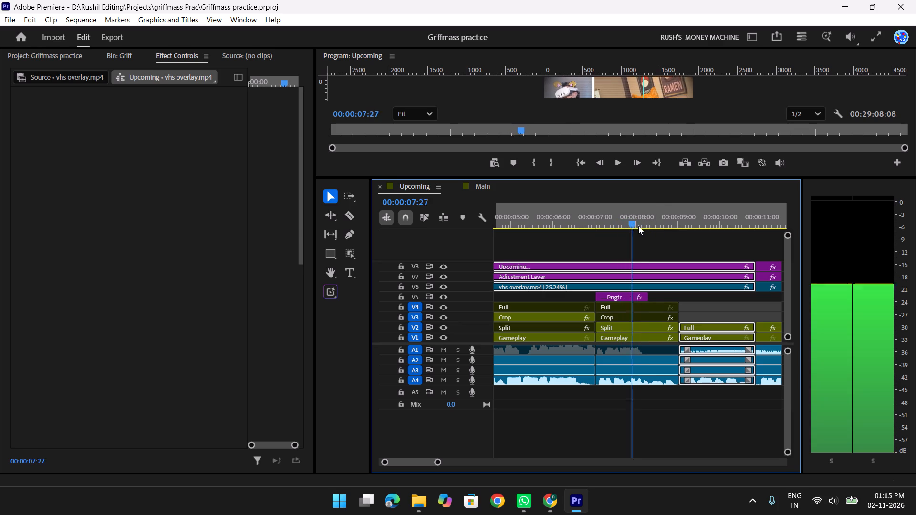
drag(638, 226, 652, 227)
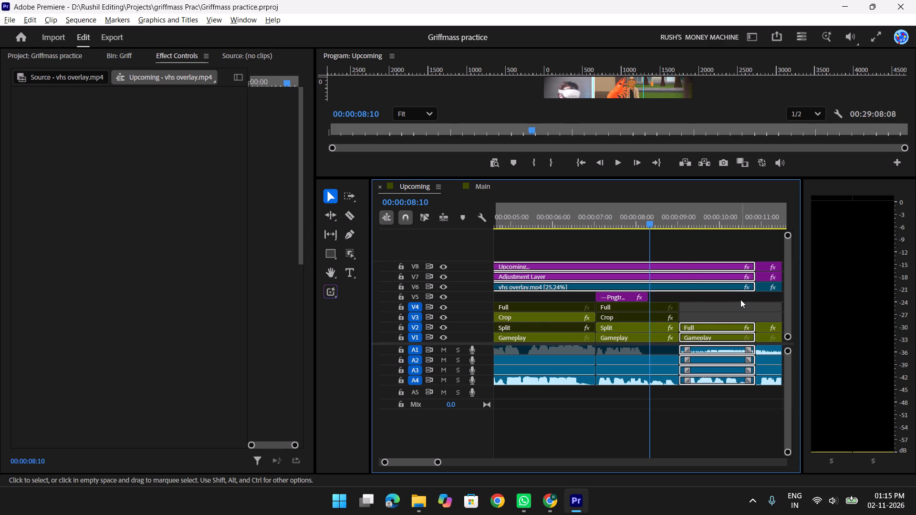
Move all the overlay clips on V5 through V8 in Upcoming up one track, leaving V5 free.
text(yy)
drag(739, 294, 698, 282)
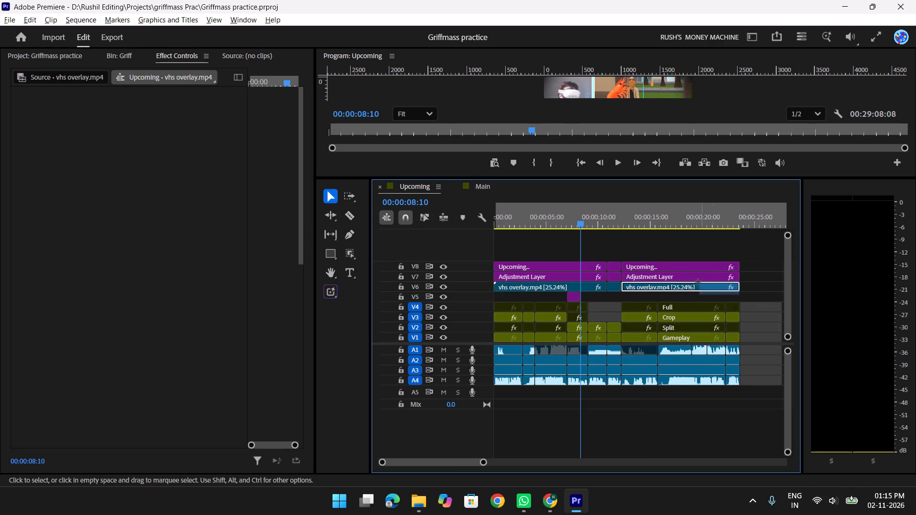
drag(698, 282, 501, 278)
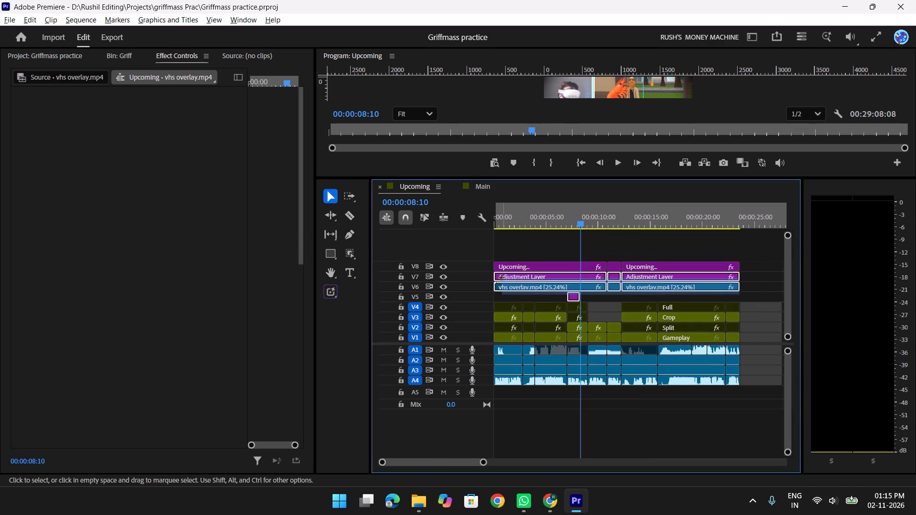
drag(501, 278, 481, 261)
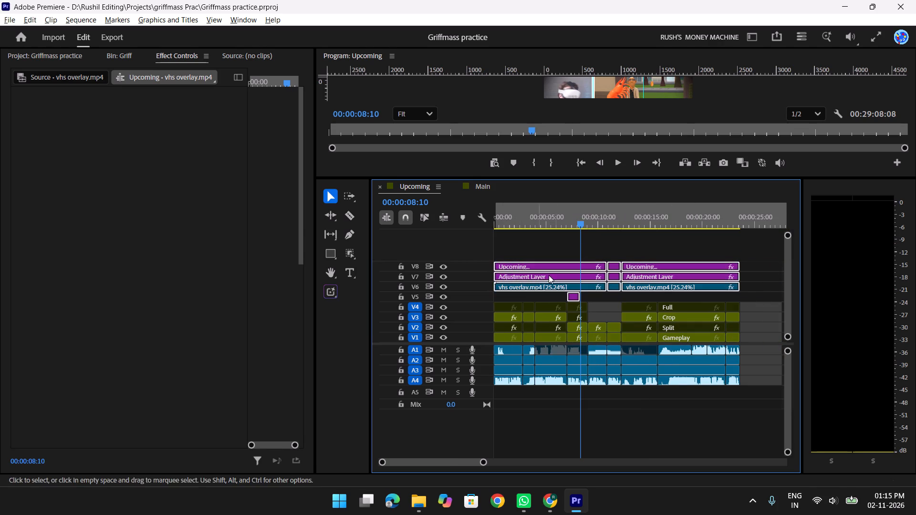
drag(580, 282, 582, 271)
drag(582, 252, 582, 269)
drag(788, 234, 792, 214)
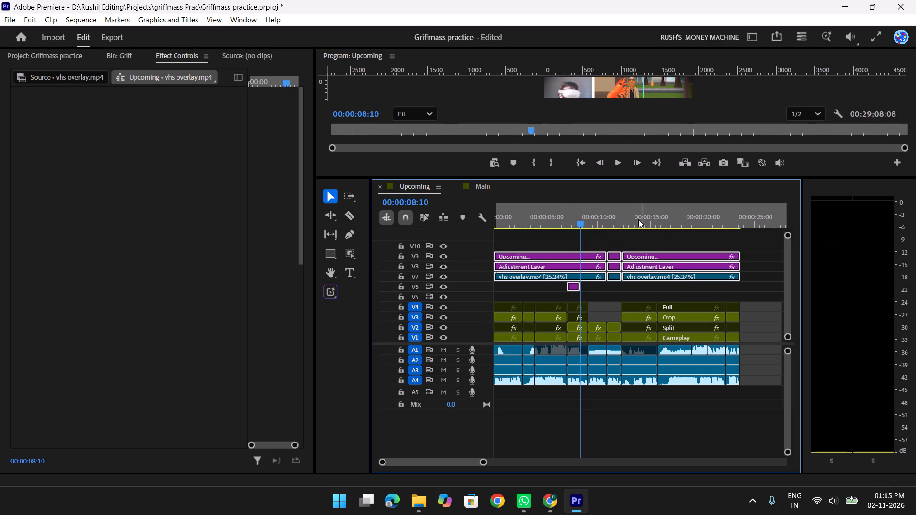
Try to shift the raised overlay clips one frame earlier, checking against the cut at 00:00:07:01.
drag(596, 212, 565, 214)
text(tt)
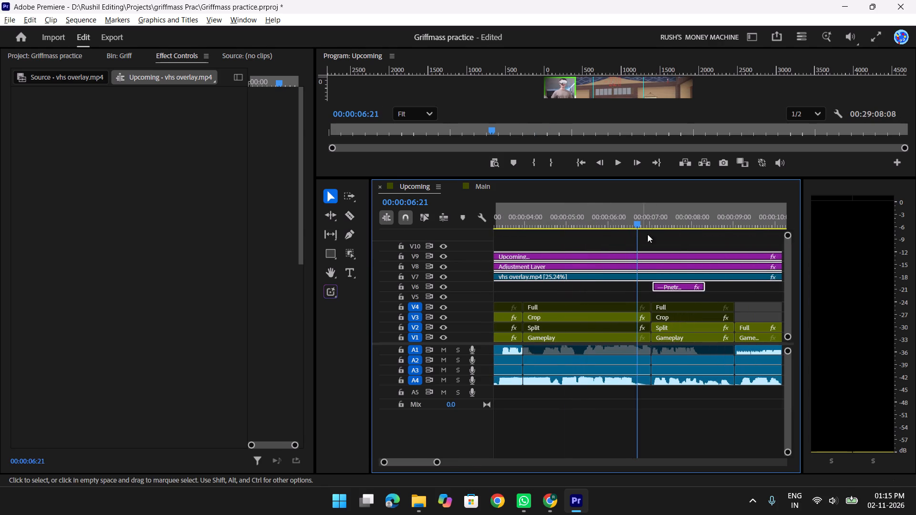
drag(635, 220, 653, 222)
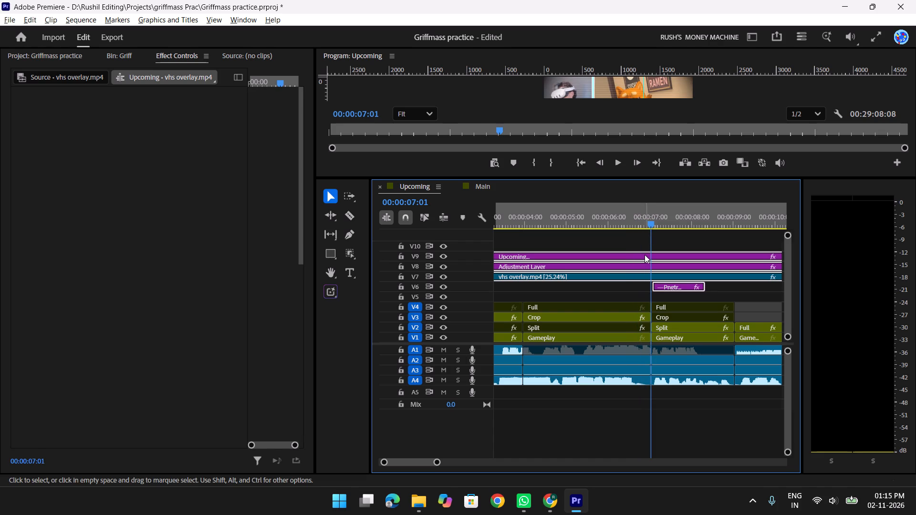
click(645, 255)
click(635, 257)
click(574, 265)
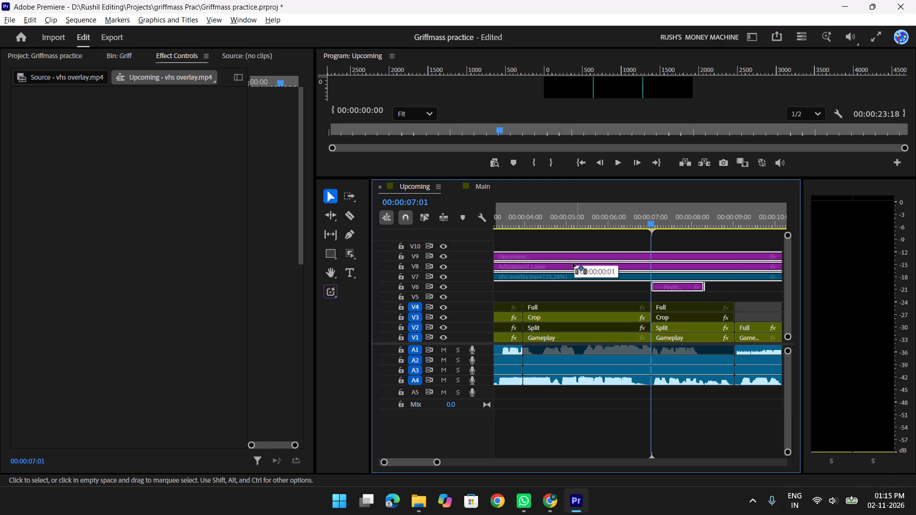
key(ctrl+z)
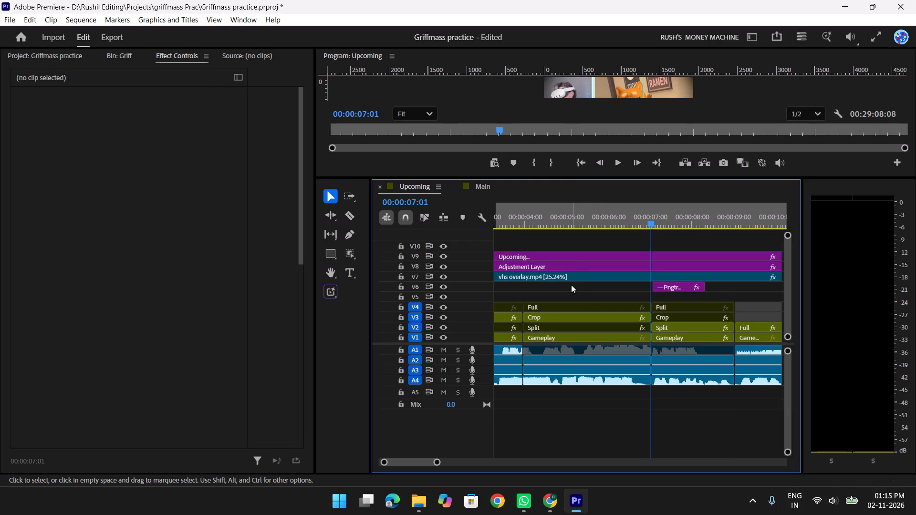
Duplicate the first adjustment layer from V8 onto the empty V5 track.
click(570, 263)
alt+drag(570, 263, 588, 290)
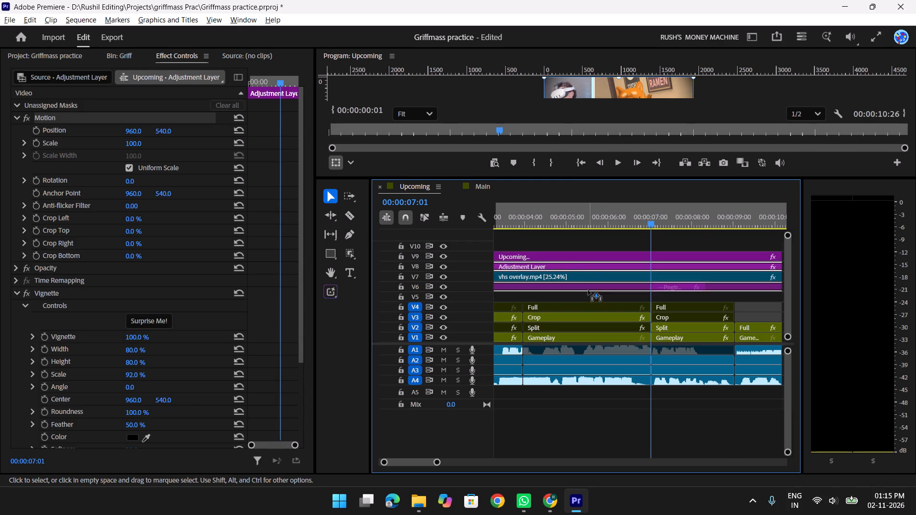
alt+drag(588, 290, 589, 296)
Remove the Vignette effect from the duplicated adjustment layer on V5.
drag(654, 217, 531, 222)
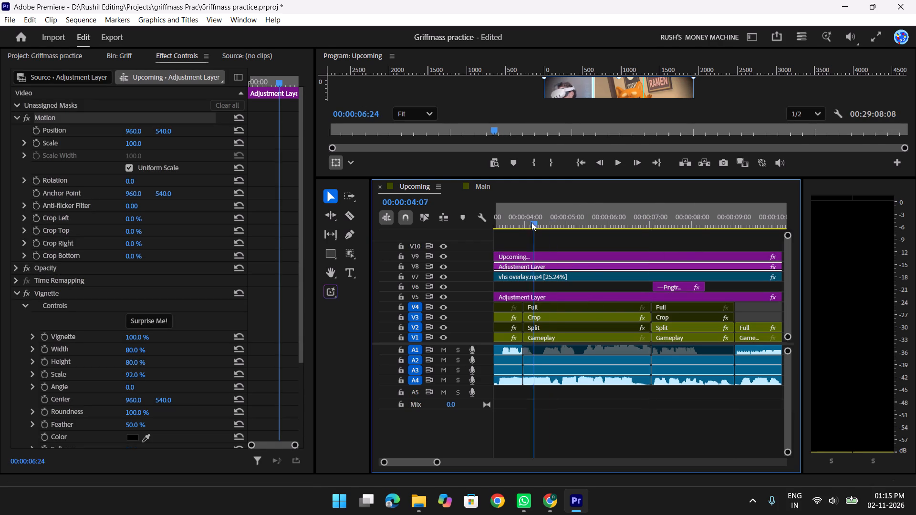
drag(531, 222, 531, 222)
click(580, 298)
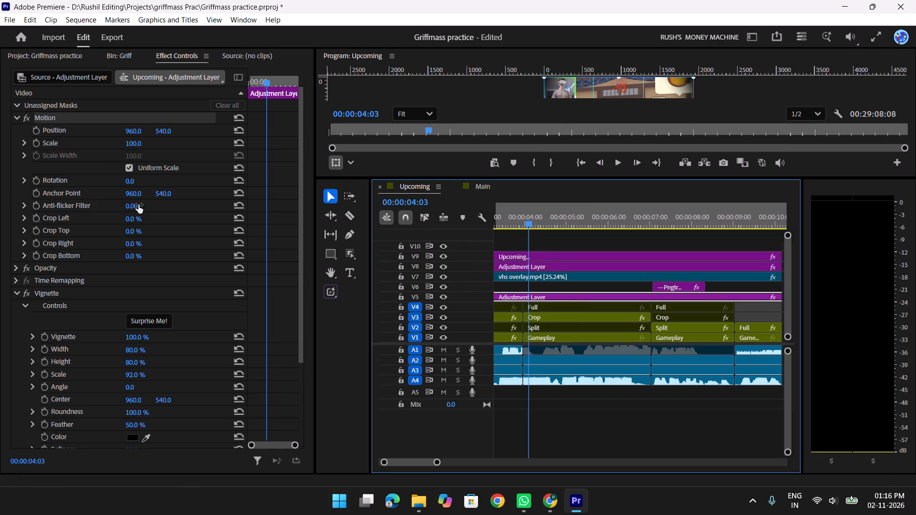
scroll(63, 281, down, 2)
click(51, 269)
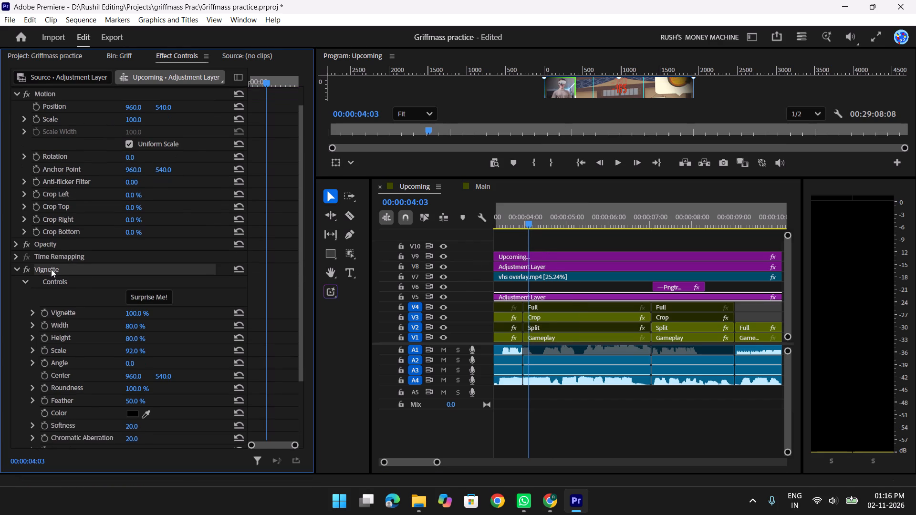
key(Delete)
click(153, 332)
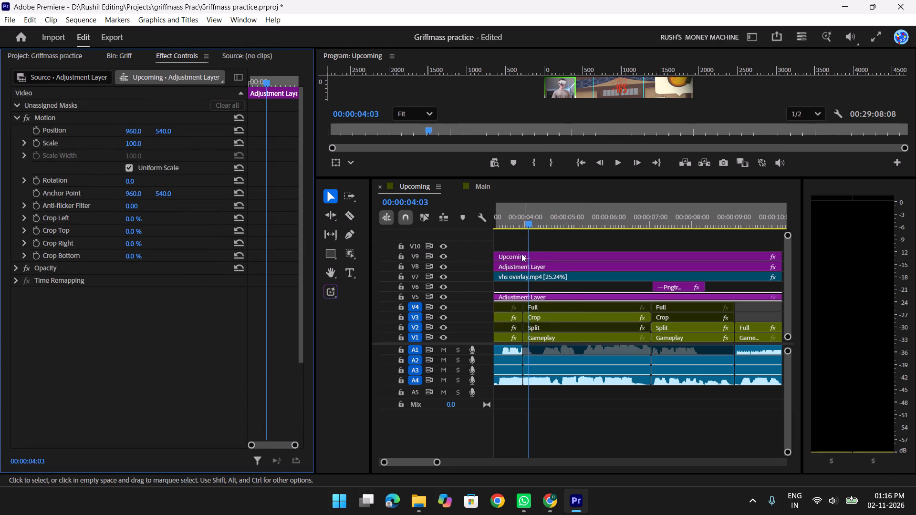
Split the V5 adjustment layer at 00:00:07:01 and 00:00:09:01, and delete the pieces outside that range.
drag(534, 212, 701, 227)
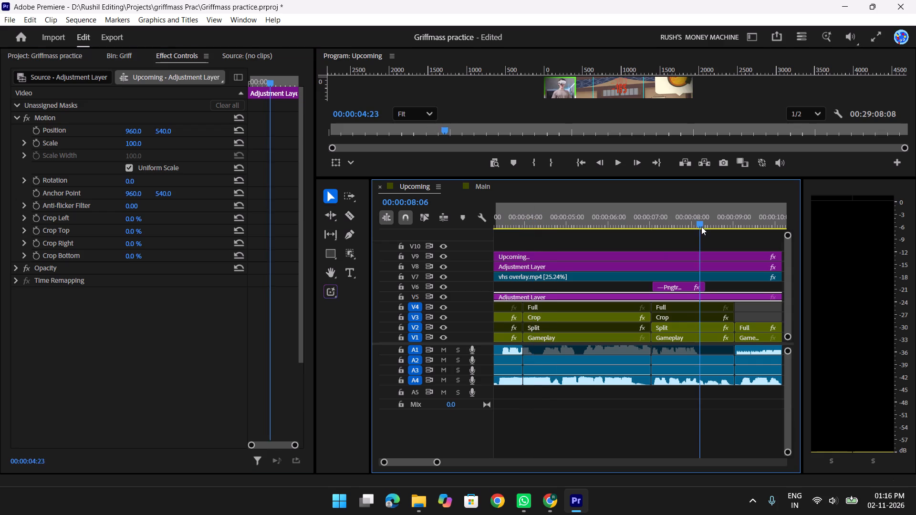
drag(701, 227, 648, 224)
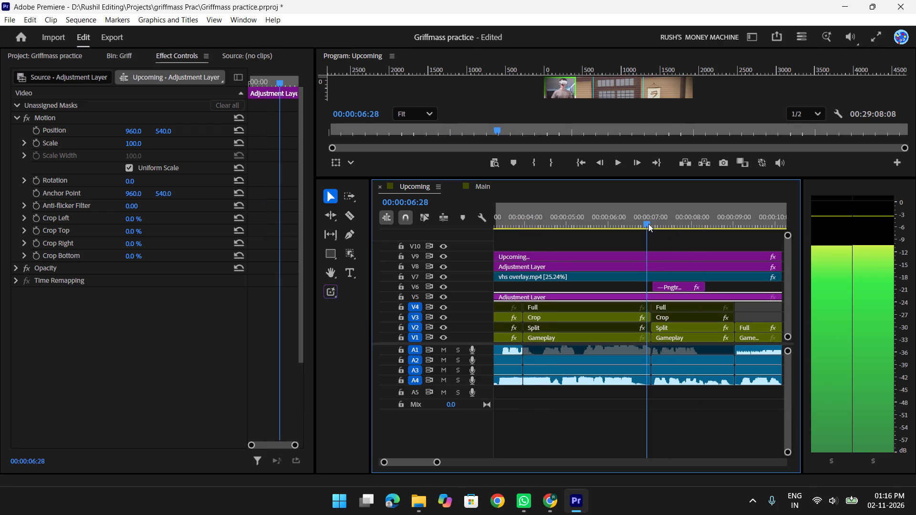
drag(648, 224, 652, 231)
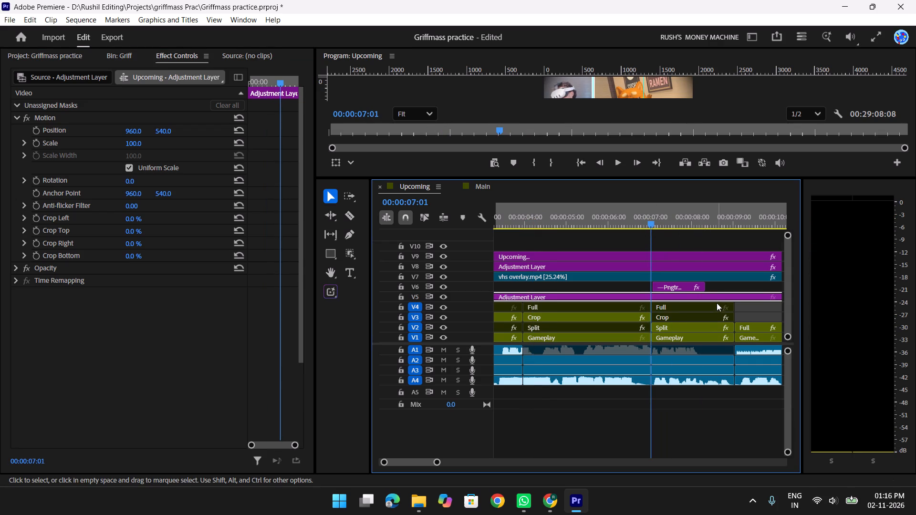
key(w)
click(735, 301)
drag(666, 215, 746, 237)
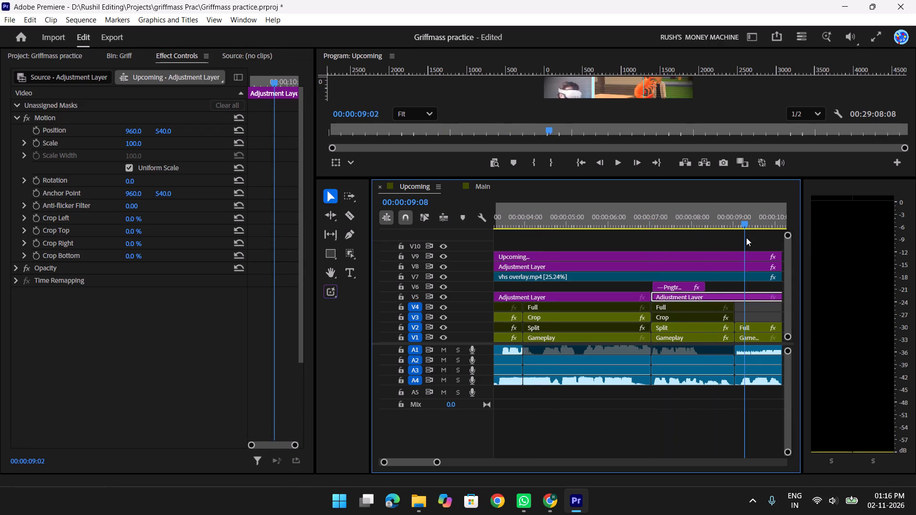
drag(746, 237, 736, 234)
click(759, 299)
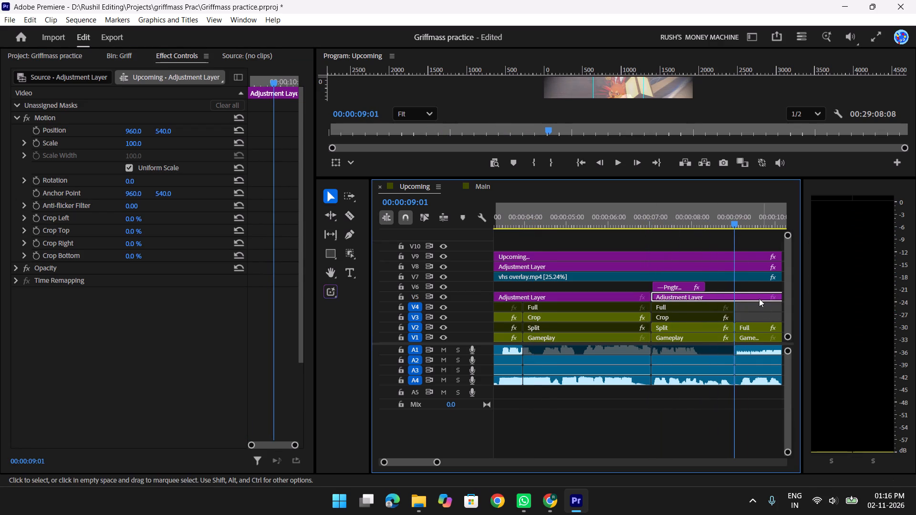
key(w)
click(758, 295)
key(Delete)
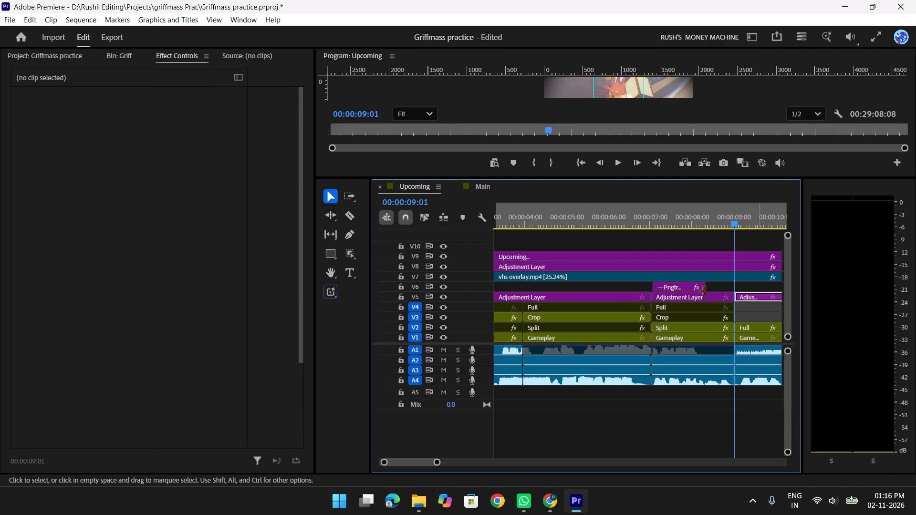
click(596, 298)
key(Delete)
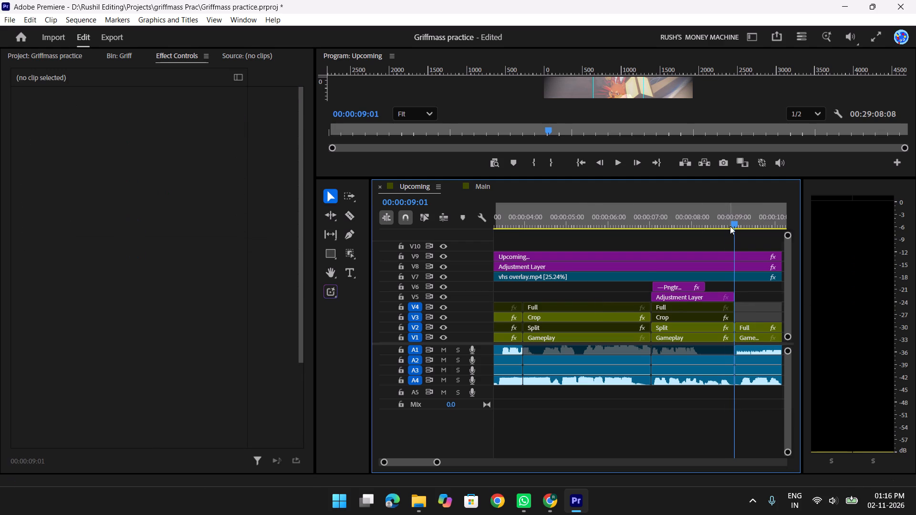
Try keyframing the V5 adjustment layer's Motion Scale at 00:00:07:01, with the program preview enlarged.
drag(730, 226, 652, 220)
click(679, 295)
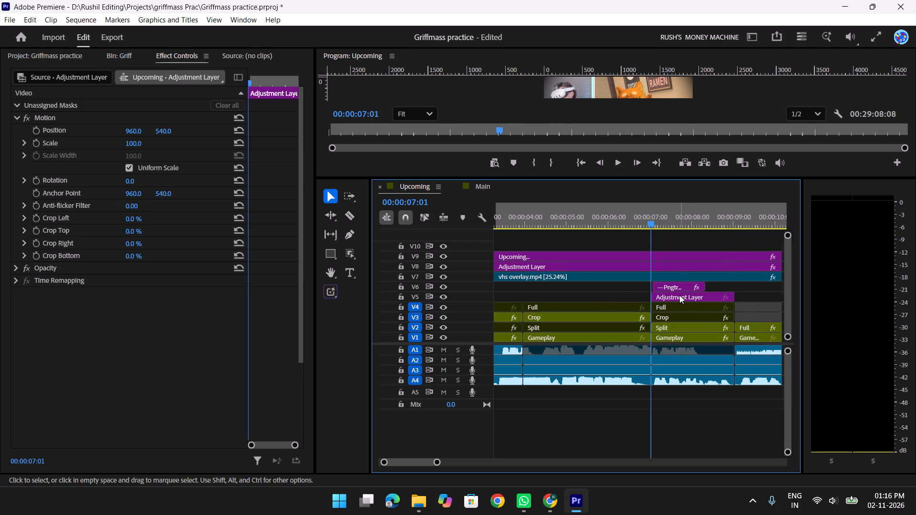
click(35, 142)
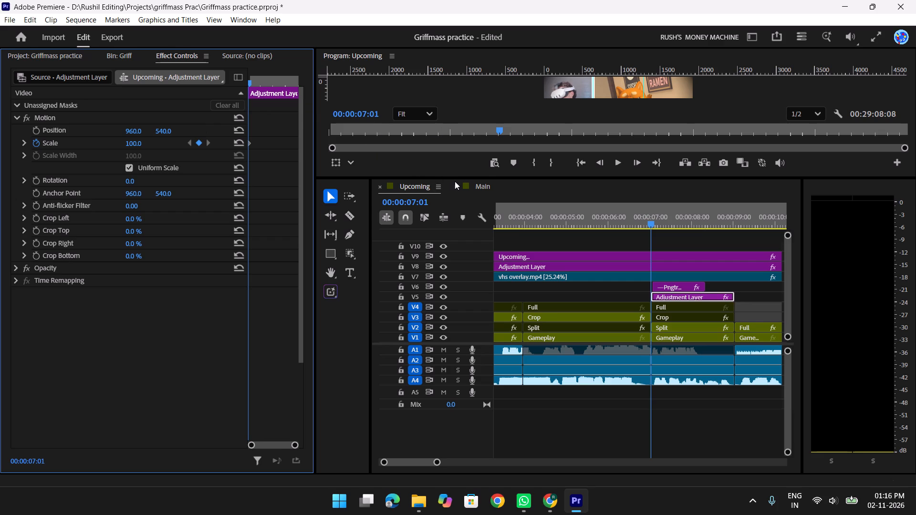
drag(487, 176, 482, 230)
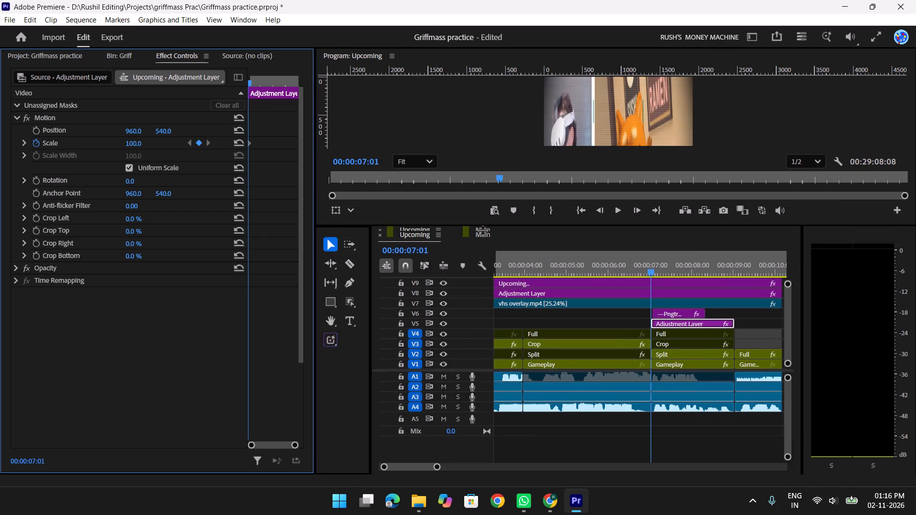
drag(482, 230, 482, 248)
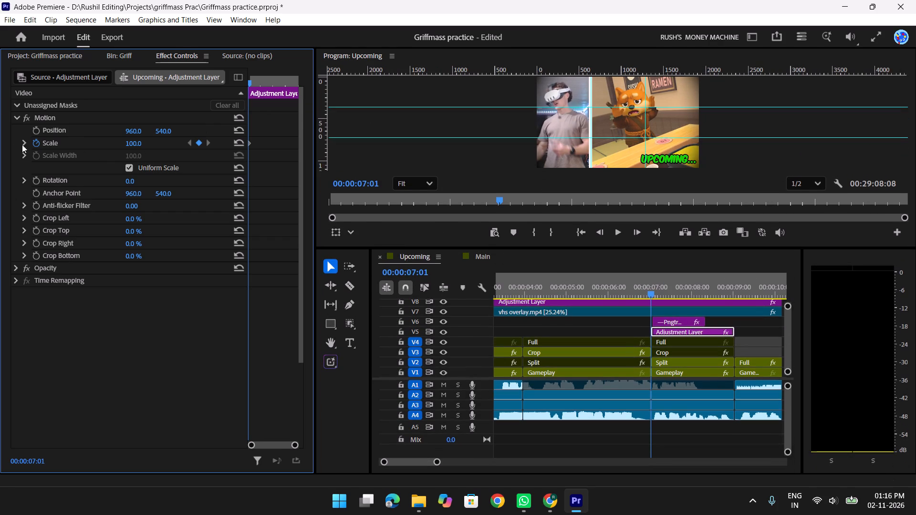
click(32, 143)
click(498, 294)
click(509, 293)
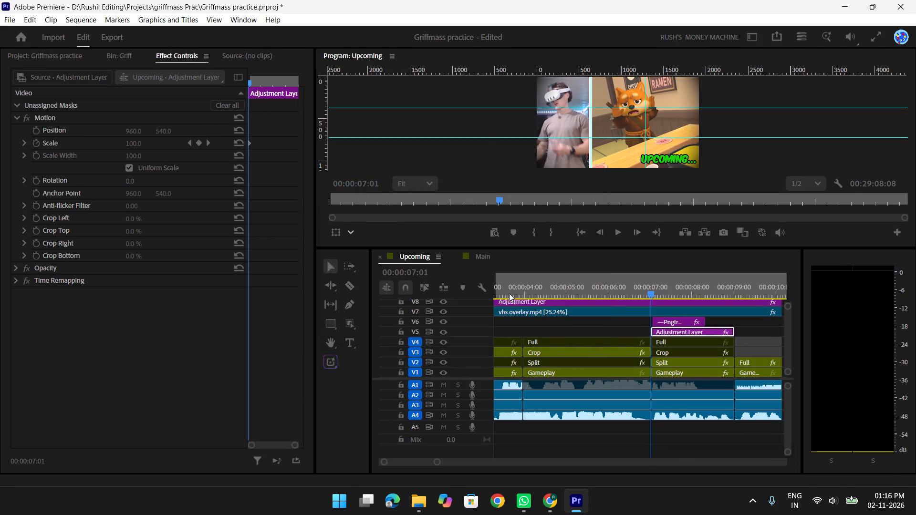
Search the effects for Trans and apply the Transform effect to the trimmed adjustment layer on V5.
key(shift+z)
click(302, 154)
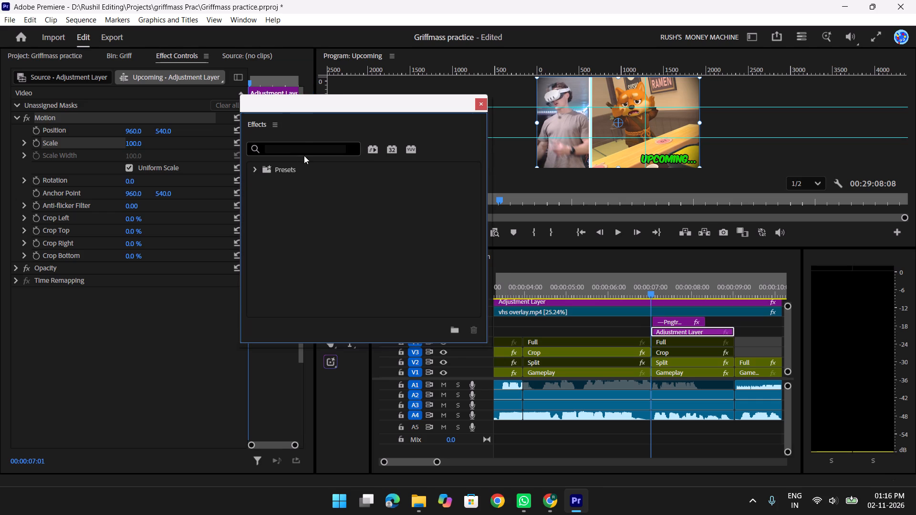
click(302, 146)
text(Trans)
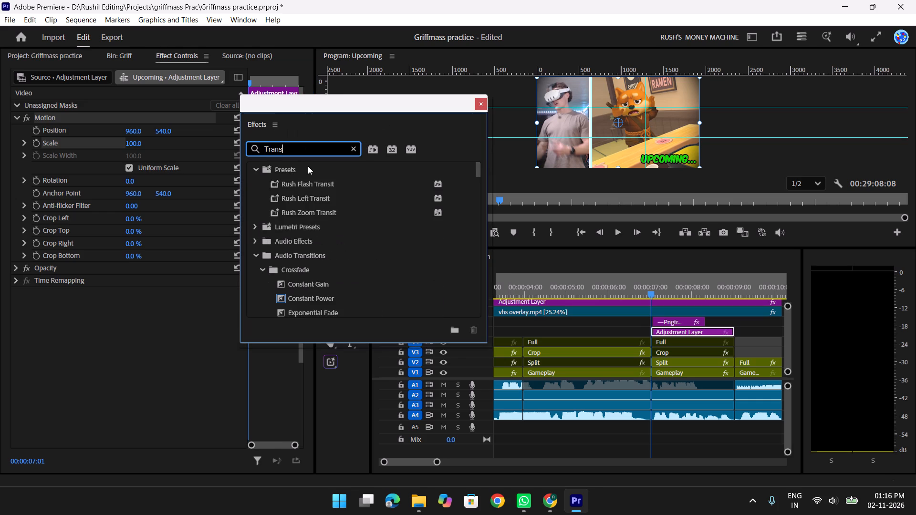
scroll(341, 248, down, 13)
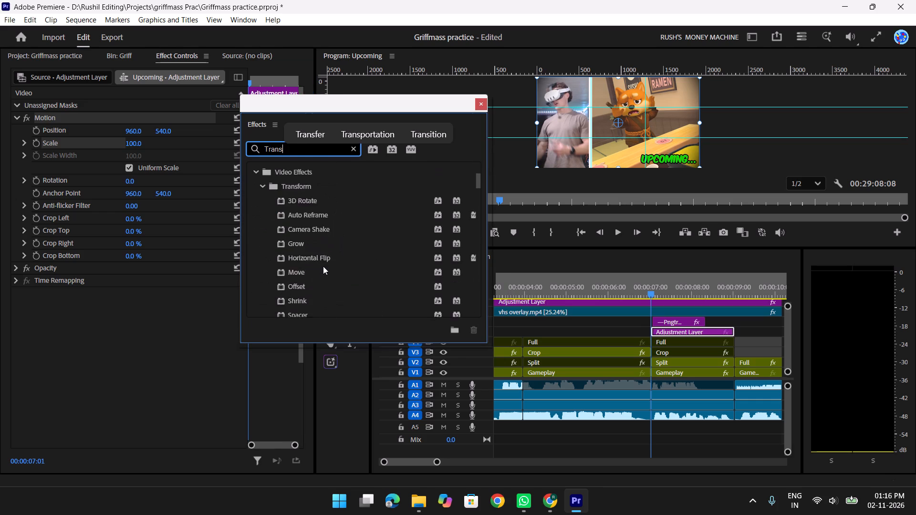
scroll(323, 266, down, 7)
drag(309, 256, 696, 330)
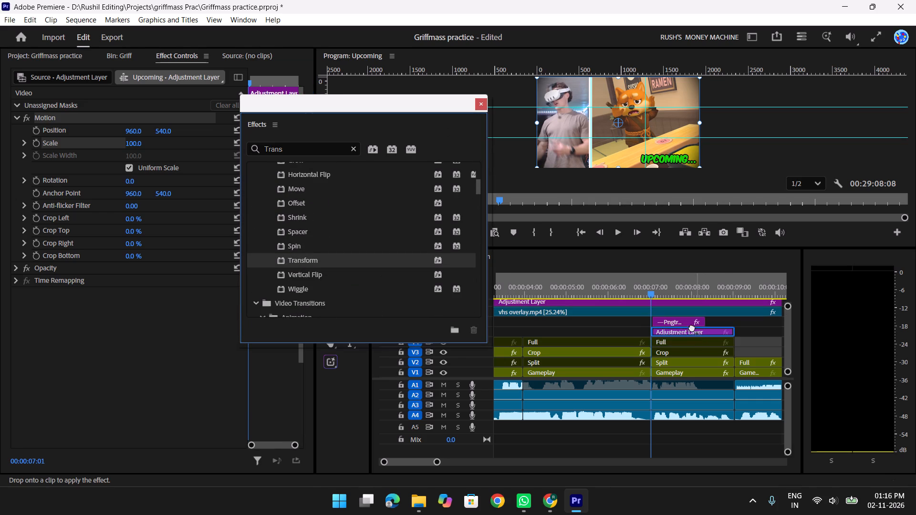
Start keyframing the Transform effect's Scale on the V5 adjustment layer at 00:00:07:01.
click(478, 105)
scroll(108, 215, down, 6)
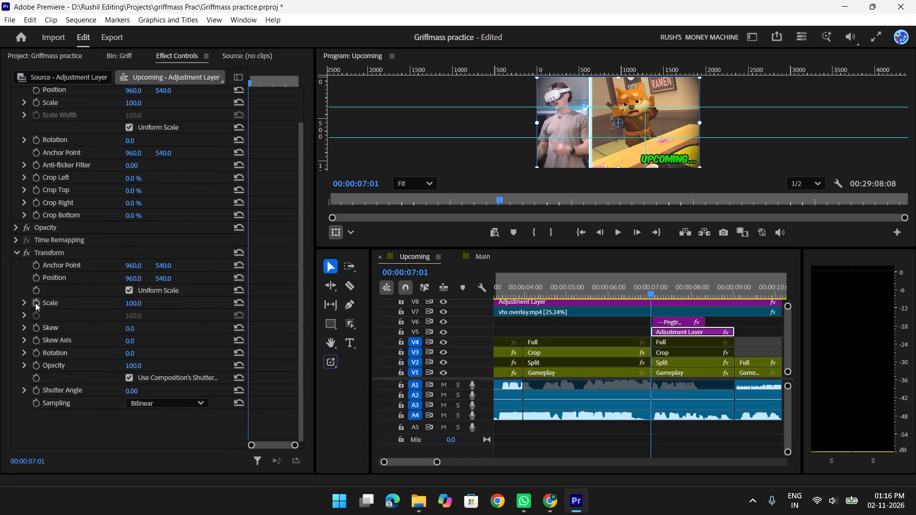
click(35, 303)
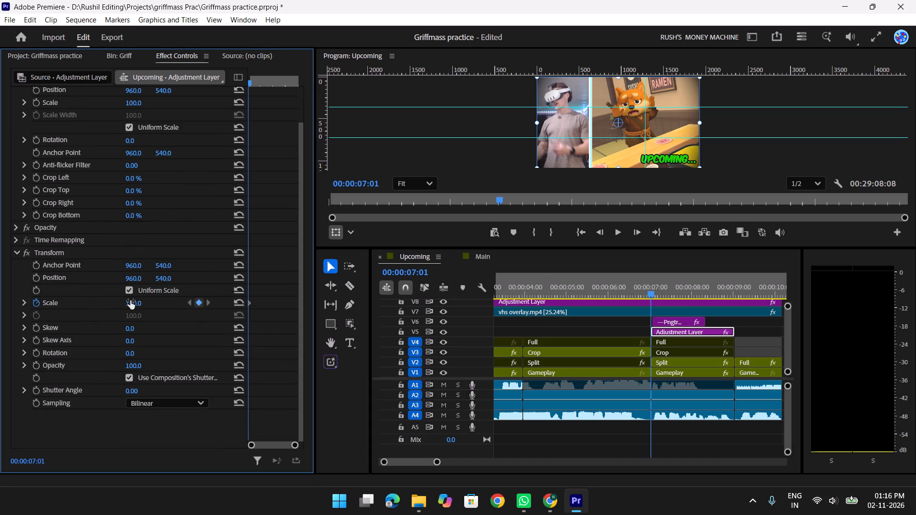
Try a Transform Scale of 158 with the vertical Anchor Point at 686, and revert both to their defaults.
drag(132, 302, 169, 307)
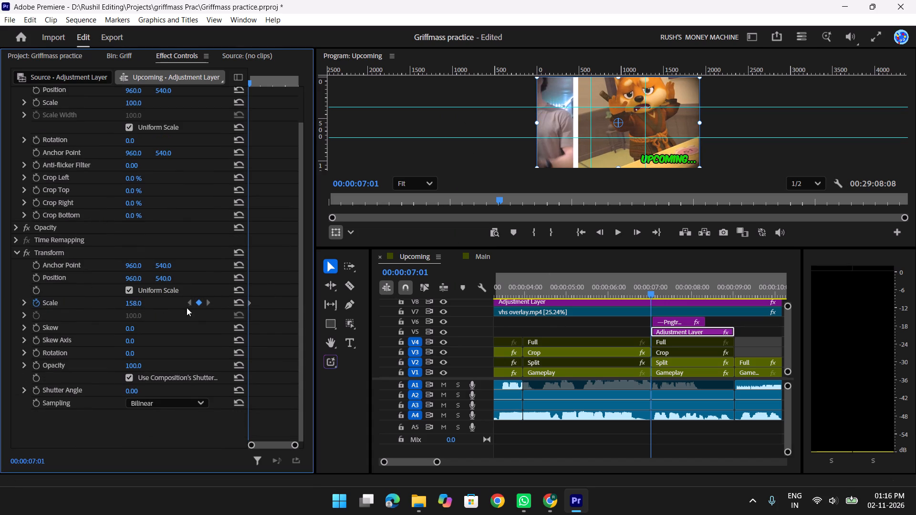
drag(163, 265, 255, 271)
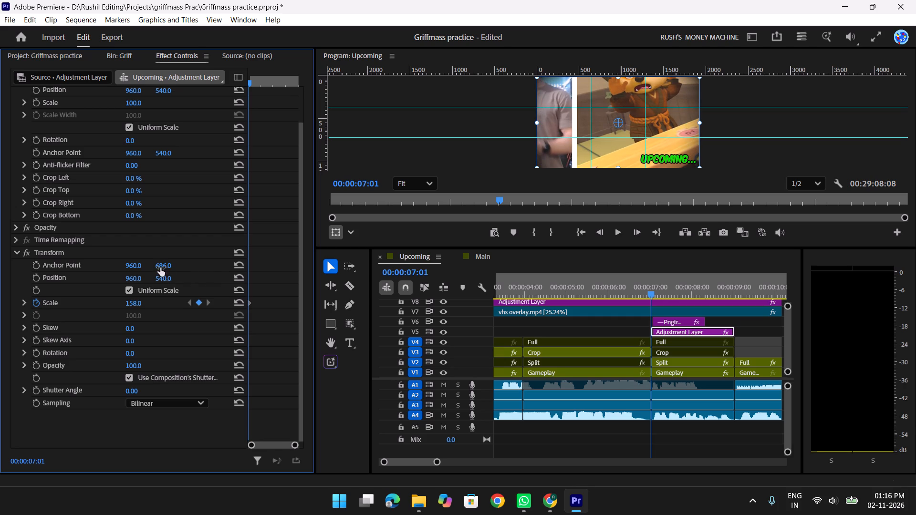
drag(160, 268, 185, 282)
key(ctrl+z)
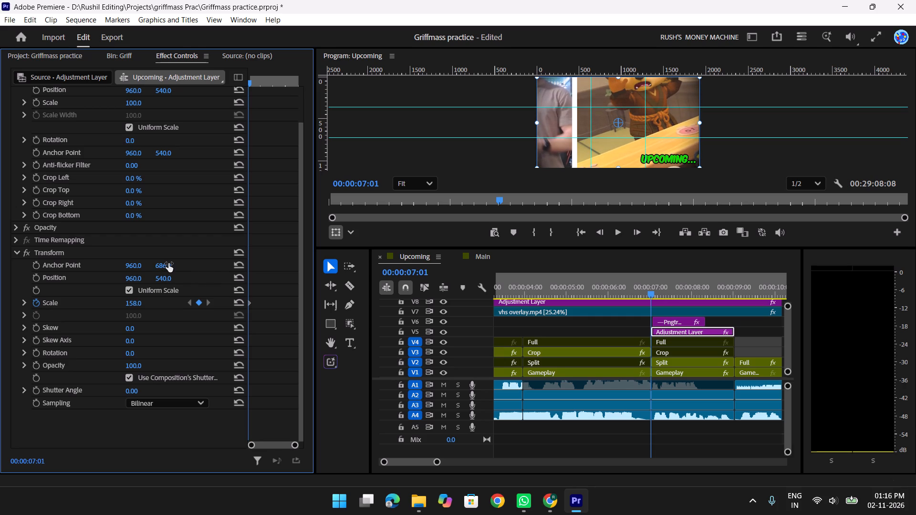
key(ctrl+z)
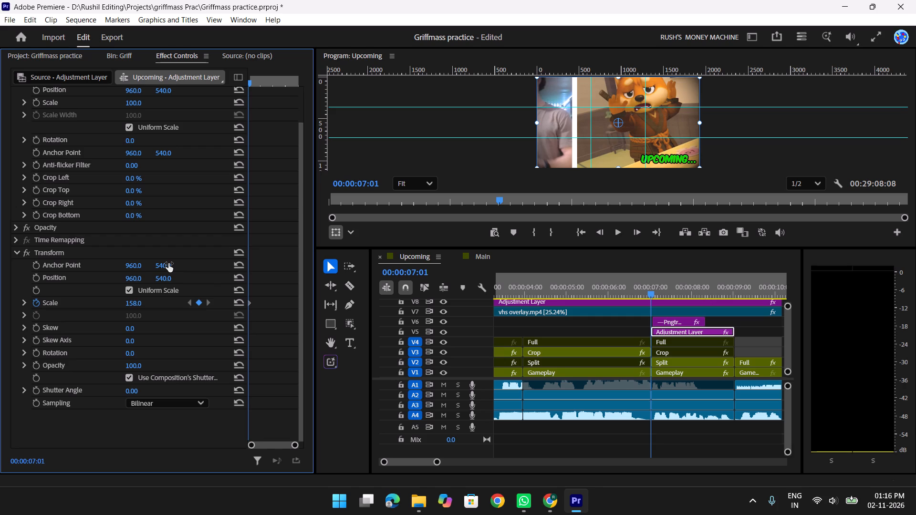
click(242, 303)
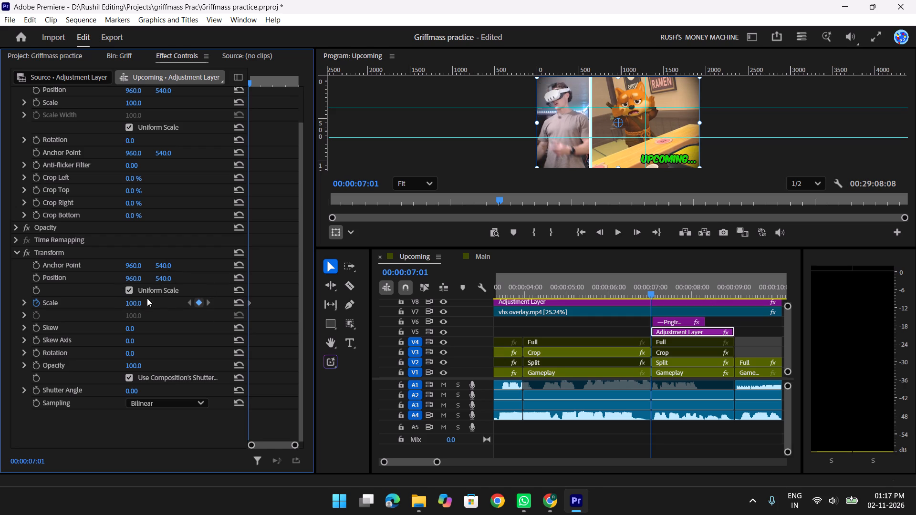
Start keyframing the Transform effect's Position at 00:00:07:01, roughly framing the man with Scale 137 and Position 1515, 729.
click(36, 276)
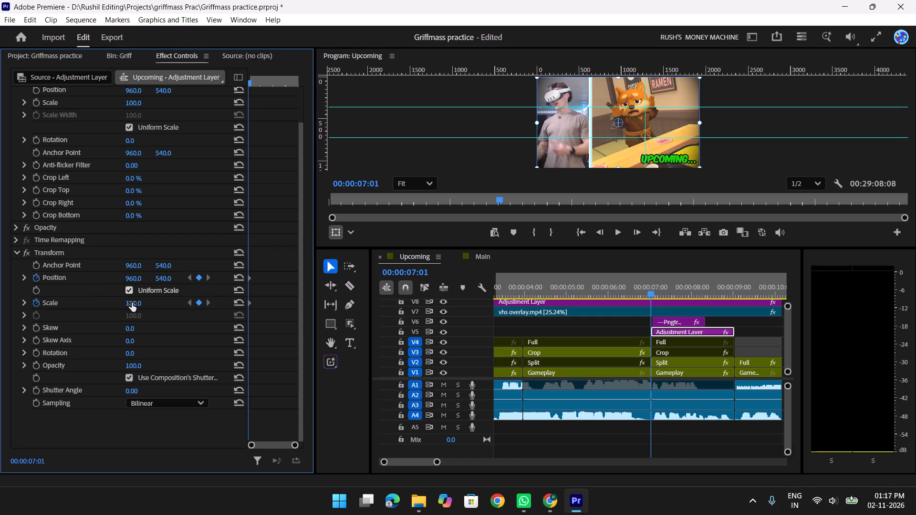
drag(132, 303, 154, 309)
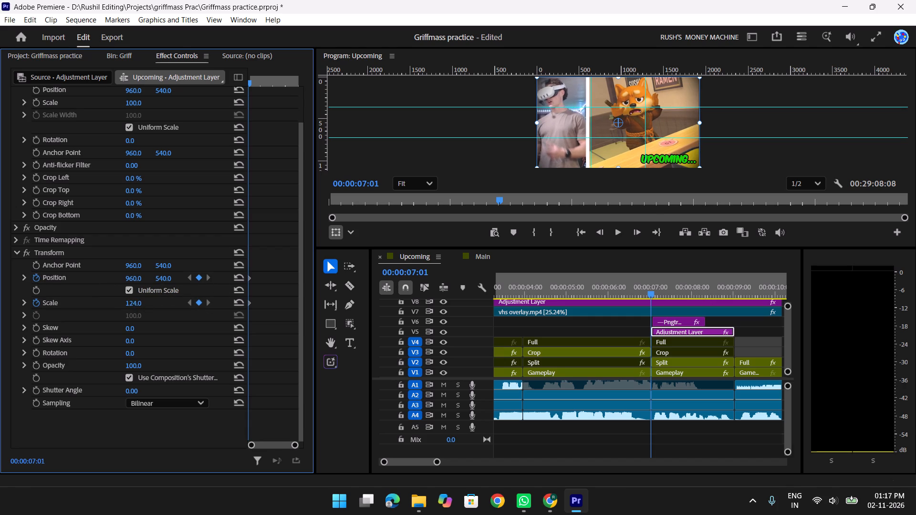
drag(154, 309, 161, 309)
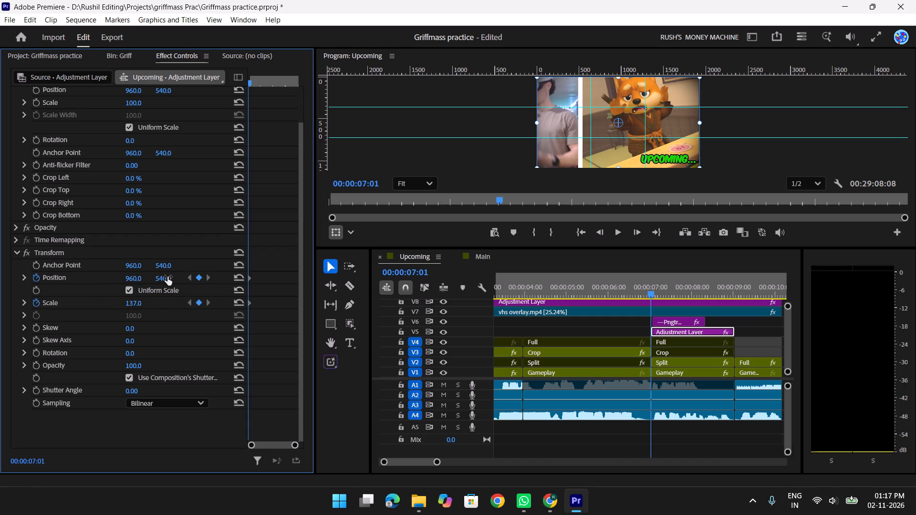
drag(165, 279, 278, 288)
drag(127, 277, 140, 280)
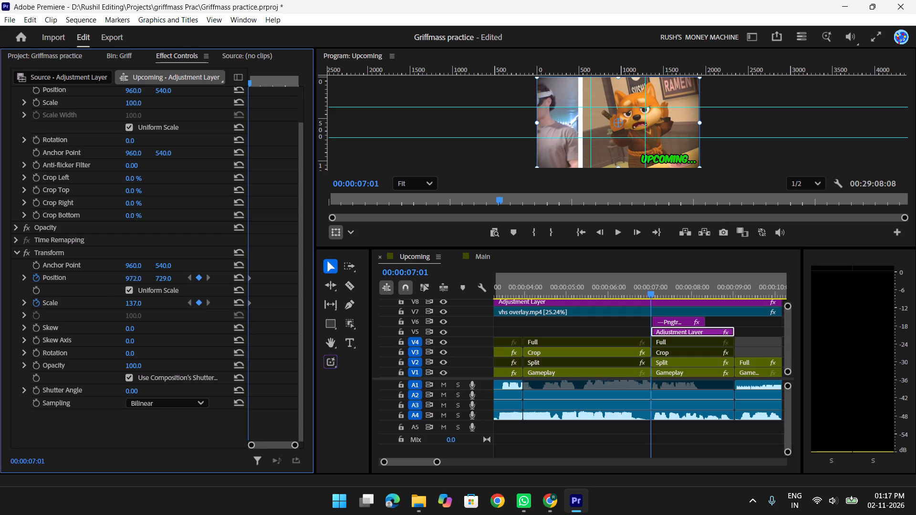
drag(140, 280, 386, 310)
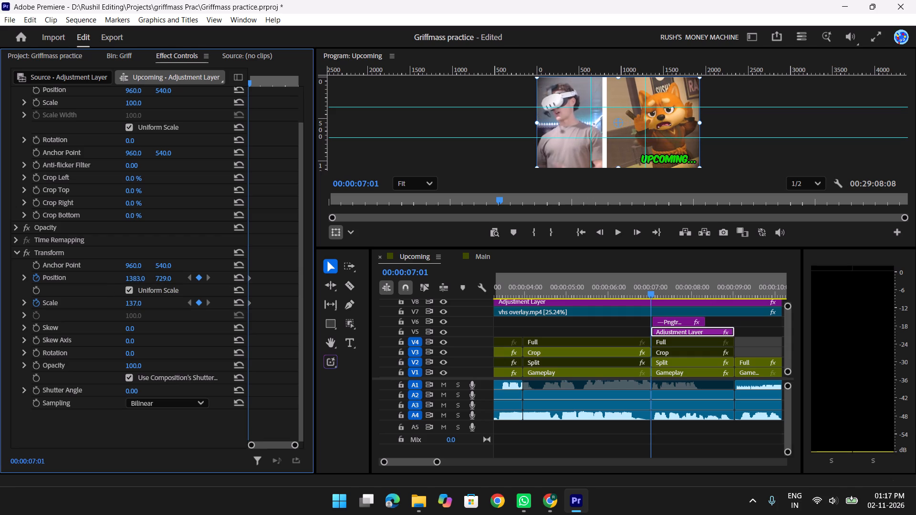
drag(386, 310, 465, 327)
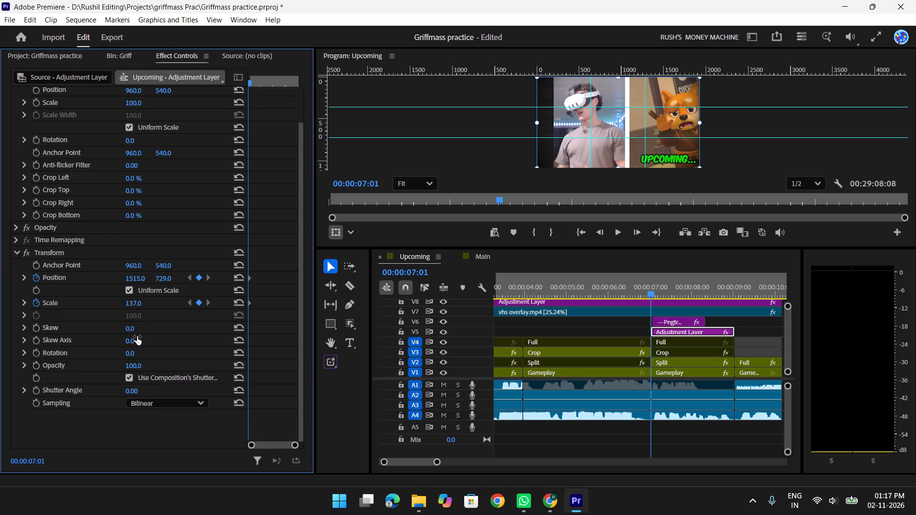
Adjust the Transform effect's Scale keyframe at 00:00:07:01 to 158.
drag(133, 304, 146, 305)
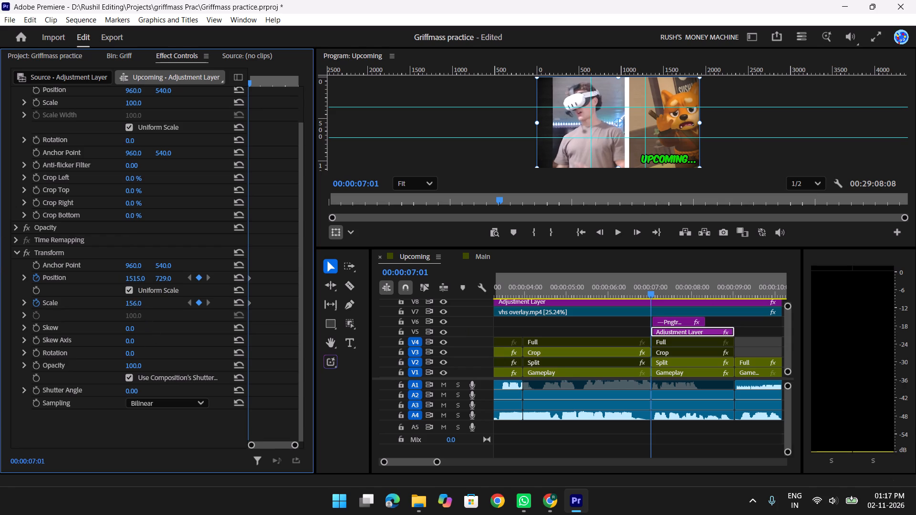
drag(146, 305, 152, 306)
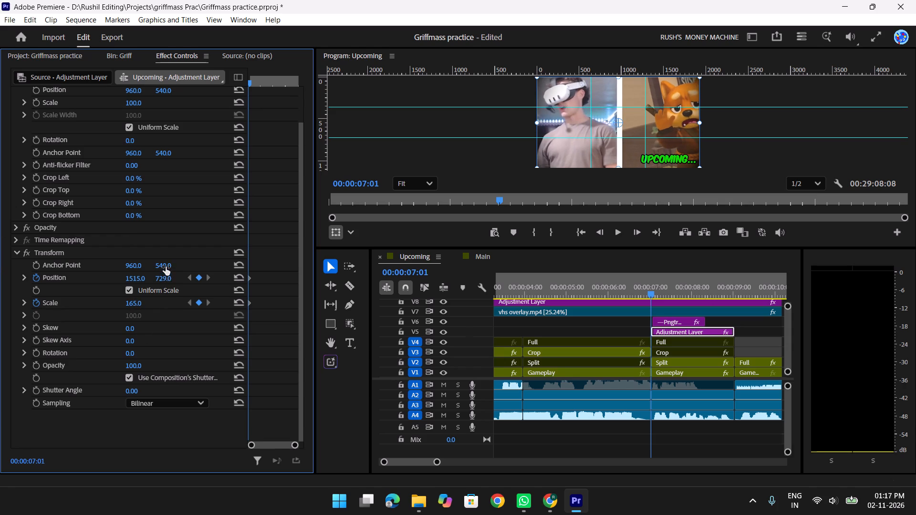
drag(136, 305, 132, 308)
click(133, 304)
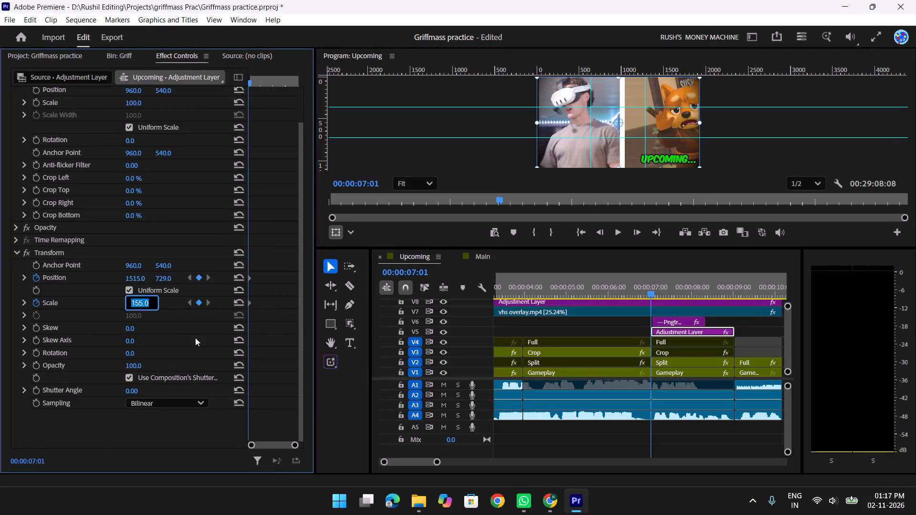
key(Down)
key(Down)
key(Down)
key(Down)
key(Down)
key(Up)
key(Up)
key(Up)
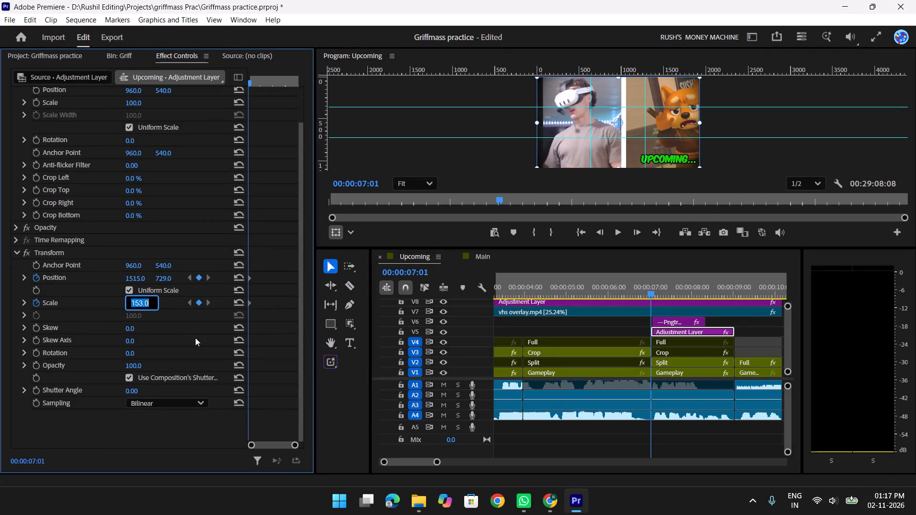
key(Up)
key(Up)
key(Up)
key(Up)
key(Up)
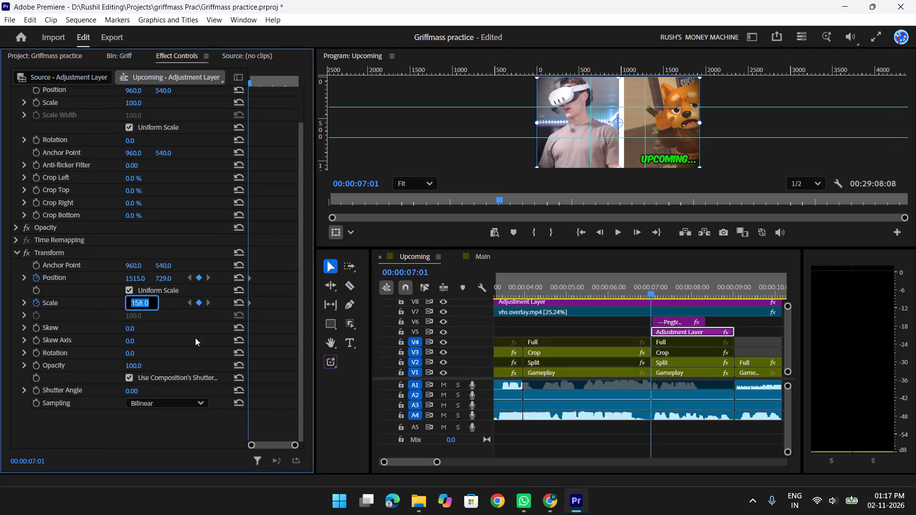
Fine-tune the Transform effect's vertical Position at 00:00:07:01 to 797.
click(165, 279)
key(Up)
key(Up)
key(Up)
key(Up)
key(Up)
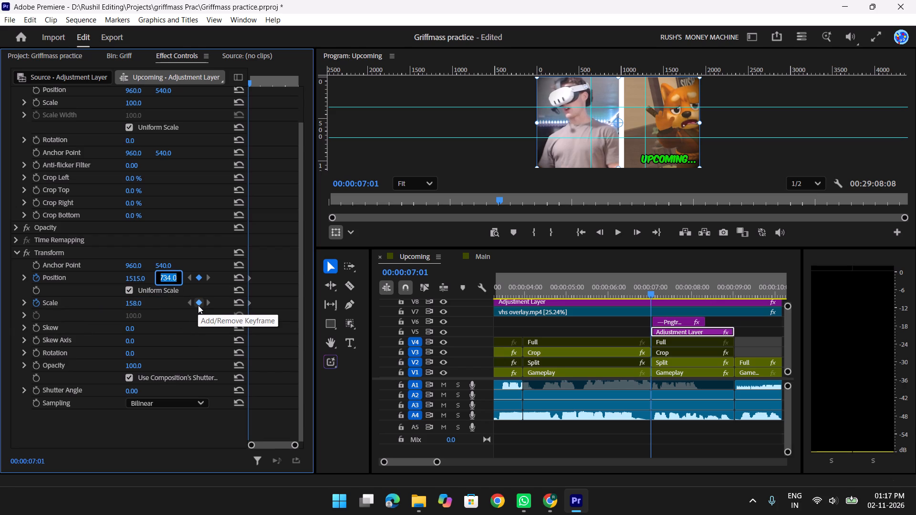
key(Down)
key(Down)
key(Down)
key(Down)
key(Down)
key(Down)
key(Down)
key(Down)
key(Down)
key(Down)
key(Down)
key(Down)
key(Down)
key(Down)
key(Down)
key(Down)
key(Down)
key(Down)
key(Down)
key(Down)
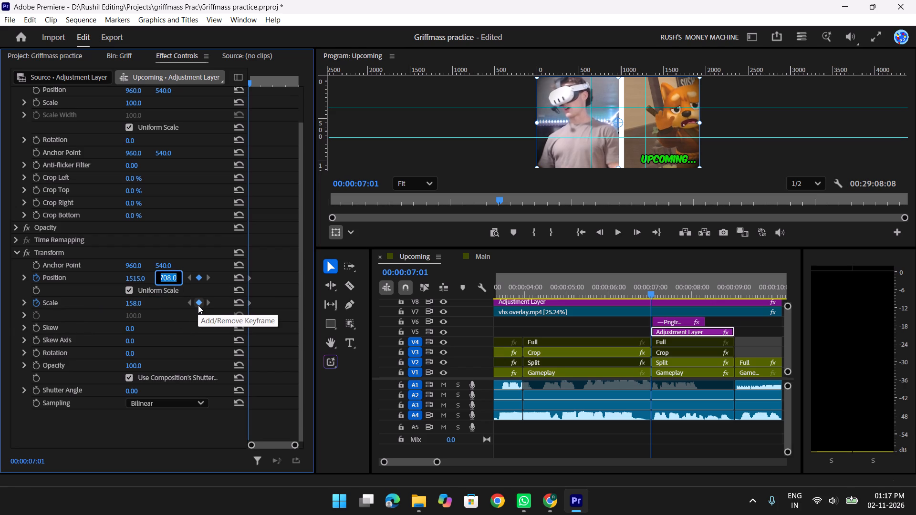
key(Up)
key(Up)
key(Up)
key(Up)
key(Up)
key(Up)
key(Up)
key(Up)
key(Up)
key(Up)
key(Up)
key(Up)
key(Up)
key(Up)
key(Up)
key(Up)
key(Up)
key(Up)
key(Up)
key(Up)
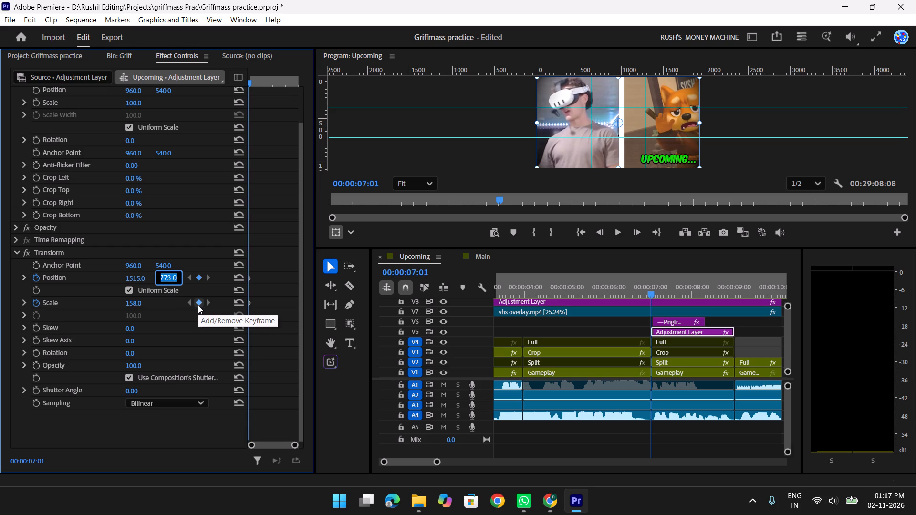
key(Up)
key(Up)
key(Up)
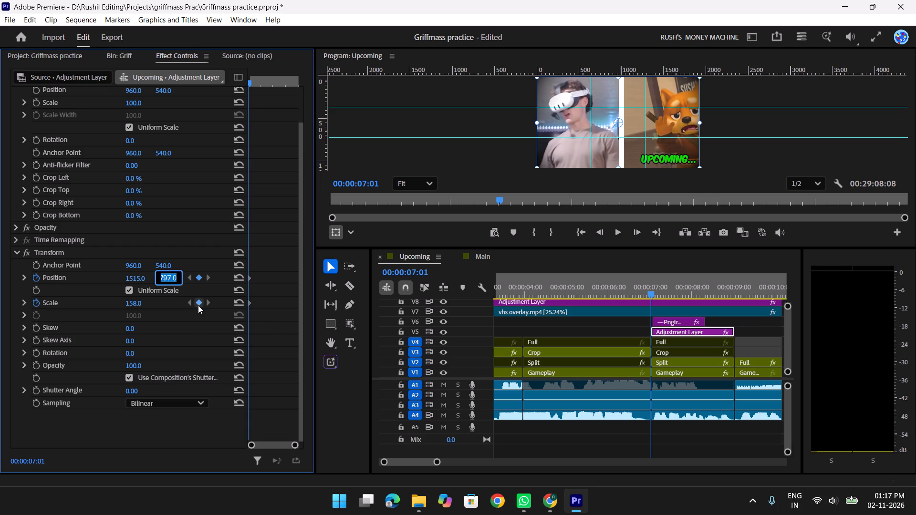
Shift the Transform effect's horizontal Position at 00:00:07:01 to 1758, moving the man towards the frame's centre.
click(130, 276)
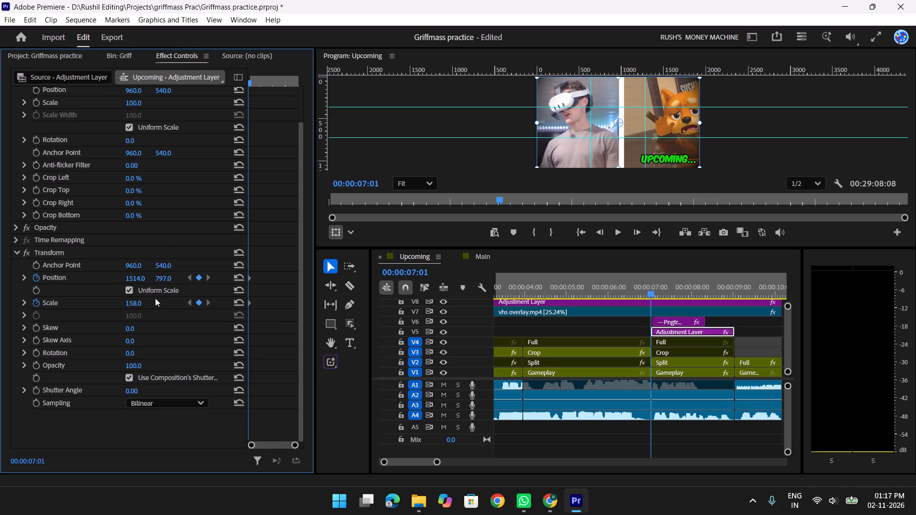
click(135, 280)
key(Up)
key(Up)
key(Up)
key(Up)
key(Up)
key(Up)
key(Up)
key(Up)
key(Up)
key(Up)
key(Up)
key(Up)
key(Up)
key(Up)
key(Up)
key(Up)
key(Up)
key(Up)
key(Up)
key(Up)
key(Up)
key(Up)
key(Up)
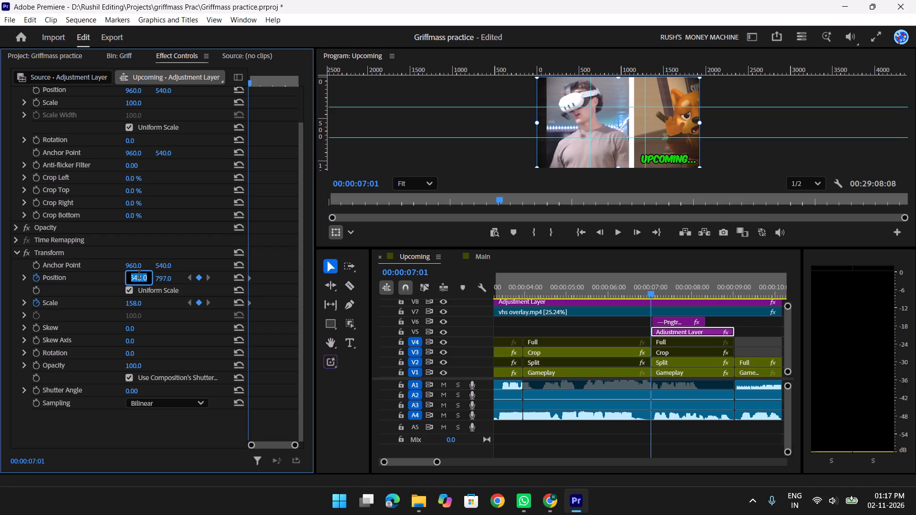
key(Up)
key(Up)
key(Up)
key(Up)
key(Up)
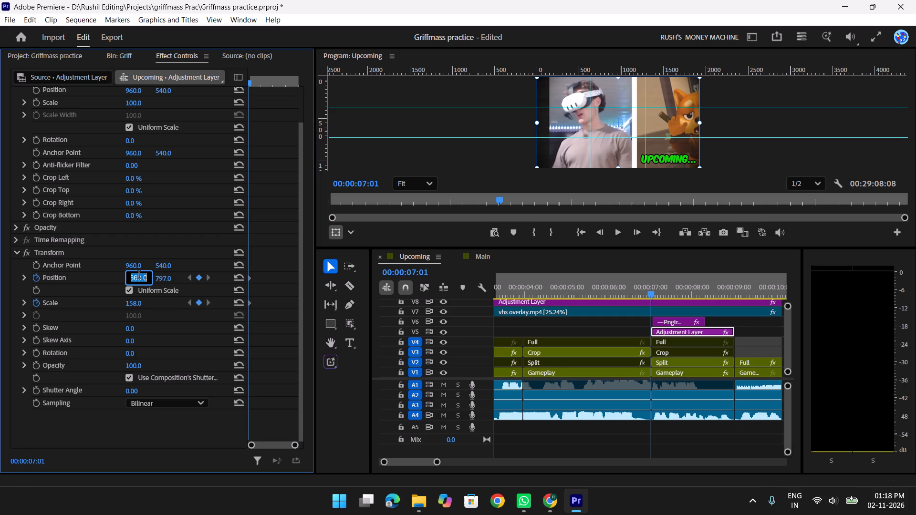
key(Up)
key(Up)
key(Up)
key(Up)
key(Up)
key(Up)
key(Up)
key(Up)
key(Up)
key(Up)
key(Up)
key(Up)
key(Up)
key(Up)
key(Up)
key(Up)
key(Up)
key(Up)
key(Up)
key(Up)
key(Up)
key(Up)
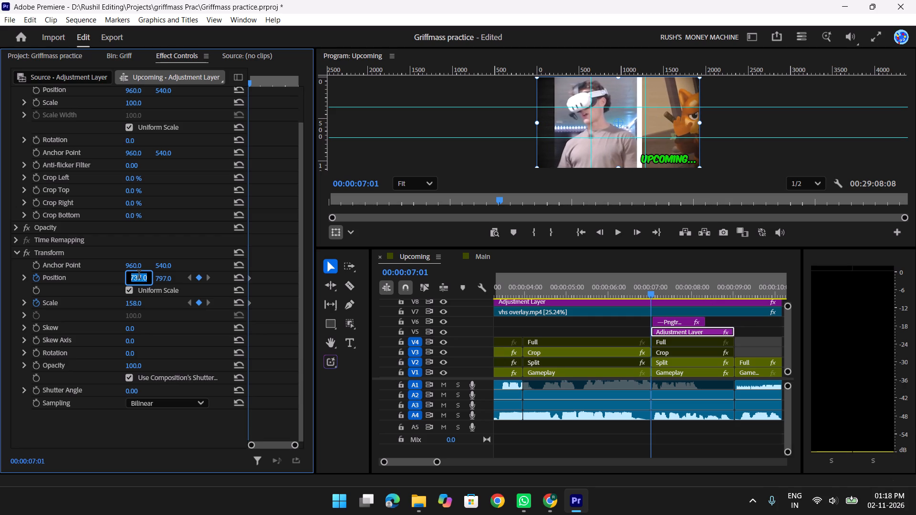
key(Up)
key(Up)
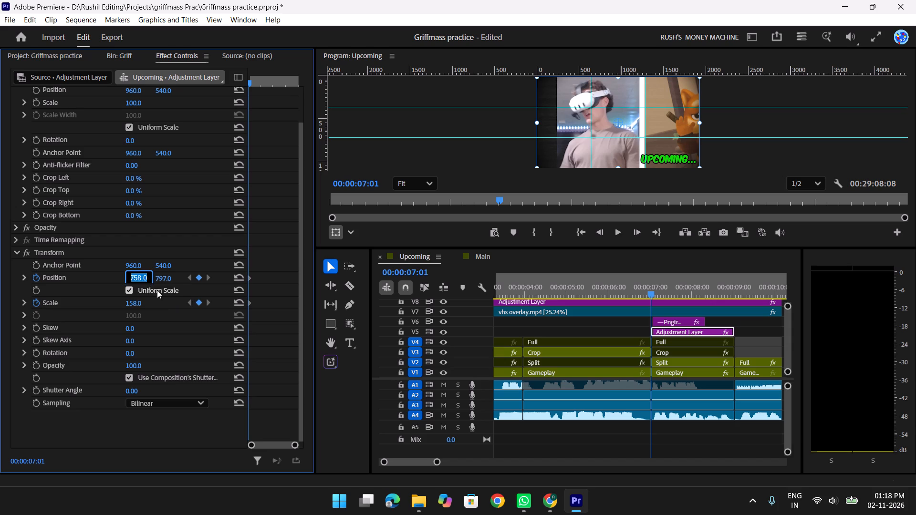
Raise the Transform effect's Scale keyframe at 00:00:07:01 to 183.
click(130, 305)
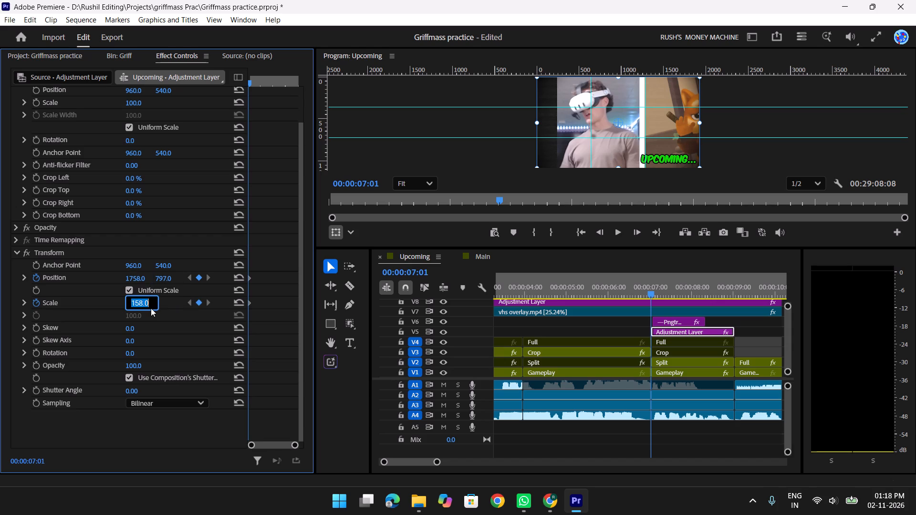
key(Up)
key(Up)
key(Up)
key(Up)
key(Up)
key(Up)
key(Up)
key(Up)
key(Up)
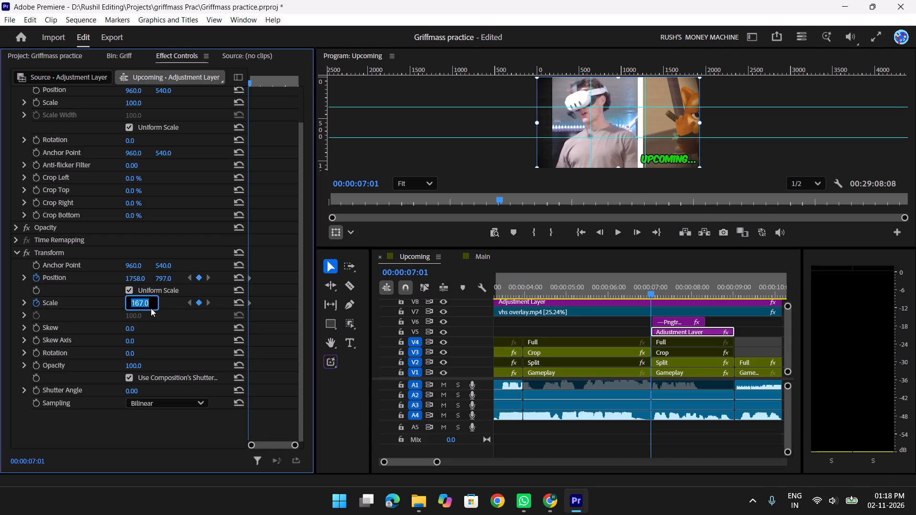
key(Up)
key(Up)
key(Up)
key(Up)
key(Up)
key(Up)
key(Up)
key(Up)
key(Up)
key(Up)
key(Up)
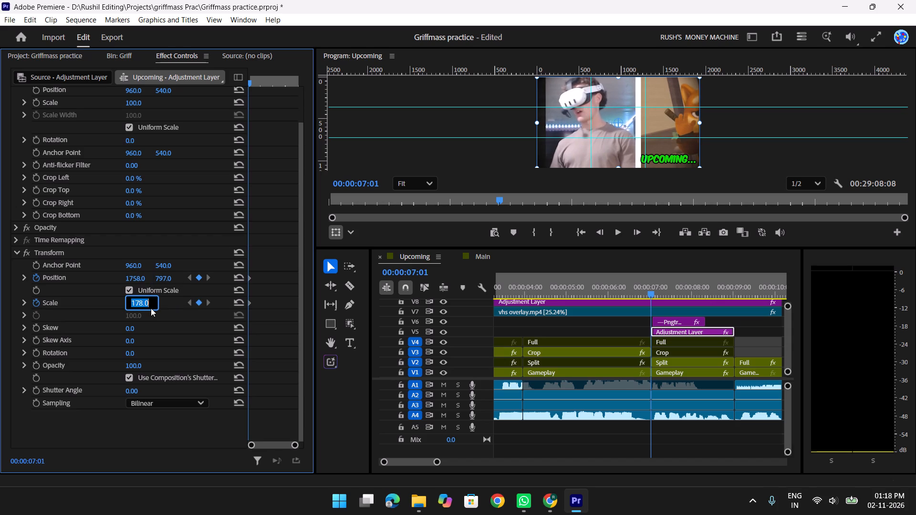
key(Up)
key(Up)
key(Up)
key(Up)
key(Up)
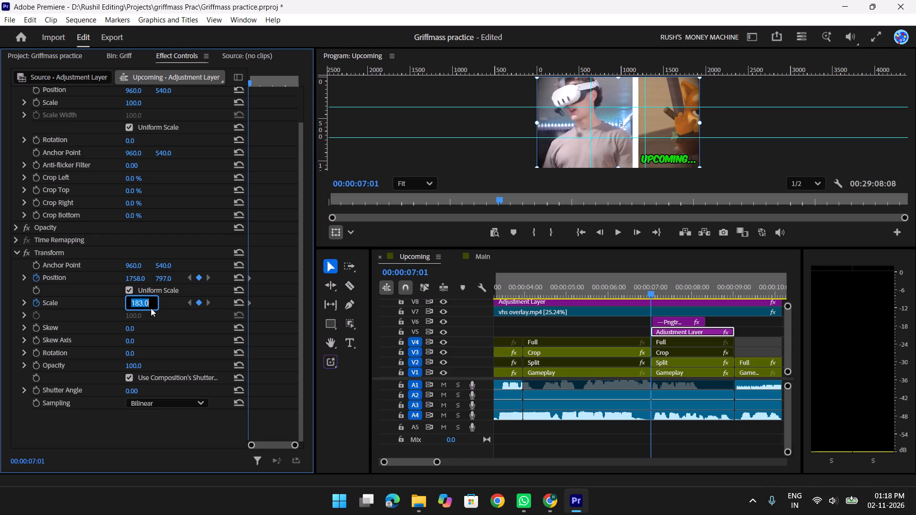
Set the Transform effect's vertical Position at 00:00:07:01 to 882.
click(163, 274)
key(Down)
key(Down)
key(Down)
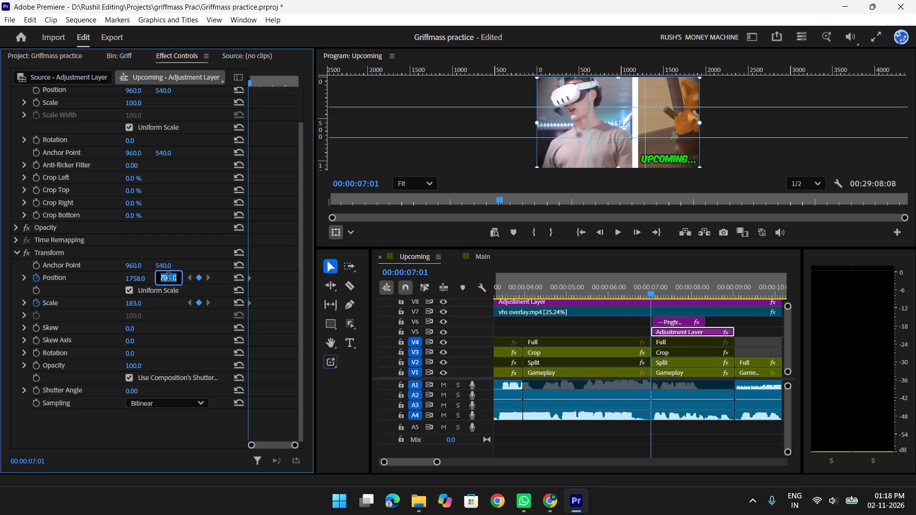
key(Up)
key(Up)
key(Up)
key(Up)
key(Up)
key(Up)
key(Up)
key(Up)
key(Up)
key(Up)
key(Up)
key(Up)
key(Up)
key(Up)
key(Up)
key(Up)
key(Up)
key(Up)
key(Up)
key(Up)
key(Up)
key(Up)
key(Up)
key(Up)
key(Up)
key(Up)
key(Up)
key(Up)
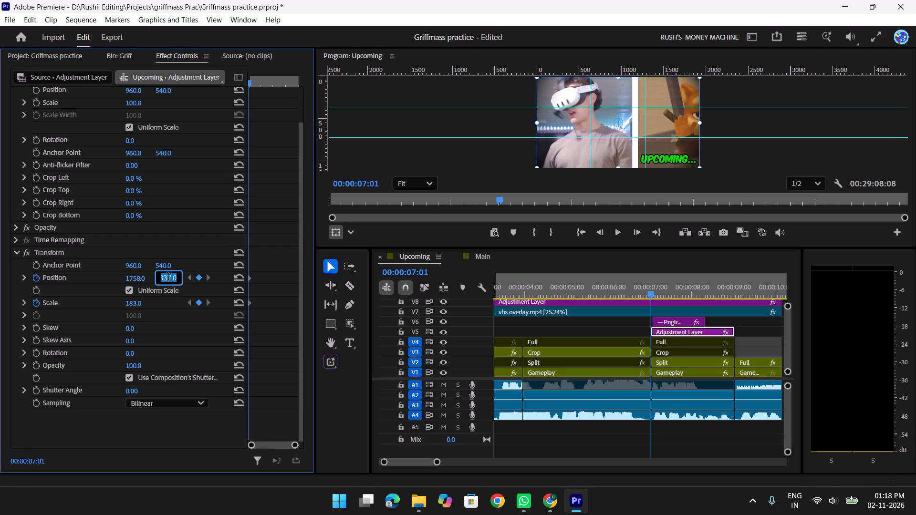
key(Up)
key(Up)
key(Up)
key(Up)
key(Up)
key(Up)
key(Up)
key(Up)
key(Up)
key(Up)
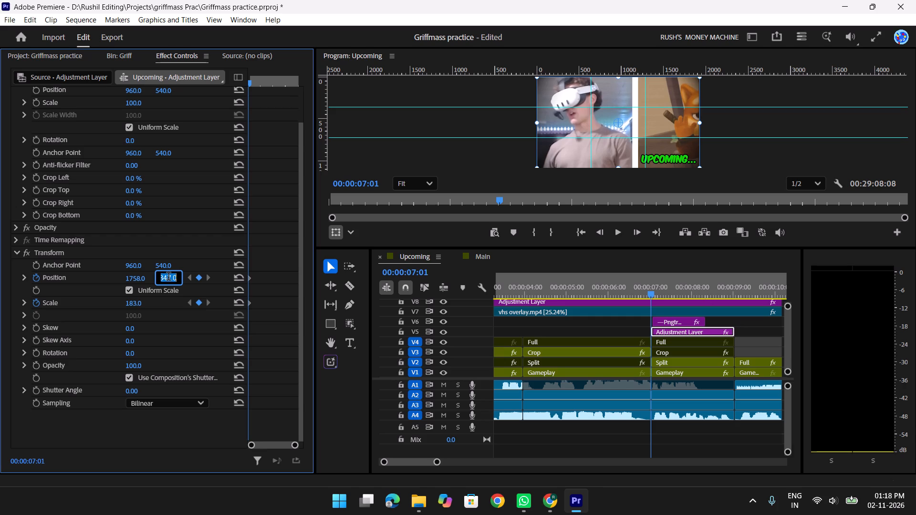
key(Up)
key(Up)
key(Up)
key(Up)
key(Up)
key(Up)
key(Up)
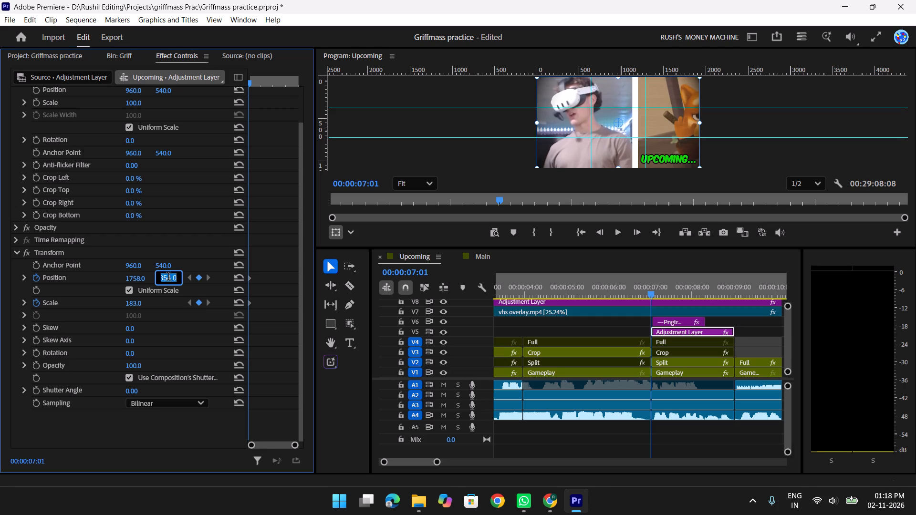
key(Up)
key(Up)
key(Up)
key(Up)
key(Up)
key(Up)
key(Up)
key(Up)
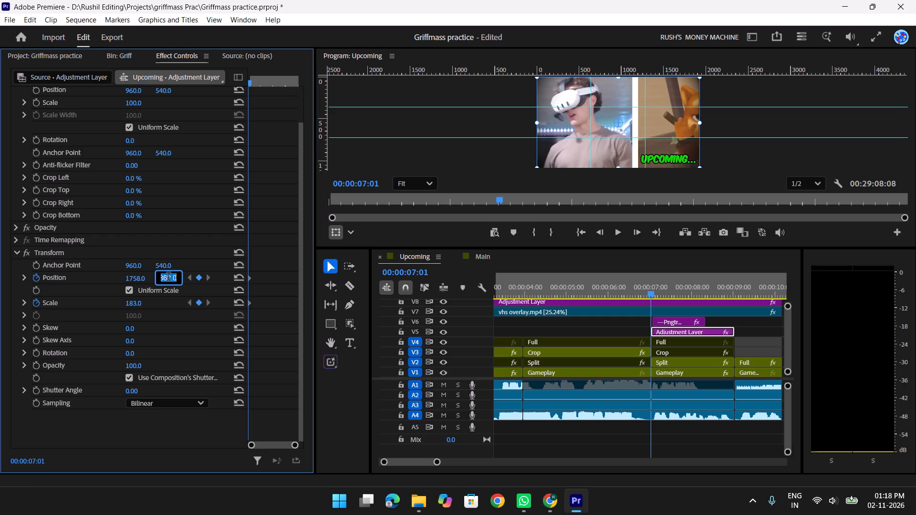
key(Up)
key(Up)
key(Up)
key(Up)
key(Up)
key(Up)
key(Up)
key(Up)
key(Up)
key(Up)
key(Up)
key(Up)
key(Up)
key(Up)
key(Up)
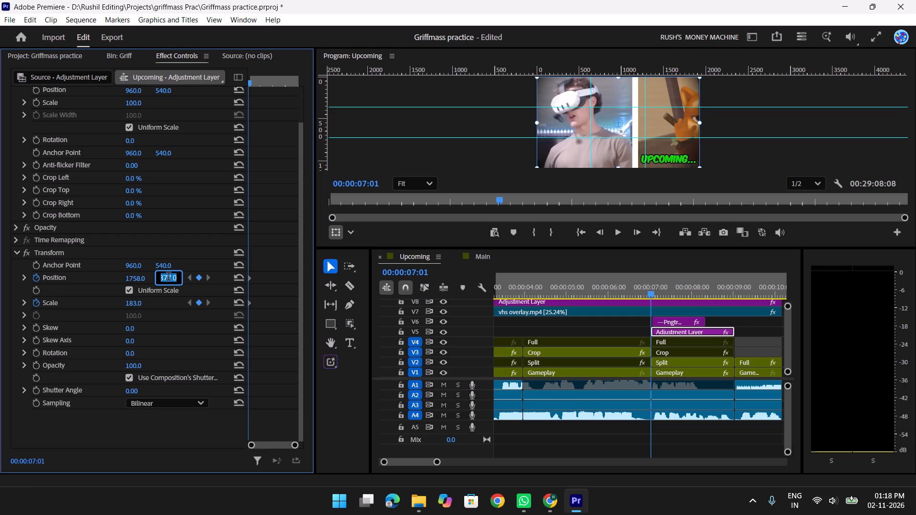
key(Up)
key(Up)
key(Up)
key(Up)
key(Up)
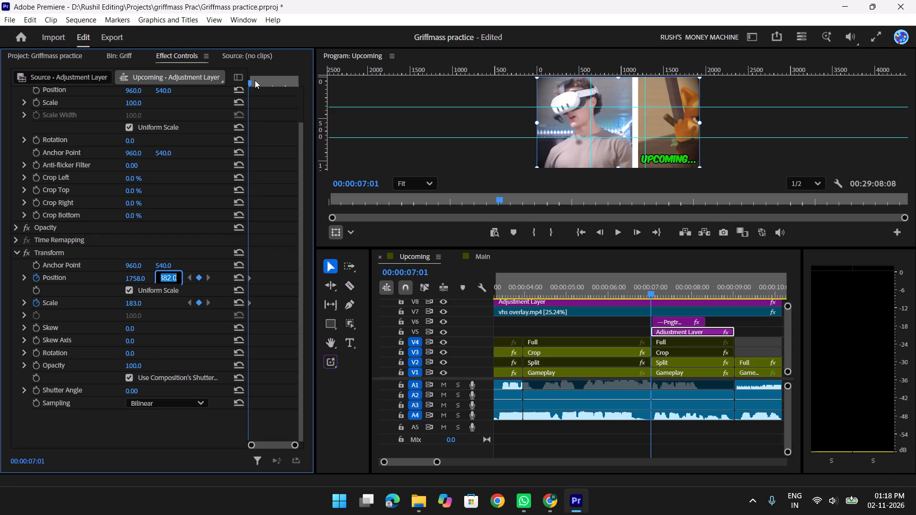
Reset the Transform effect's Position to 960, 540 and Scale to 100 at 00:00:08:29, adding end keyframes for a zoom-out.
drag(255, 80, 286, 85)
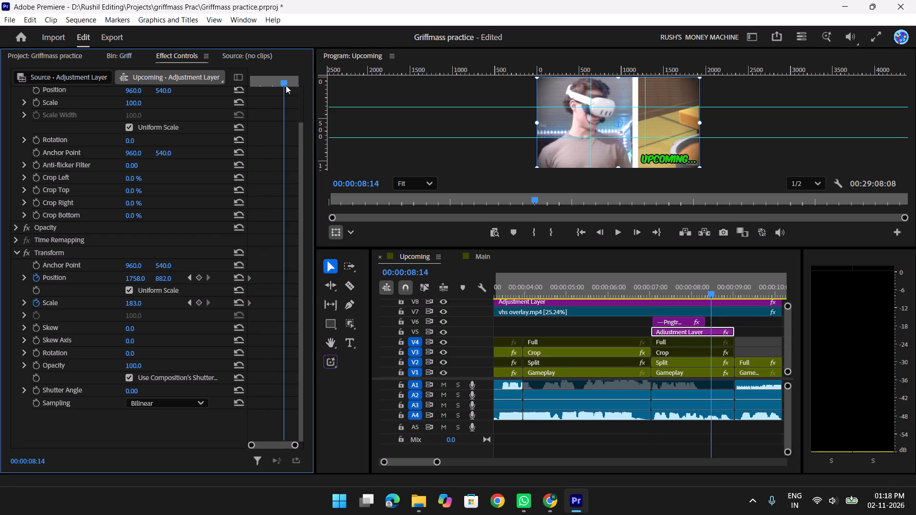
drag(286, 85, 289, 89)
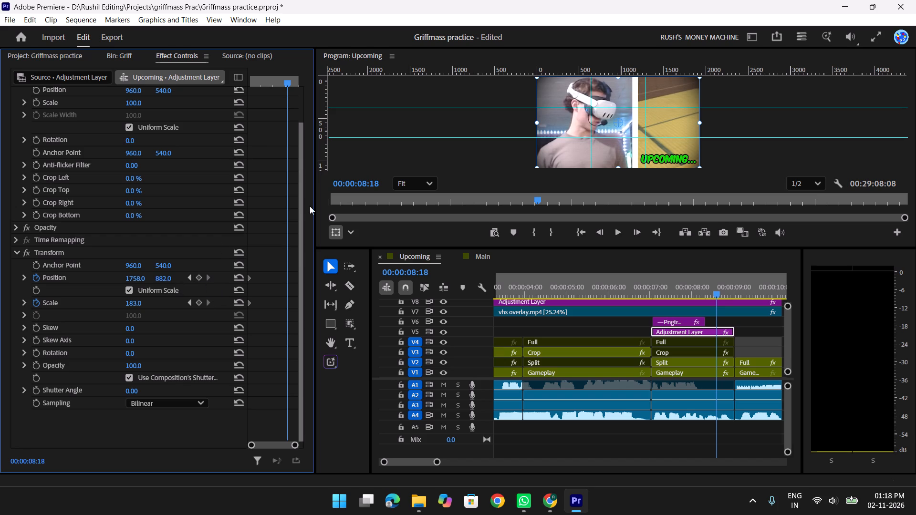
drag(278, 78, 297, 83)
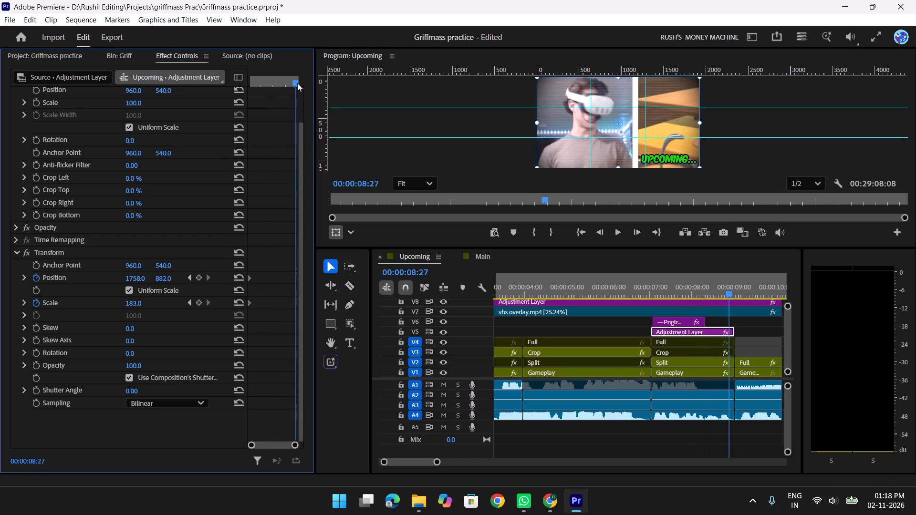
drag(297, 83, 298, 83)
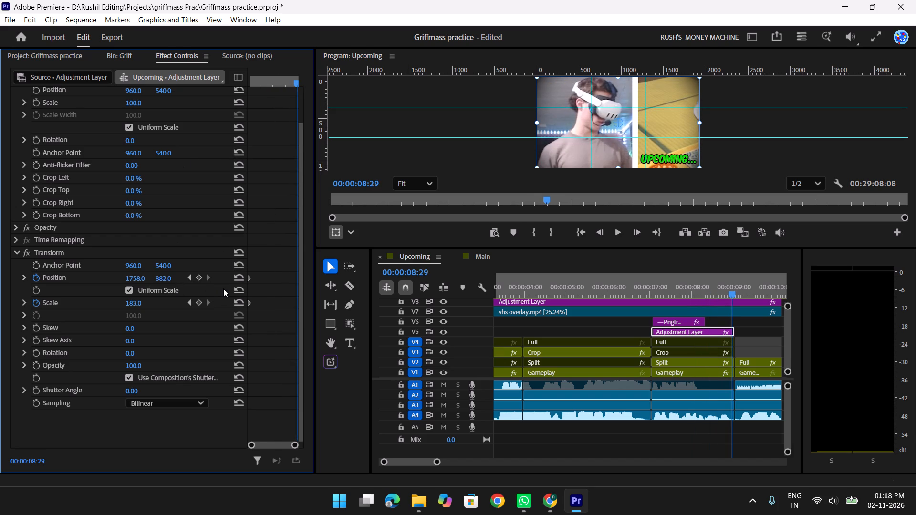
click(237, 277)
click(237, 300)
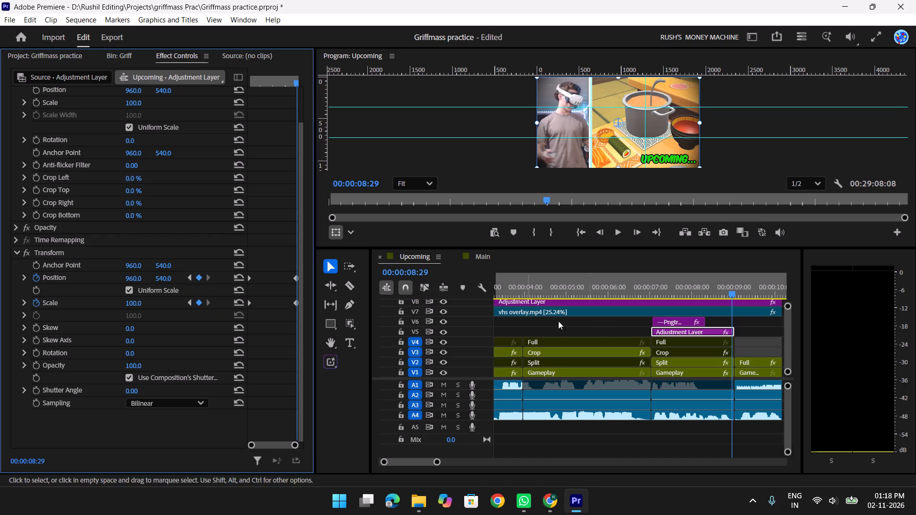
Play and scrub through the split-screen section from about 00:00:07:00 to review the Transform zoom-out animation.
drag(727, 286, 712, 283)
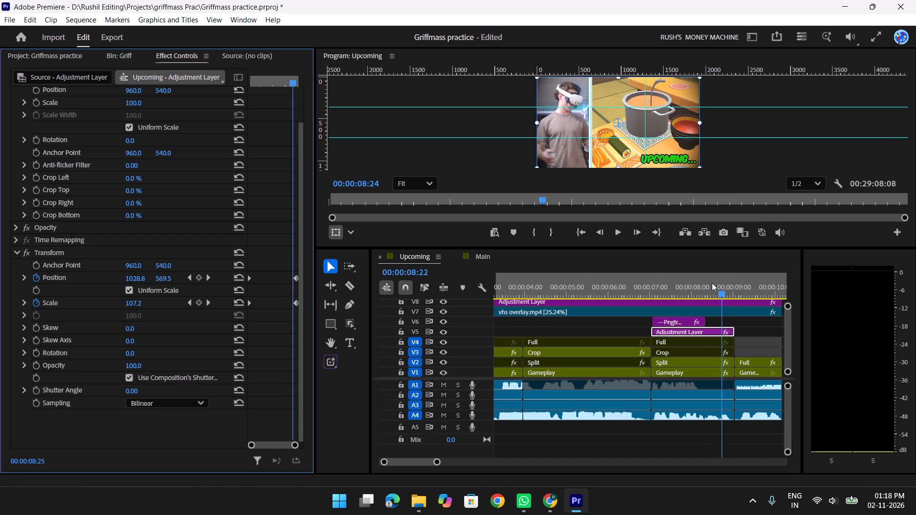
drag(712, 283, 658, 268)
key(space)
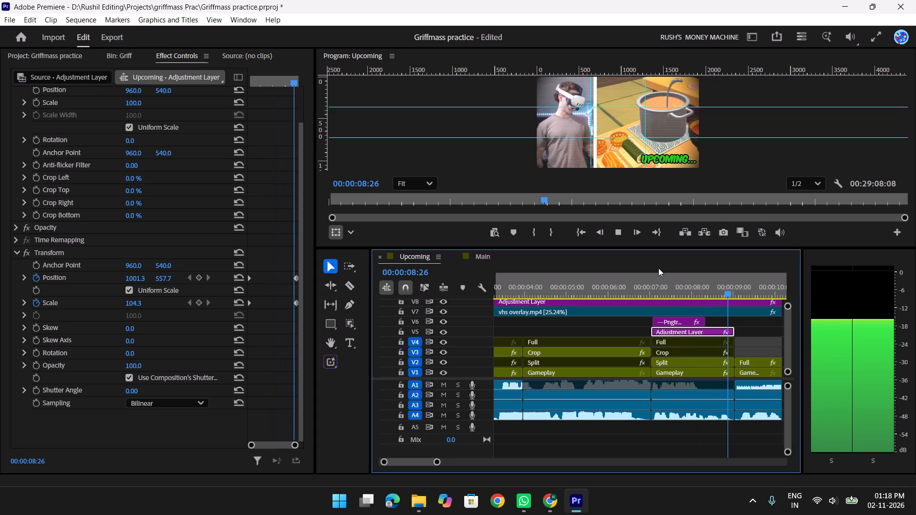
key(space)
drag(699, 282, 676, 280)
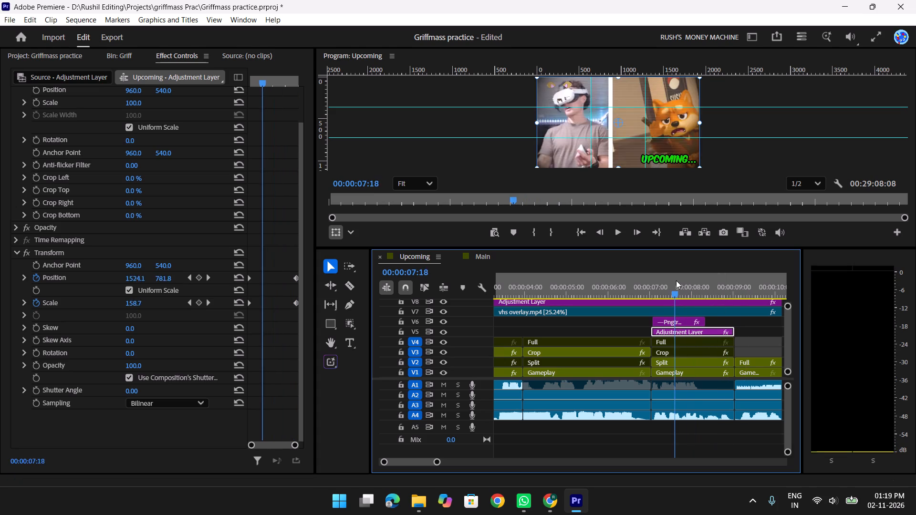
drag(676, 280, 648, 280)
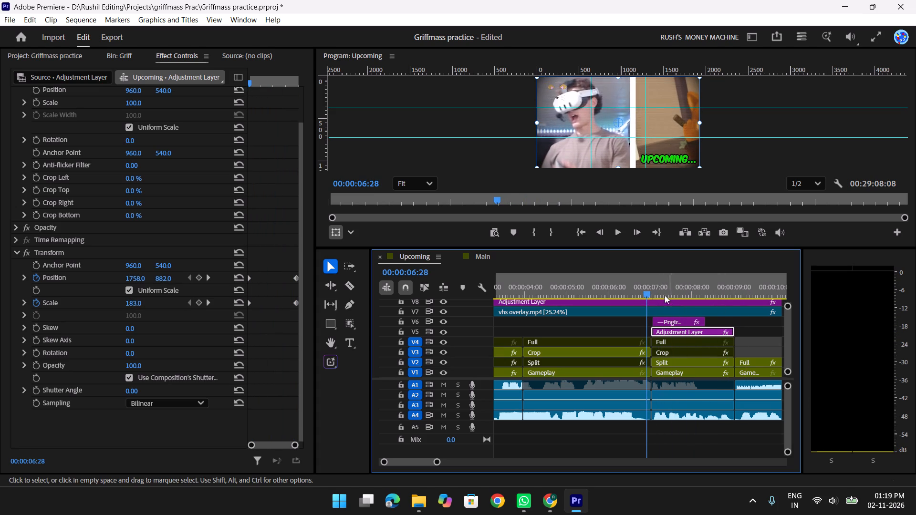
drag(649, 285, 660, 286)
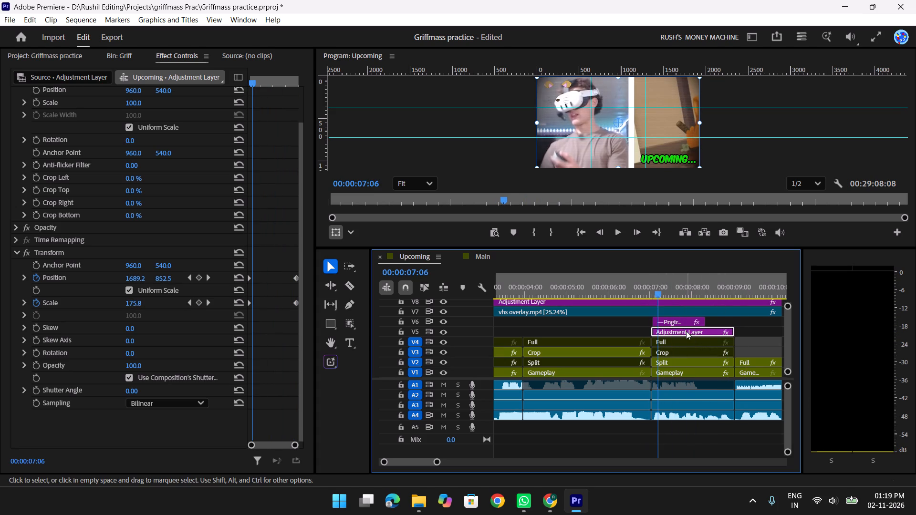
click(686, 331)
key(space)
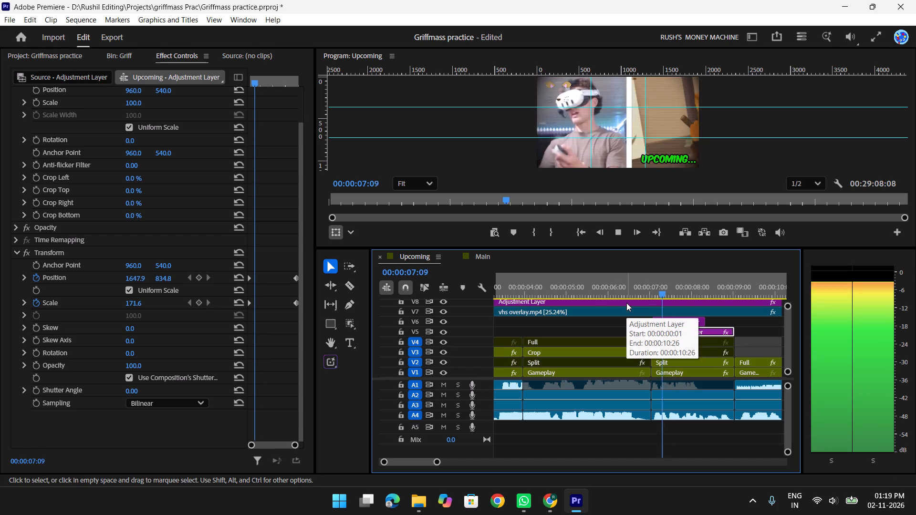
key(space)
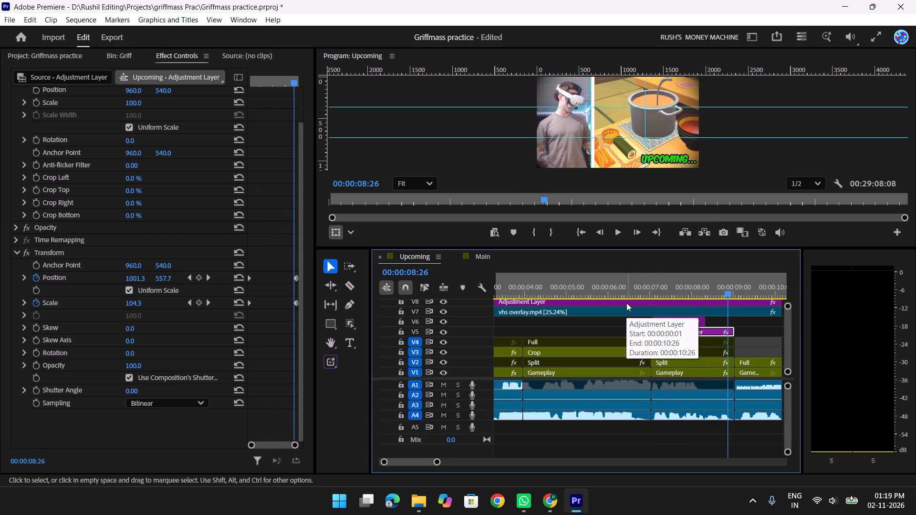
key(space)
key(space)
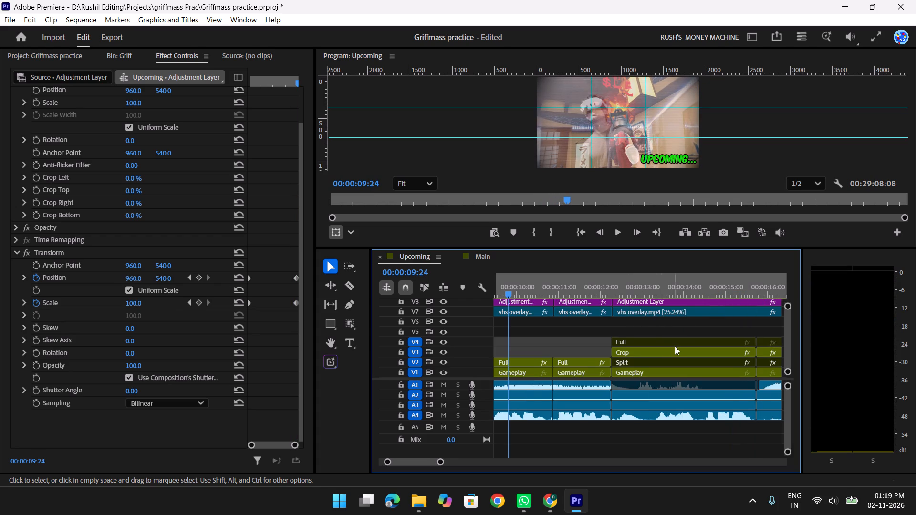
scroll(675, 346, up, 11)
drag(645, 290, 588, 286)
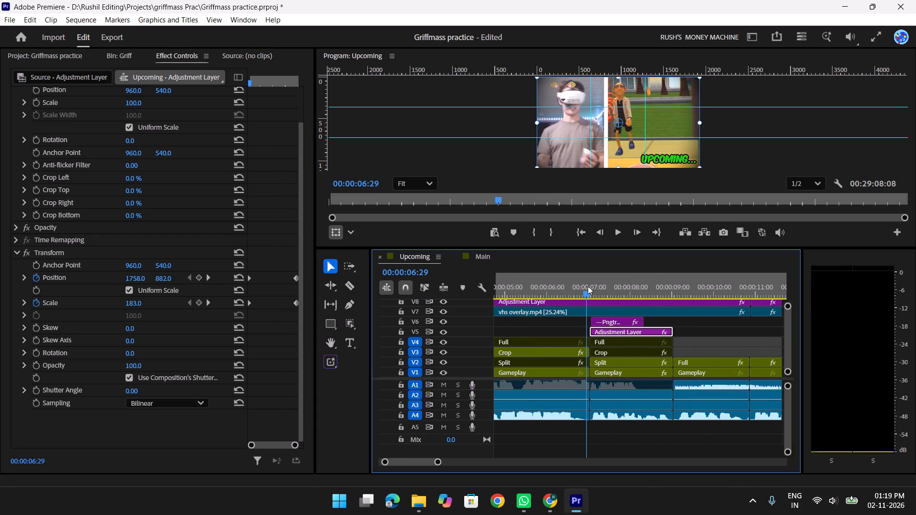
drag(588, 286, 616, 292)
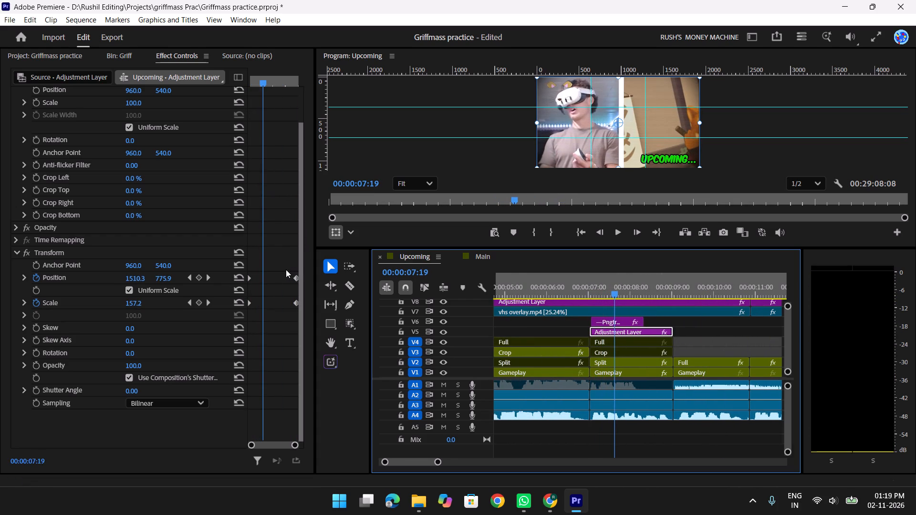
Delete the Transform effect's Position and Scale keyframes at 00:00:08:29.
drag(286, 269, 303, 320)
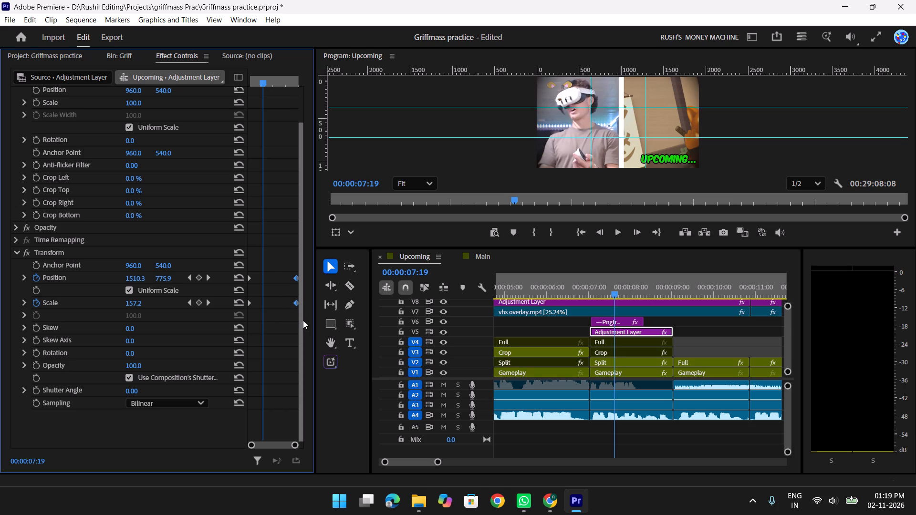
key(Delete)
Play back the split-screen section under the V5 adjustment layer to review the constant zoomed-in framing.
drag(260, 78, 260, 77)
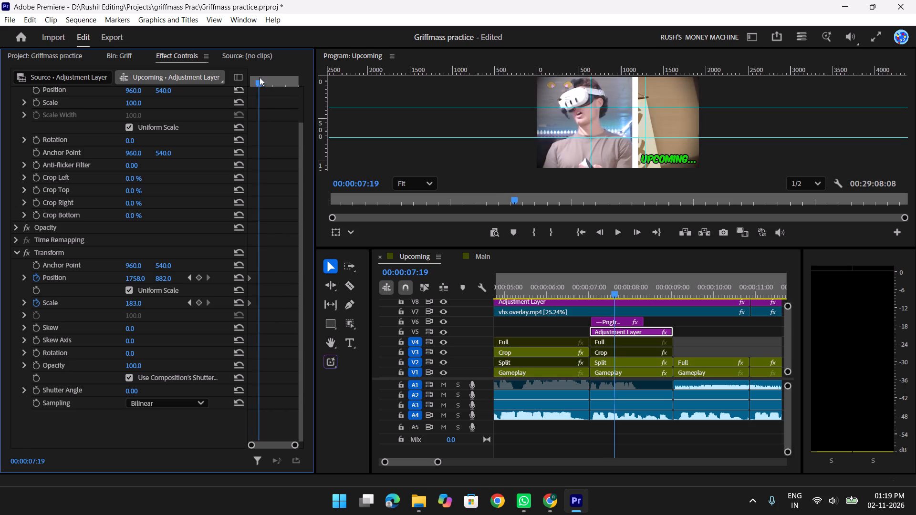
drag(260, 77, 221, 88)
key(space)
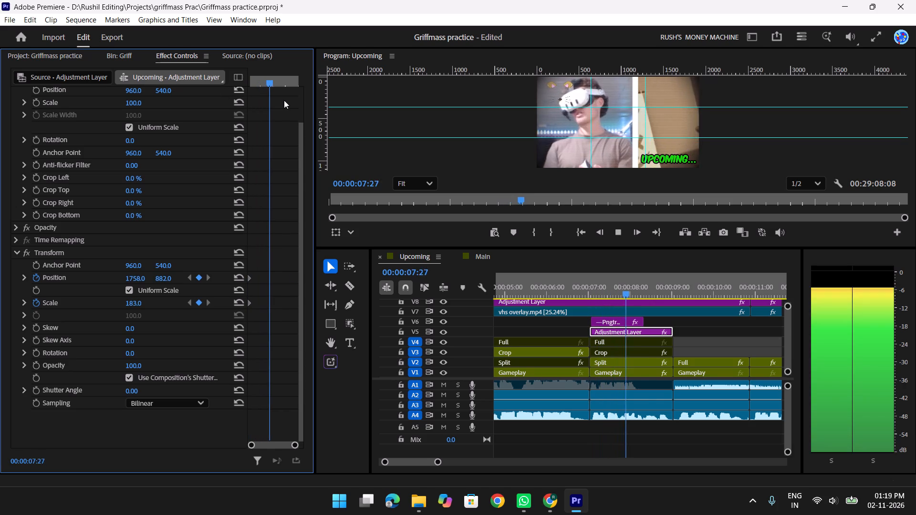
key(space)
key(space)
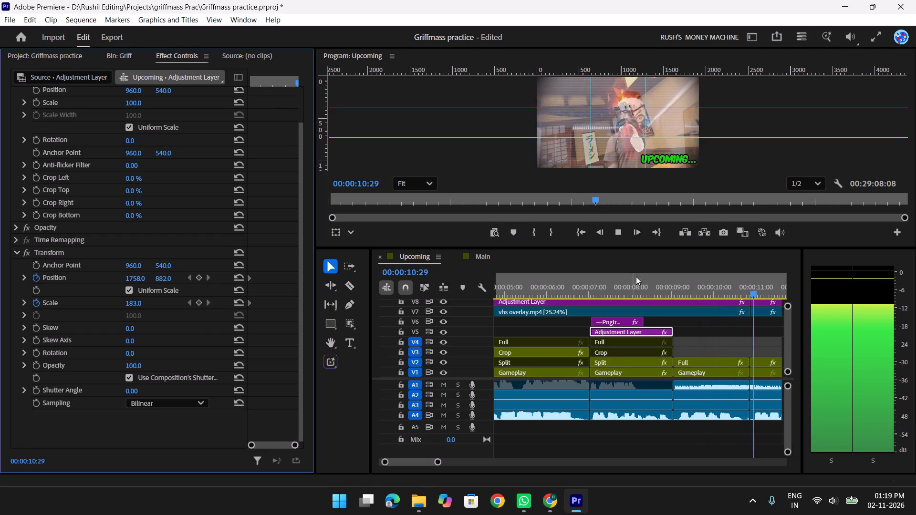
key(space)
drag(651, 287, 604, 295)
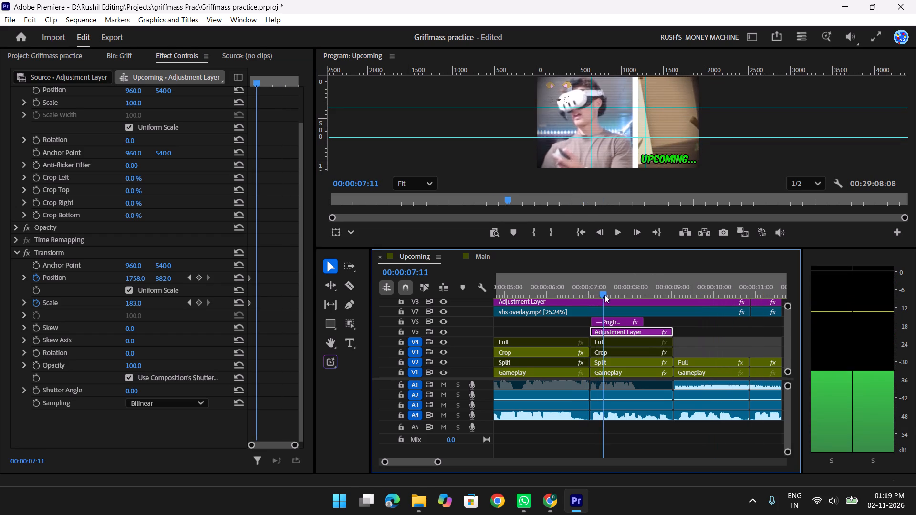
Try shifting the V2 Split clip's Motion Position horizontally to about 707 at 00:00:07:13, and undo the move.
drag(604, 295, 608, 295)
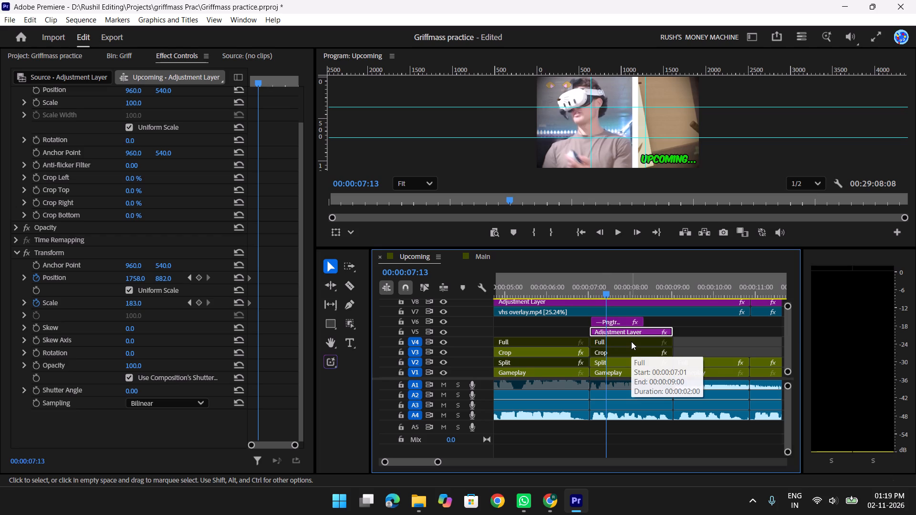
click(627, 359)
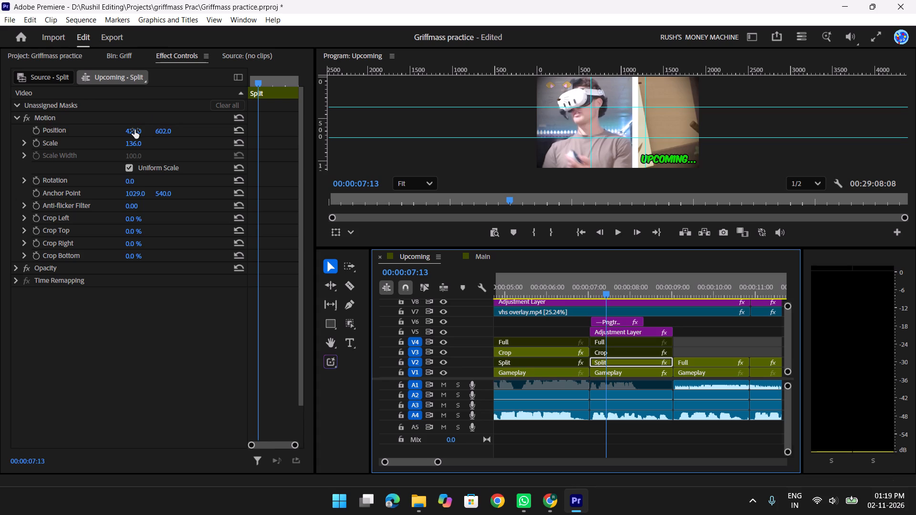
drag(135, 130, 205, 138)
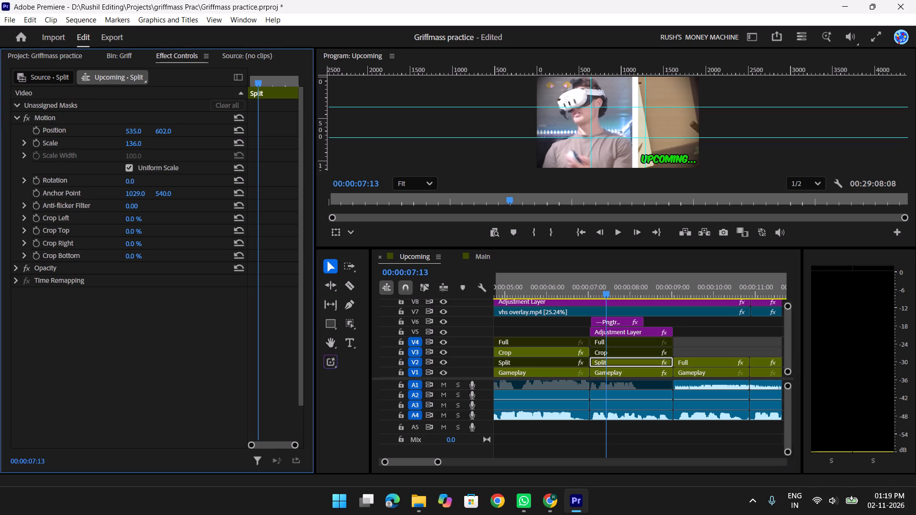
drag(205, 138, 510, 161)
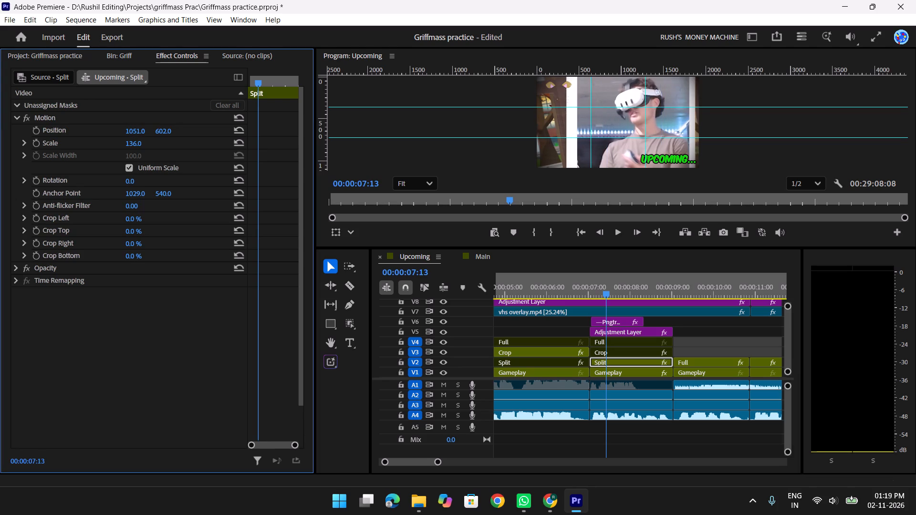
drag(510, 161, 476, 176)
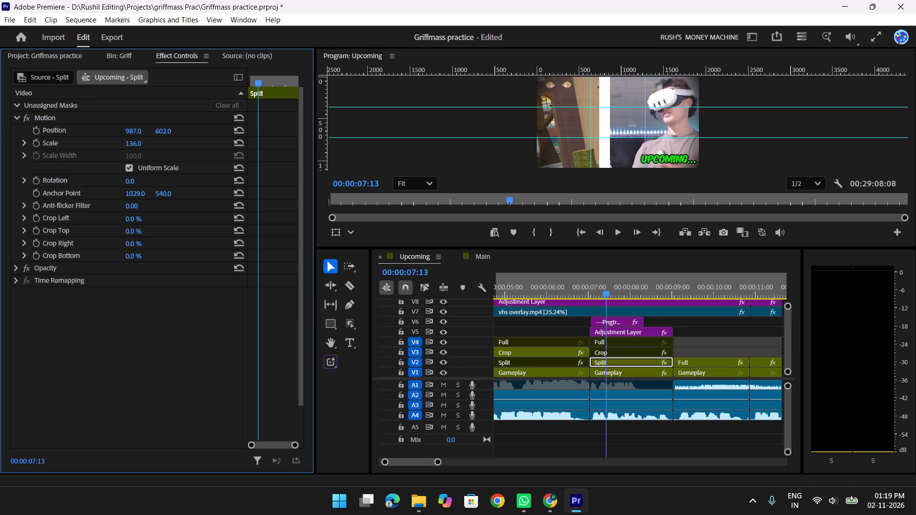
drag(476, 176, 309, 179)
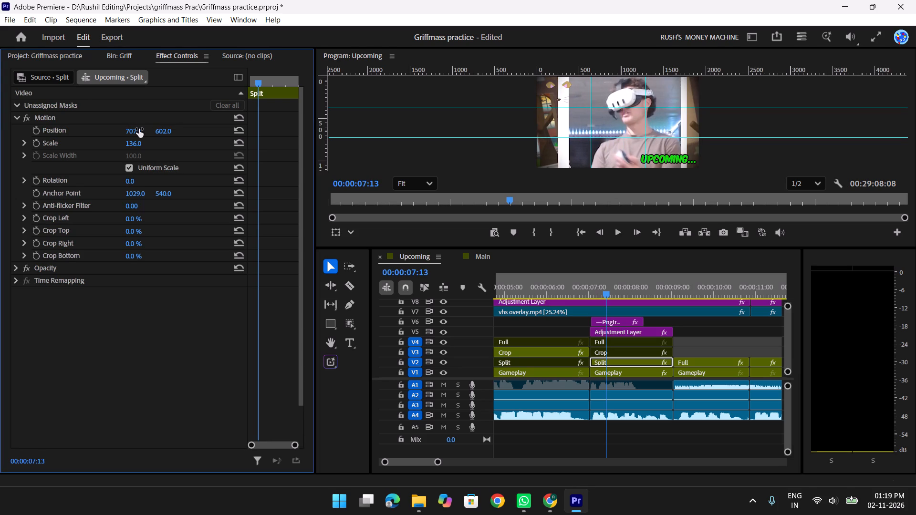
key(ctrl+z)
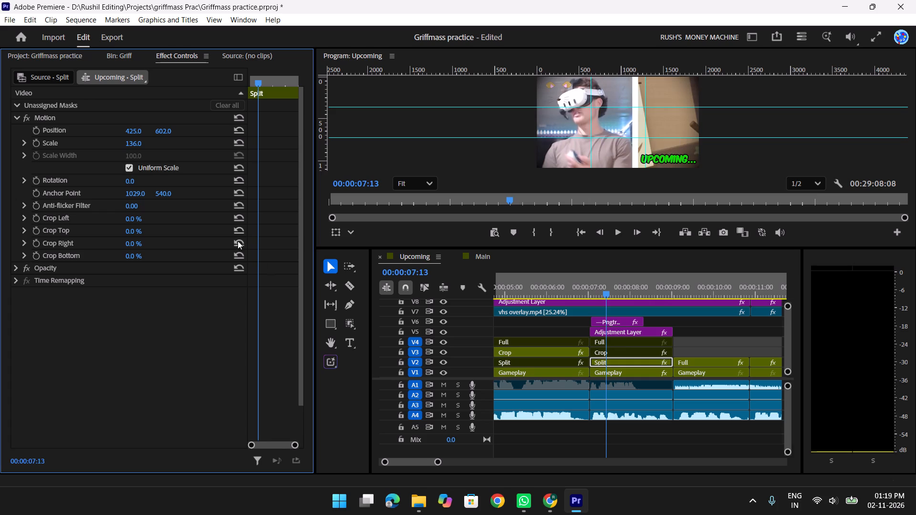
Disable the Split clip on V2 and enable the Full clip on V4 in the section starting at 00:00:07:01.
click(628, 358)
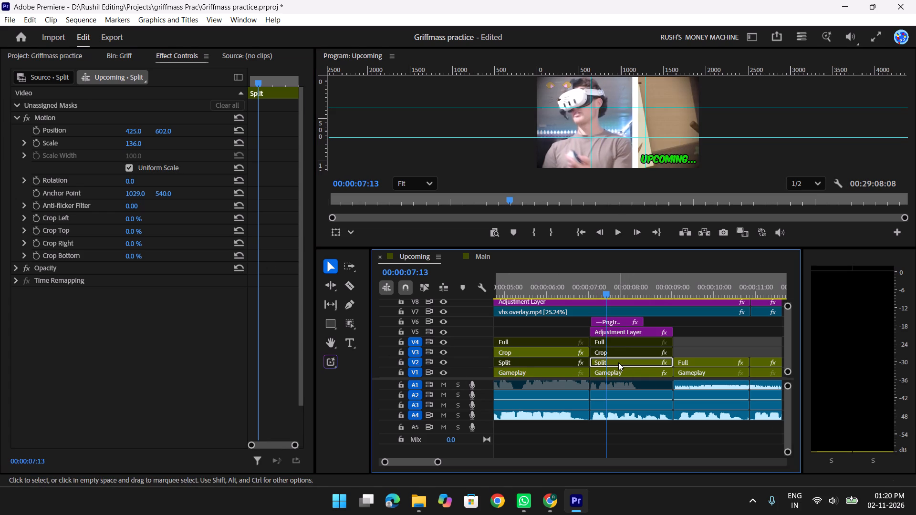
click(618, 362)
key(r)
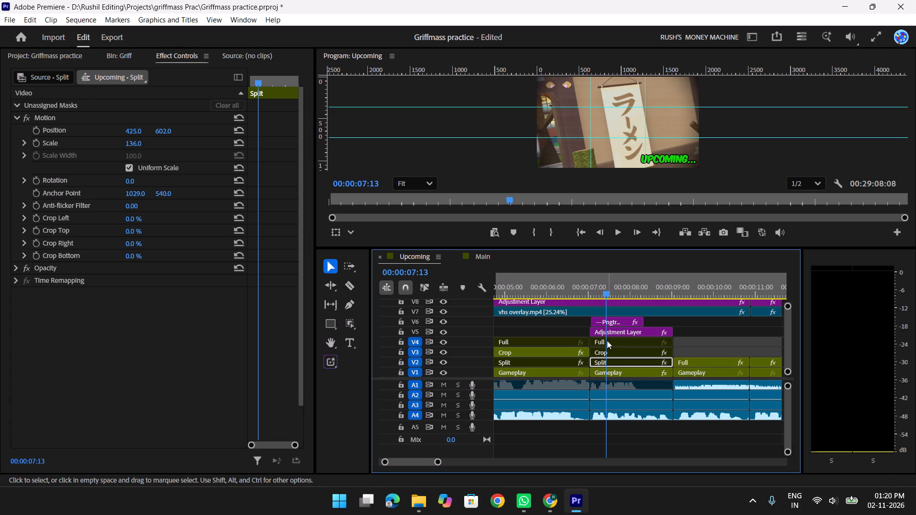
click(607, 340)
key(r)
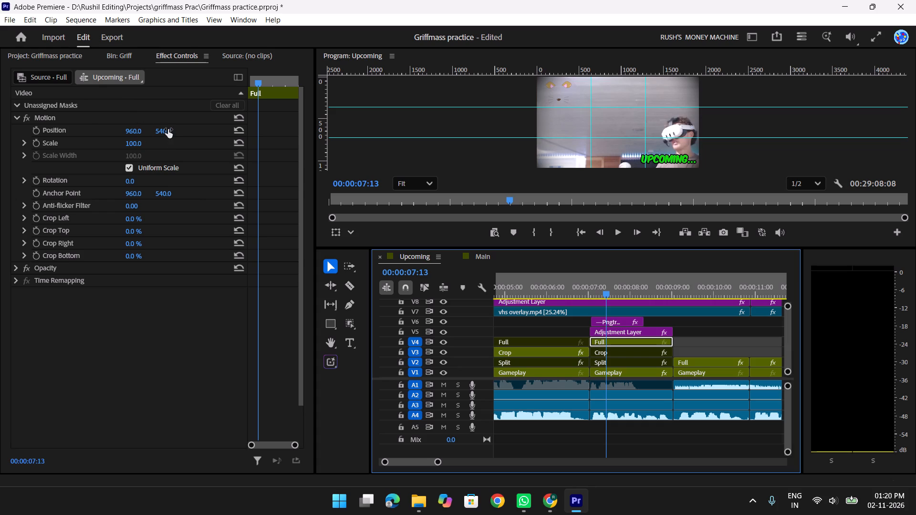
Reframe the V4 Full clip on the headset wearer by setting its Motion Position to about 540, 303.
drag(168, 129, 111, 121)
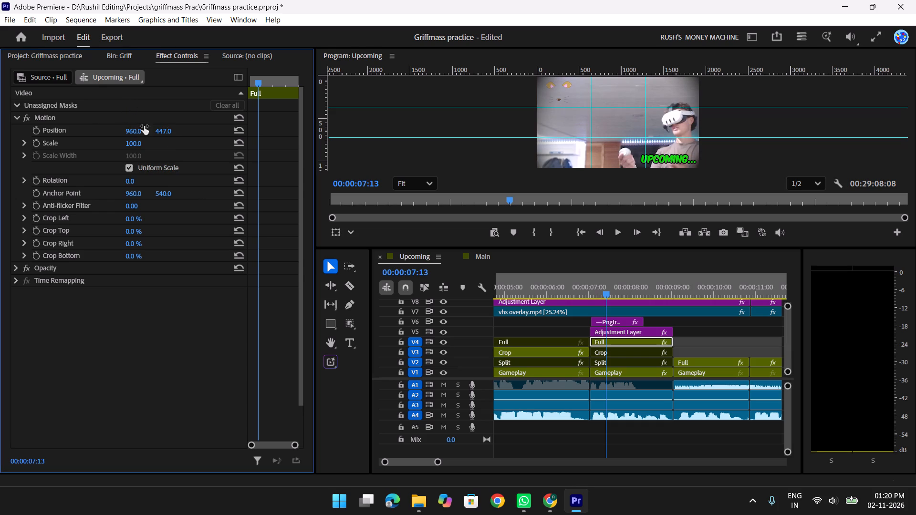
drag(137, 130, 135, 130)
drag(135, 130, 61, 132)
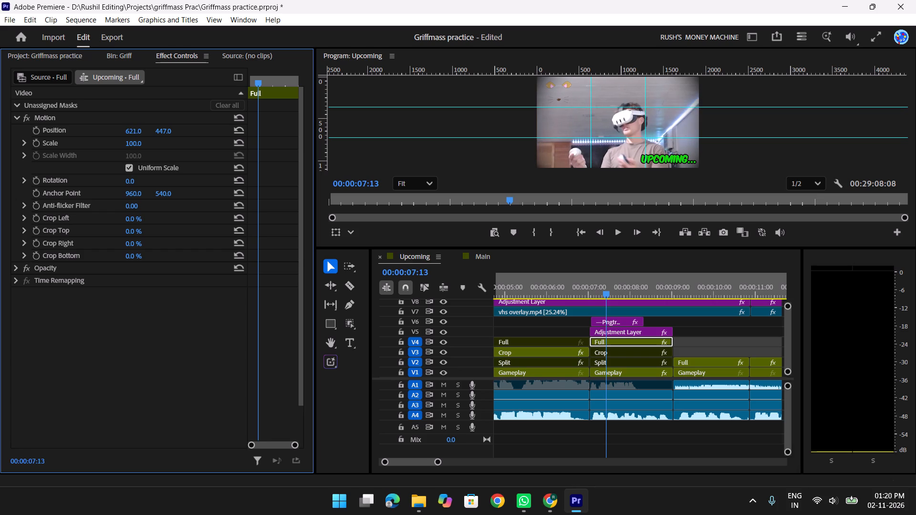
drag(61, 132, 124, 129)
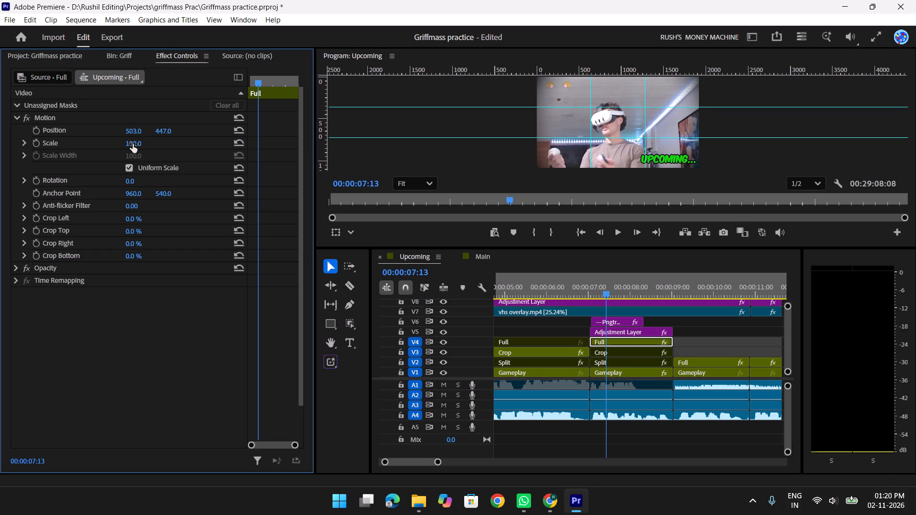
drag(172, 130, 141, 135)
drag(141, 135, 76, 157)
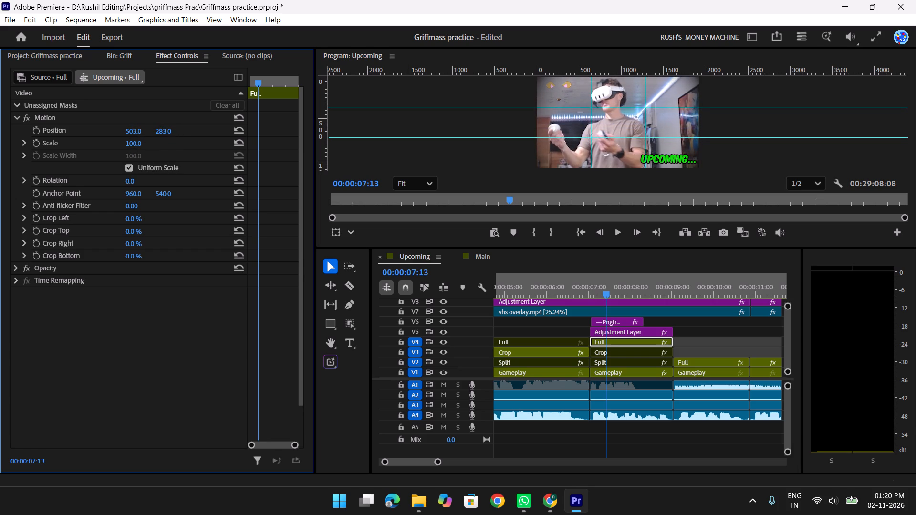
drag(76, 157, 88, 157)
drag(143, 129, 152, 130)
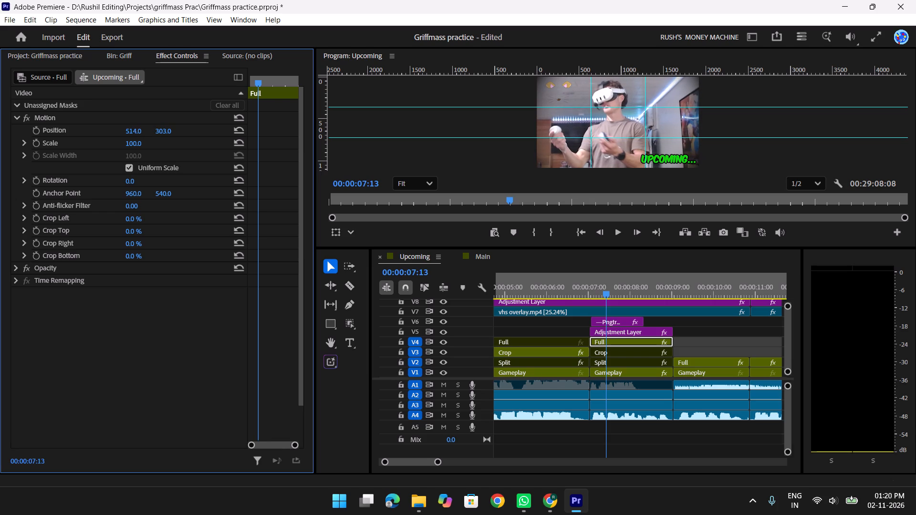
drag(152, 130, 196, 155)
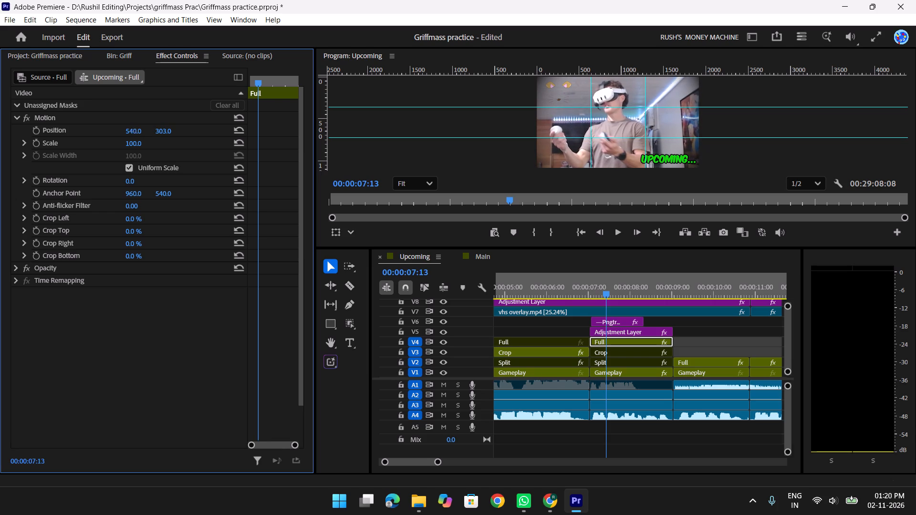
drag(196, 155, 212, 166)
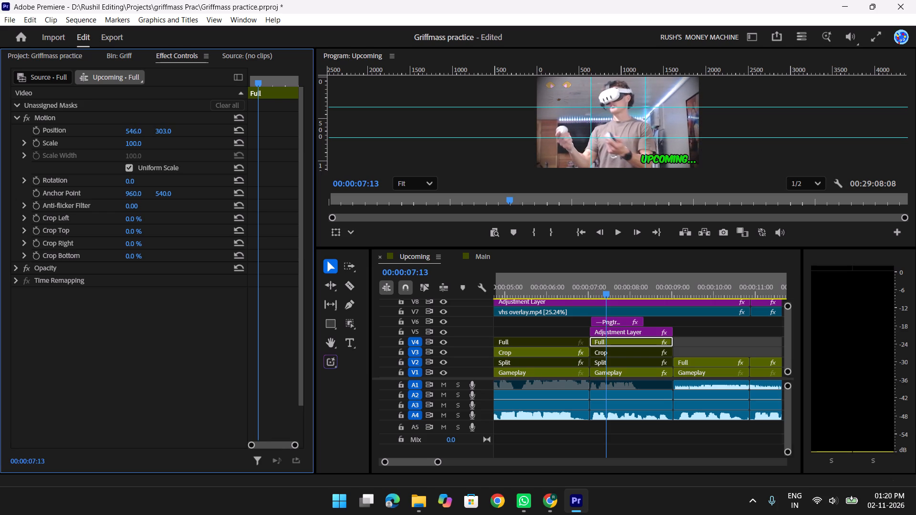
drag(212, 166, 208, 166)
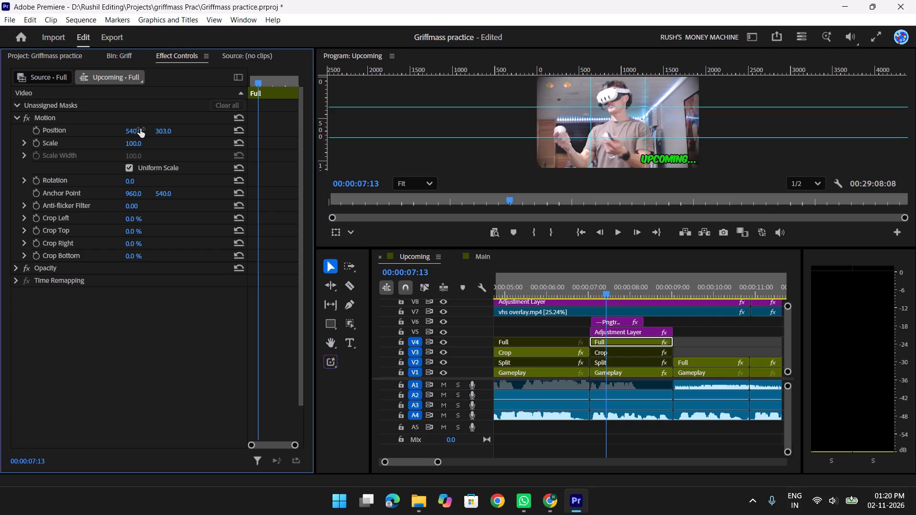
Move the V6 Pngtree graphic's Position keyframe at 00:00:07:08 to about 870.5, 186, over the person's head.
click(625, 360)
click(628, 322)
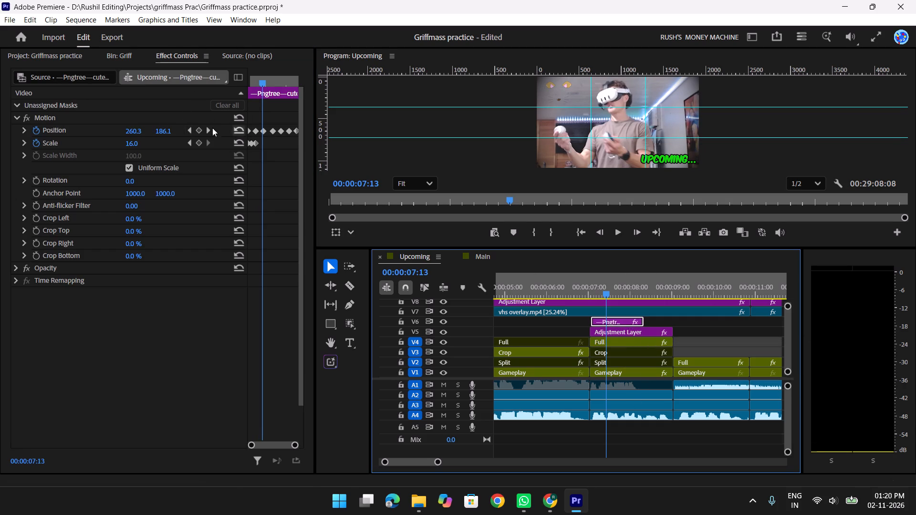
click(189, 131)
click(189, 131)
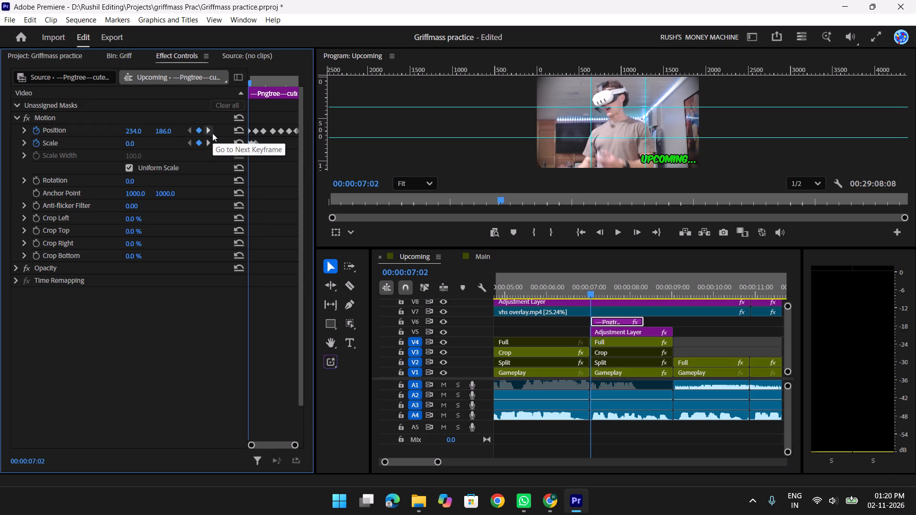
click(211, 132)
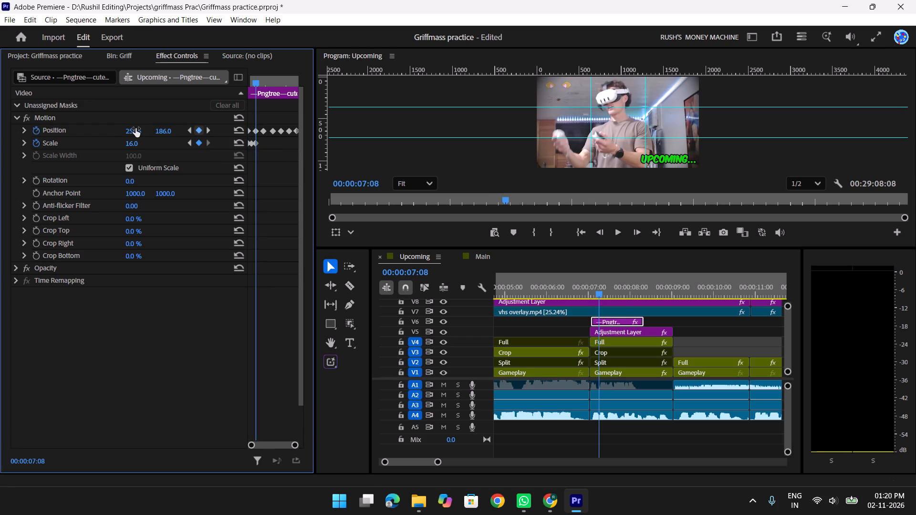
drag(135, 130, 178, 137)
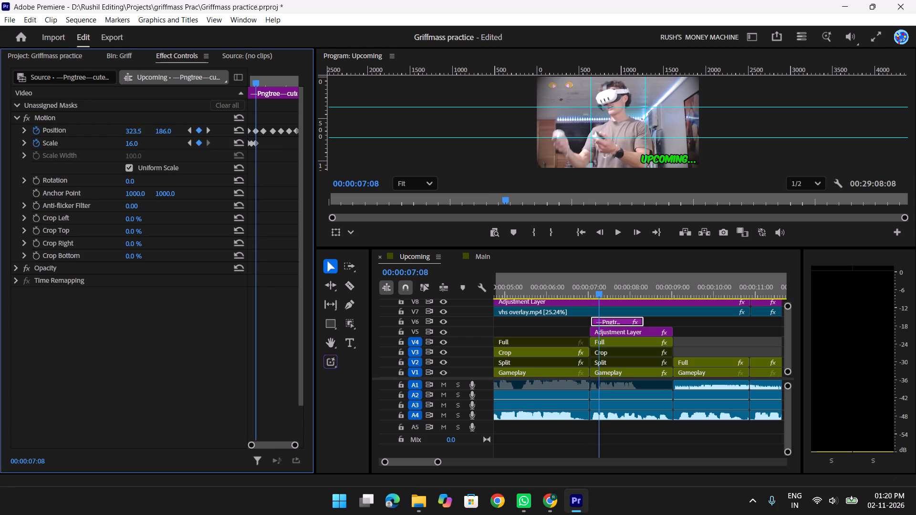
drag(178, 137, 480, 203)
drag(480, 203, 508, 211)
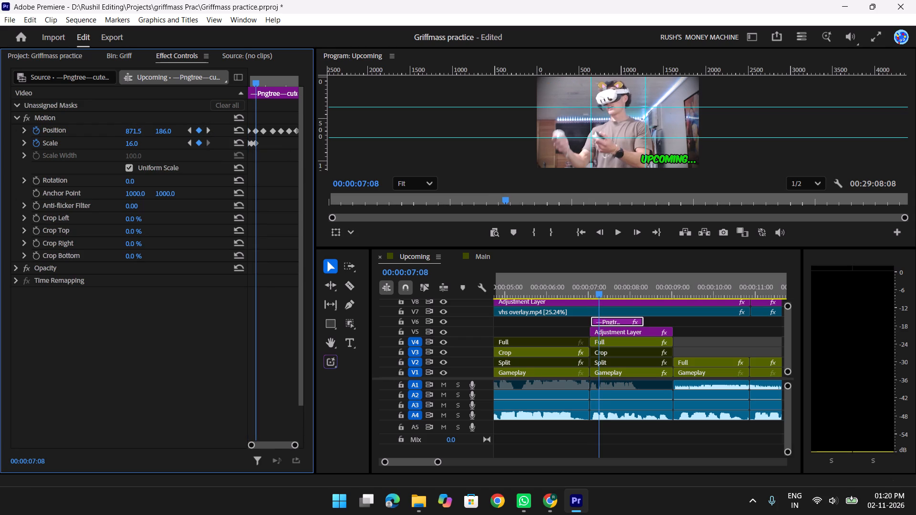
drag(508, 211, 508, 211)
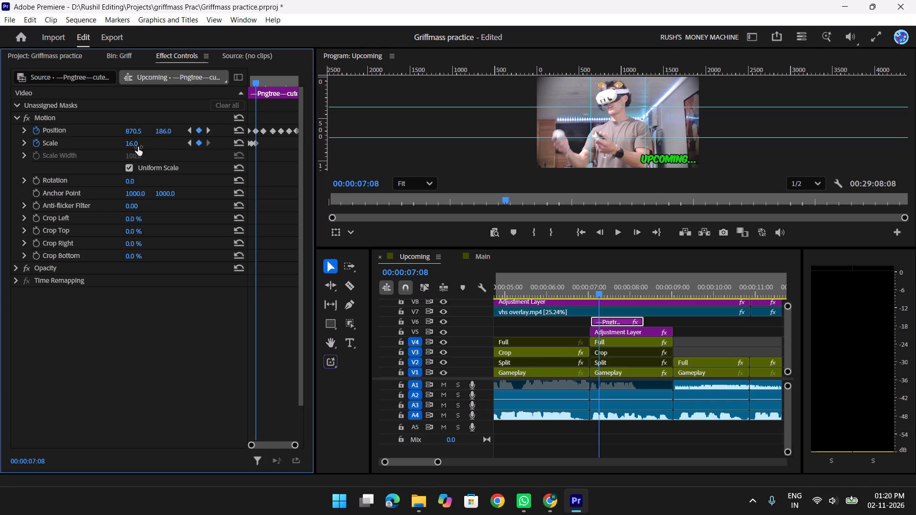
Turn off Scale animation on the V6 Pngtree graphic, deleting its existing Scale keyframes.
click(132, 145)
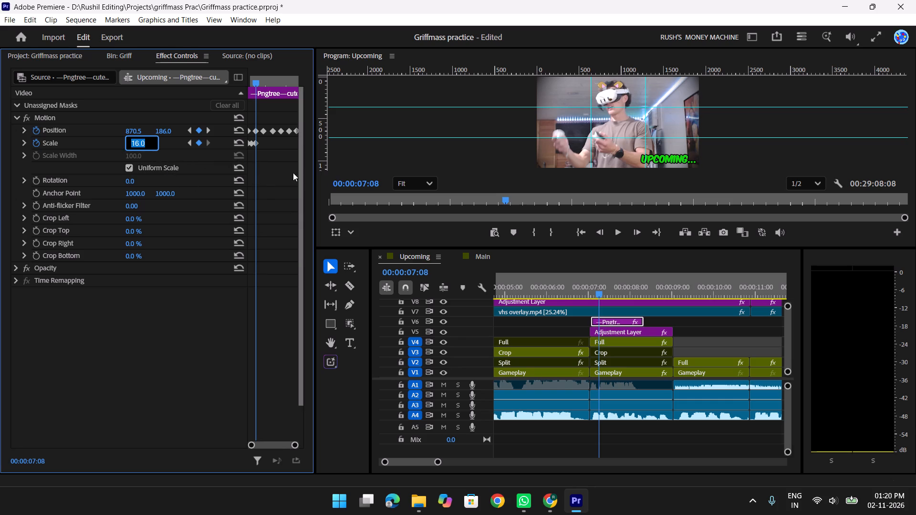
click(39, 143)
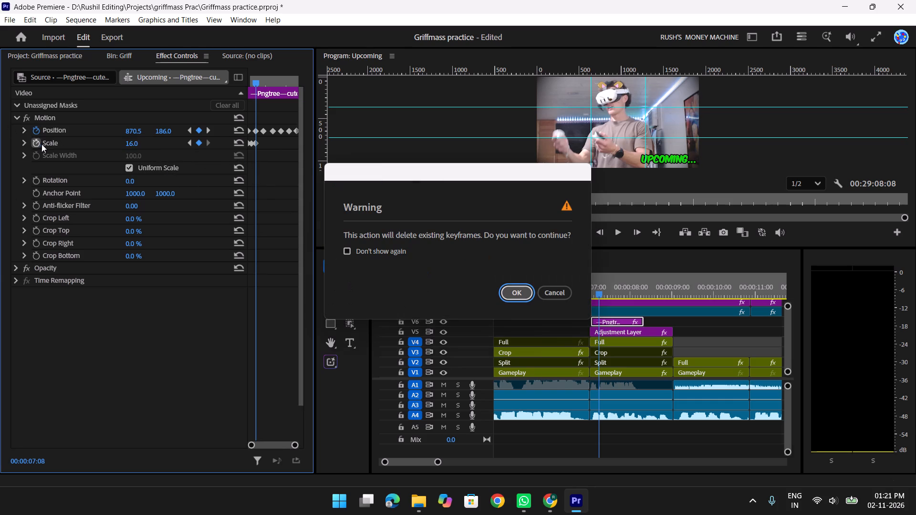
click(516, 295)
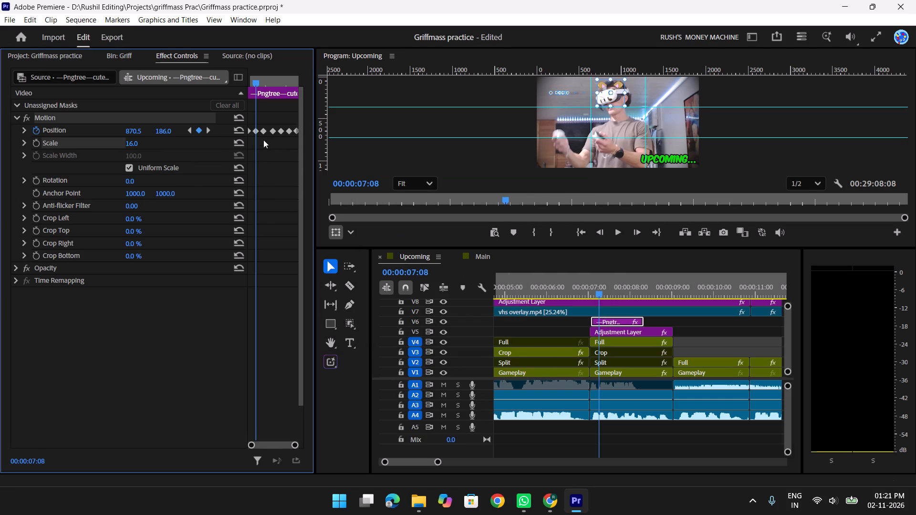
Set the V6 Pngtree graphic's Motion Scale to about 18.
click(131, 144)
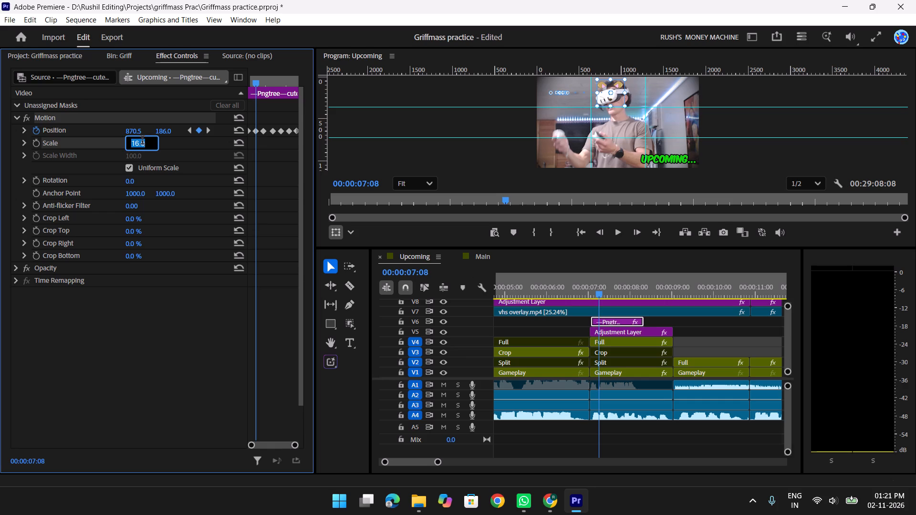
click(181, 151)
drag(129, 143, 130, 144)
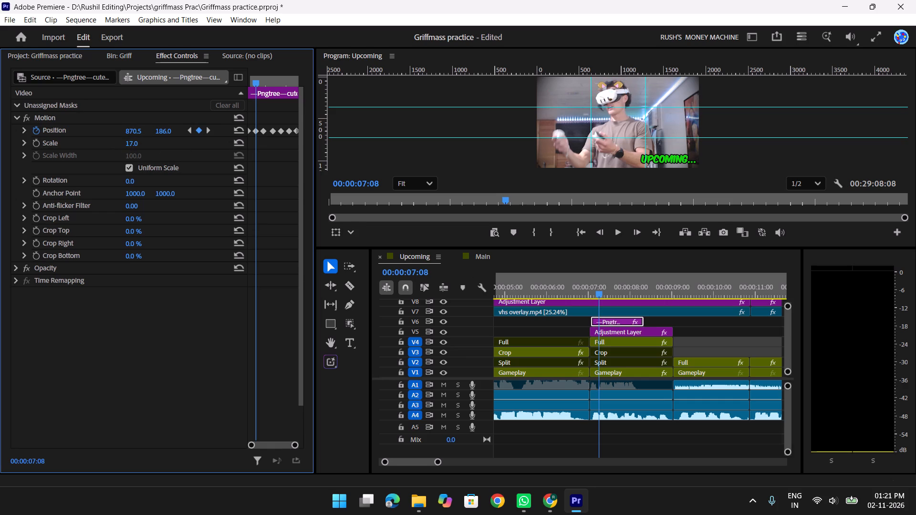
drag(130, 144, 139, 151)
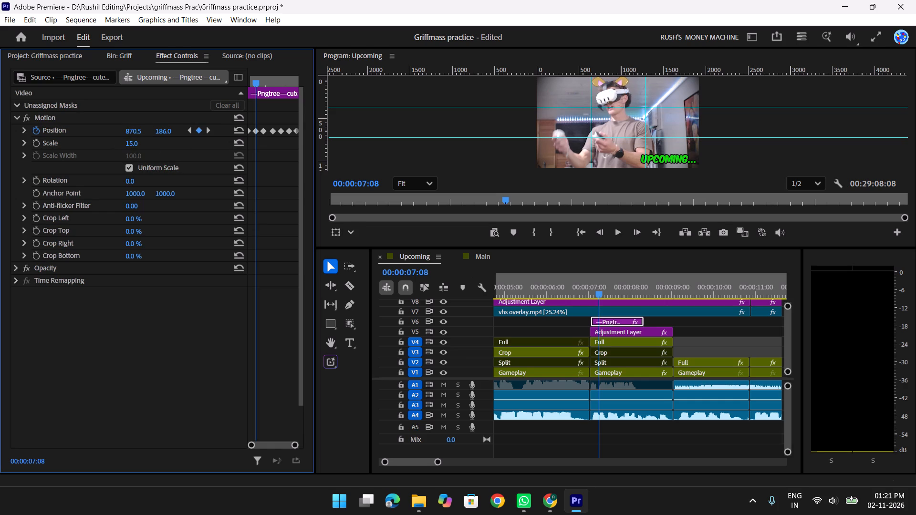
drag(139, 151, 149, 156)
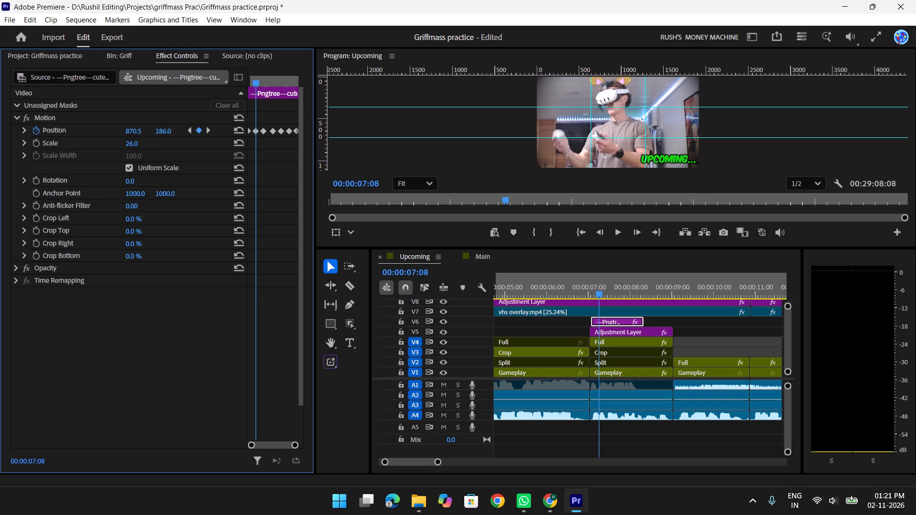
drag(149, 156, 147, 160)
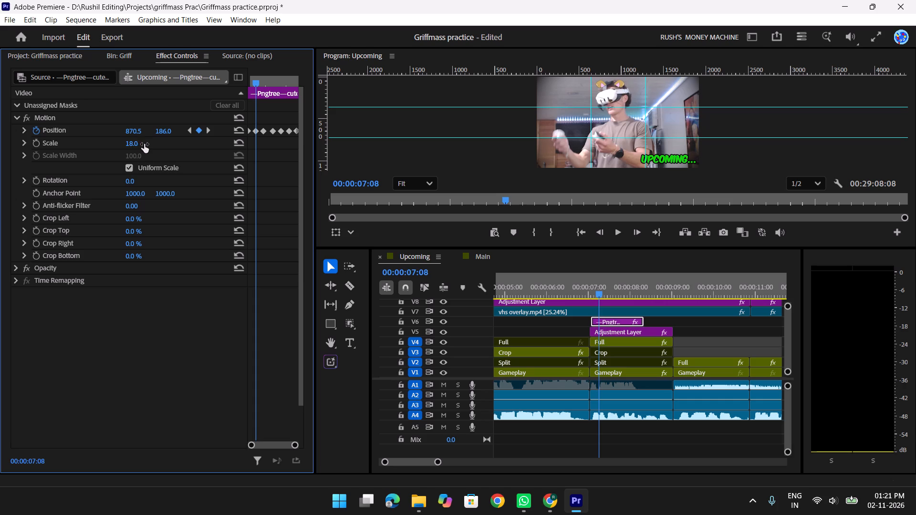
Increase the V6 Pngtree graphic's Motion Scale to 23.
click(131, 143)
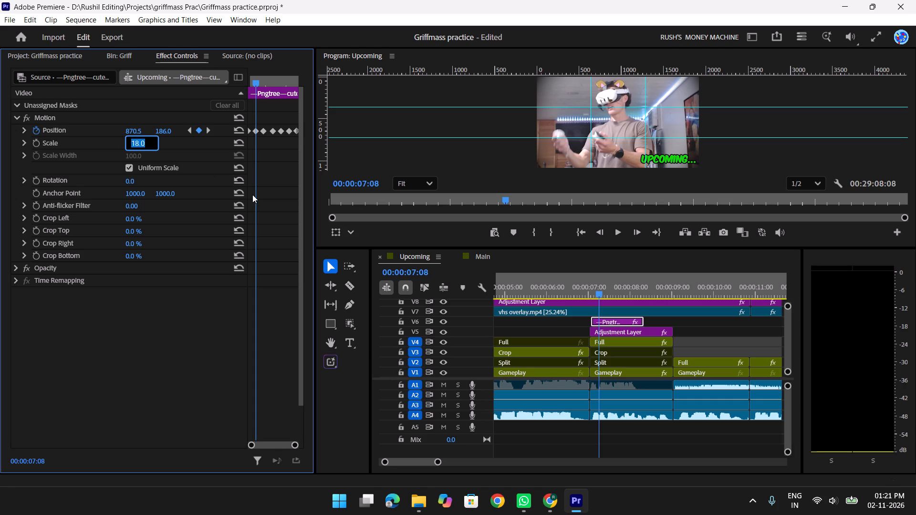
key(Up)
key(Up)
key(Up)
key(Up)
key(Up)
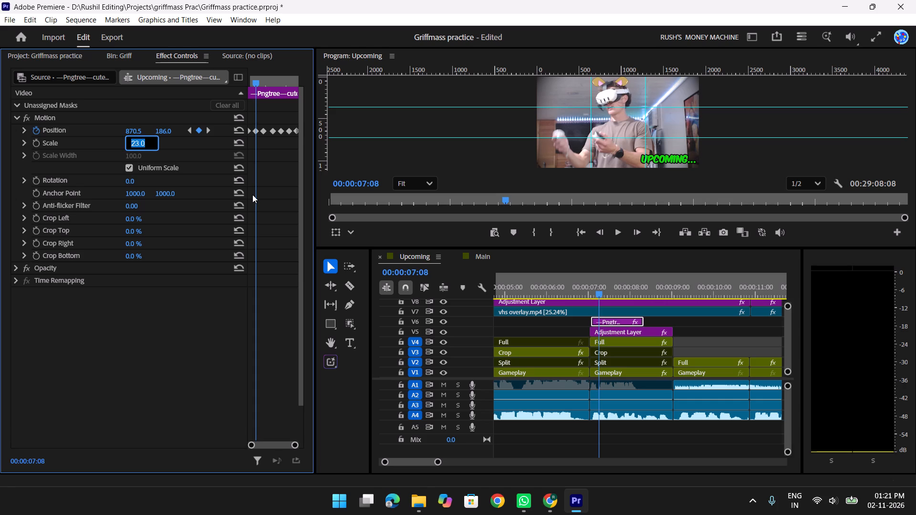
click(135, 313)
Set the vertical Position of the Pngtree graphic's 00:00:07:08 keyframe to 192, aligning the ears with the top of the head.
click(164, 130)
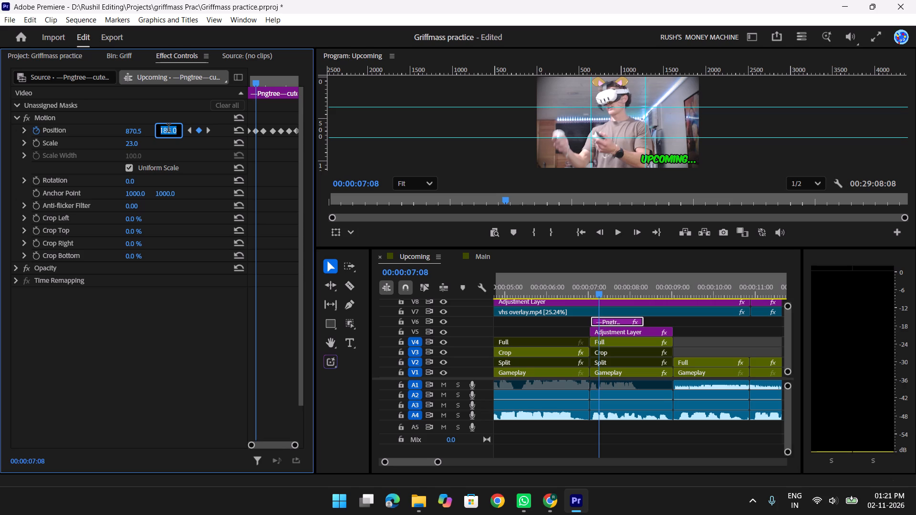
key(Down)
key(Down)
key(Down)
key(Down)
key(Down)
key(Down)
key(Down)
key(Down)
key(Down)
key(Down)
key(Down)
key(Down)
key(Down)
key(Down)
key(Down)
key(Down)
key(Down)
key(Up)
key(Up)
key(Up)
key(Up)
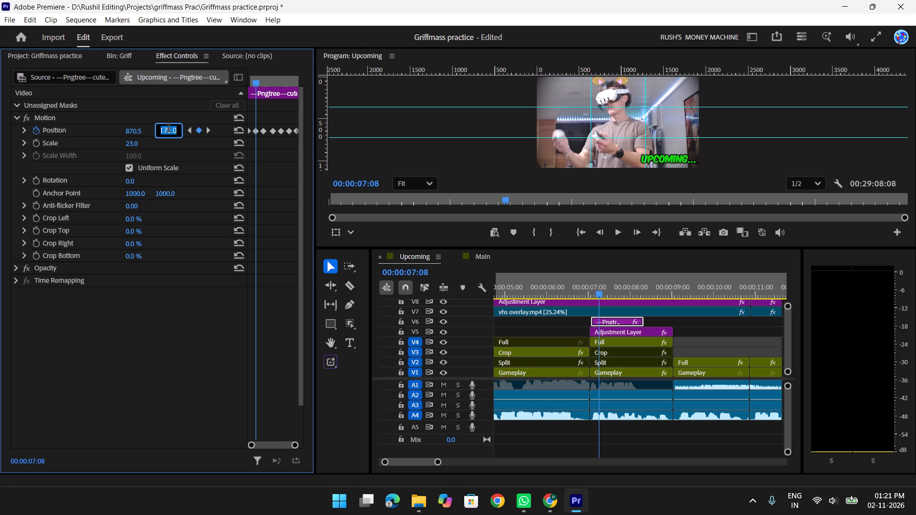
key(Up)
key(Up)
key(Up)
key(Up)
key(Up)
key(Up)
key(Up)
key(Up)
key(Up)
key(Up)
key(Up)
key(Up)
key(Up)
key(Up)
key(Up)
key(Up)
key(Up)
key(Up)
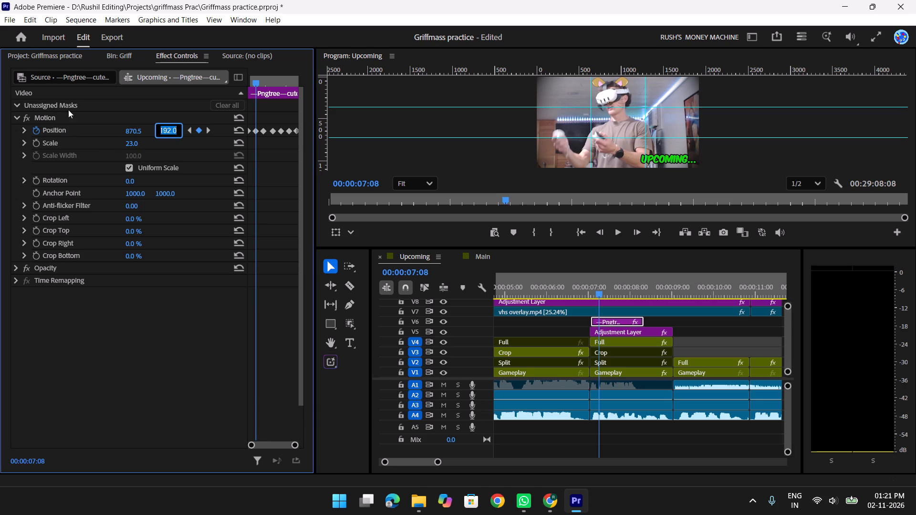
Set the horizontal Position of the Pngtree graphic's 00:00:07:08 keyframe to 880.5, centring the ears on the person's head.
click(127, 128)
key(Right)
key(Right)
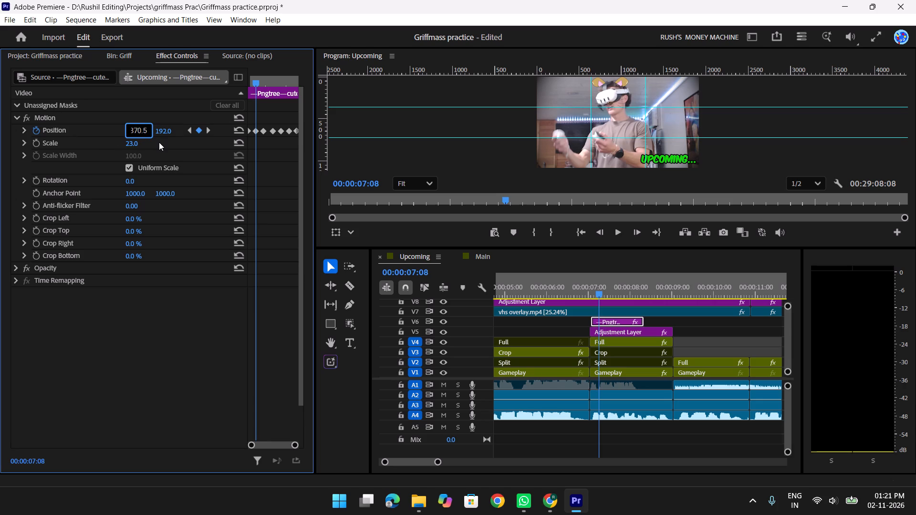
key(Down)
key(Down)
key(Down)
key(Down)
key(Down)
key(Down)
key(Down)
key(Down)
key(Down)
key(Down)
key(Down)
key(Down)
key(Up)
key(Up)
key(Up)
key(Up)
key(Up)
key(Up)
key(Up)
key(Up)
key(Up)
key(Up)
key(Up)
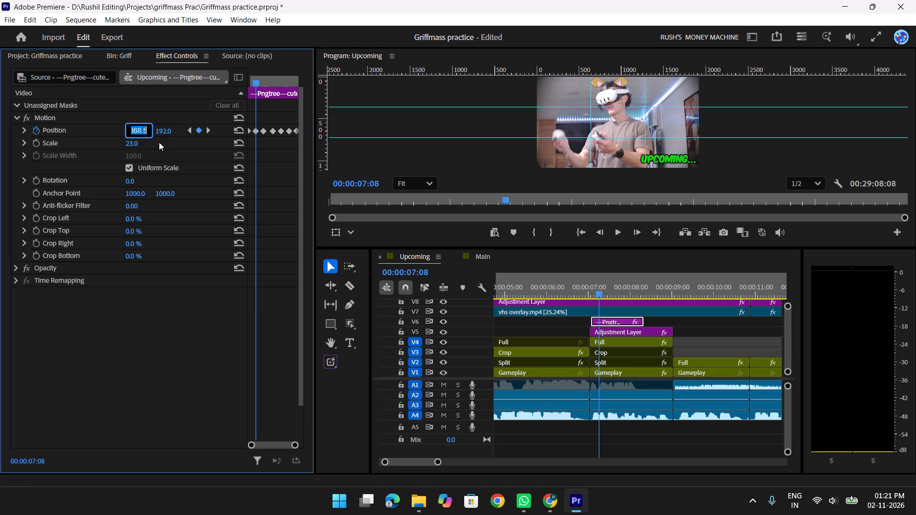
key(Up)
key(Up)
key(Up)
key(Up)
key(Up)
key(Up)
key(Up)
key(Up)
key(Up)
key(Up)
key(Up)
key(Up)
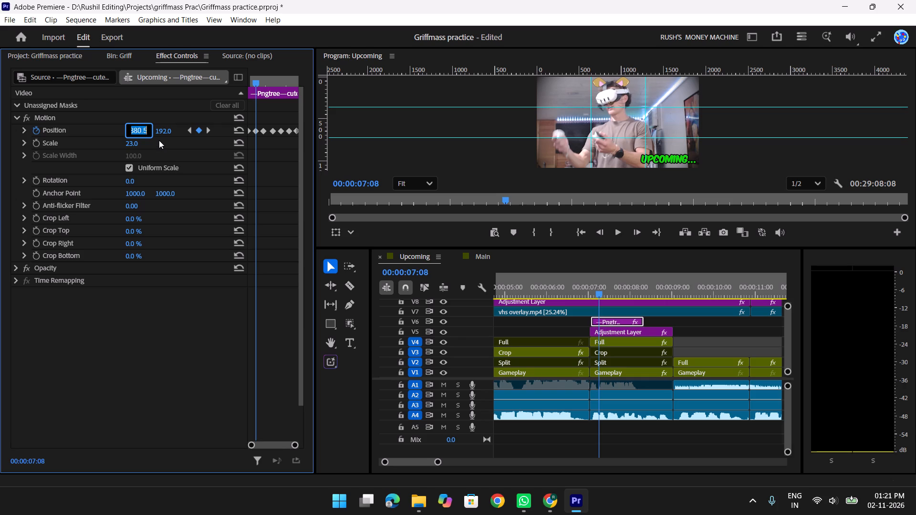
Copy the 00:00:07:08 Position values, 880.5 and 192, to the Pngtree graphic's keyframe at 00:00:07:14.
click(209, 134)
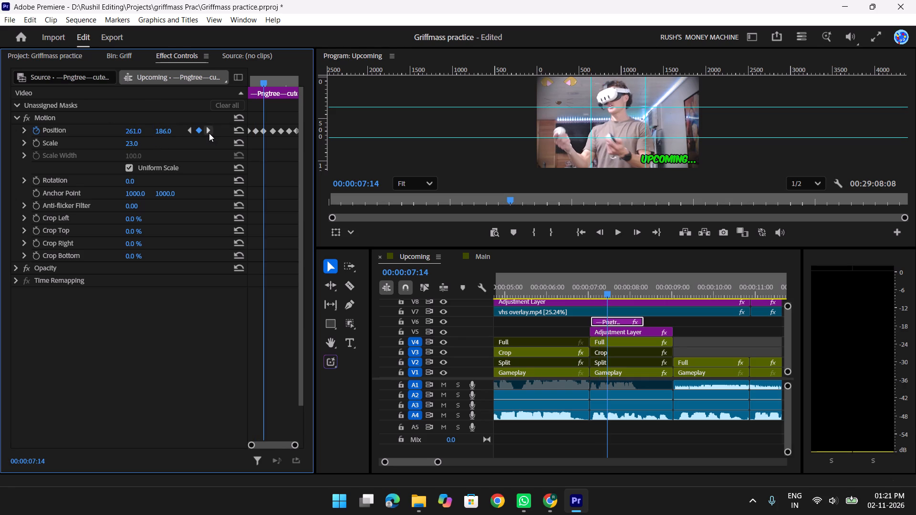
click(188, 133)
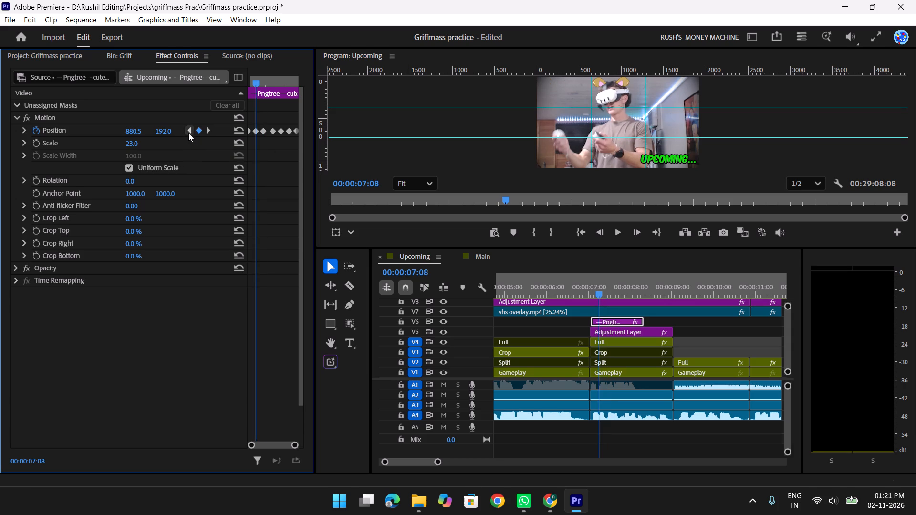
click(133, 130)
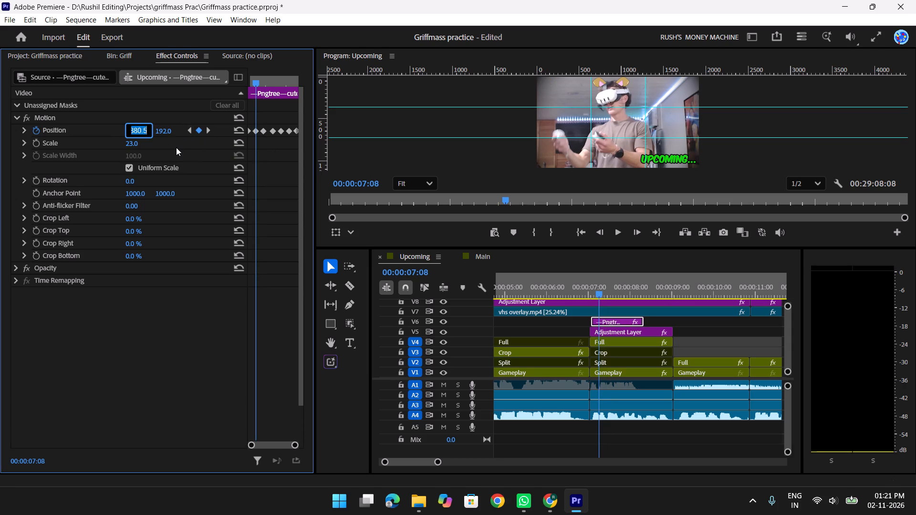
key(ctrl+c)
key(ctrl+c)
key(ctrl+c)
click(208, 134)
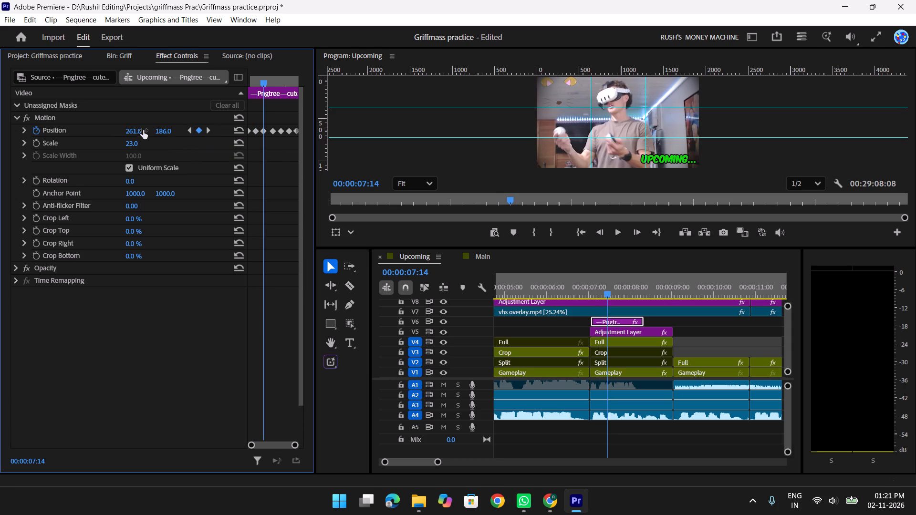
click(140, 131)
key(ctrl+v)
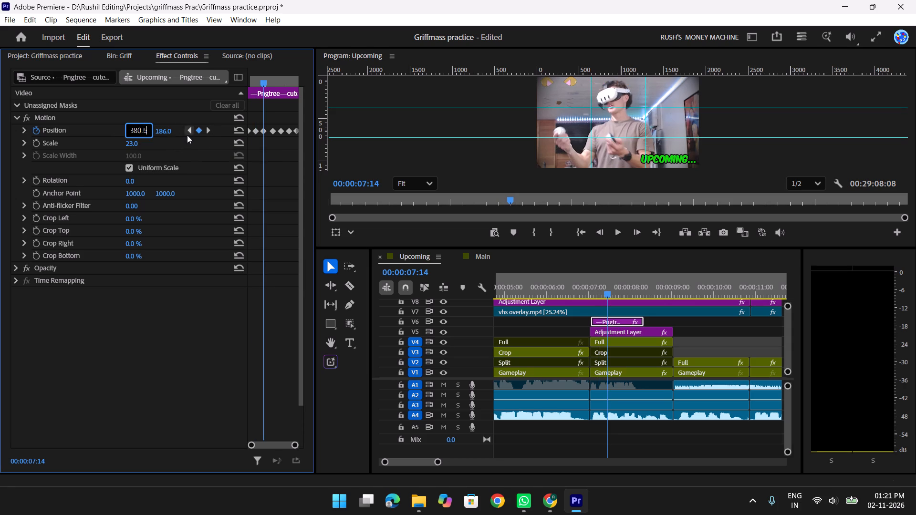
click(189, 131)
click(164, 134)
key(ctrl+c)
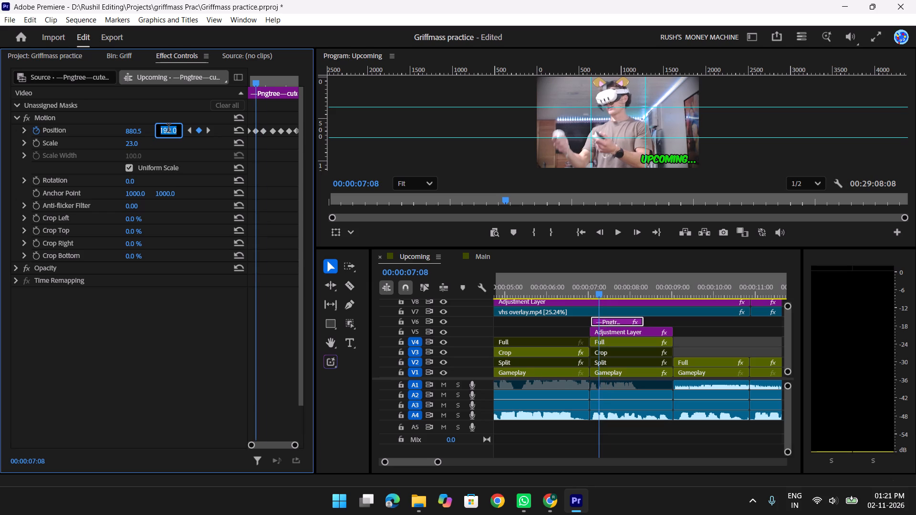
key(ctrl+c)
click(208, 133)
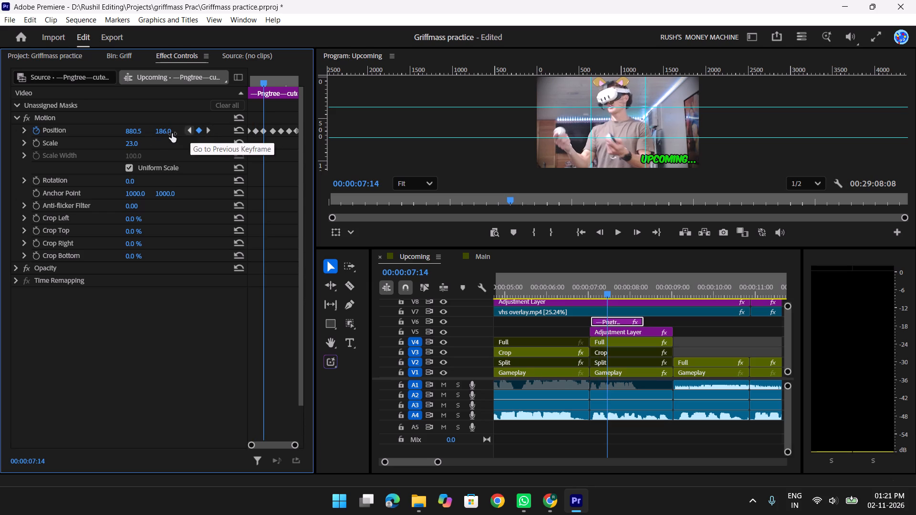
click(169, 133)
key(ctrl+v)
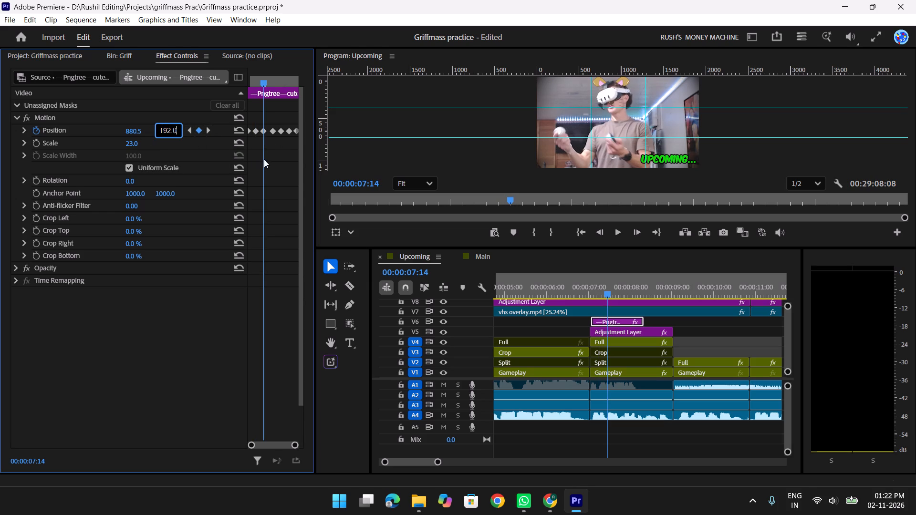
click(170, 131)
click(203, 144)
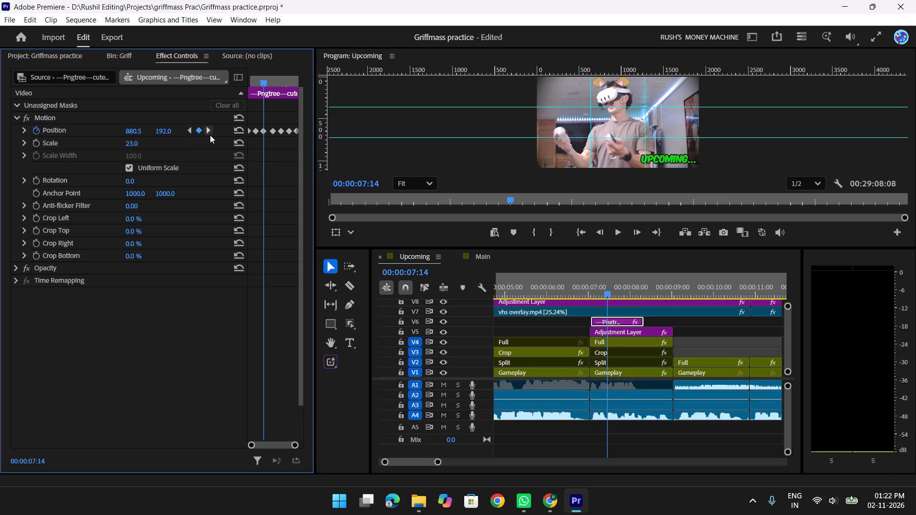
Set the Pngtree graphic's Position keyframe at 00:00:07:21 to the copied values 880.5, 192.
click(210, 135)
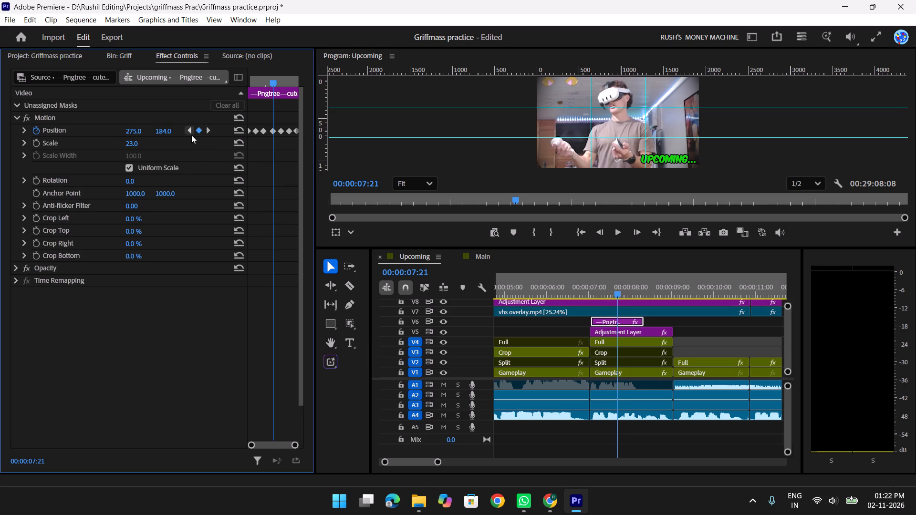
click(139, 130)
click(137, 130)
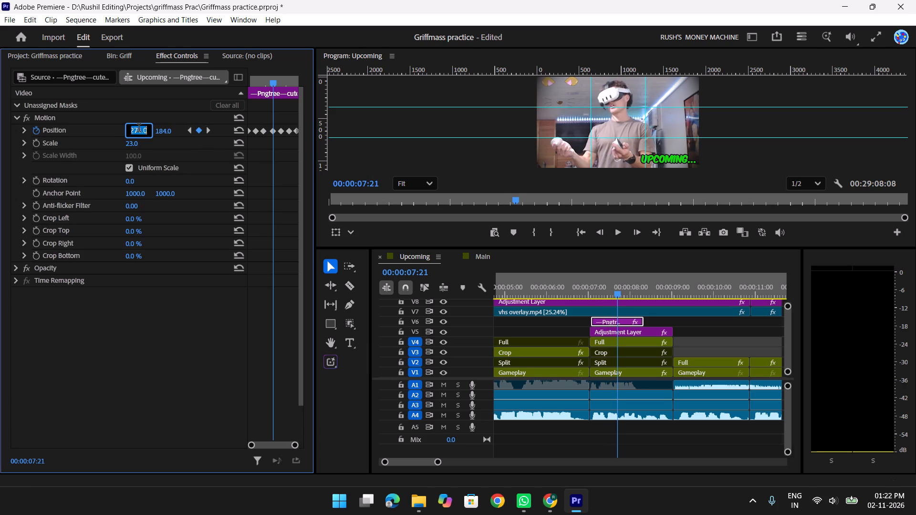
key(super+v)
click(743, 293)
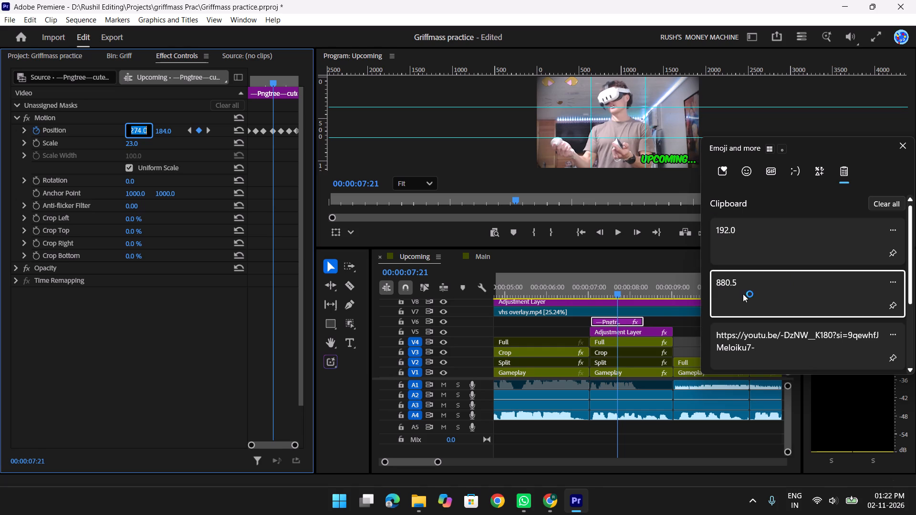
key(ctrl+v)
click(159, 131)
key(super+v)
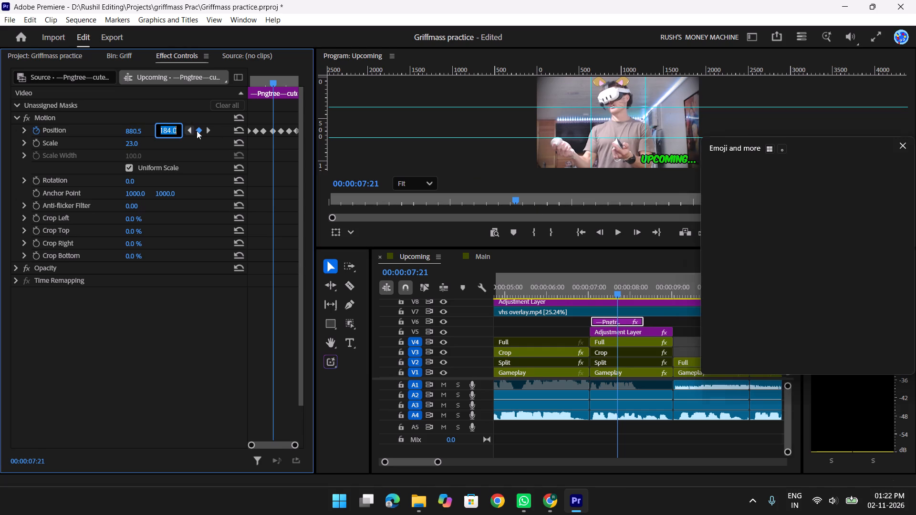
click(738, 245)
key(ctrl+v)
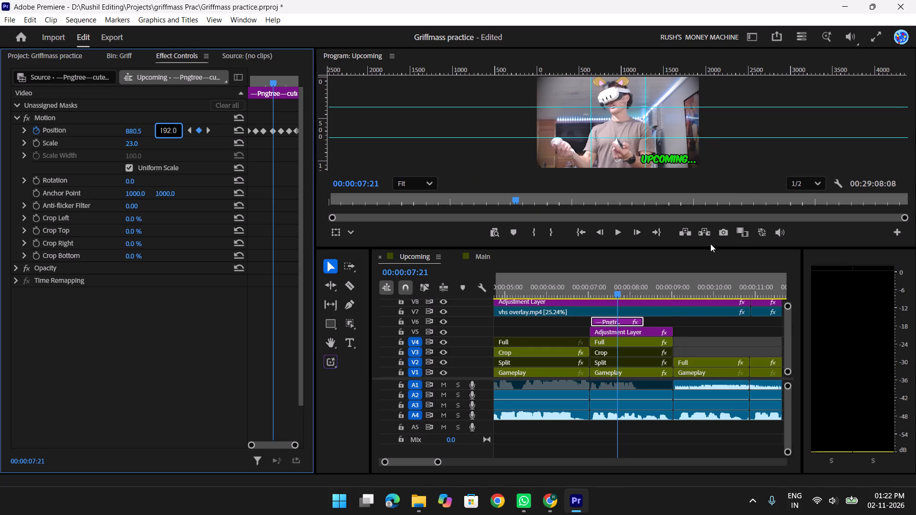
click(177, 318)
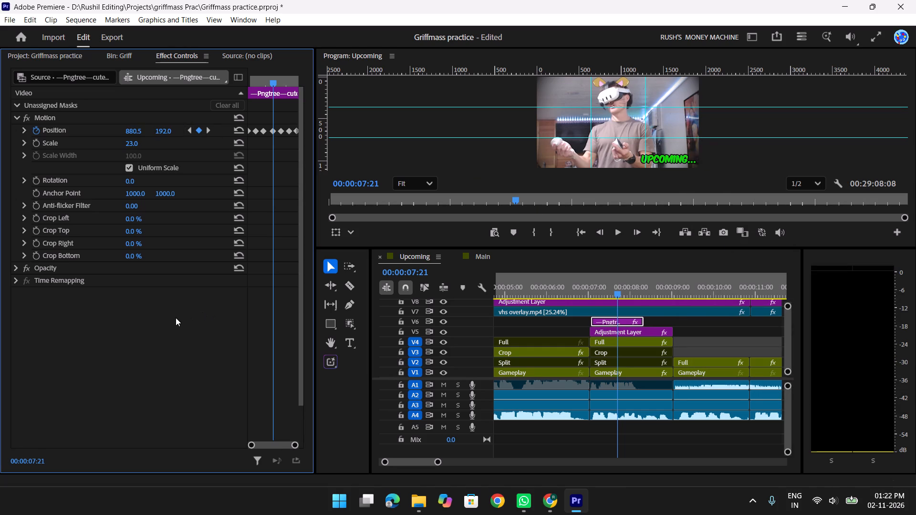
Set the Pngtree graphic's Position keyframe at 00:00:07:27 to the copied values 880.5, 192.
click(212, 128)
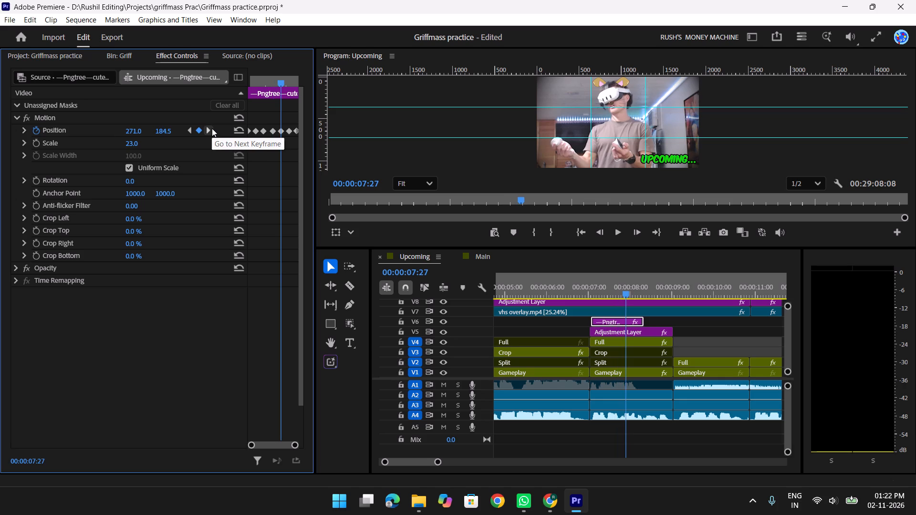
click(129, 131)
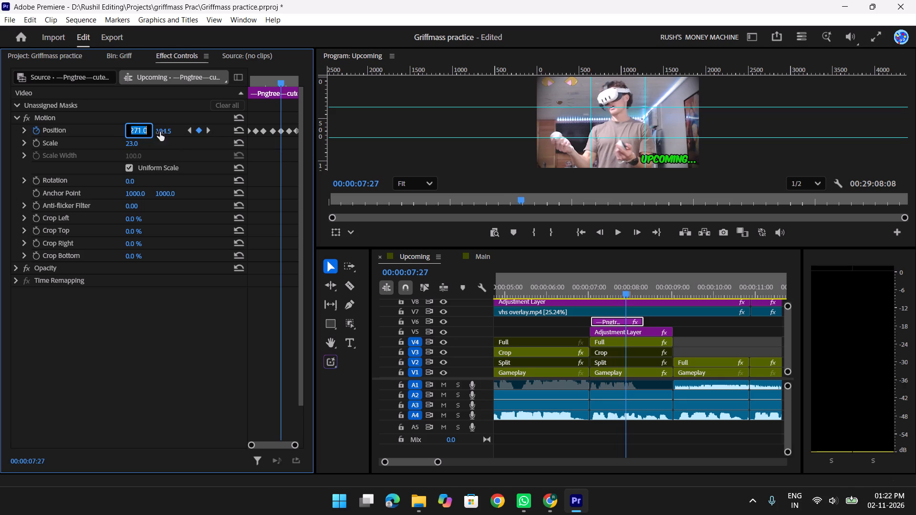
key(super+v)
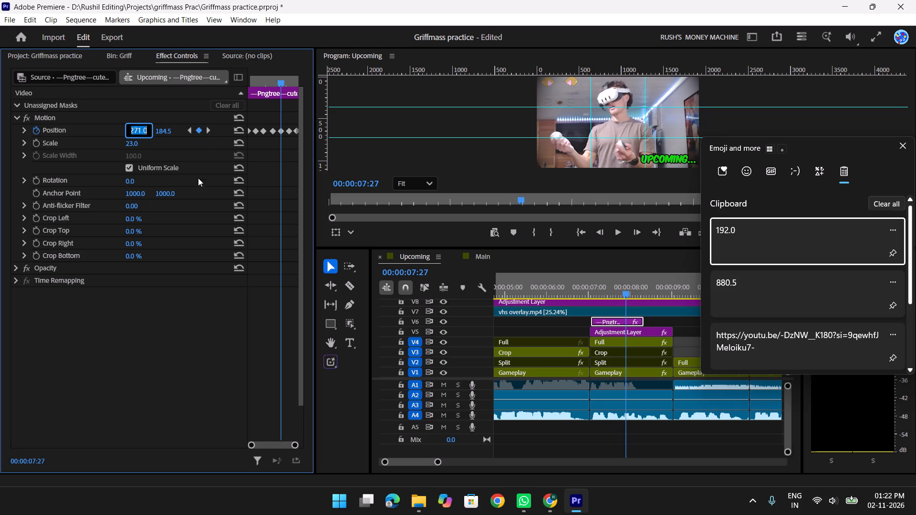
click(739, 292)
key(ctrl+v)
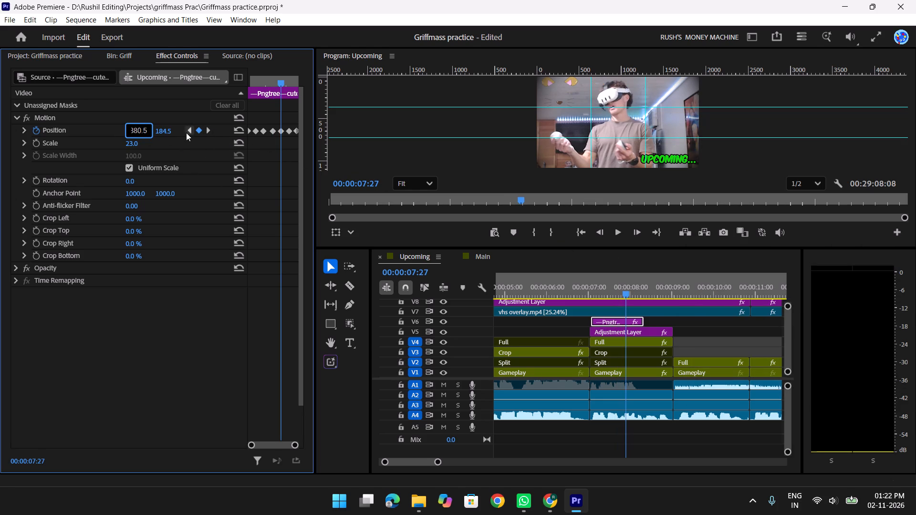
click(162, 130)
key(super+v)
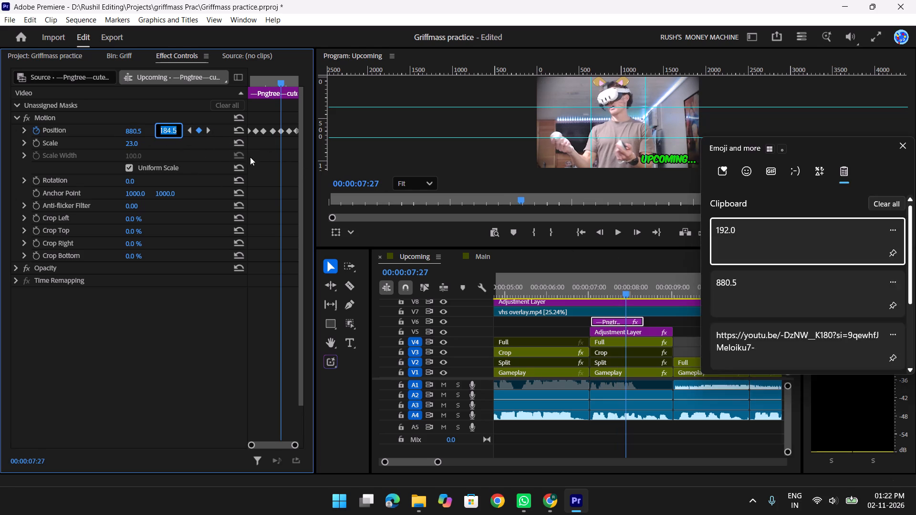
click(774, 256)
key(ctrl+v)
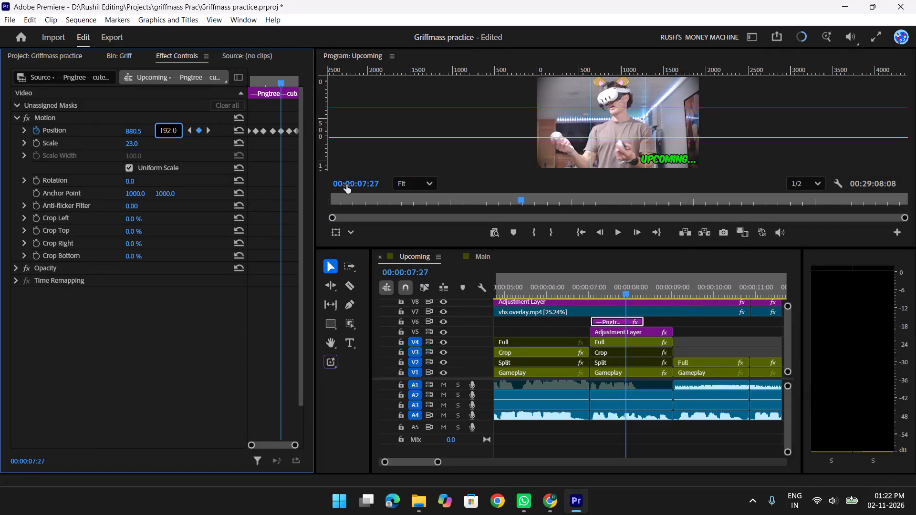
click(222, 309)
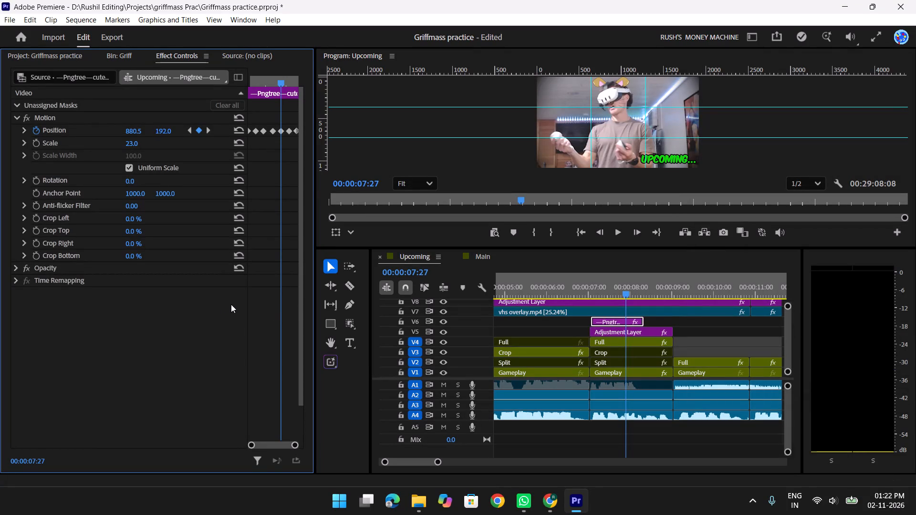
Set the Pngtree graphic's Position keyframe at 00:00:08:03 to the copied values 880.5, 192.
click(208, 130)
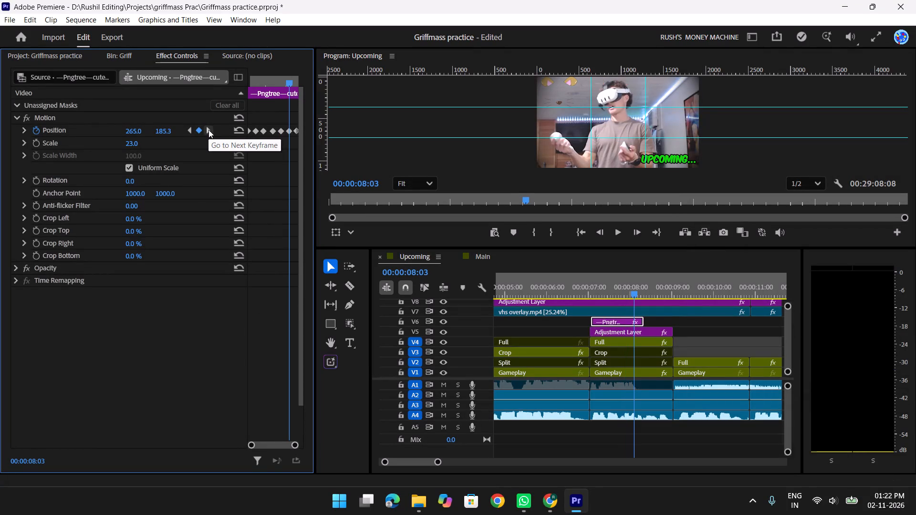
click(126, 127)
key(super+v)
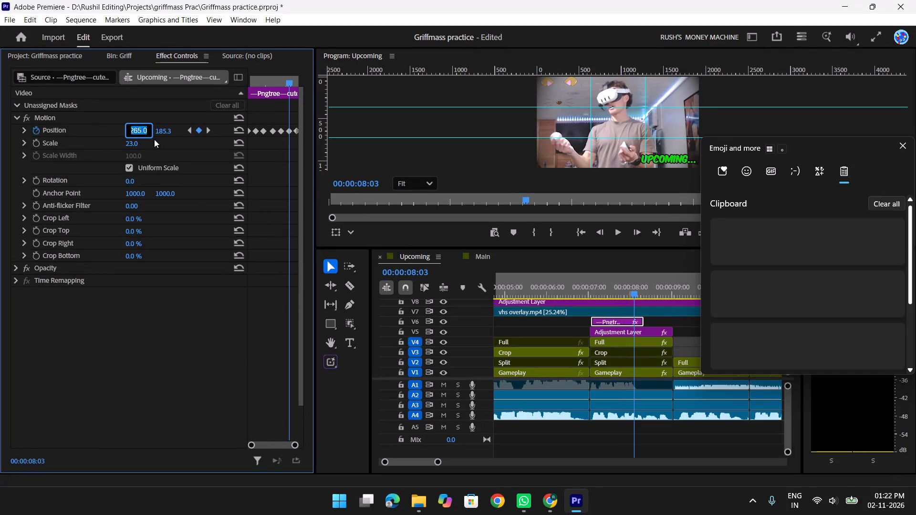
click(789, 294)
key(ctrl+v)
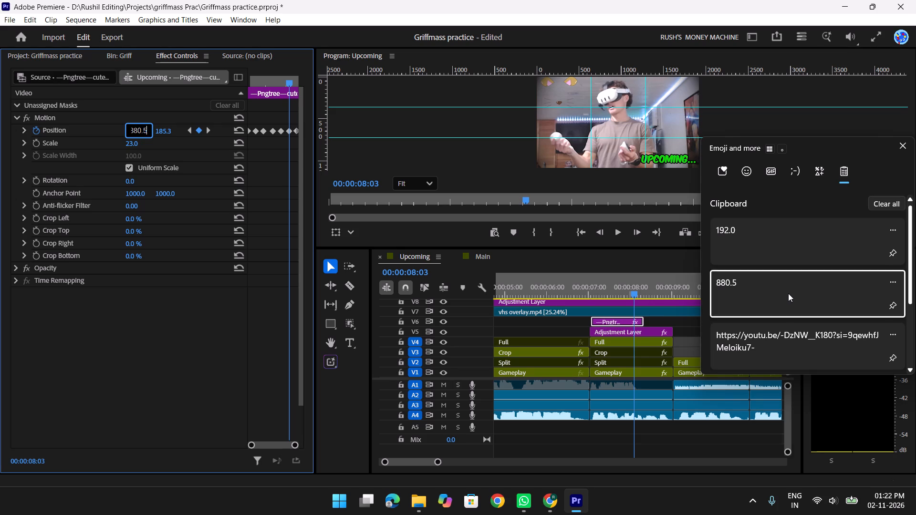
click(152, 302)
click(162, 130)
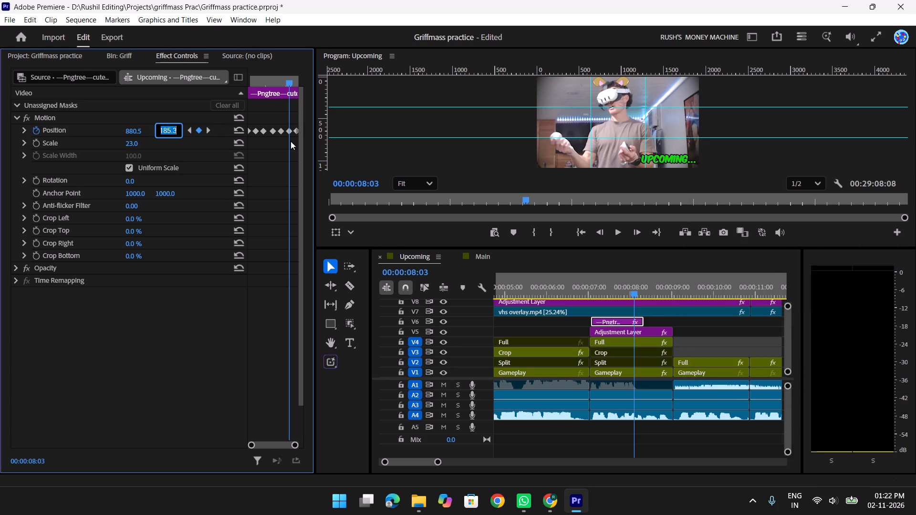
key(super+v)
click(782, 248)
key(ctrl+v)
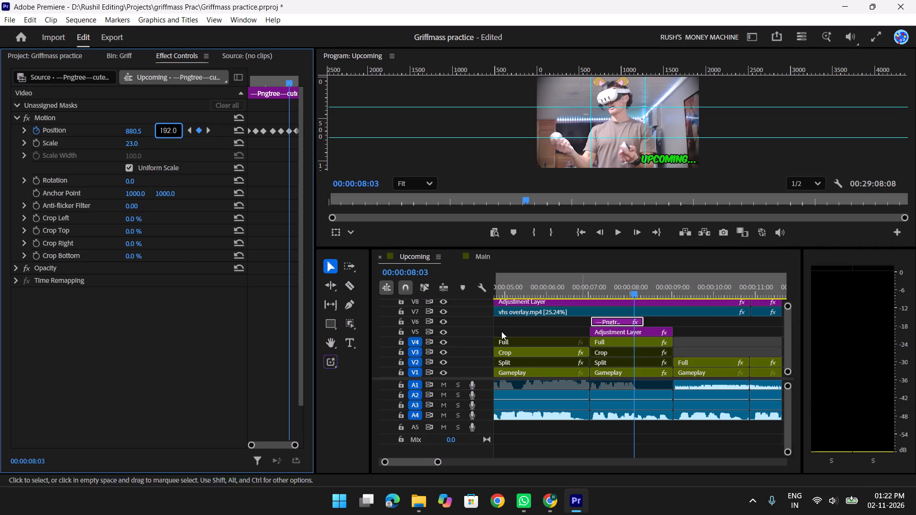
click(235, 345)
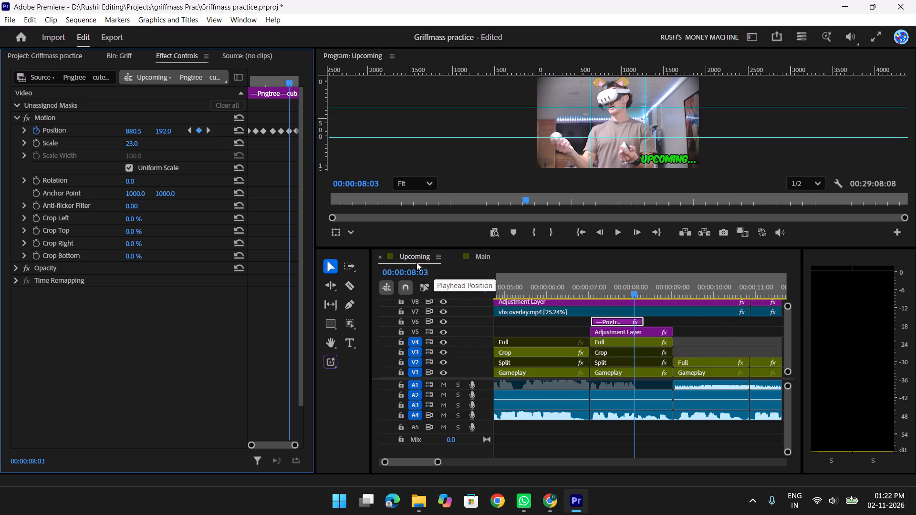
Remove all Position keyframes from the Pngtree graphic, keeping a fixed Position of 880.5, 192.
click(215, 131)
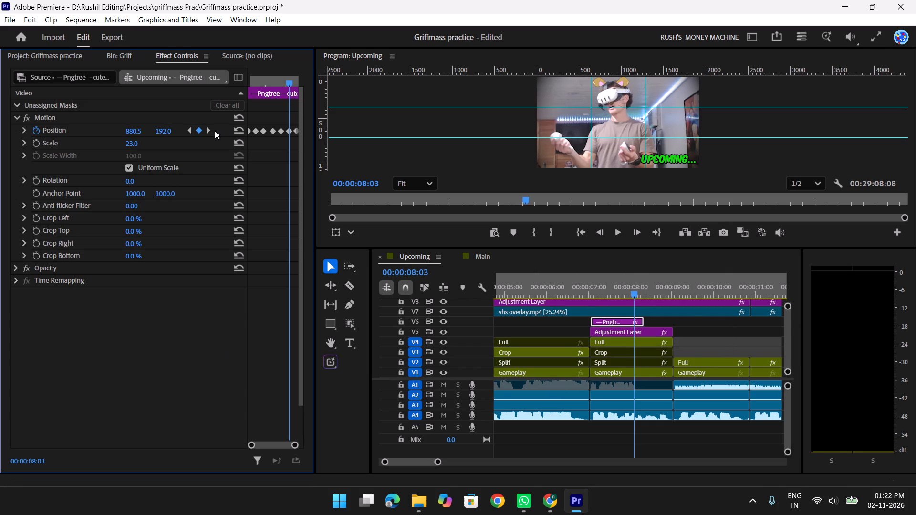
click(38, 132)
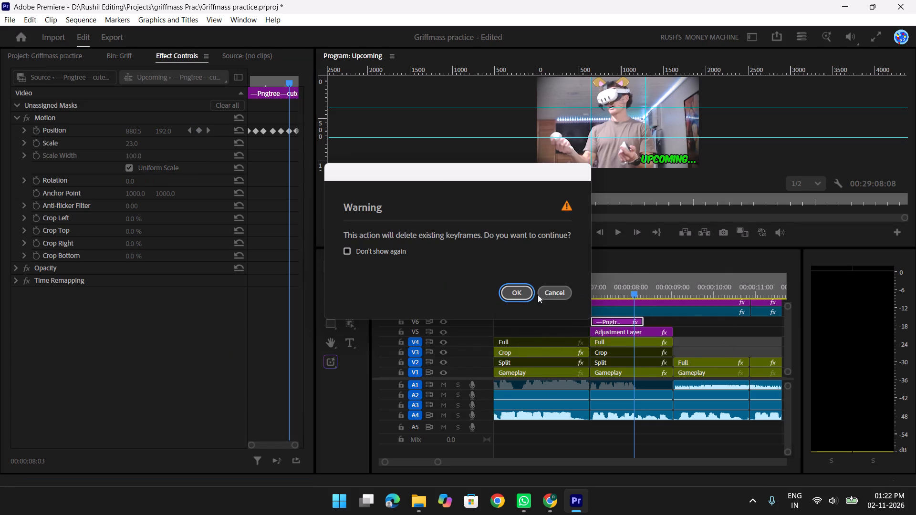
click(529, 291)
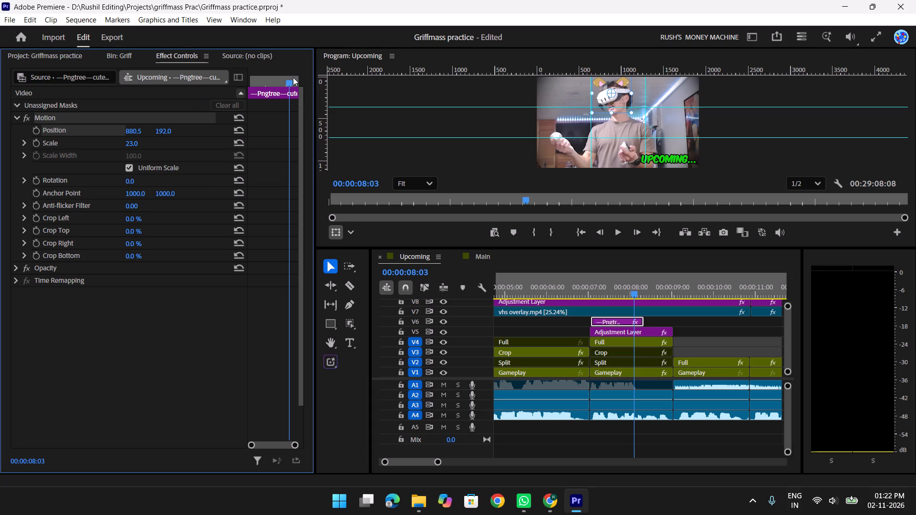
Review the Pngtree graphic's fixed placement on the person's head through to the clip's end at 00:00:08:10.
drag(295, 72, 227, 85)
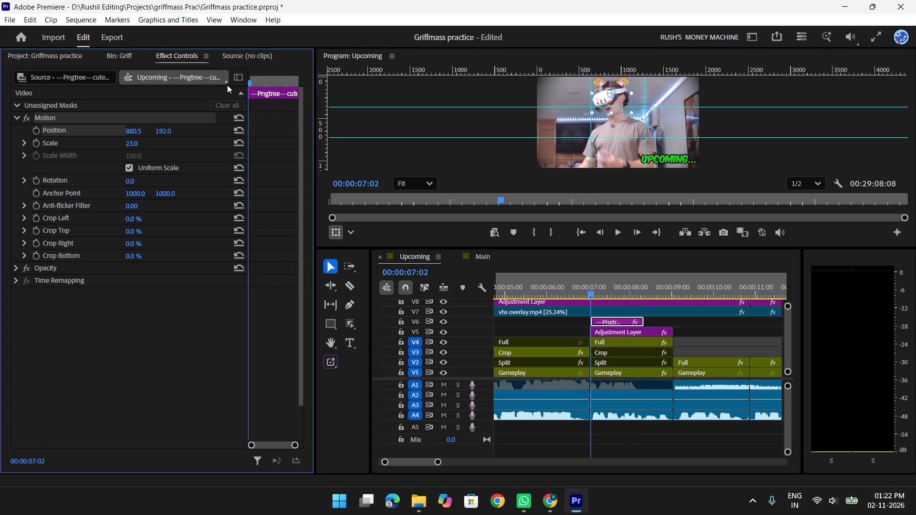
drag(227, 85, 275, 111)
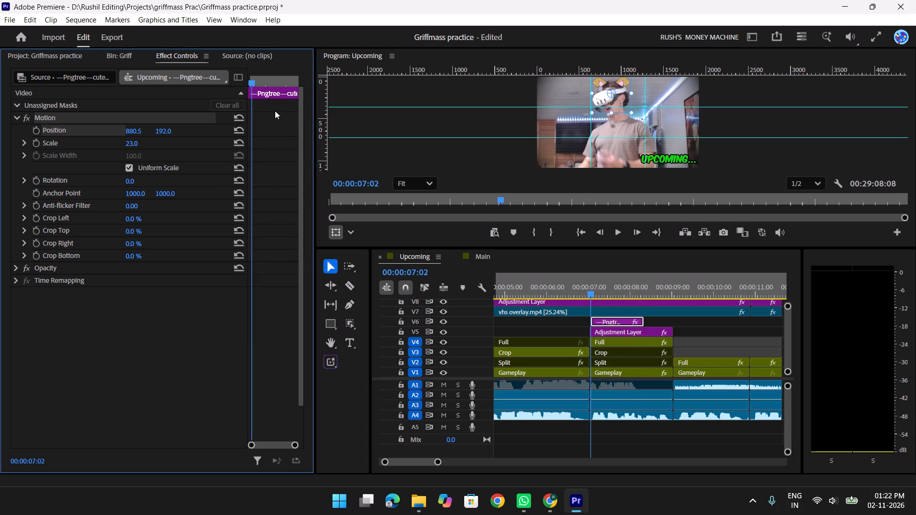
drag(275, 111, 282, 113)
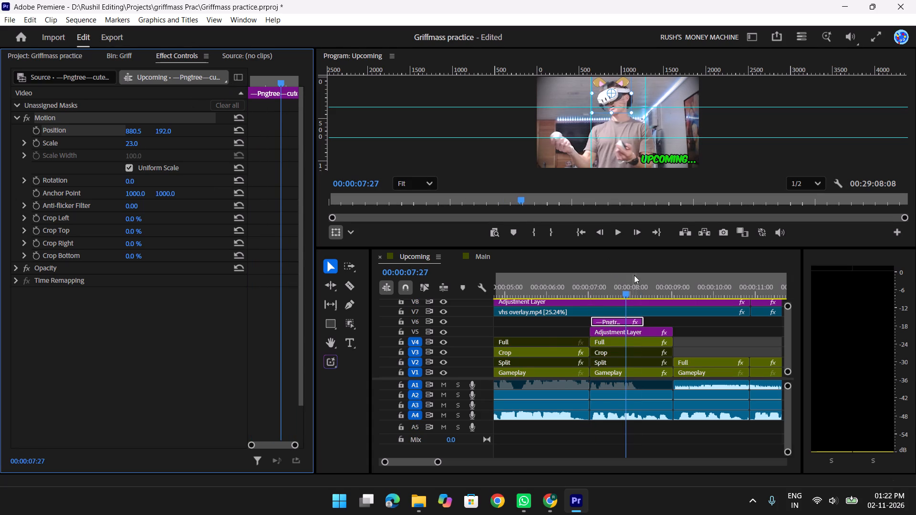
drag(622, 289, 550, 288)
key(space)
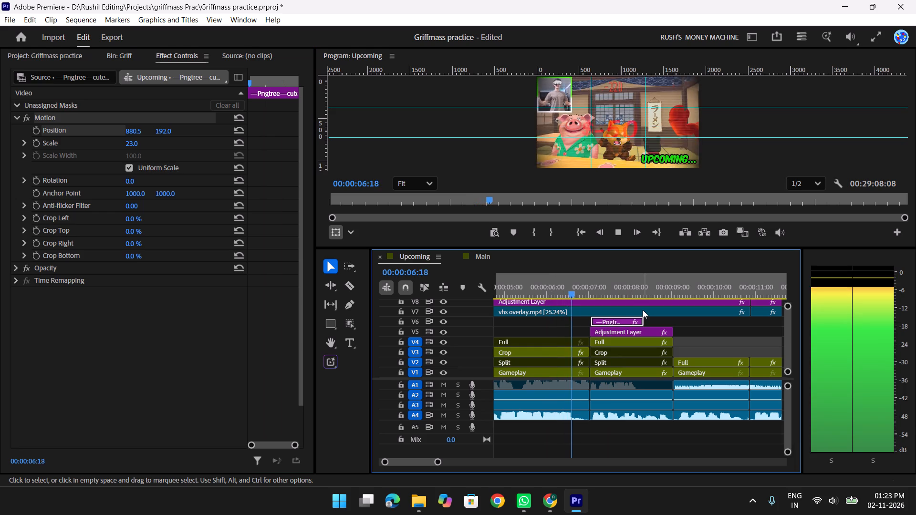
key(space)
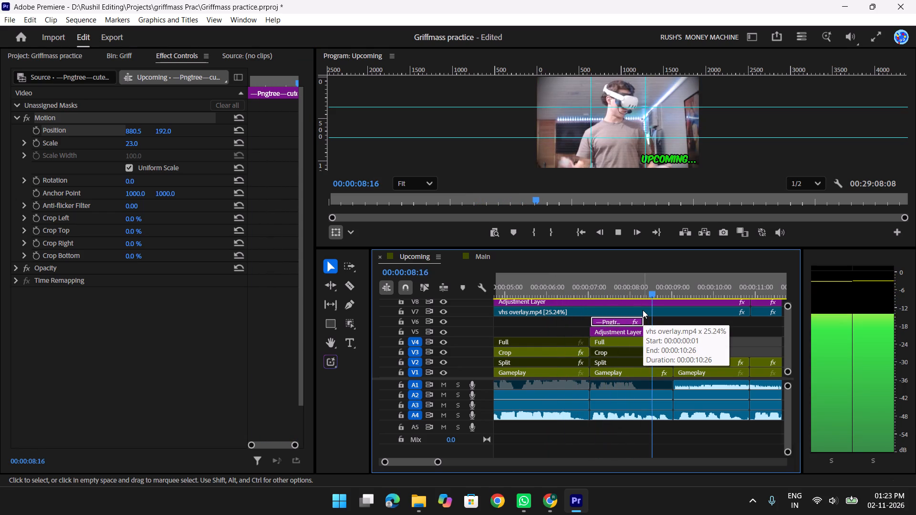
drag(658, 286, 638, 286)
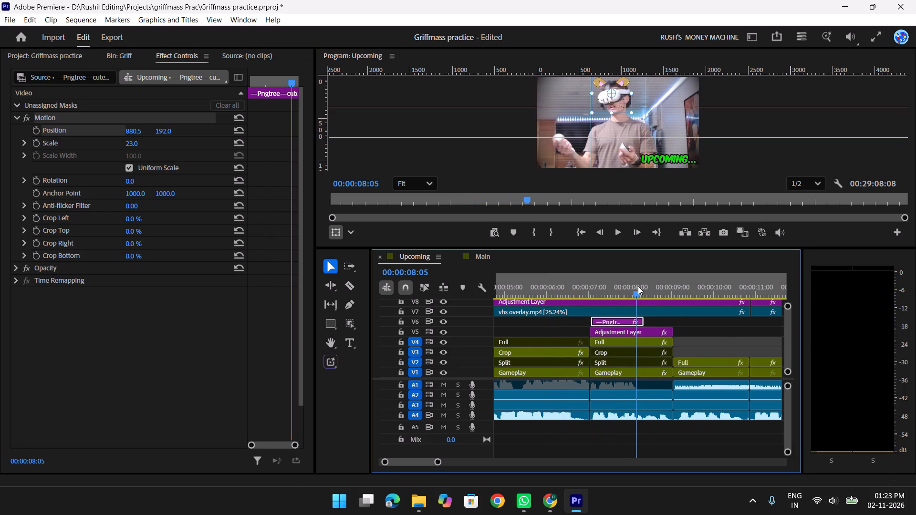
drag(638, 286, 645, 286)
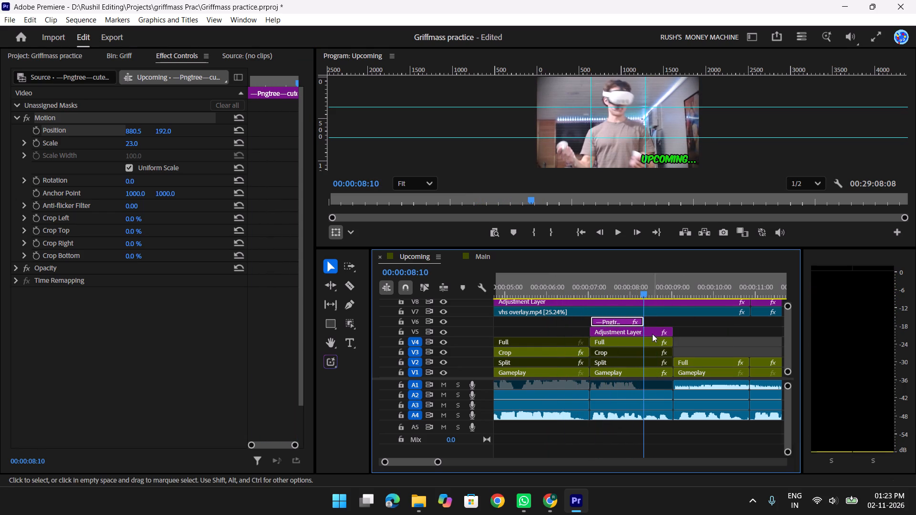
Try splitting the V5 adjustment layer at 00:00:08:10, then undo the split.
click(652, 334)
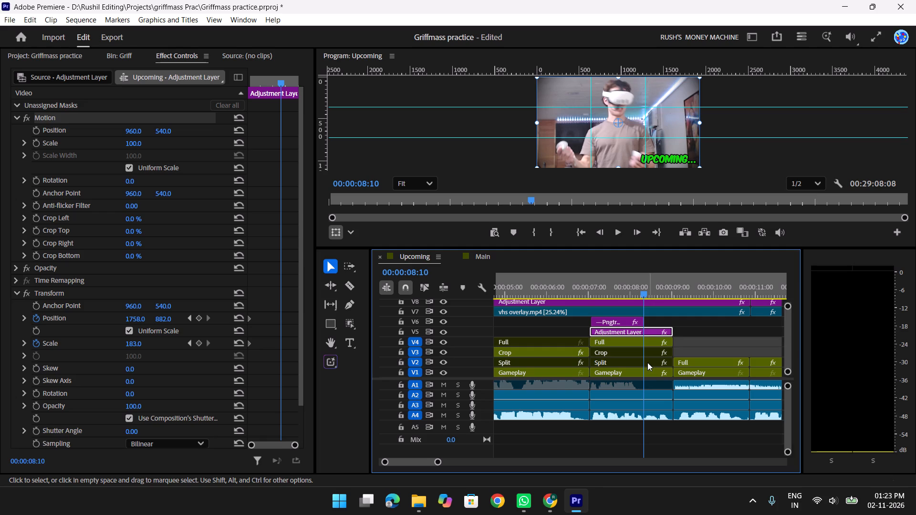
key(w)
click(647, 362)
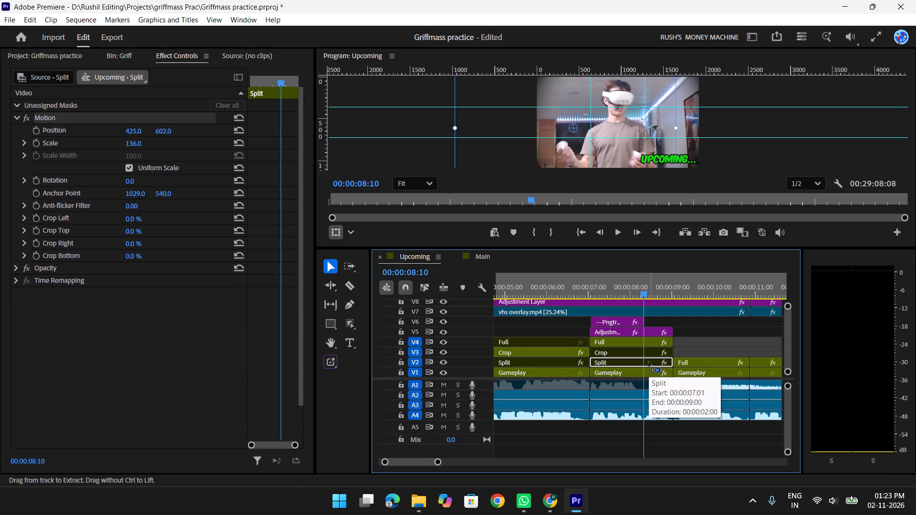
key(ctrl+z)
Split the Full, Crop, Split and Gameplay clips on V4 to V1 at 00:00:08:10.
click(710, 336)
key(w)
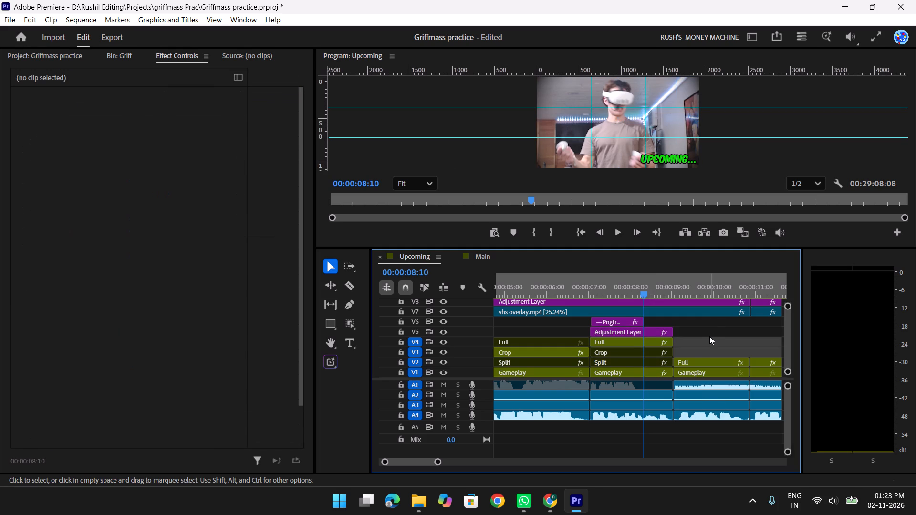
For the segment after 00:00:08:10, enable the Split clip on V2 and disable the Full clip on V4.
click(648, 360)
click(656, 365)
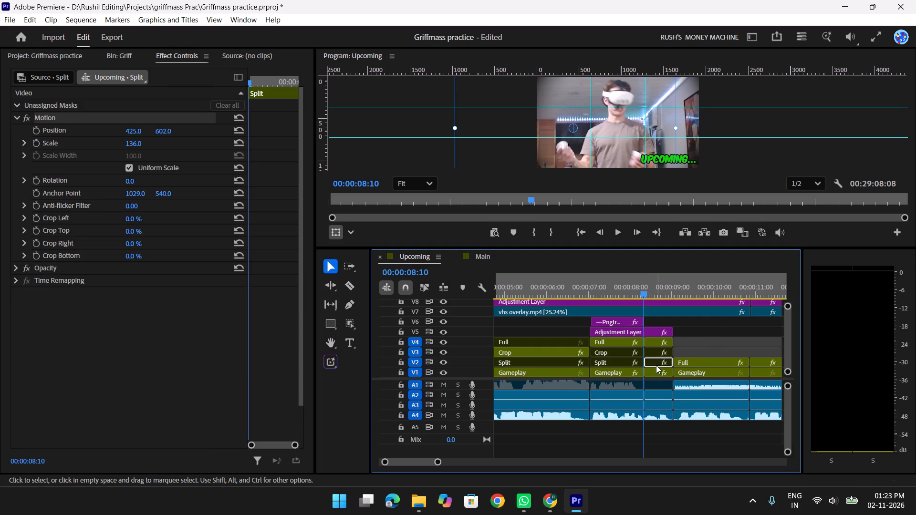
key(r)
click(639, 288)
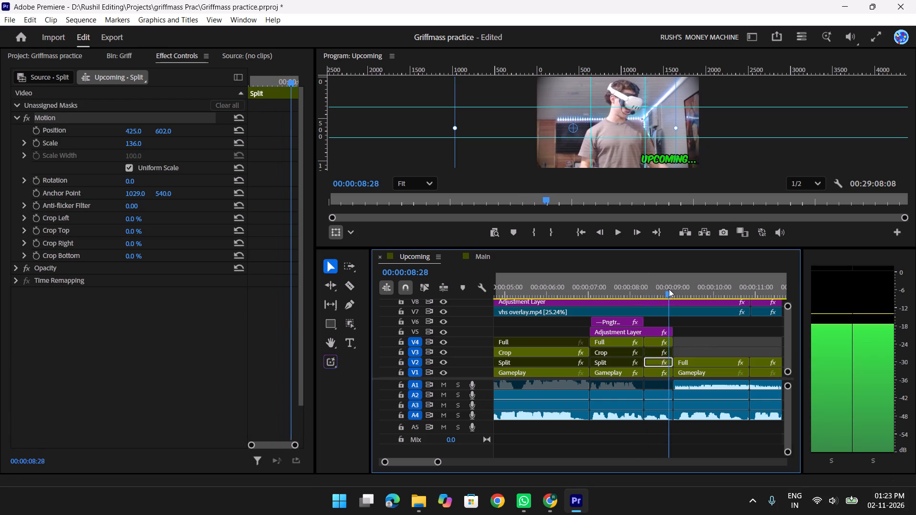
click(656, 344)
key(r)
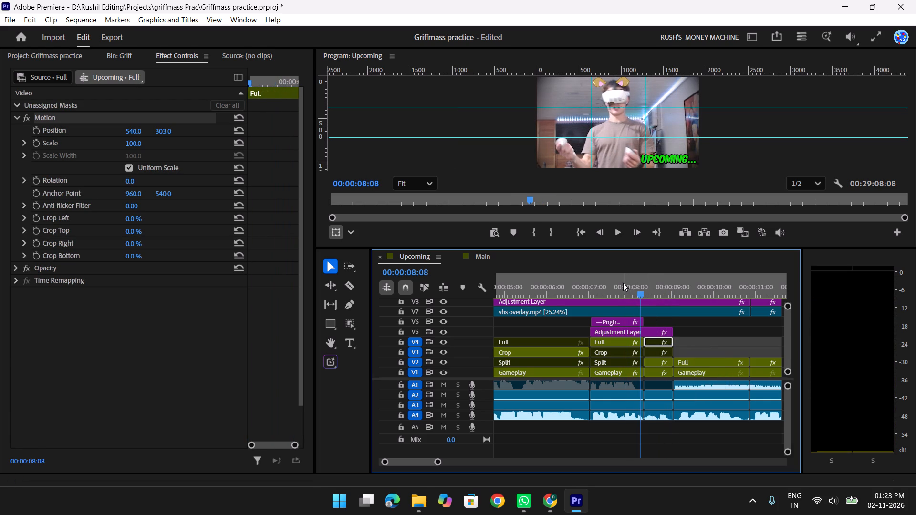
Reset the V4 Full segment after the 00:00:08:10 cut to Position 960, 540 and Scale 100.
drag(627, 285, 640, 289)
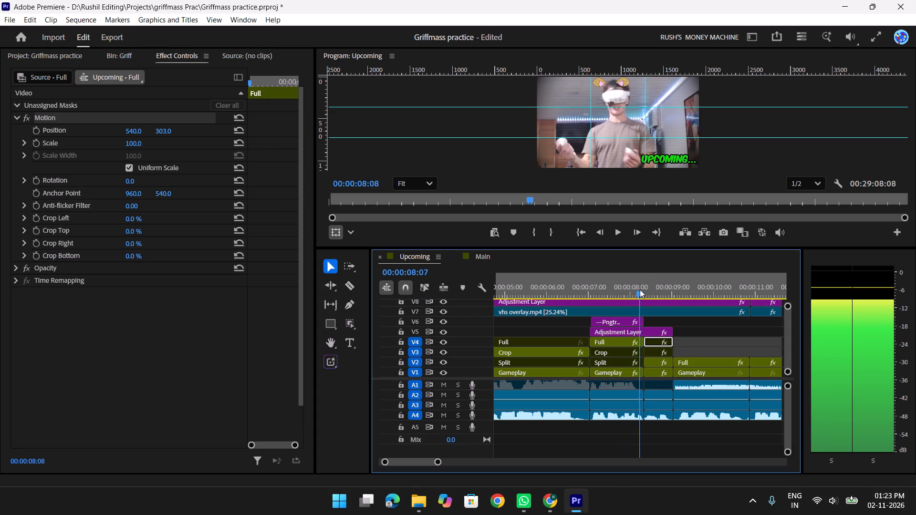
drag(640, 289, 634, 290)
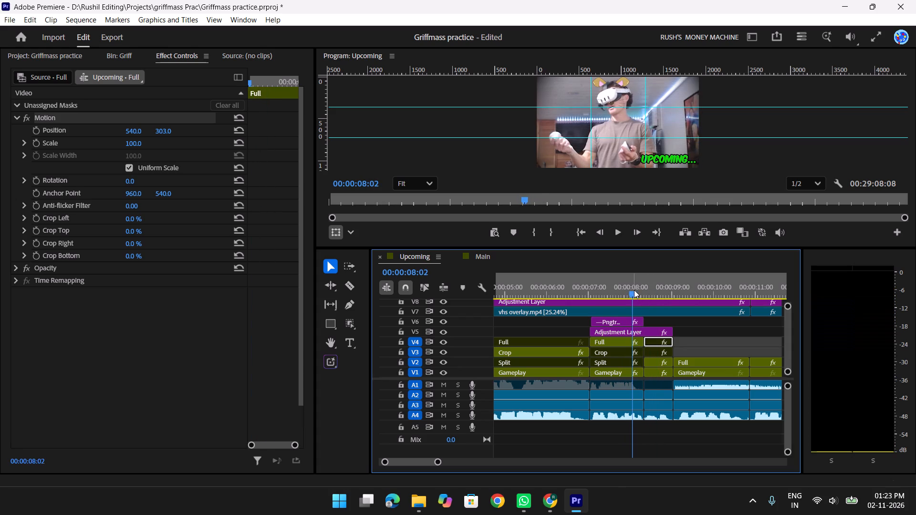
drag(636, 288, 639, 288)
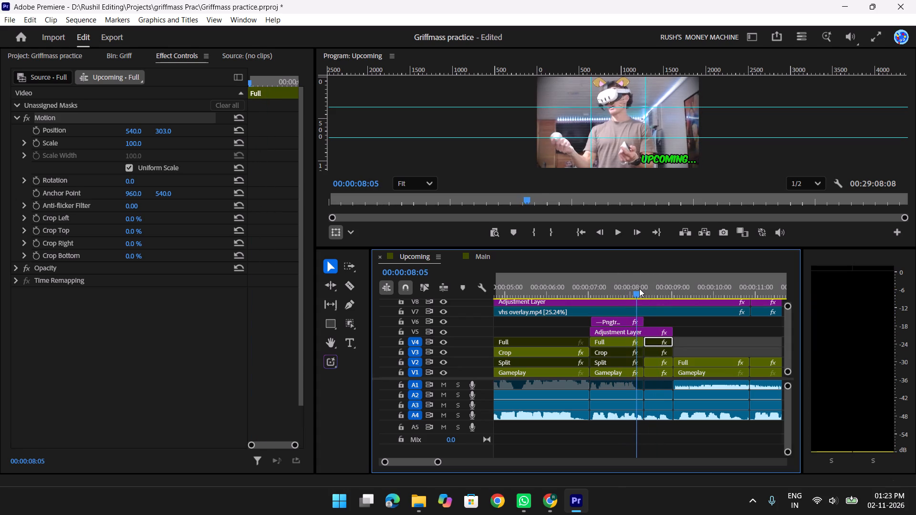
drag(639, 288, 657, 299)
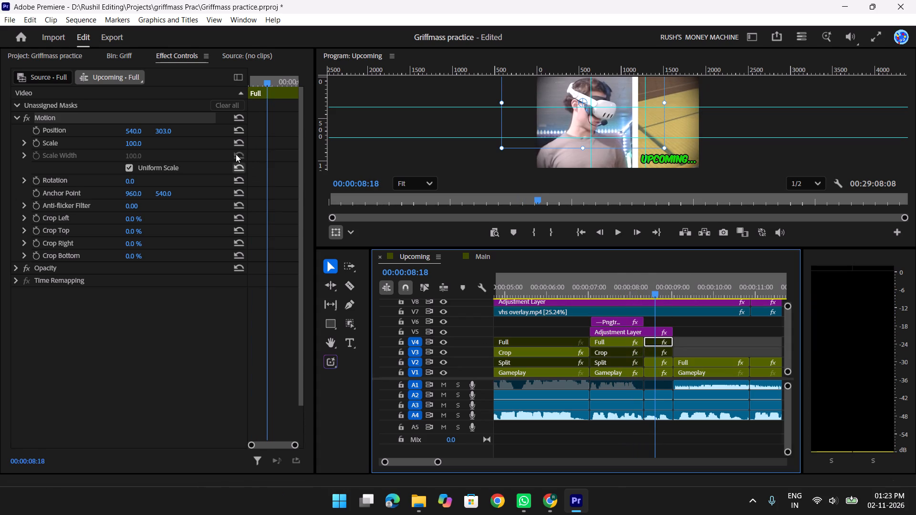
click(237, 127)
click(238, 143)
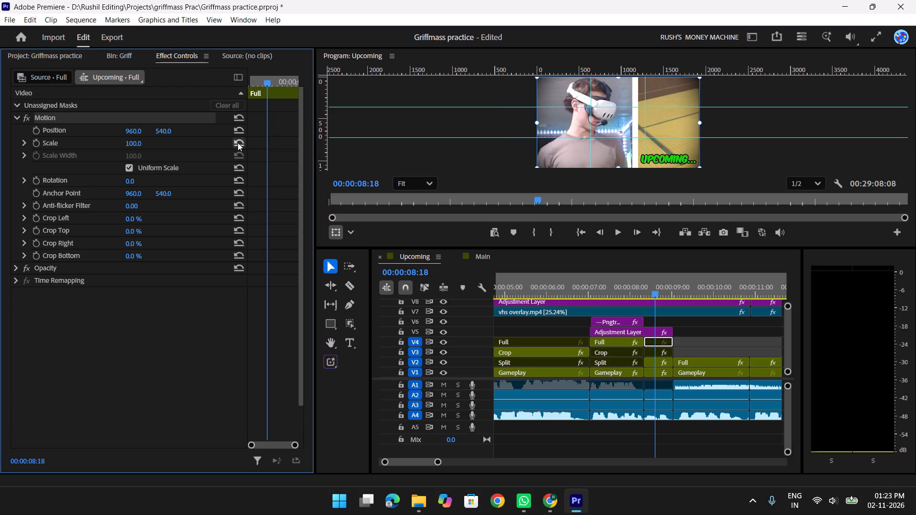
Reset the V1 Gameplay segment after the 00:00:08:10 cut to Position 960, 540 and Scale 100, and remove its Position keyframes.
click(657, 375)
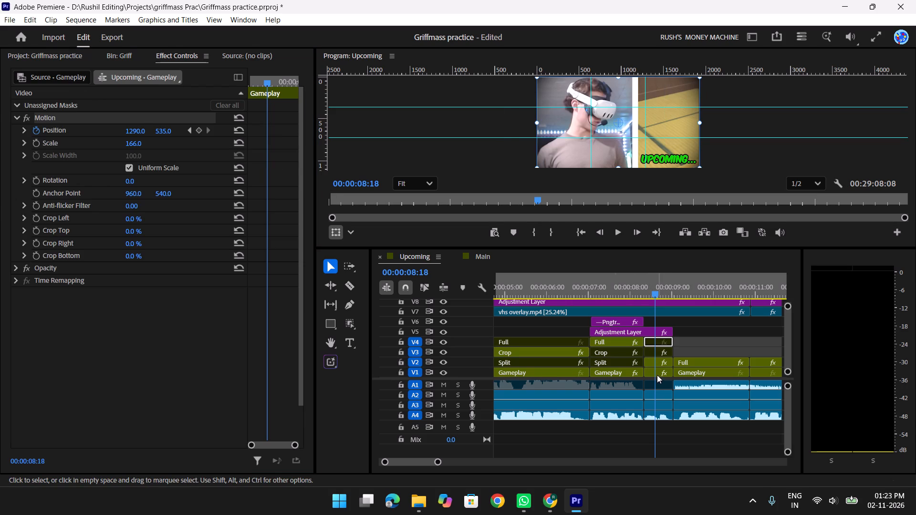
click(237, 129)
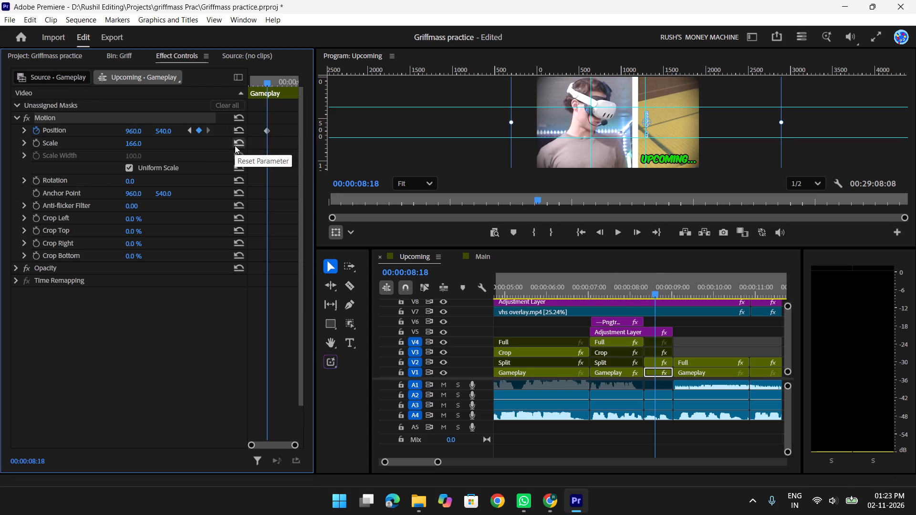
click(235, 146)
click(32, 128)
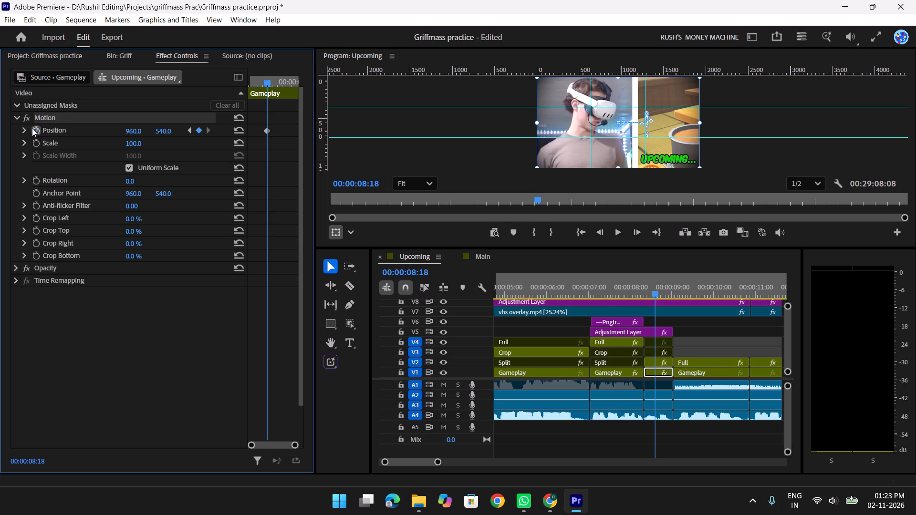
click(510, 295)
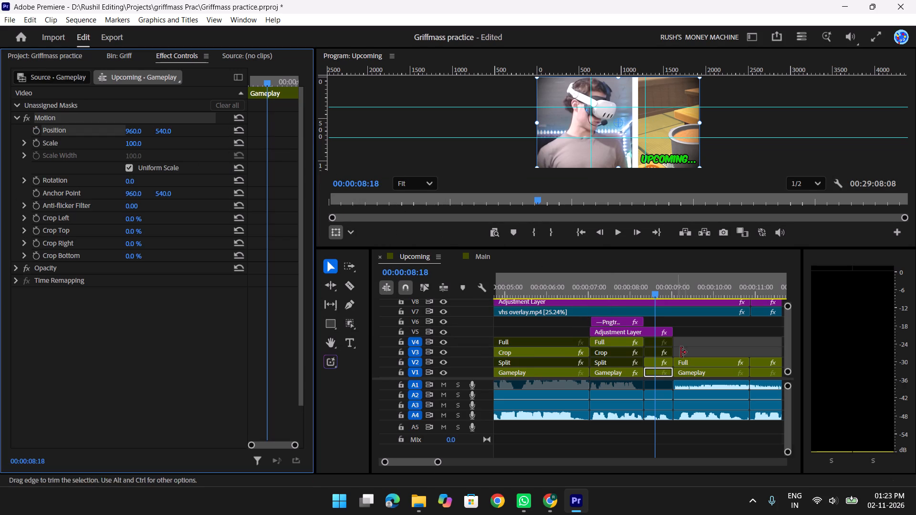
Reset the Scale of the V2 Split segment after the 00:00:08:10 cut to 100.
click(656, 346)
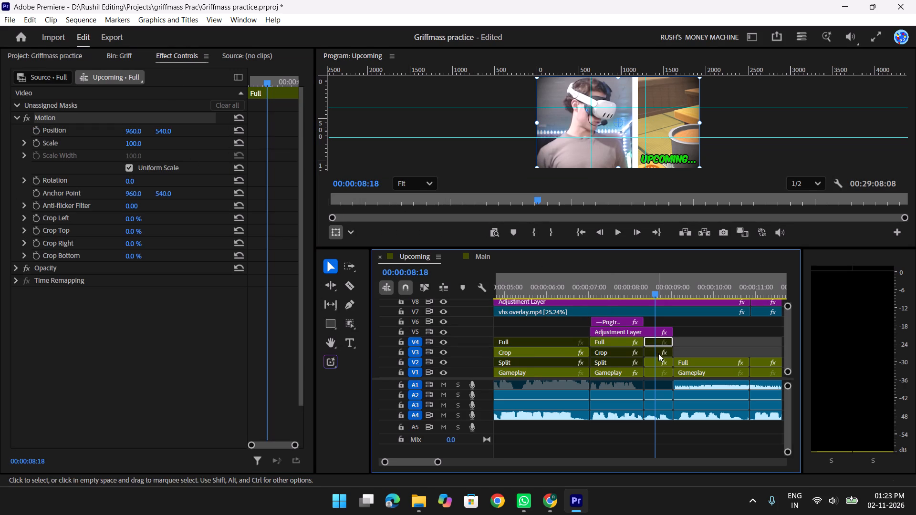
click(653, 363)
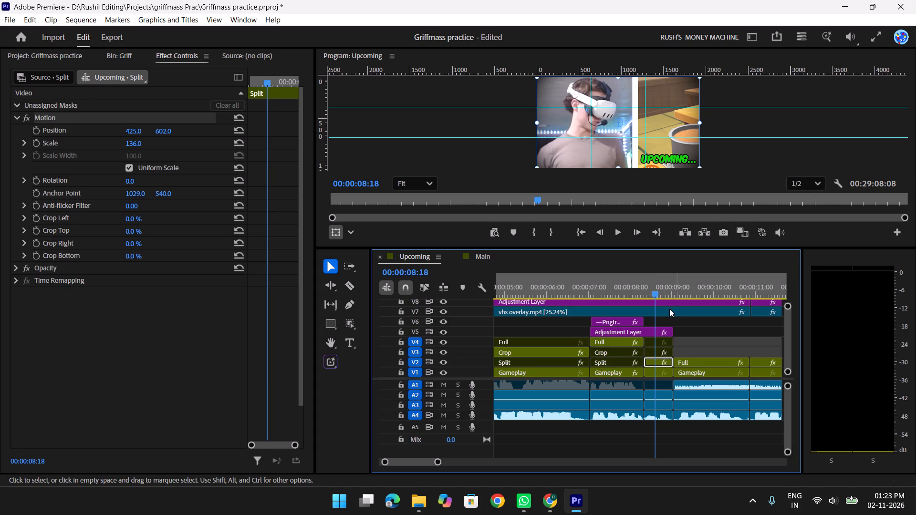
click(240, 143)
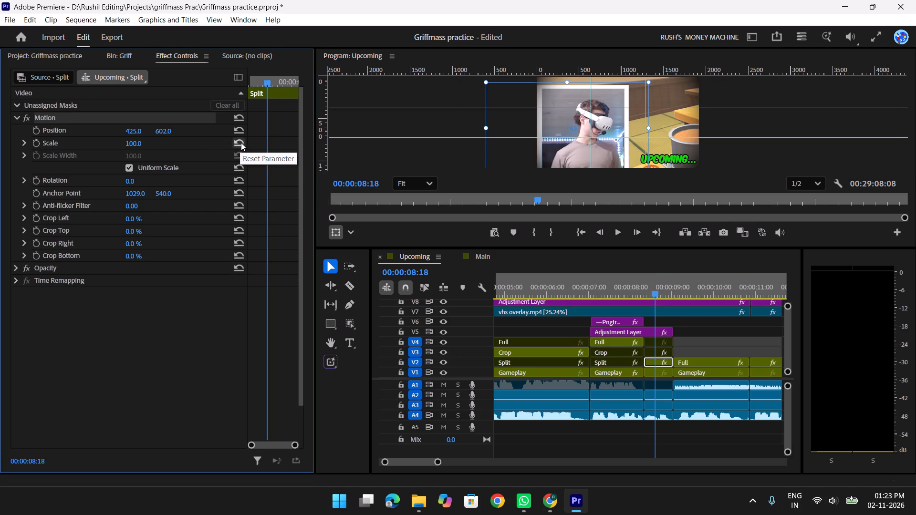
click(654, 373)
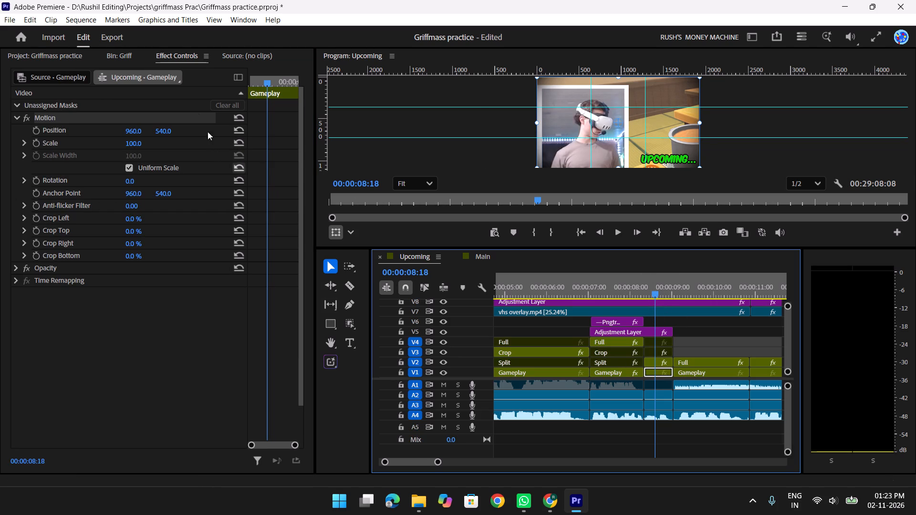
Copy the Motion settings of Main's V2 Split clip at 00:00:26:15 onto Upcoming's V2 Split segment after the 00:00:08:10 cut.
click(652, 361)
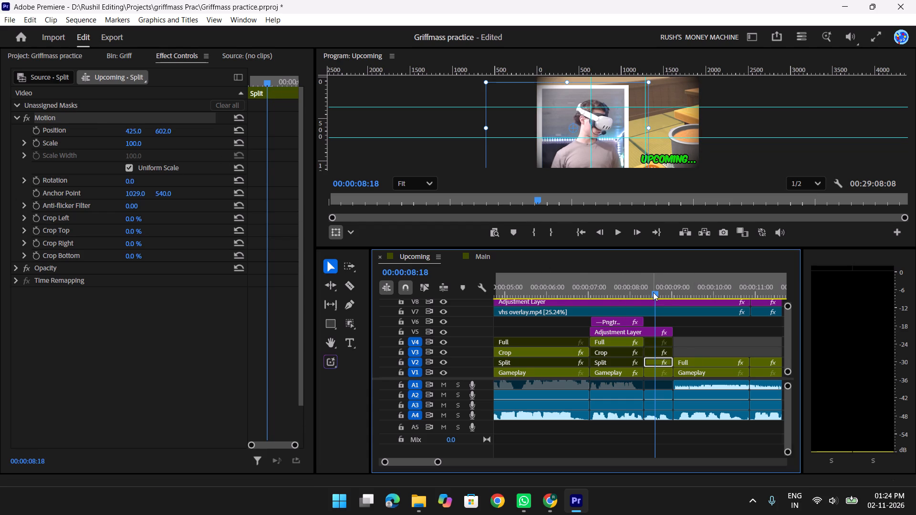
click(475, 255)
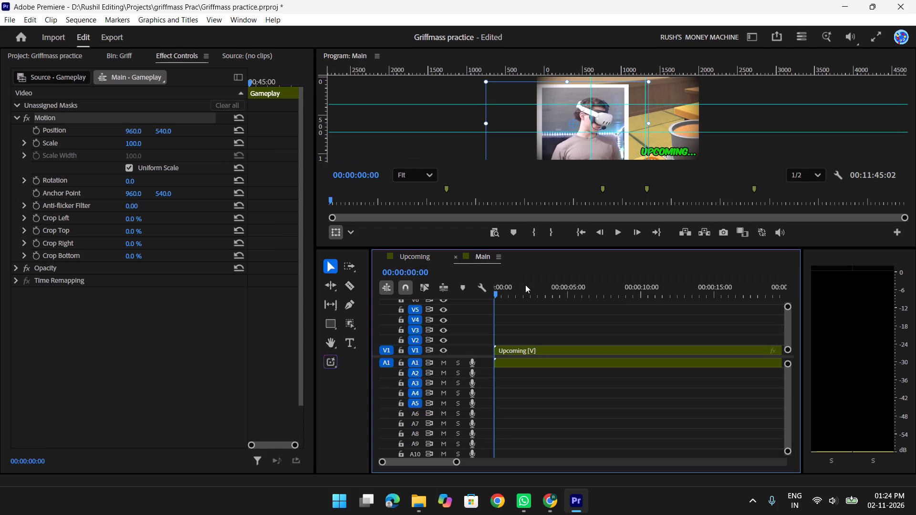
text(yy)
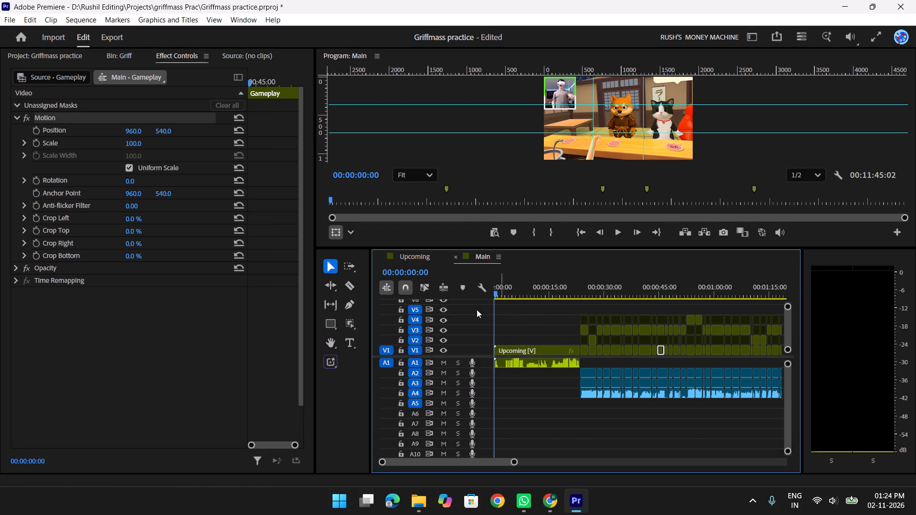
drag(500, 295, 593, 301)
text(tt)
click(640, 340)
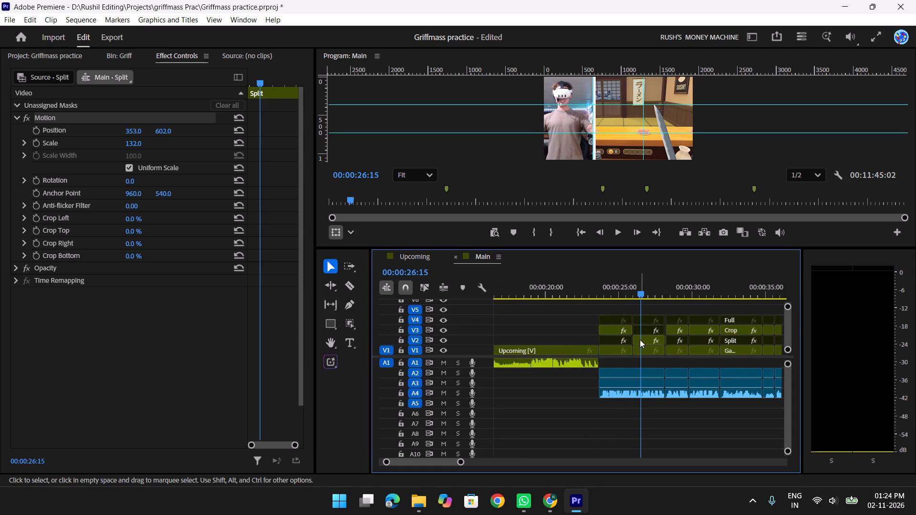
click(121, 118)
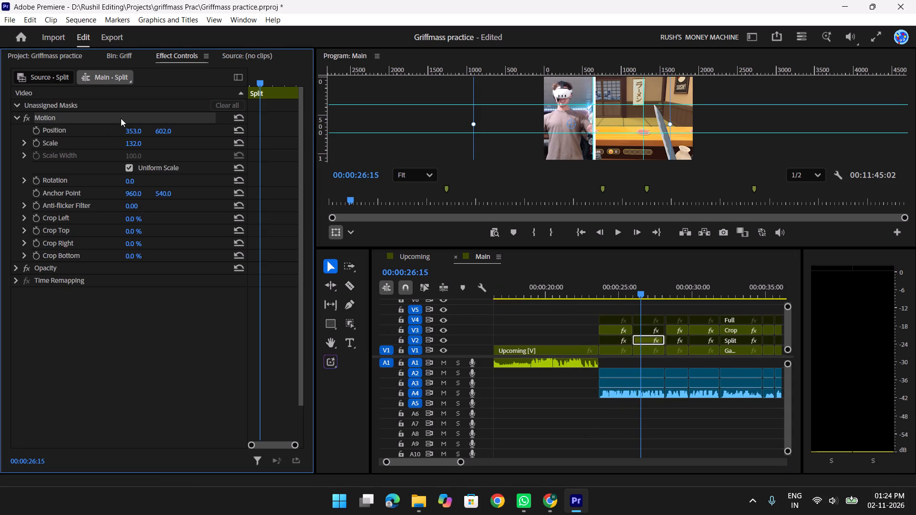
key(ctrl+c)
key(ctrl+c)
key(ctrl+c)
click(407, 258)
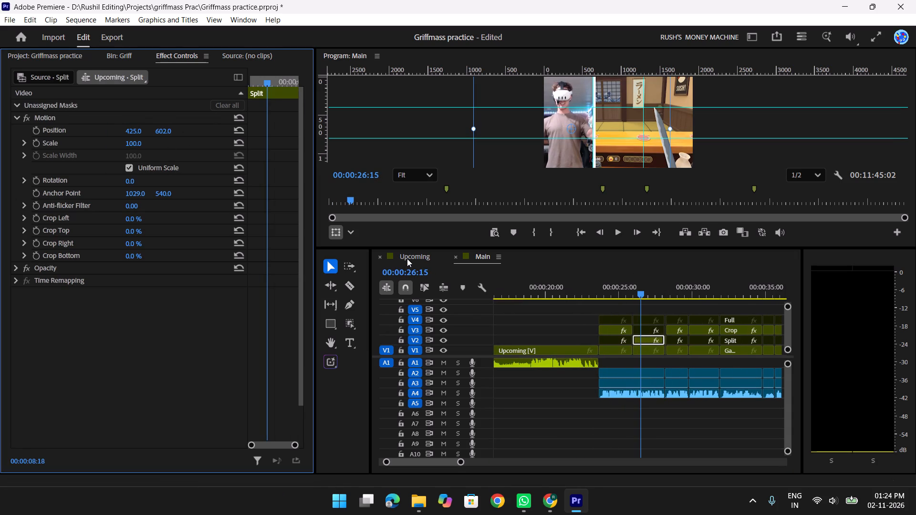
key(ctrl+v)
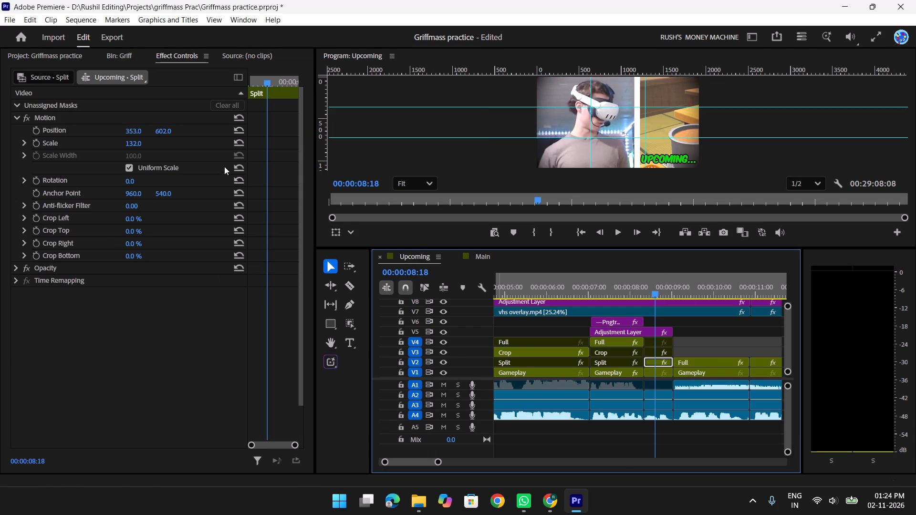
Scale the V2 Split segment after the 00:00:08:10 cut down to 79 and move its vertical Position to 474.
click(235, 145)
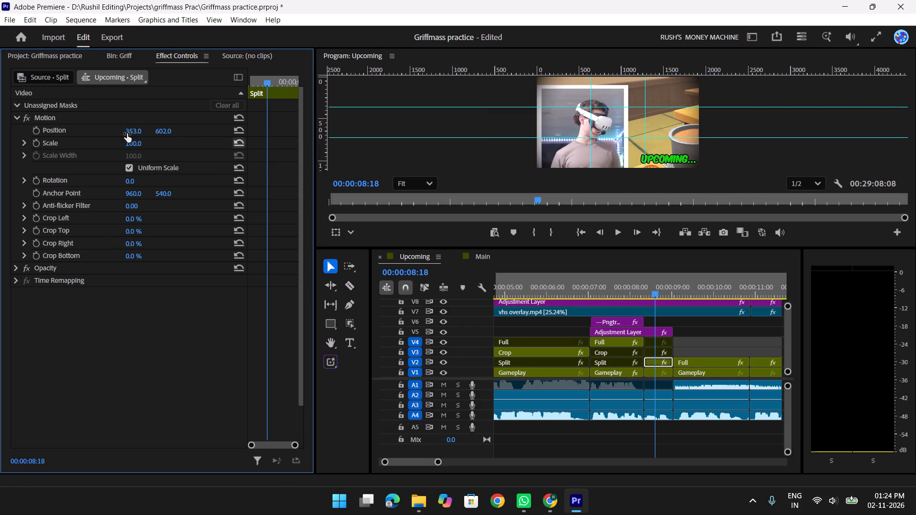
drag(167, 126, 135, 137)
drag(135, 137, 77, 150)
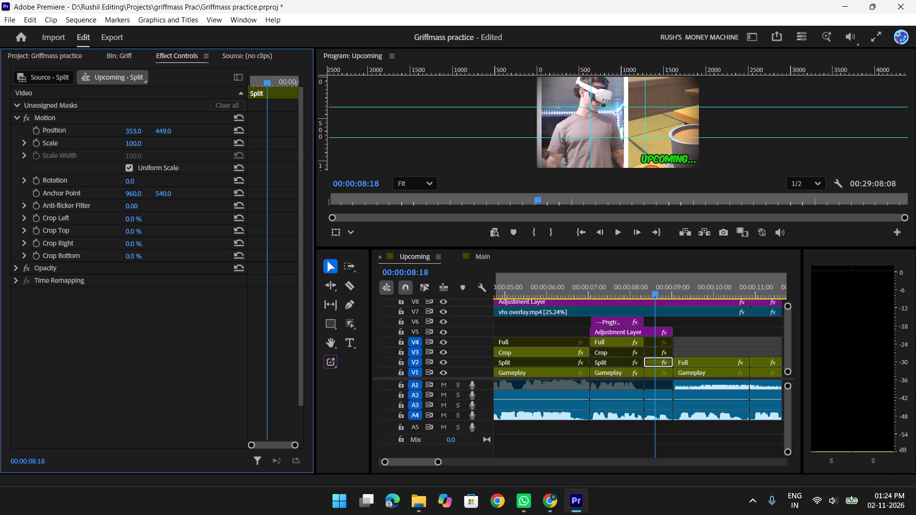
drag(77, 150, 91, 150)
drag(136, 142, 128, 147)
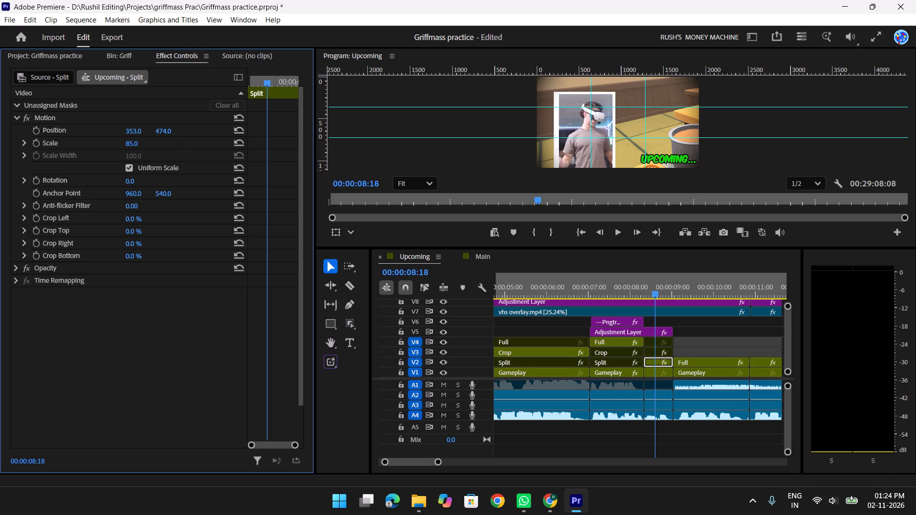
drag(128, 147, 125, 149)
Move the V2 Split segment after the 00:00:08:10 cut to Position 178, 420.
drag(136, 130, 50, 131)
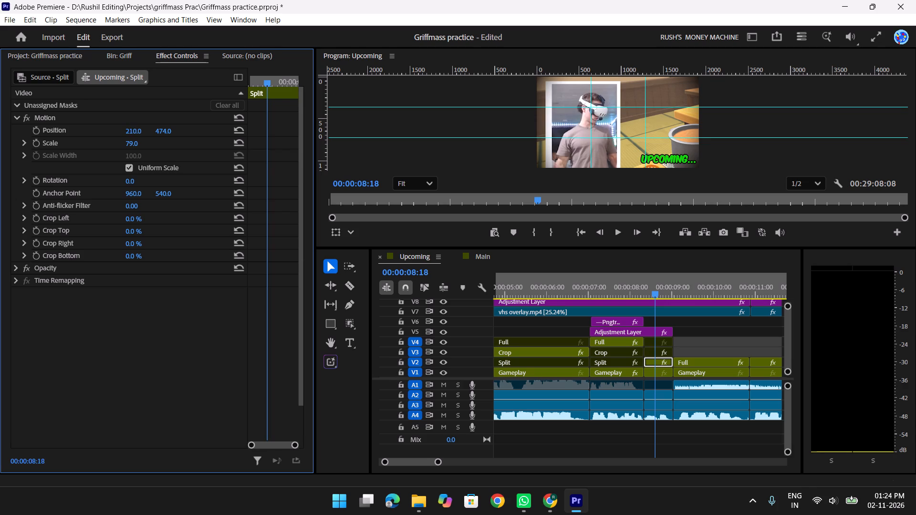
drag(50, 131, 35, 136)
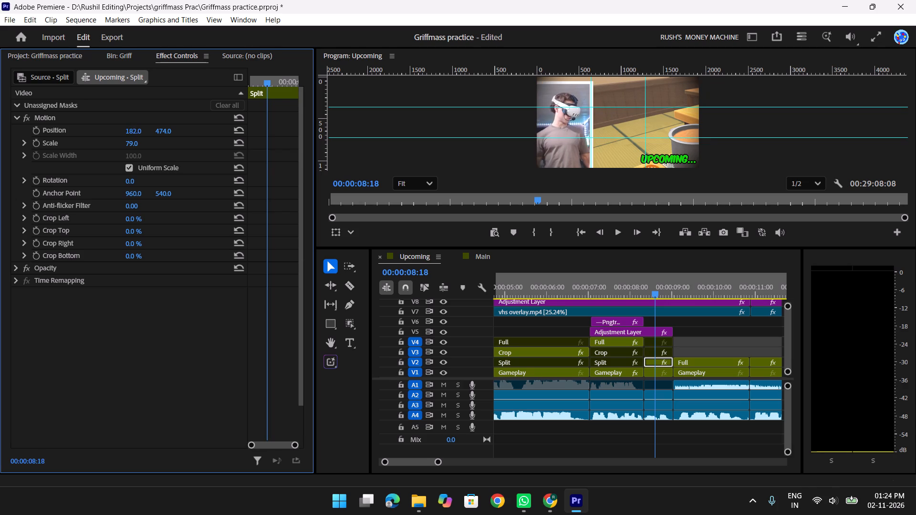
drag(35, 136, 48, 139)
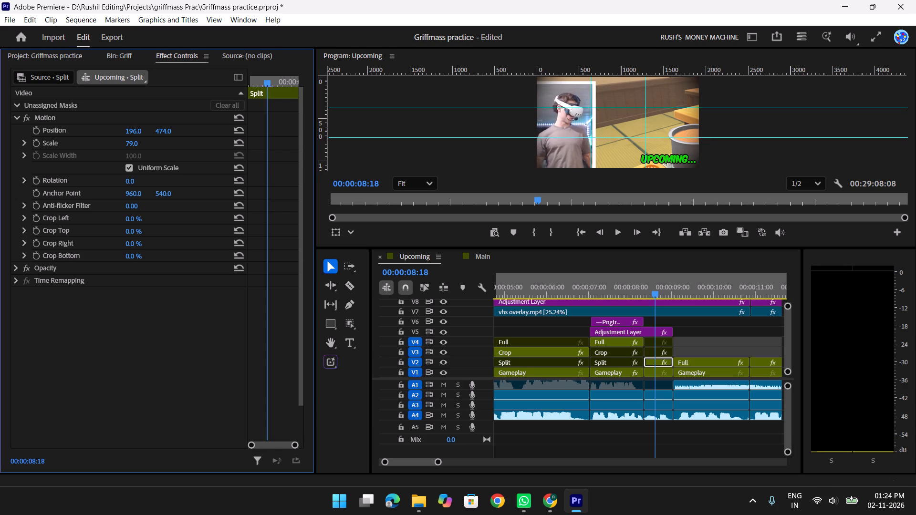
drag(48, 139, 50, 140)
drag(167, 130, 137, 141)
click(162, 130)
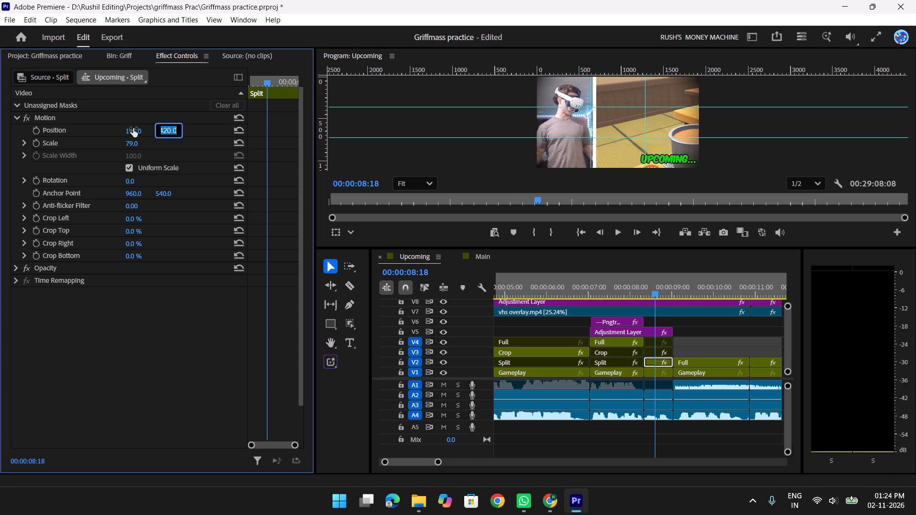
click(133, 128)
key(Up)
key(Up)
key(Up)
key(Up)
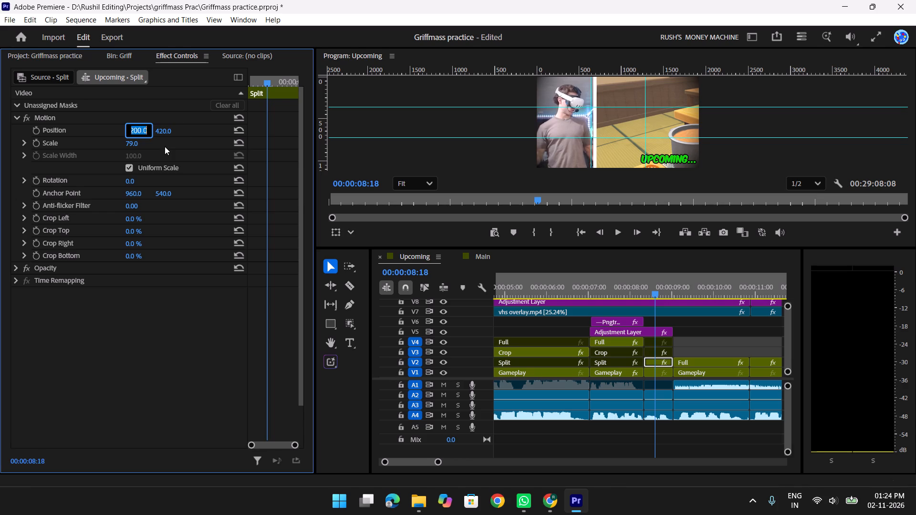
key(Up)
key(Up)
key(Up)
key(Up)
key(Down)
key(Down)
key(Down)
key(Down)
key(Down)
key(Down)
key(Down)
key(Down)
key(Down)
key(Down)
key(Down)
key(Down)
key(Down)
key(Down)
key(Down)
key(Down)
key(Down)
key(Down)
key(Down)
key(Down)
key(Down)
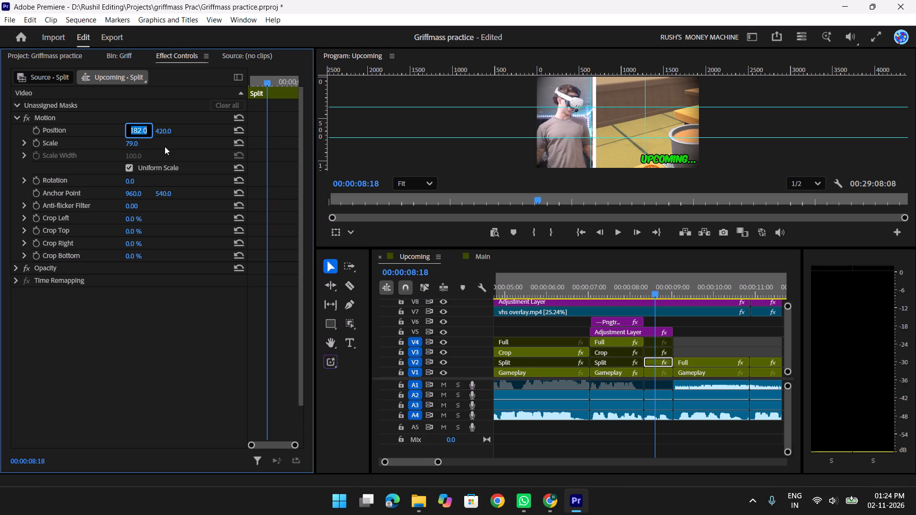
key(Down)
key(Down)
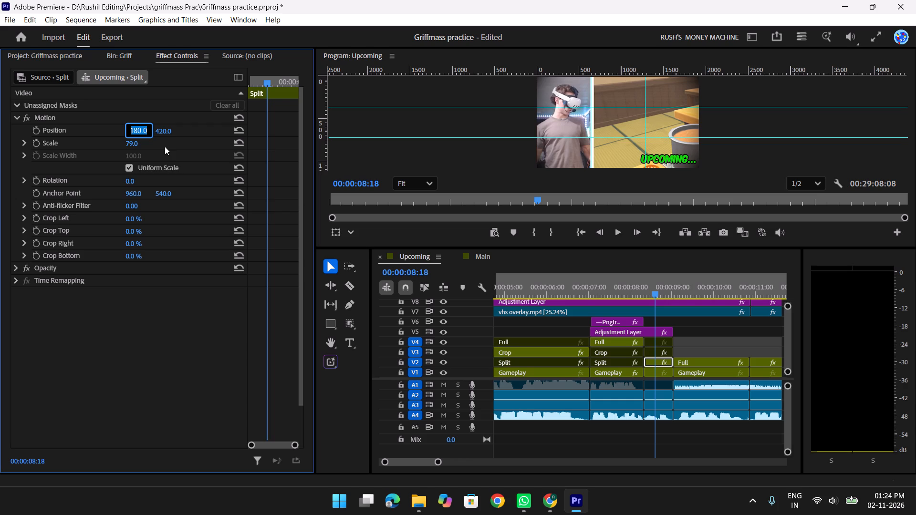
key(Down)
key(Down)
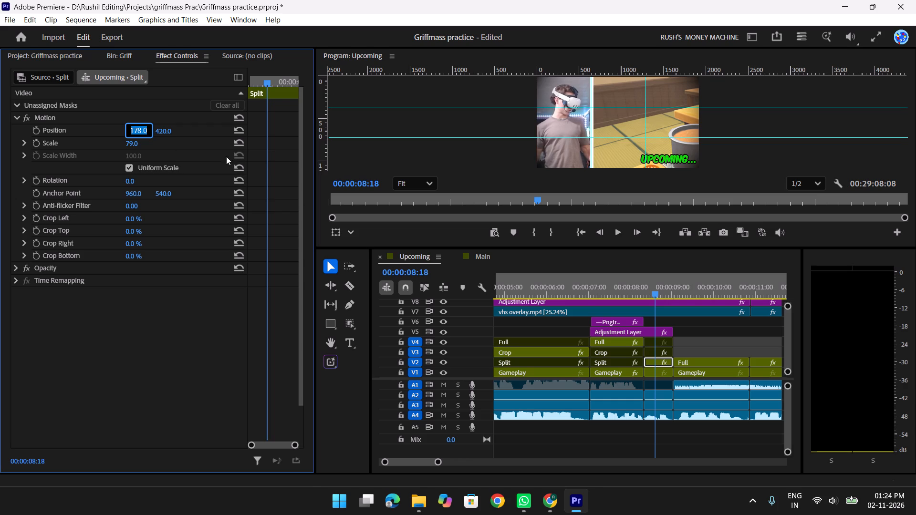
Play back Upcoming from before the Pngtree ears segment through the new split layout to check the transition.
drag(648, 290, 566, 290)
key(space)
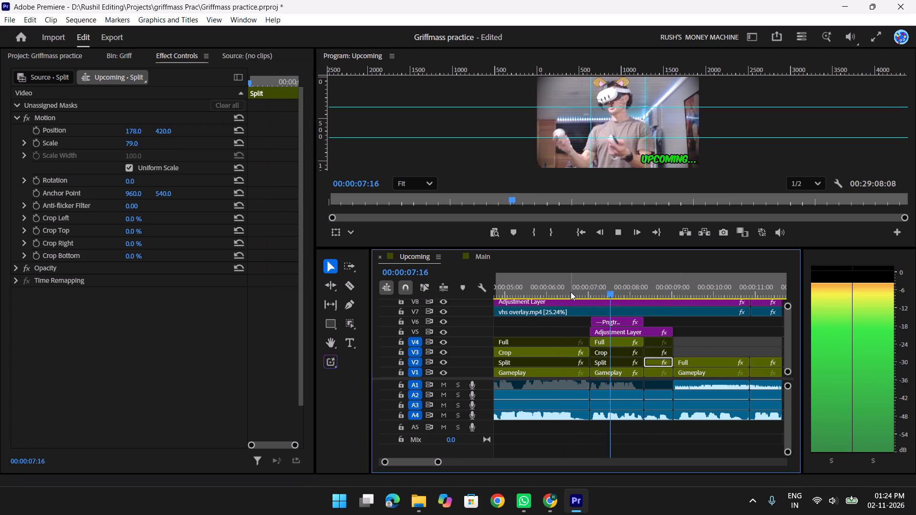
key(space)
key(space)
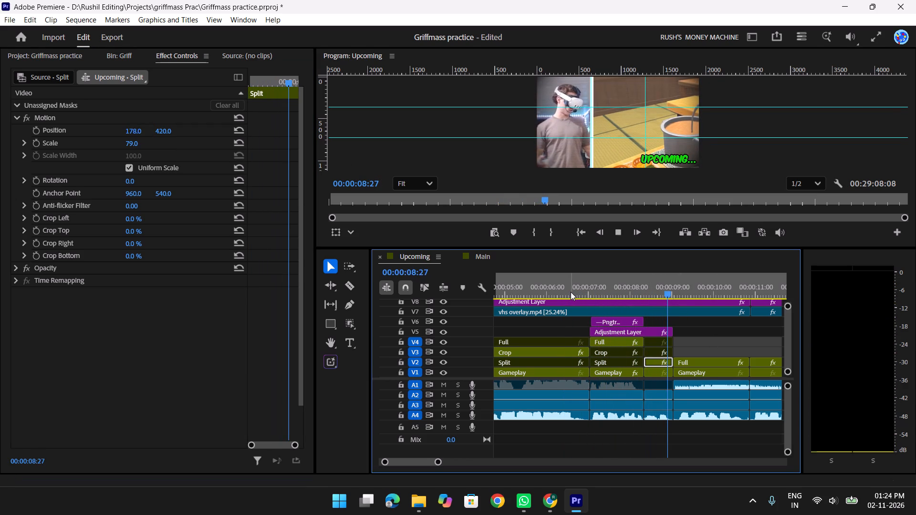
key(space)
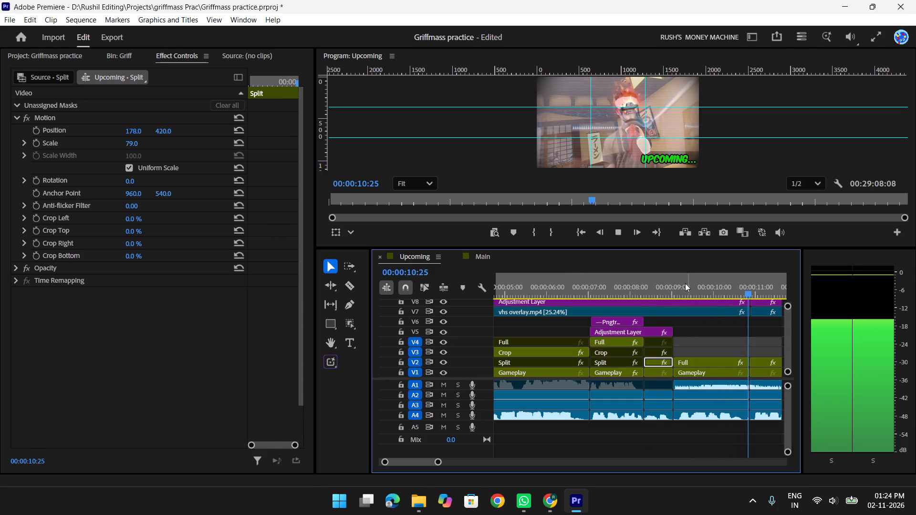
Start Scale keyframing on the V6 Pngtree ears clip at 00:00:07:02.
drag(663, 283, 604, 288)
click(615, 344)
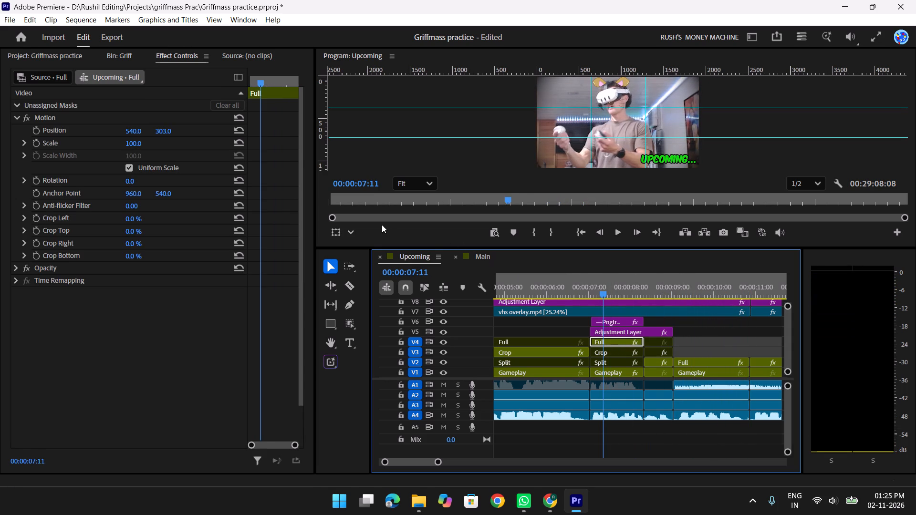
drag(606, 288, 595, 289)
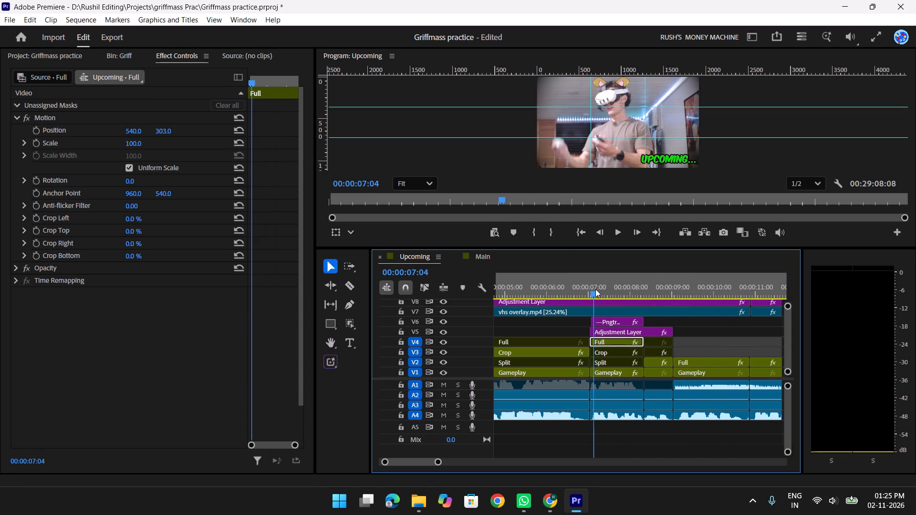
drag(595, 289, 593, 290)
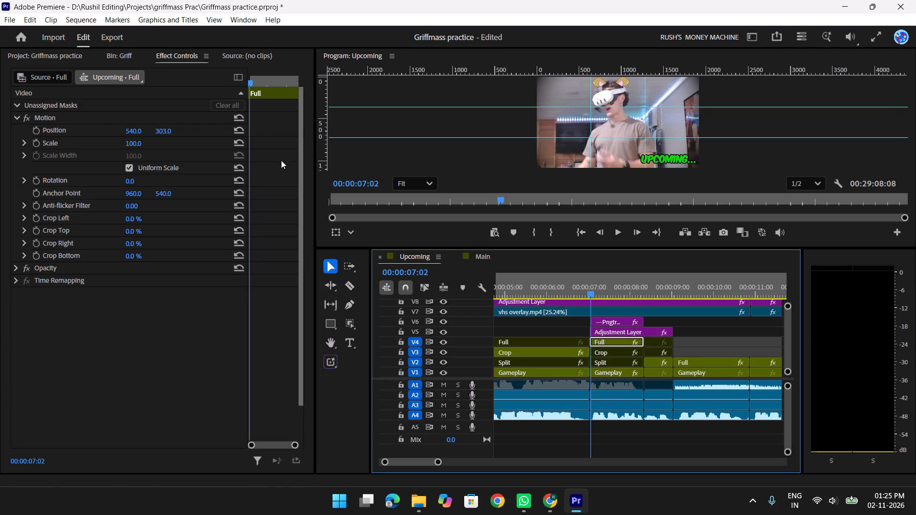
click(613, 331)
click(613, 317)
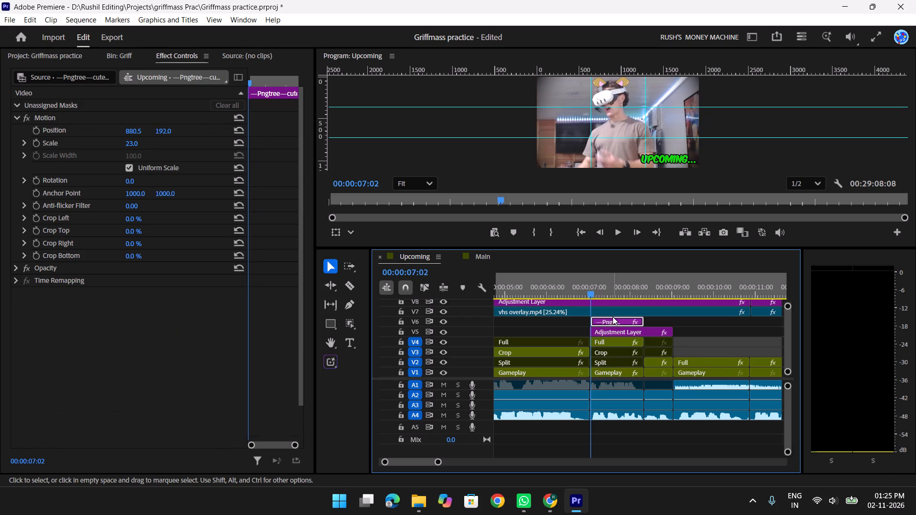
click(39, 142)
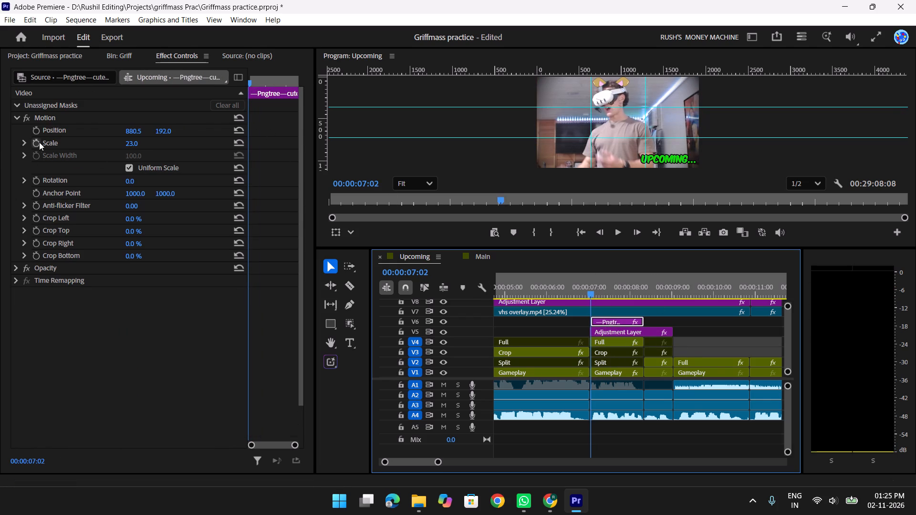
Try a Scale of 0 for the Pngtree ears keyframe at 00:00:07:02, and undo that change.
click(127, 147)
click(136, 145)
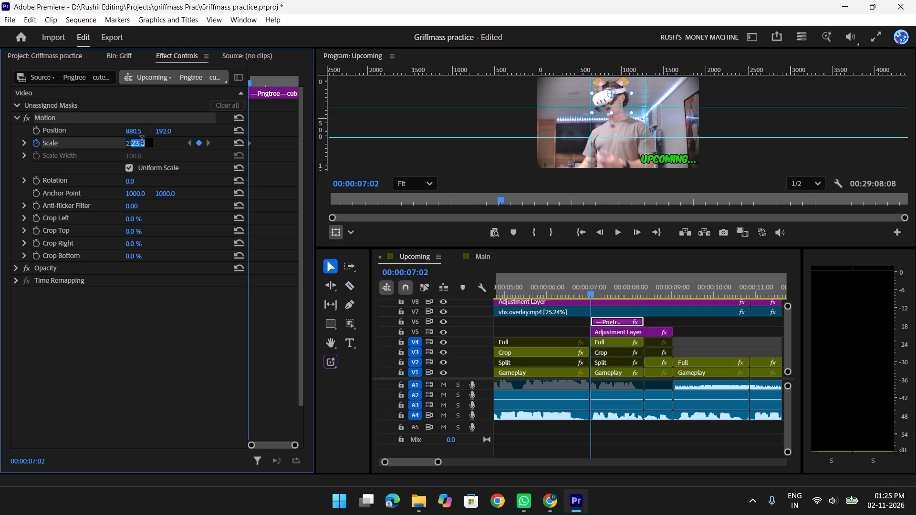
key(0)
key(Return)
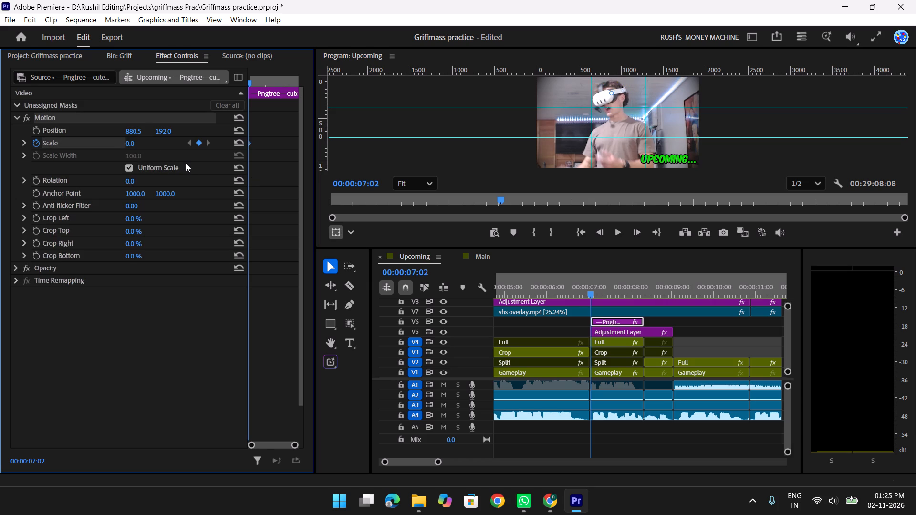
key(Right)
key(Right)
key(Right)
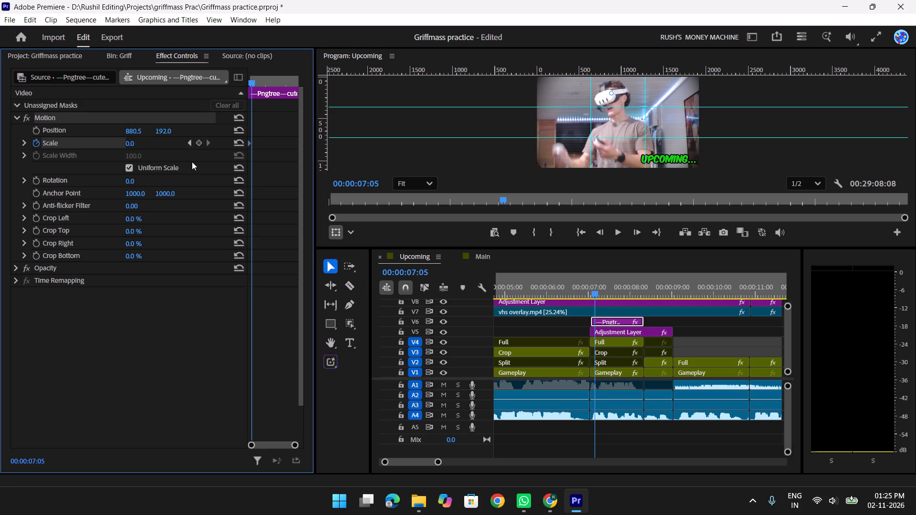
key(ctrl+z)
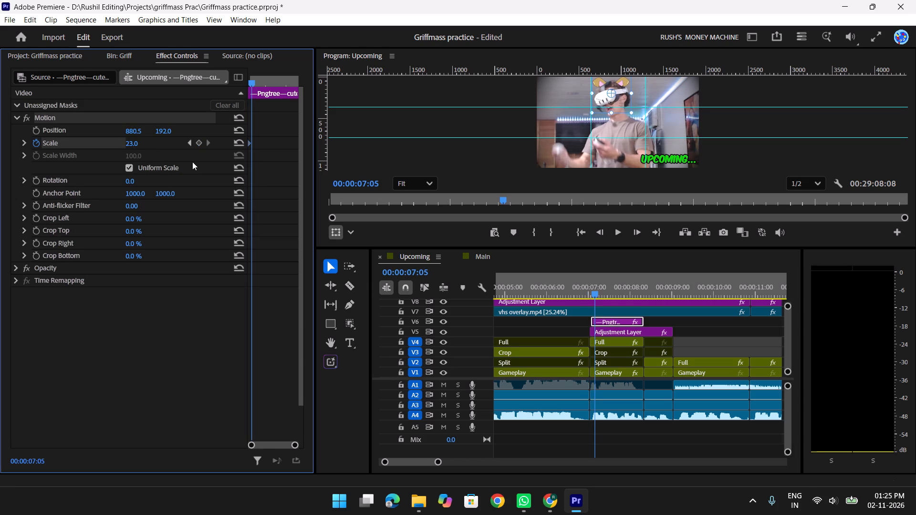
Add a Scale keyframe of 18 to the Pngtree ears clip at 00:00:07:05, three frames after the first keyframe.
click(133, 142)
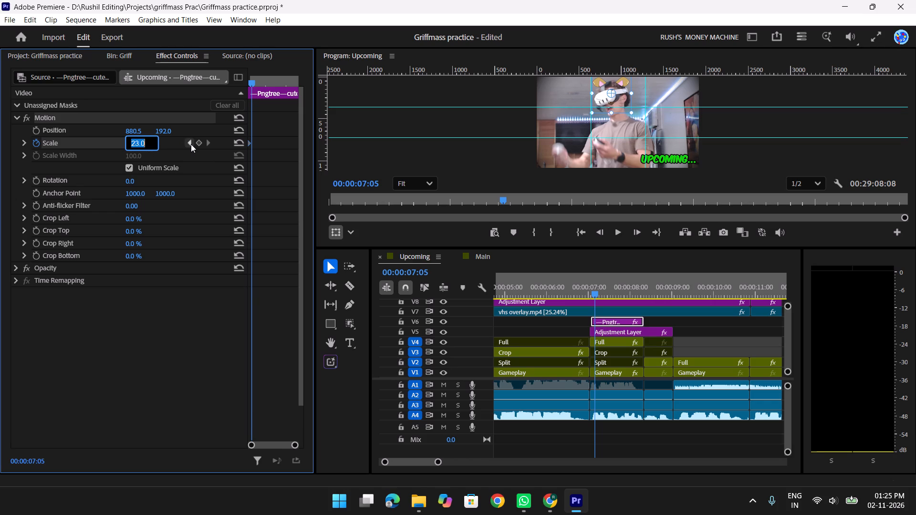
click(191, 144)
key(Right)
key(Right)
key(Right)
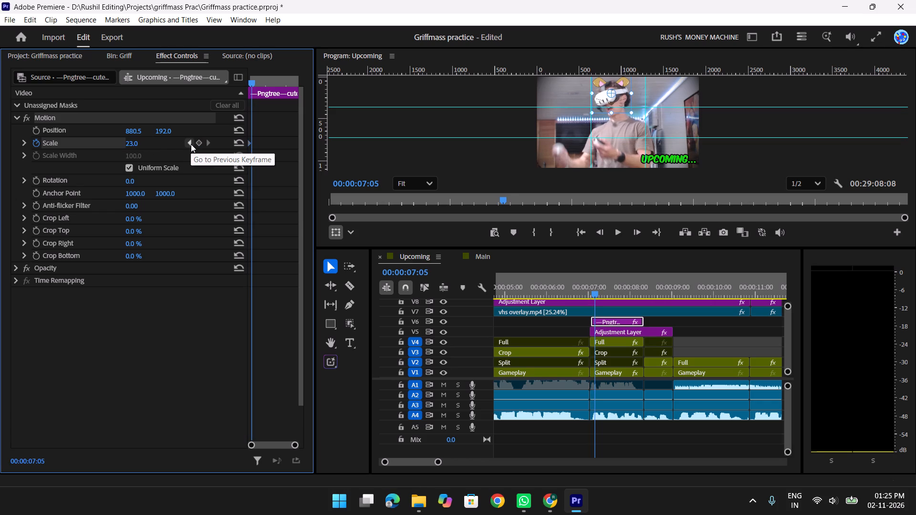
click(131, 141)
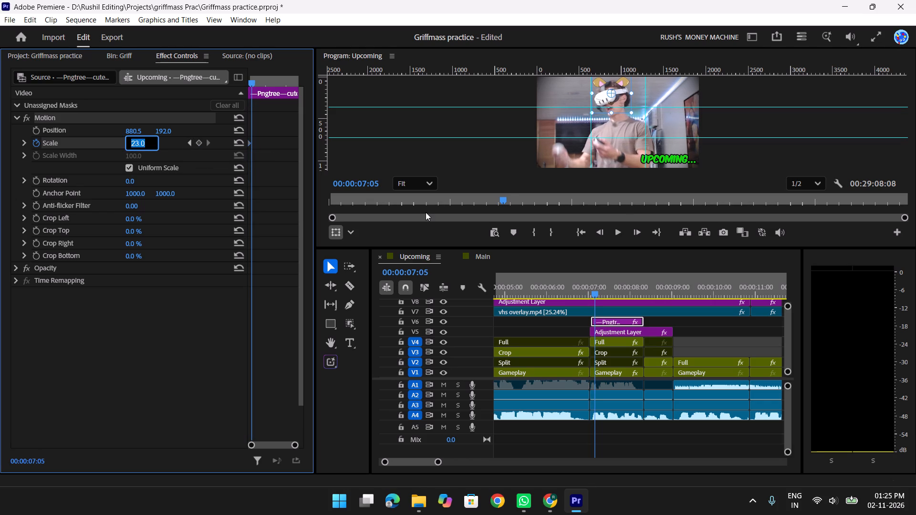
text(18)
key(Return)
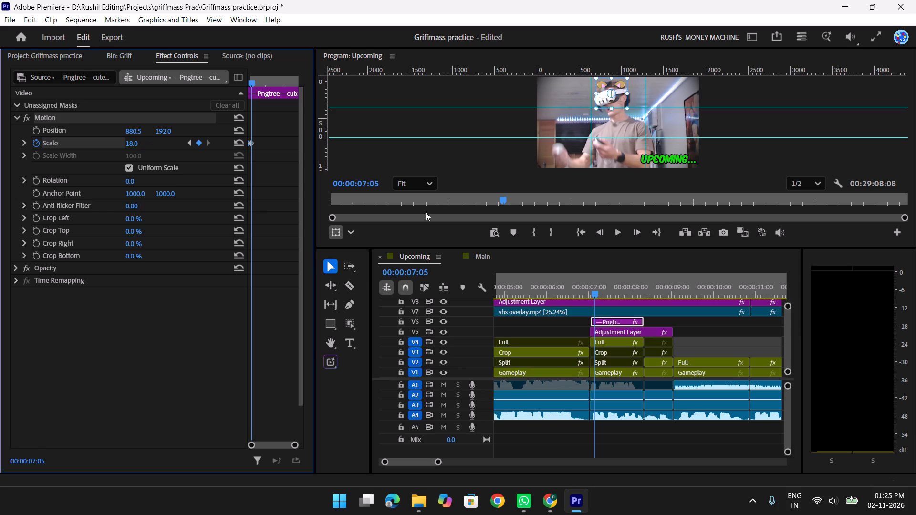
Add a Scale keyframe of 23 to the Pngtree ears clip at 00:00:07:08 and preview the animation full screen.
key(Right)
key(Right)
key(Right)
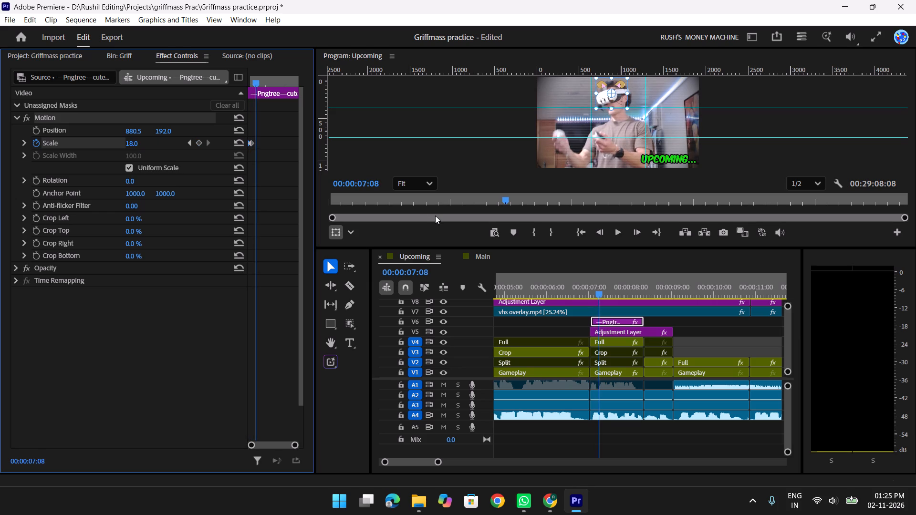
click(129, 145)
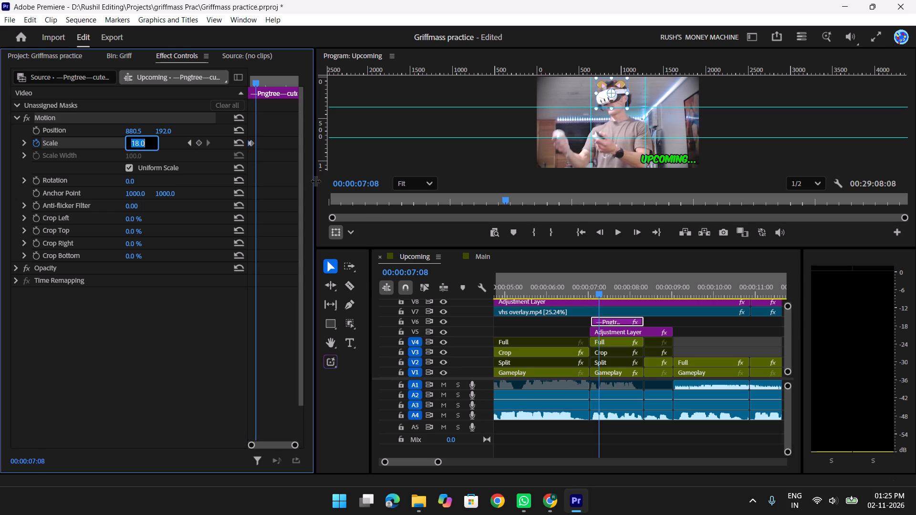
text(23)
key(Return)
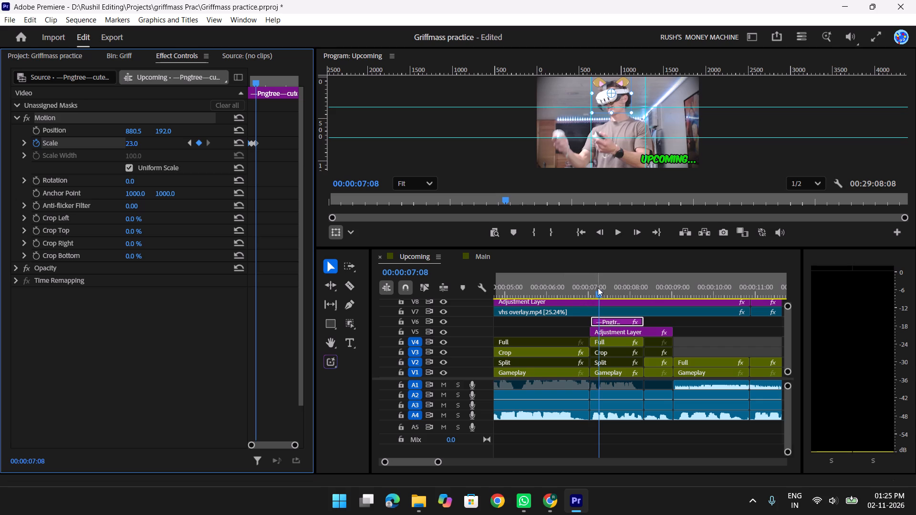
drag(601, 283, 569, 284)
text(f)
key(space)
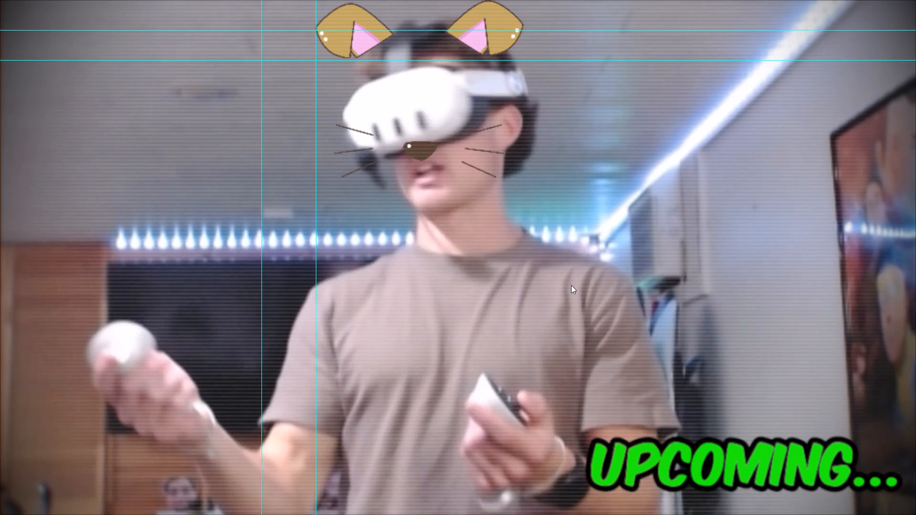
key(space)
key(f)
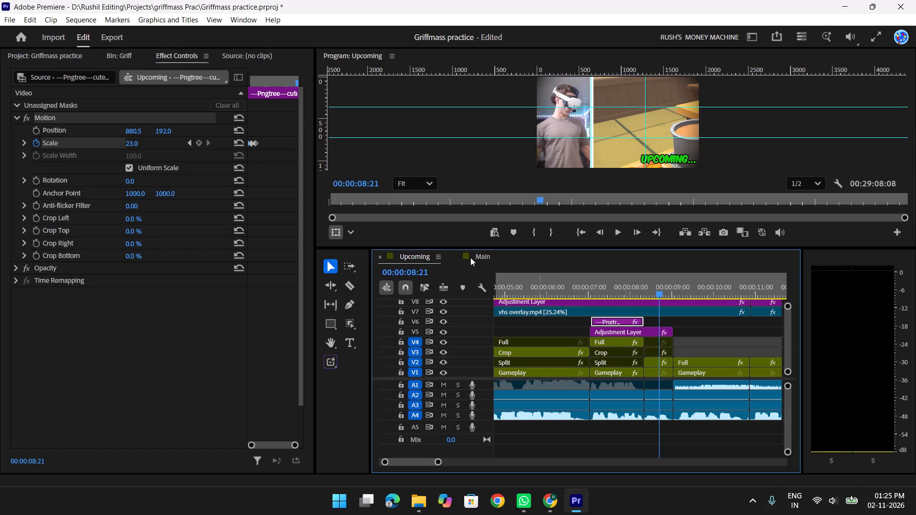
Set the Pngtree ears clip's Scale keyframe at 00:00:07:05 to 25.
drag(268, 83, 260, 85)
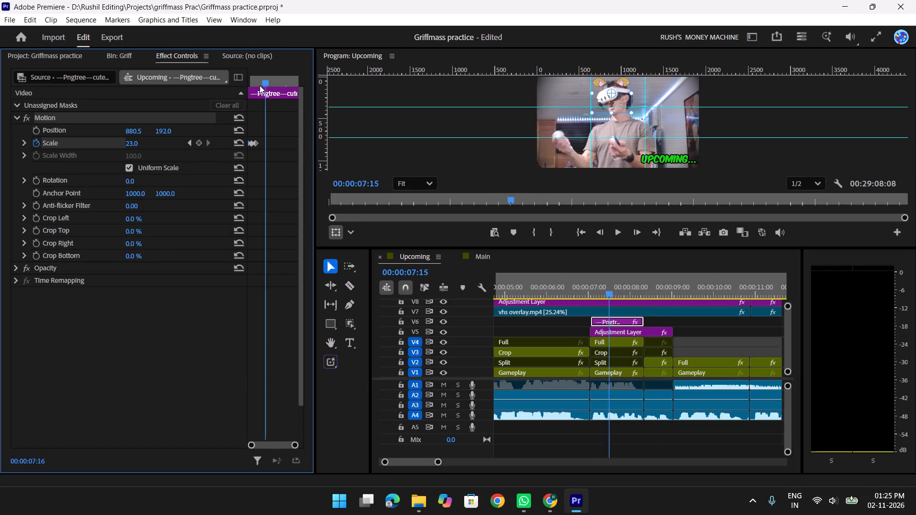
drag(260, 85, 253, 88)
click(211, 142)
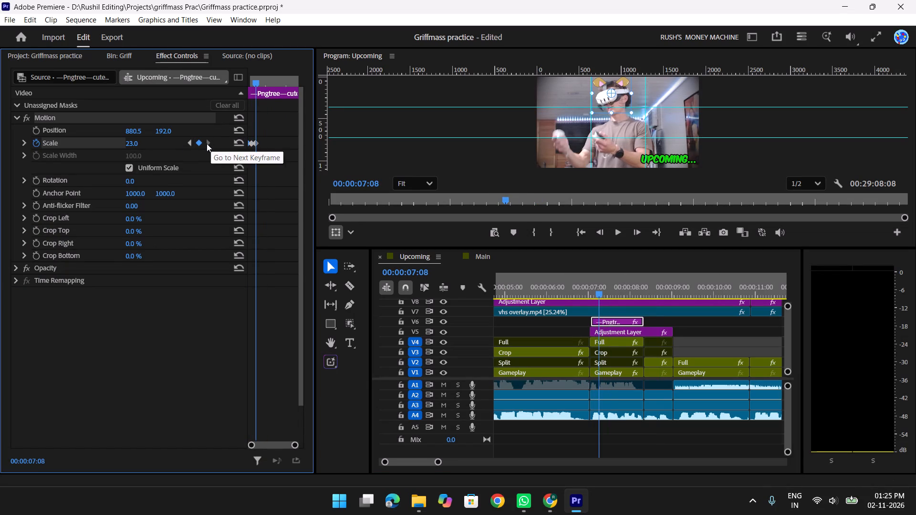
click(188, 142)
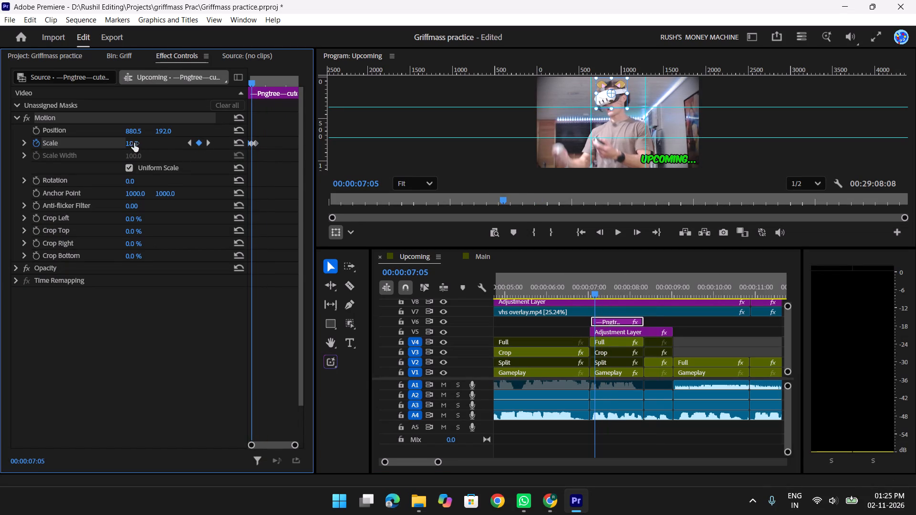
click(134, 143)
text(25)
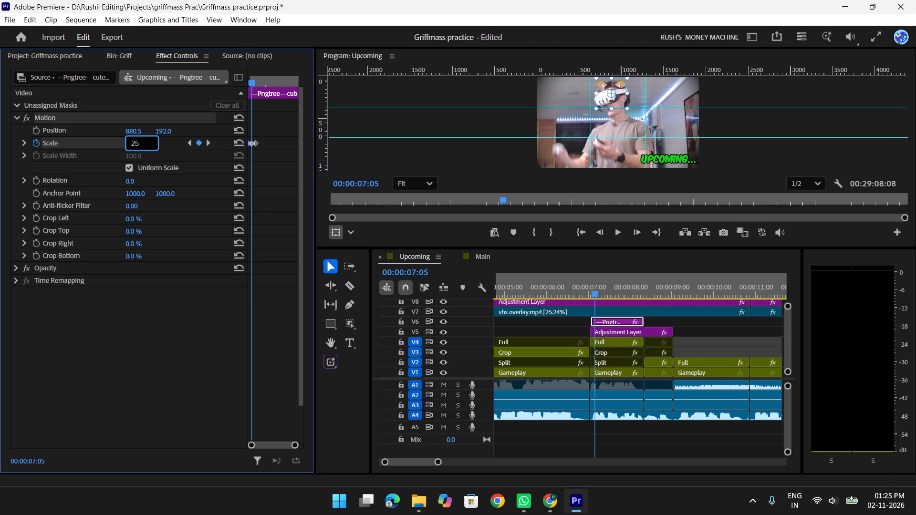
key(Return)
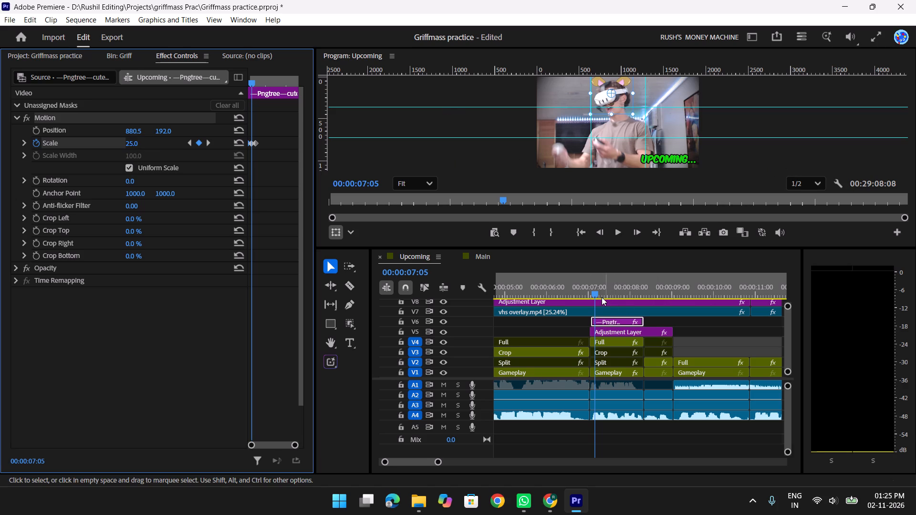
Play back the Pngtree ears' scale animation full screen several times, starting just before the clip, to judge the pop-in.
drag(596, 292, 579, 292)
text(f)
key(space)
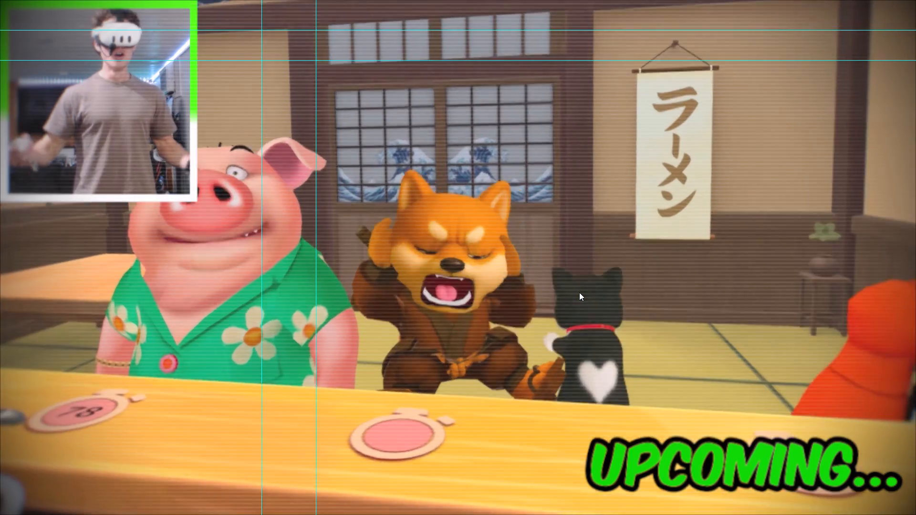
key(space)
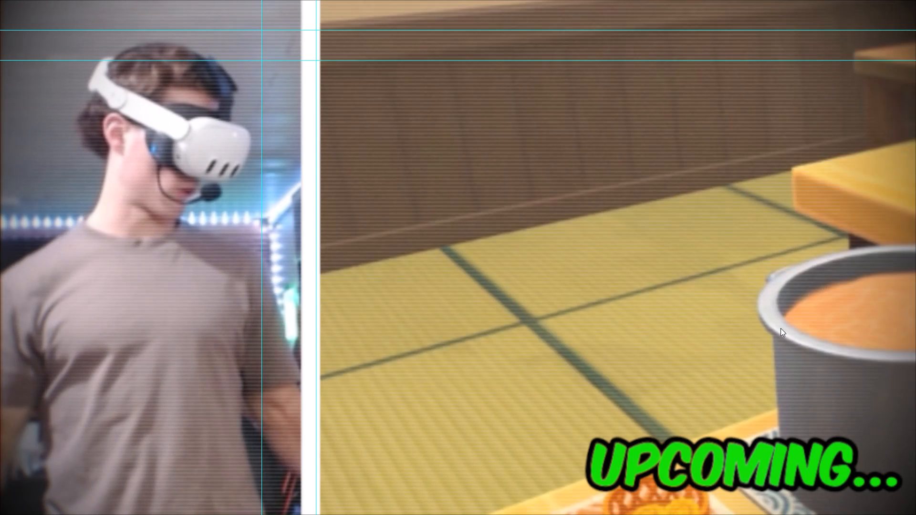
key(f)
drag(646, 281, 573, 285)
text(f)
key(space)
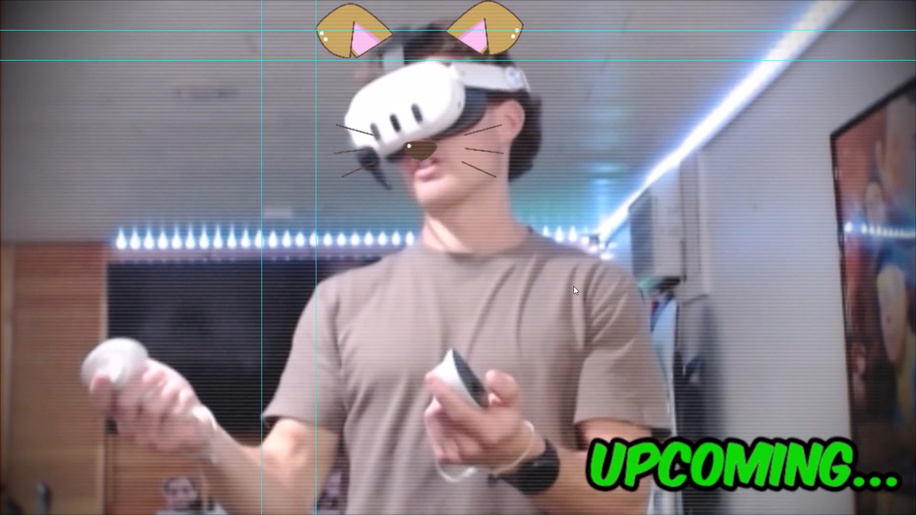
key(space)
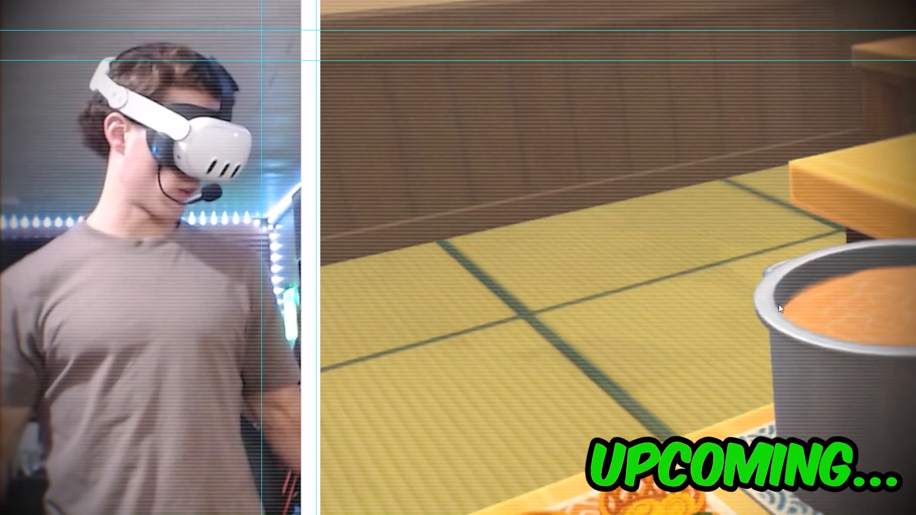
key(f)
drag(670, 283, 605, 280)
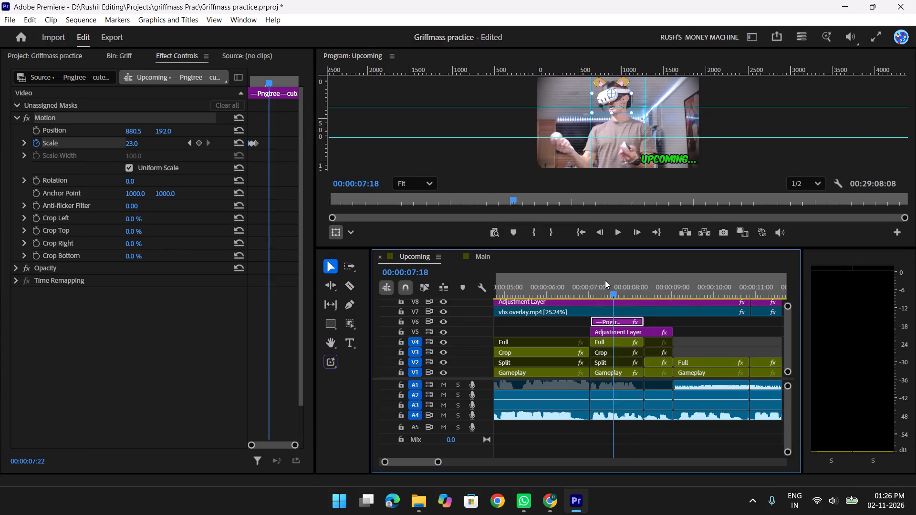
drag(605, 280, 586, 279)
key(t)
key(t)
text(f)
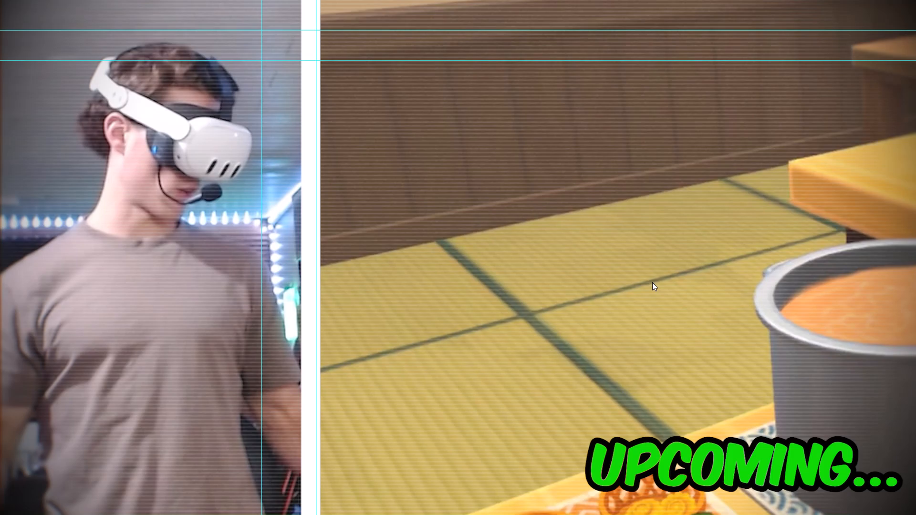
key(space)
key(space)
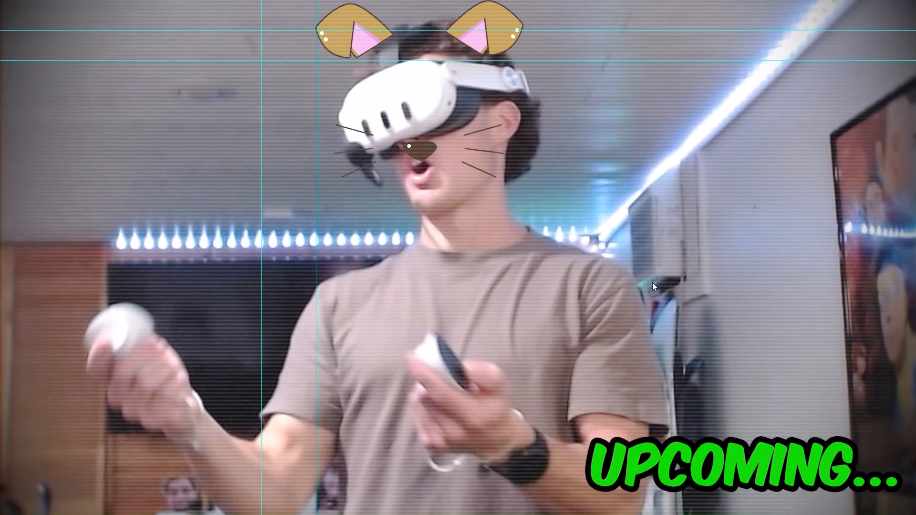
key(space)
key(space)
key(f)
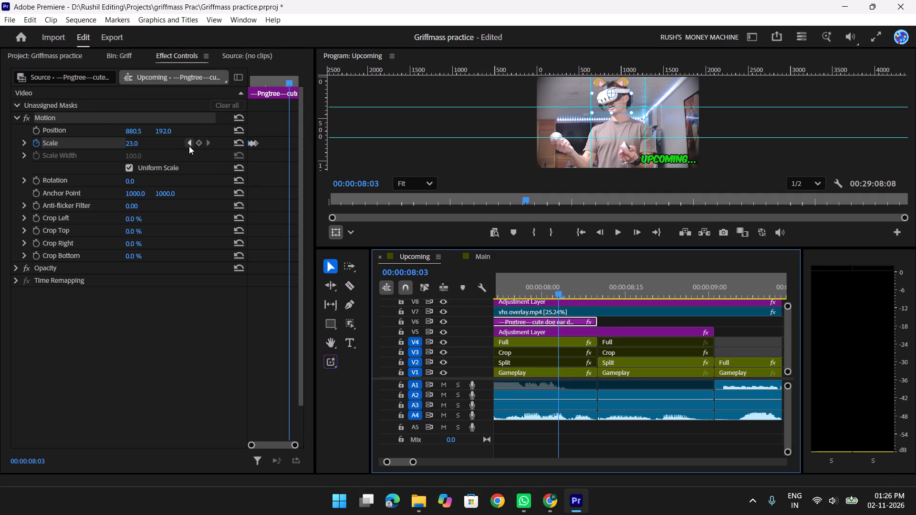
Set the Pngtree ears clip's first Scale keyframe at 00:00:07:02 to 0.
double_click(189, 146)
click(189, 146)
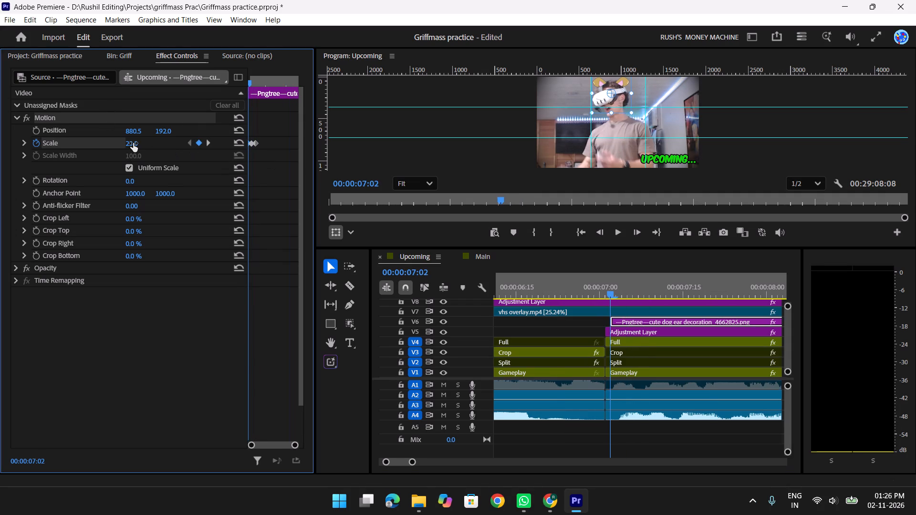
click(214, 142)
click(206, 142)
click(206, 142)
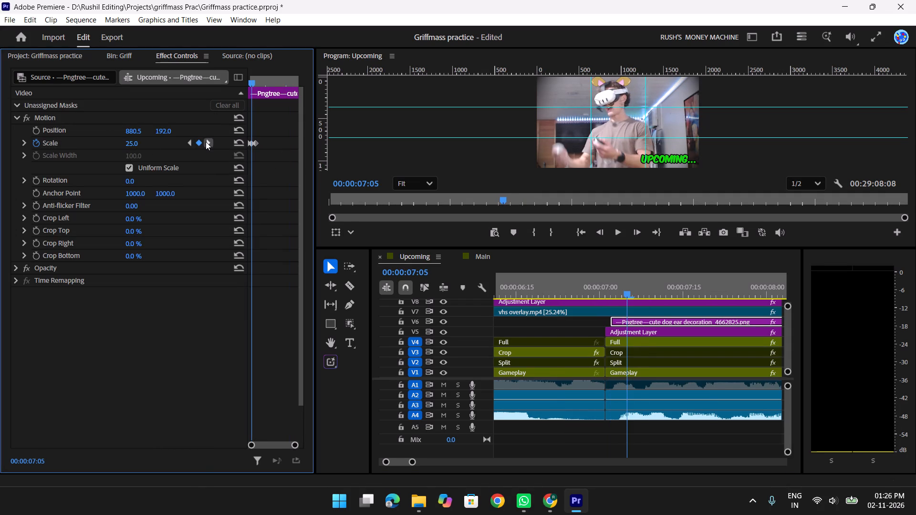
double_click(187, 144)
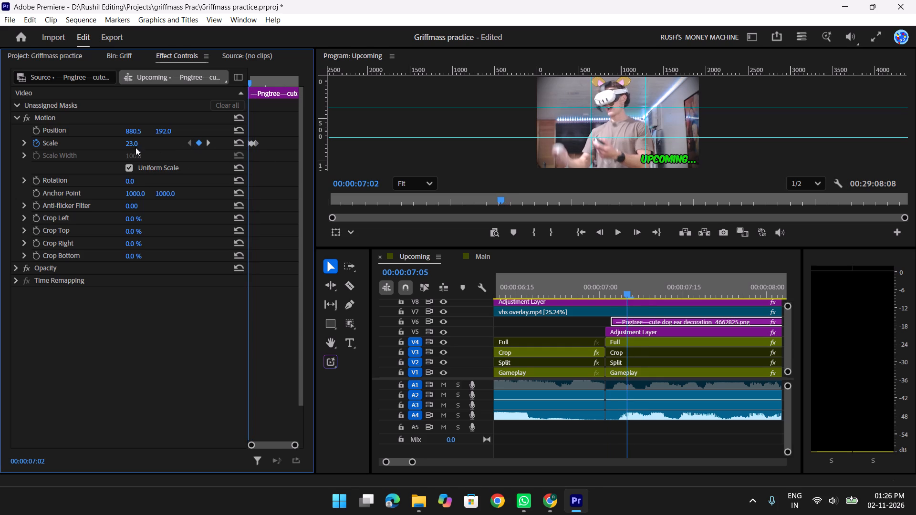
click(128, 144)
key(0)
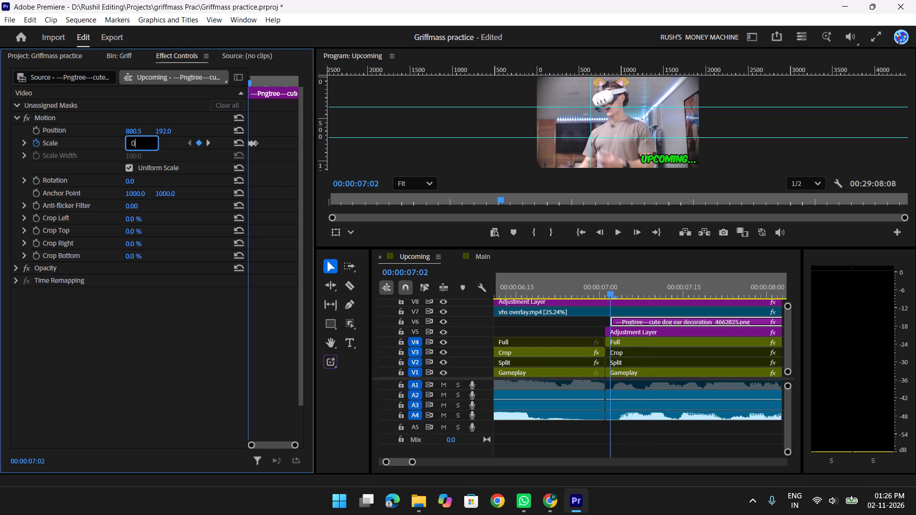
key(Return)
Review Upcoming full screen from just before the Pngtree ears clip, checking the pop-in and the rest of the teaser.
drag(611, 287, 588, 286)
key(f)
key(space)
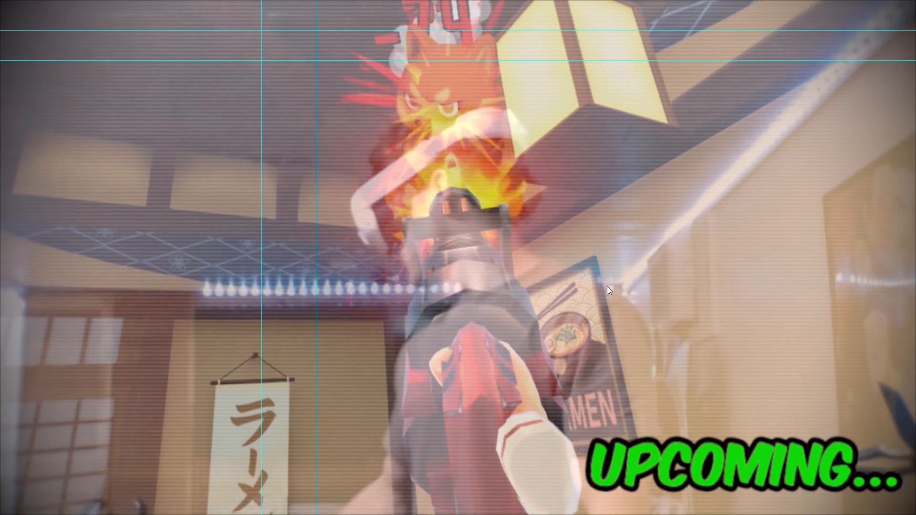
key(space)
key(f)
scroll(709, 299, up, 7)
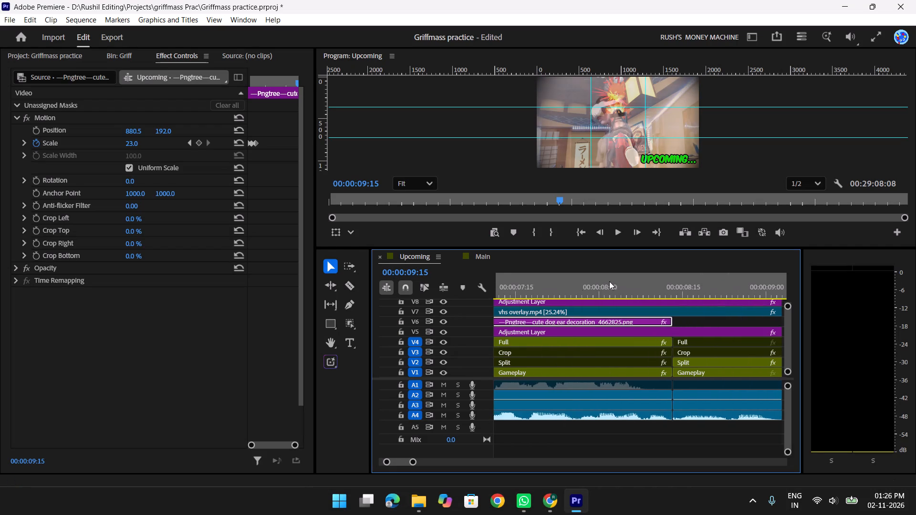
scroll(593, 281, up, 7)
click(590, 280)
drag(576, 289, 571, 291)
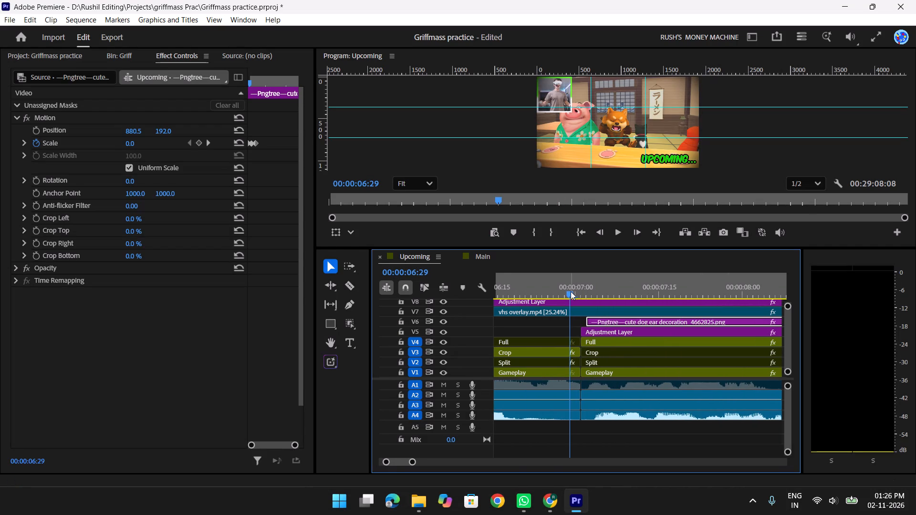
text(f)
key(space)
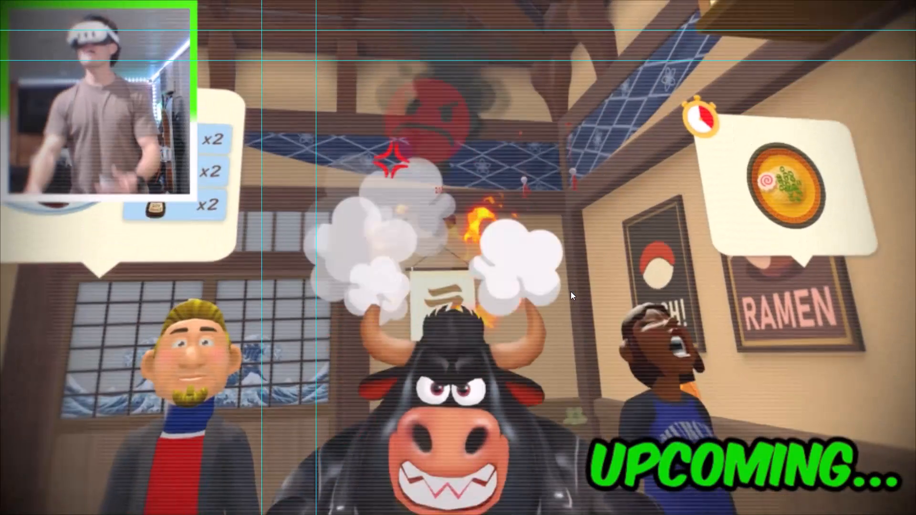
text(fy)
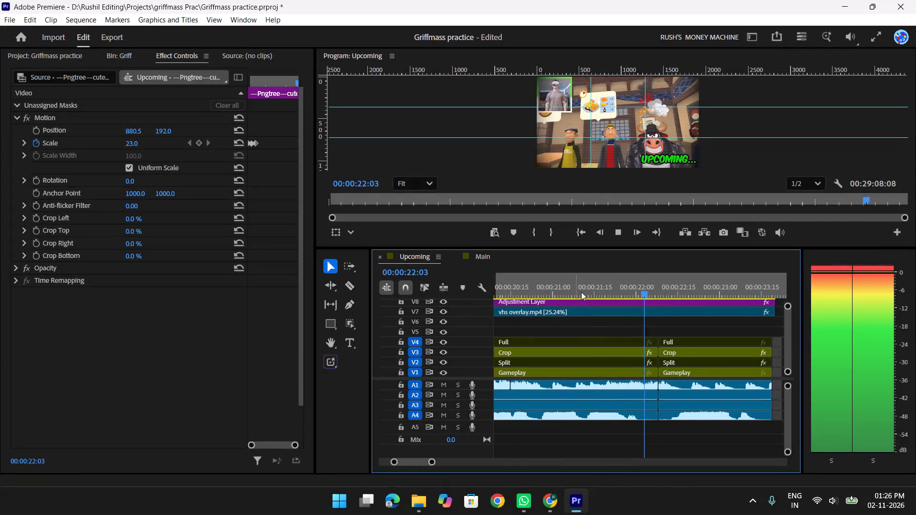
text(y)
key(space)
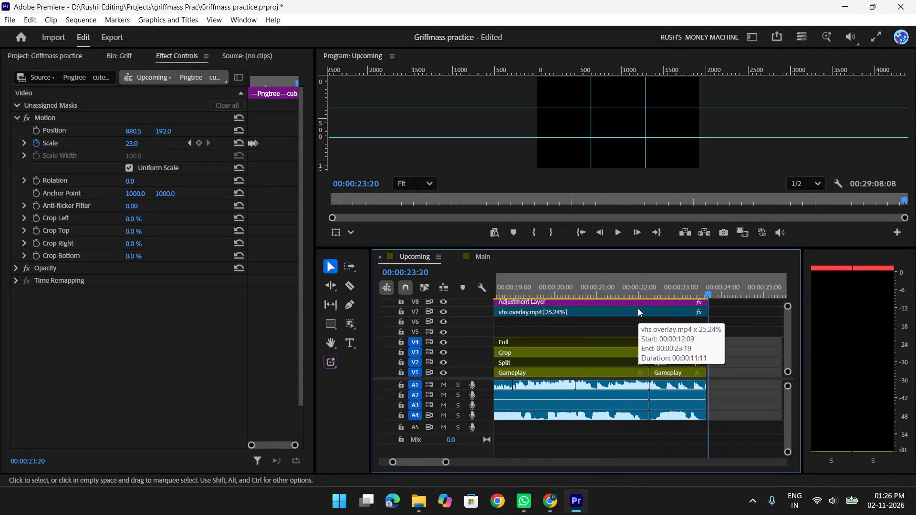
Save the Griffmass practice project.
key(ctrl+s)
key(ctrl+s)
key(ctrl+s)
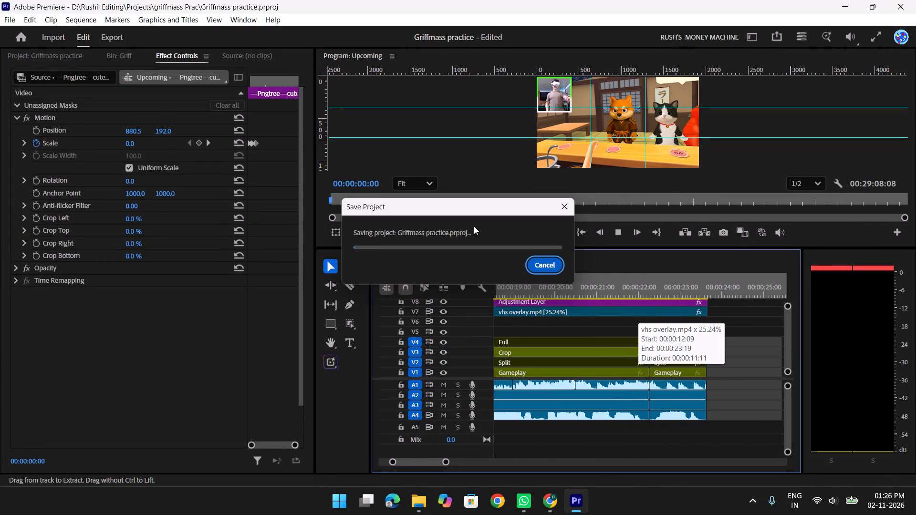
Review the Main sequence from near the start of the Upcoming teaser, replaying the first split-screen gameplay section after it.
click(484, 253)
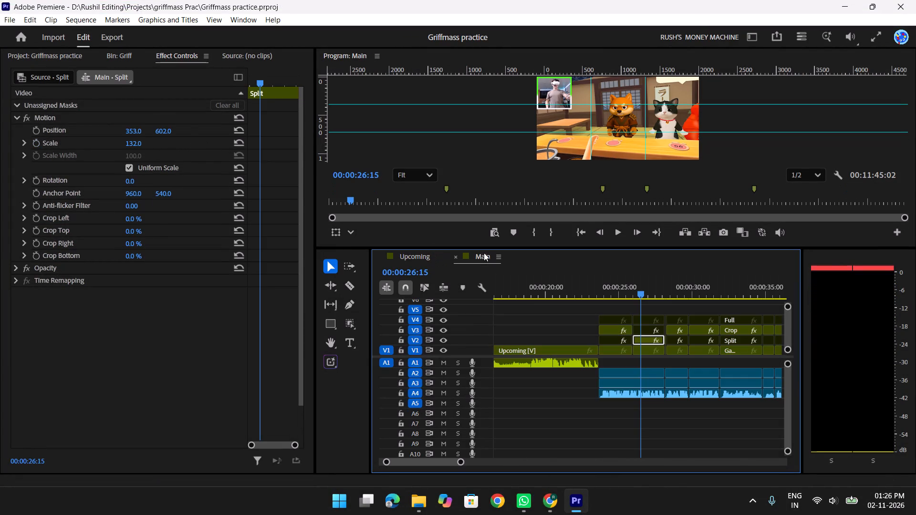
drag(578, 298, 528, 295)
drag(554, 290, 501, 294)
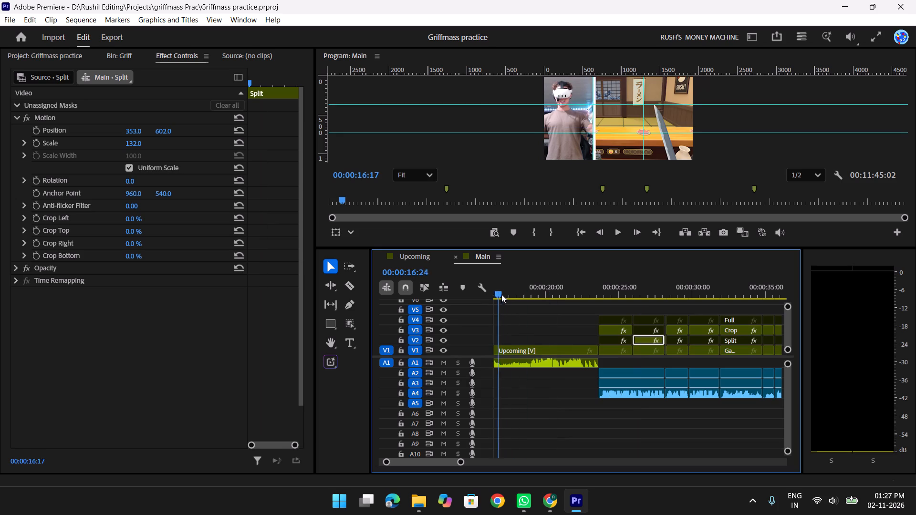
drag(501, 294, 505, 295)
key(space)
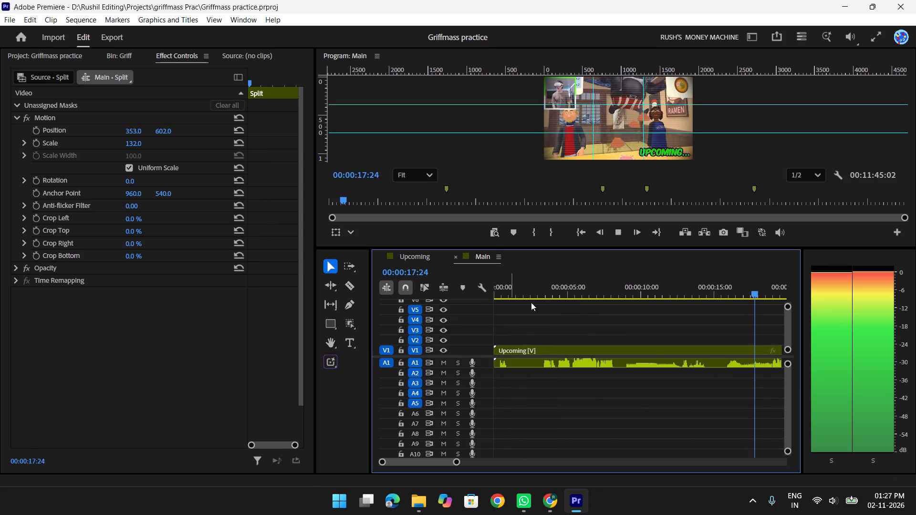
key(y)
drag(625, 297, 503, 298)
key(space)
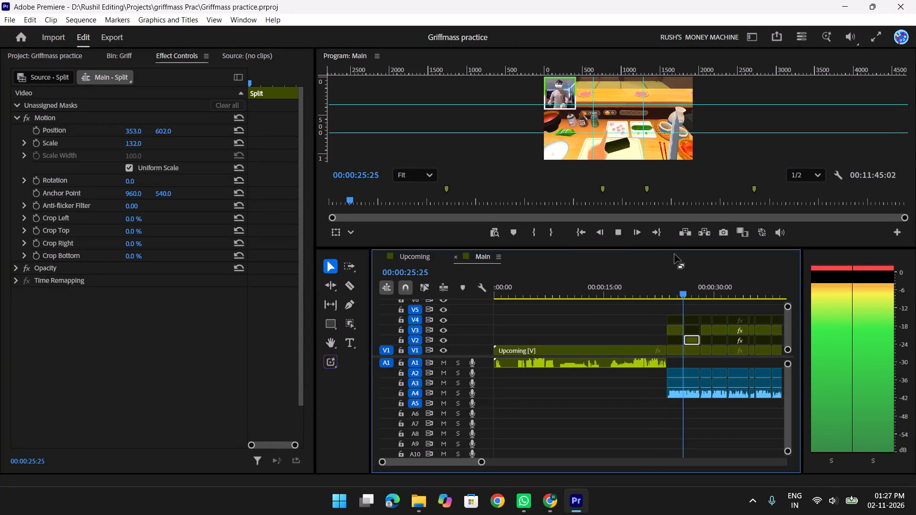
key(space)
click(690, 292)
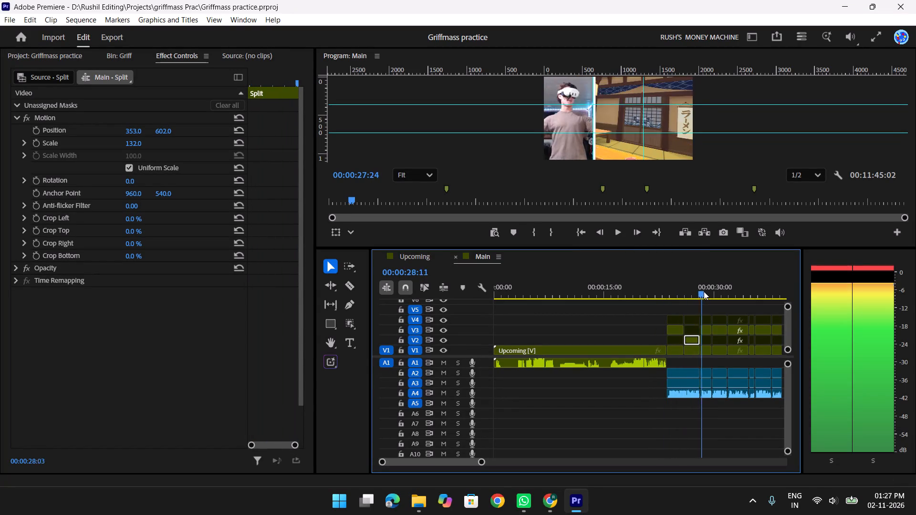
text(ttt)
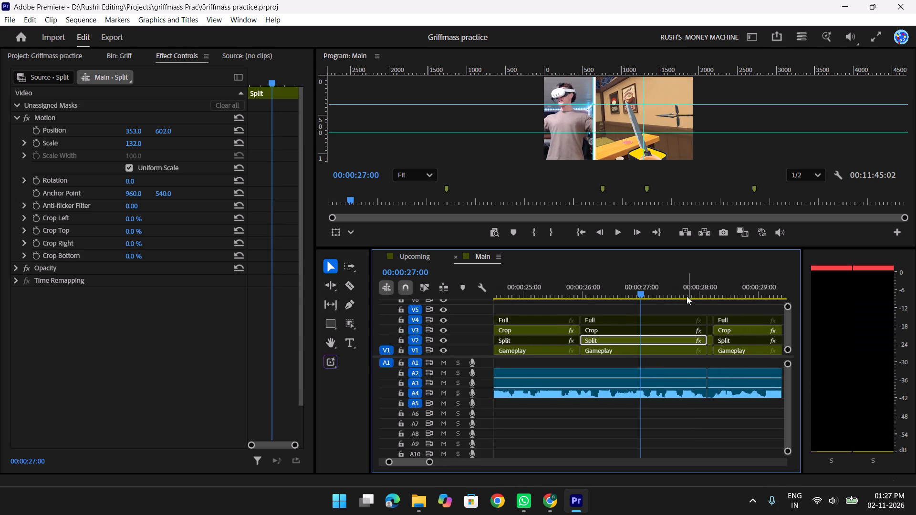
drag(636, 287, 553, 288)
key(space)
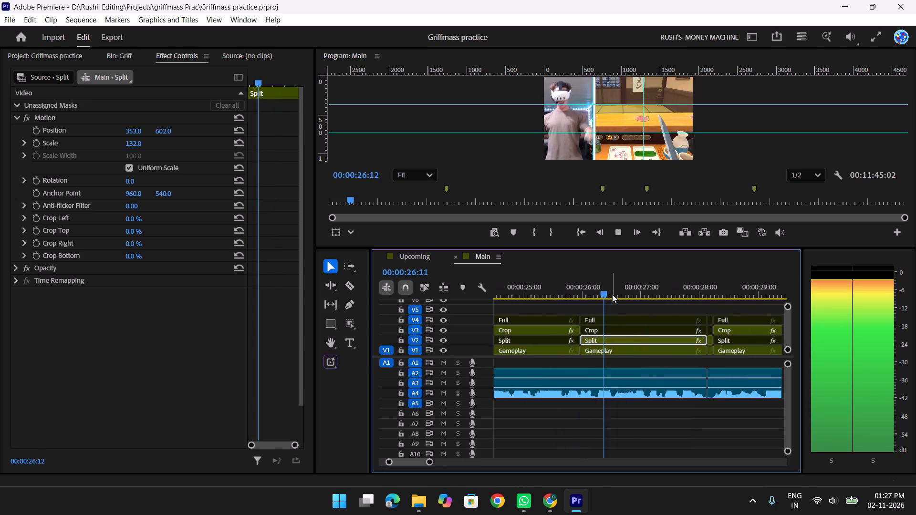
key(space)
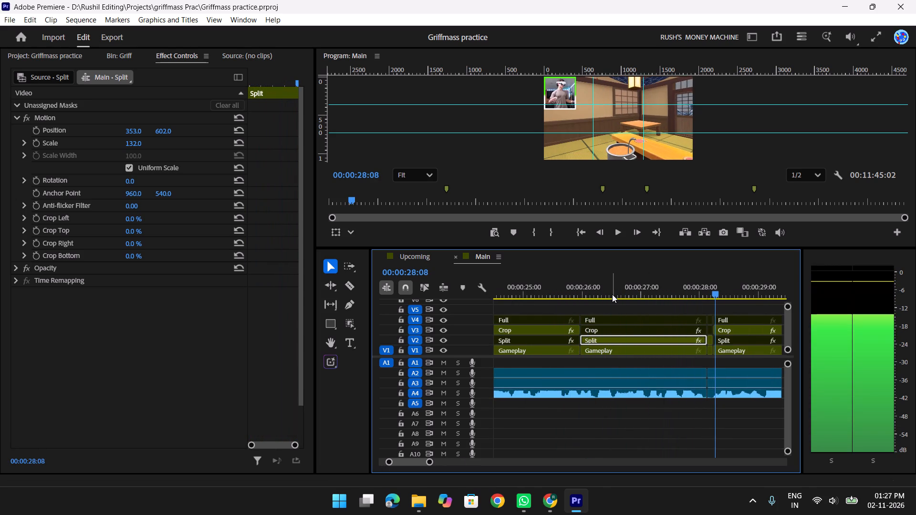
Split the linked gameplay audio on A2 to A4 at 00:00:25:29, where the split-screen clips begin.
drag(647, 430, 645, 337)
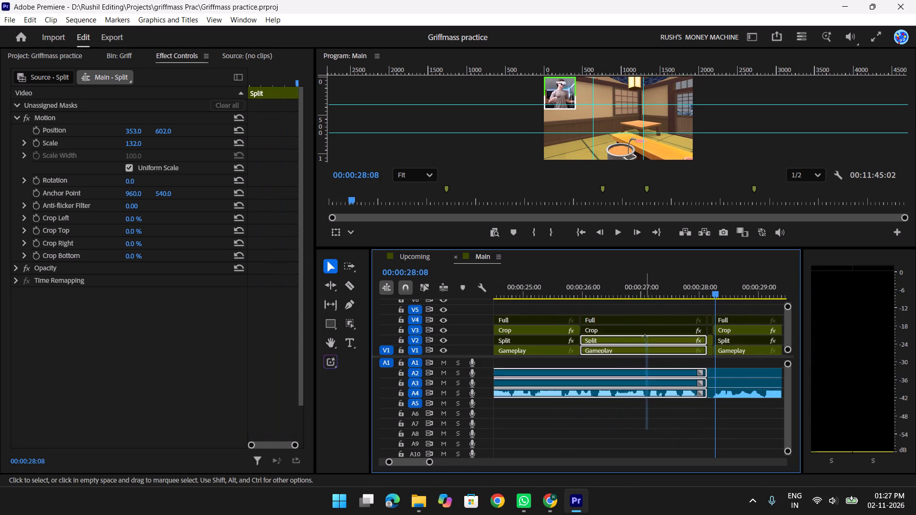
drag(645, 337, 642, 317)
drag(704, 284, 561, 284)
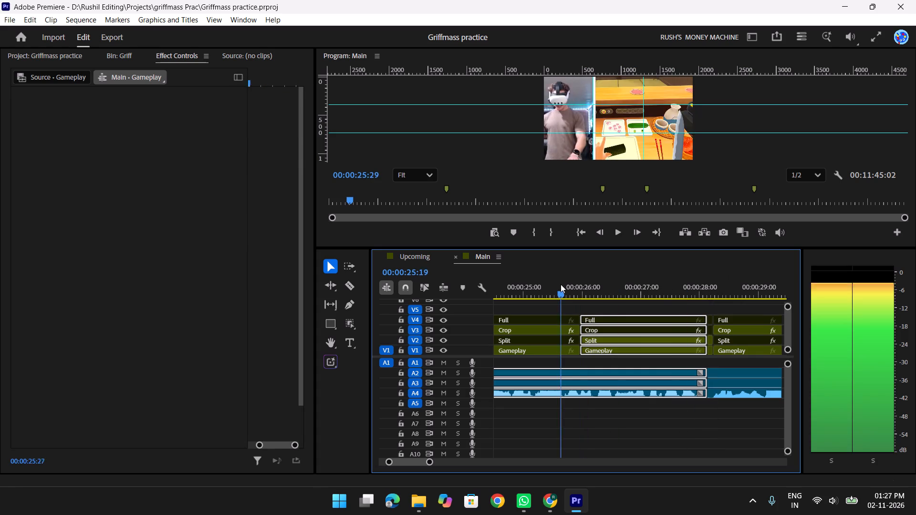
drag(561, 284, 581, 285)
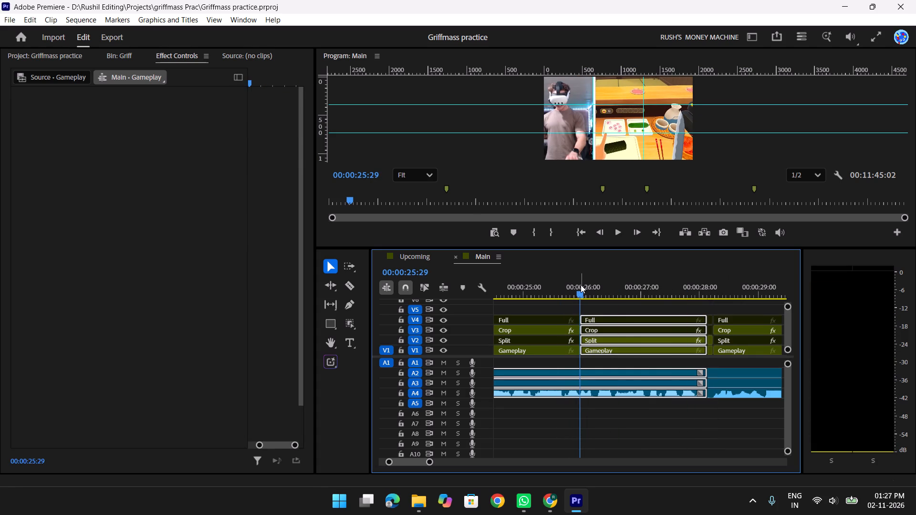
key(t)
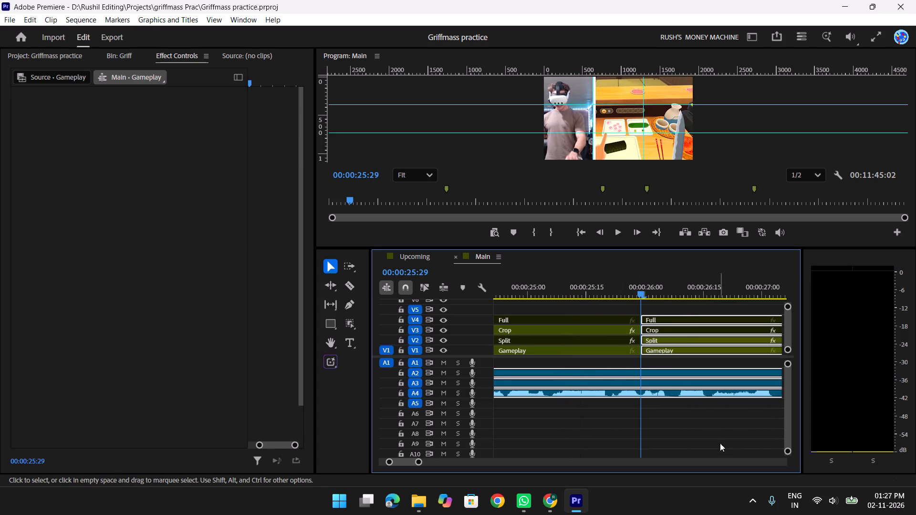
key(w)
Copy the whole split-screen segment starting at 00:00:25:29, including its Full, Crop, Split and Gameplay clips and the audio.
text(yy)
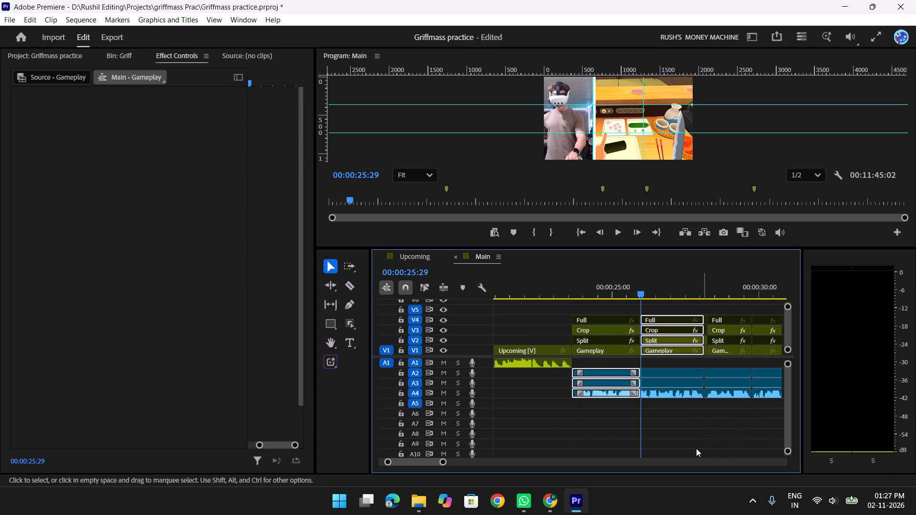
drag(696, 447, 670, 312)
key(ctrl+c)
key(ctrl+c)
key(ctrl+c)
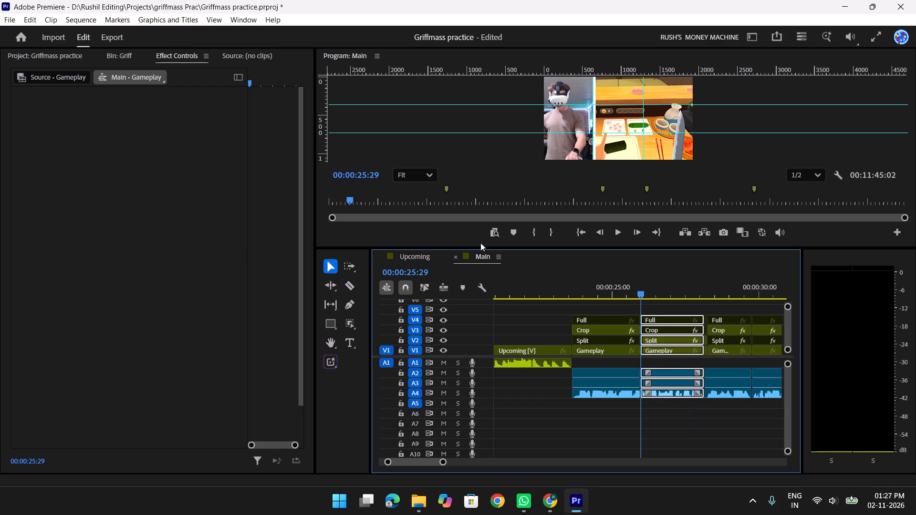
Look over the Upcoming sequence and close it, leaving only Main open in the timeline.
click(410, 258)
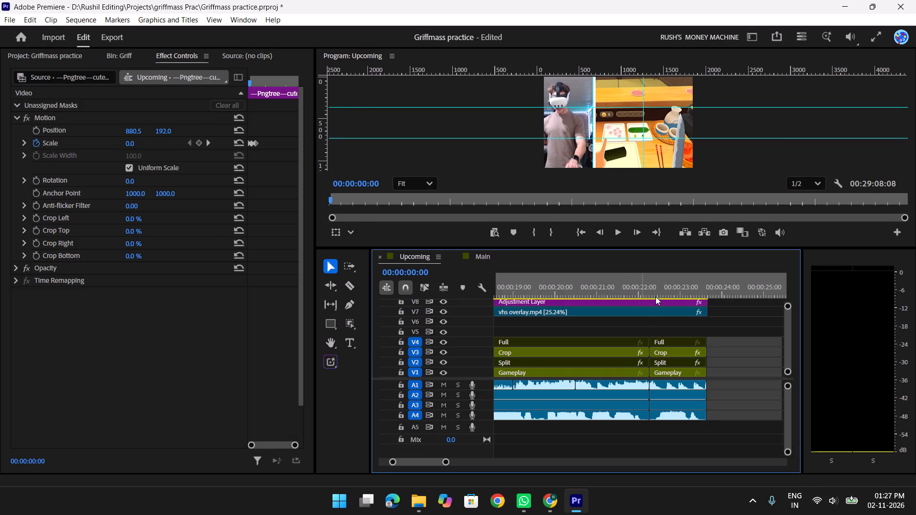
click(478, 257)
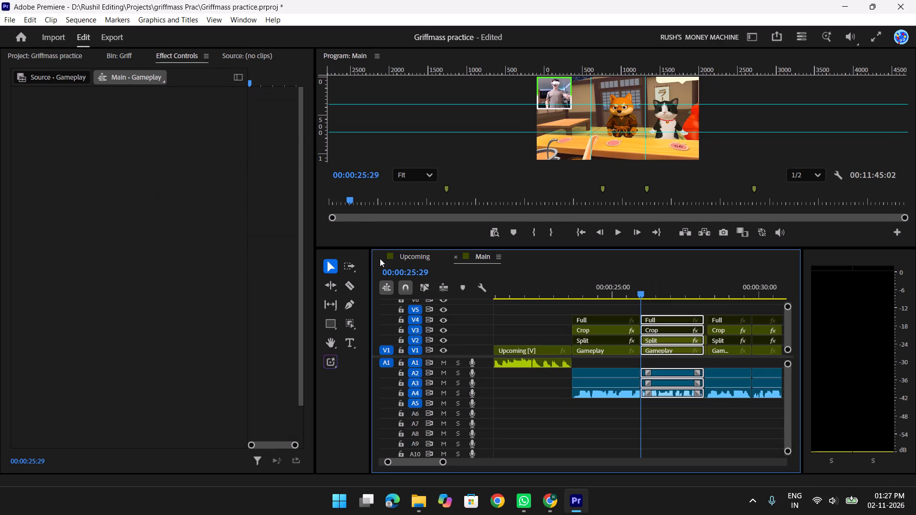
click(379, 258)
Scrub through the opening of Main and play the gameplay right after the Upcoming teaser into the split-screen segment.
drag(625, 287, 485, 280)
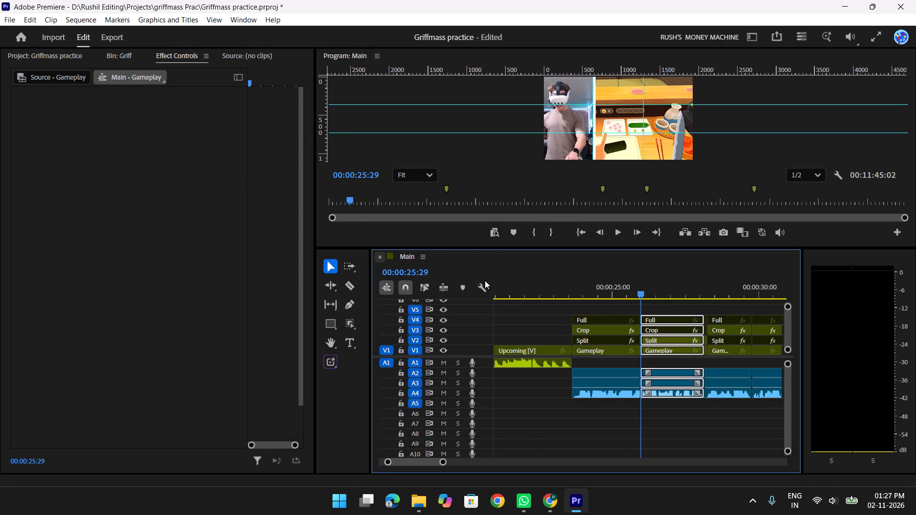
drag(485, 280, 474, 282)
text(yy)
key(y)
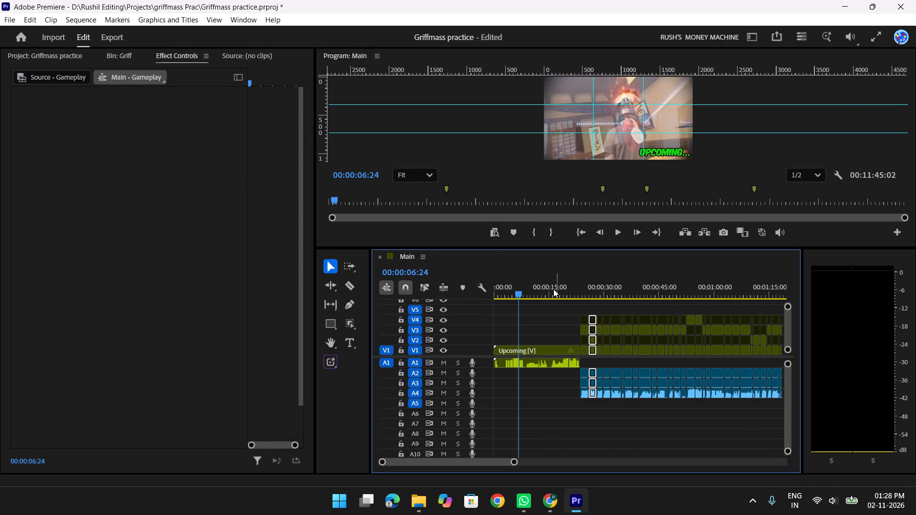
drag(523, 288, 530, 288)
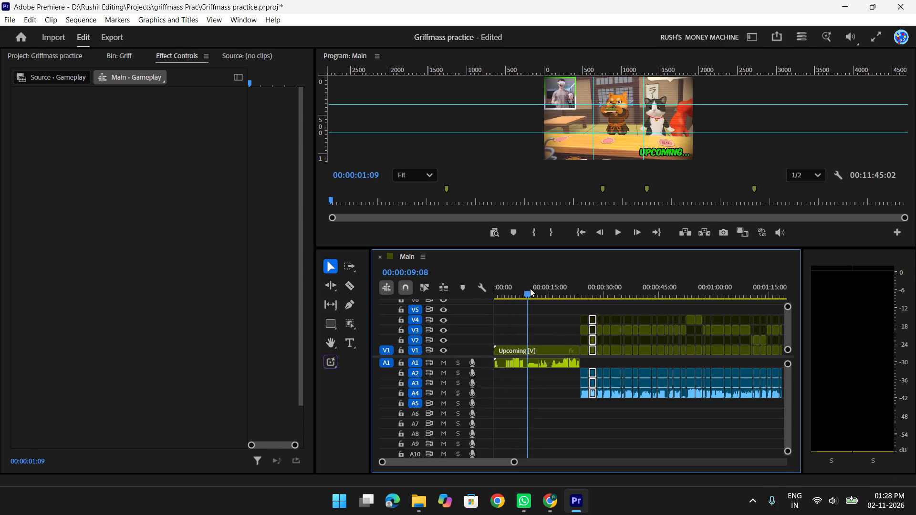
drag(530, 288, 632, 291)
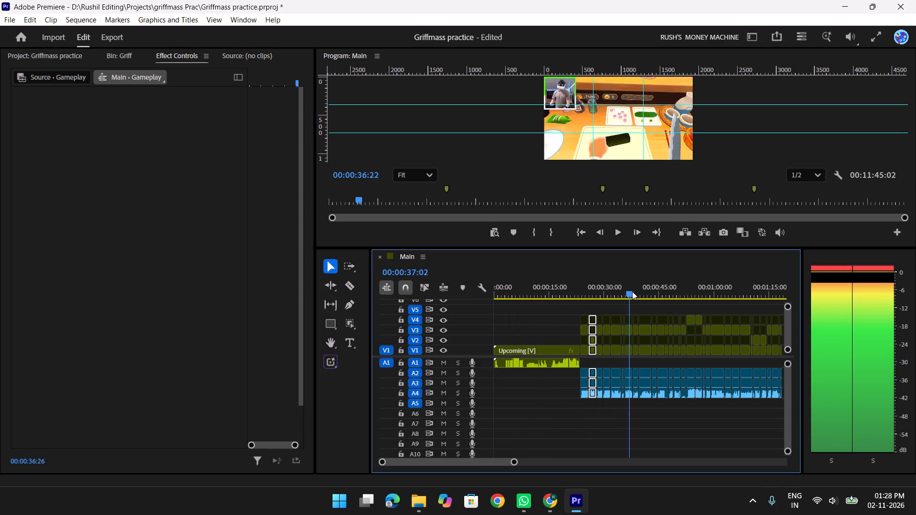
drag(632, 291, 583, 290)
text(ttt)
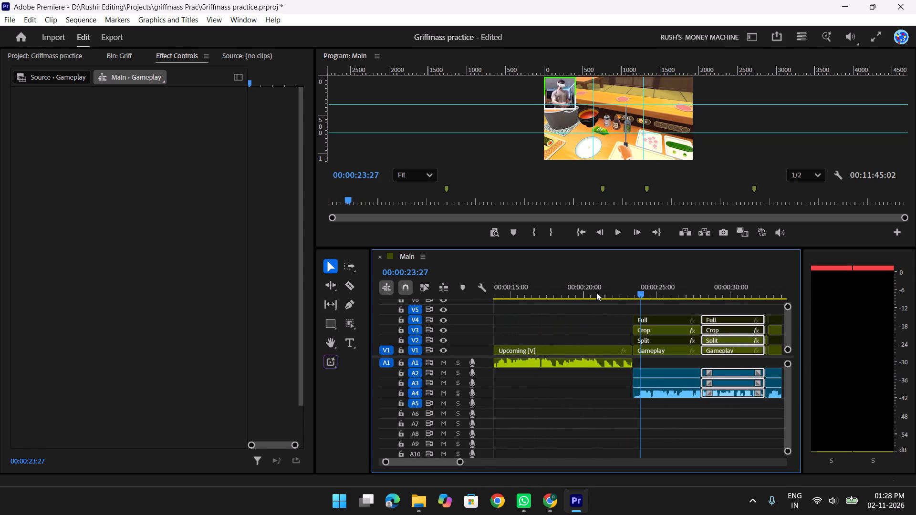
key(space)
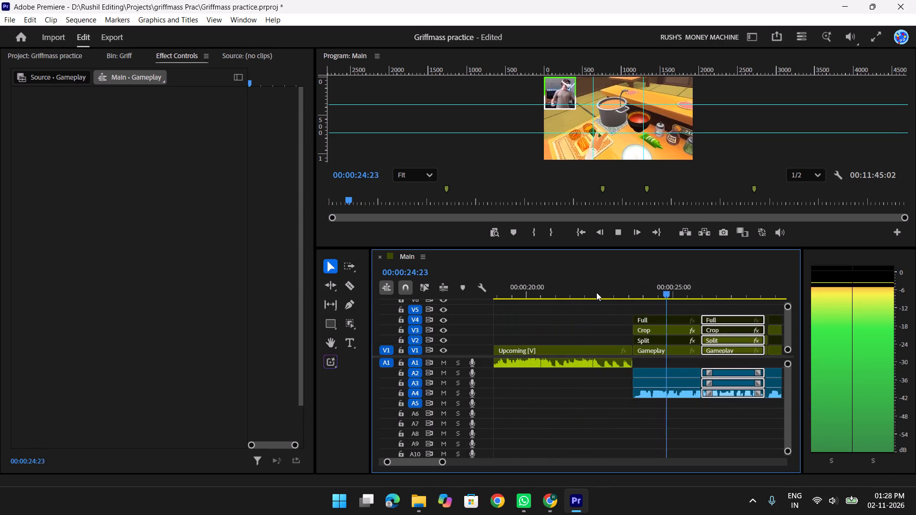
key(space)
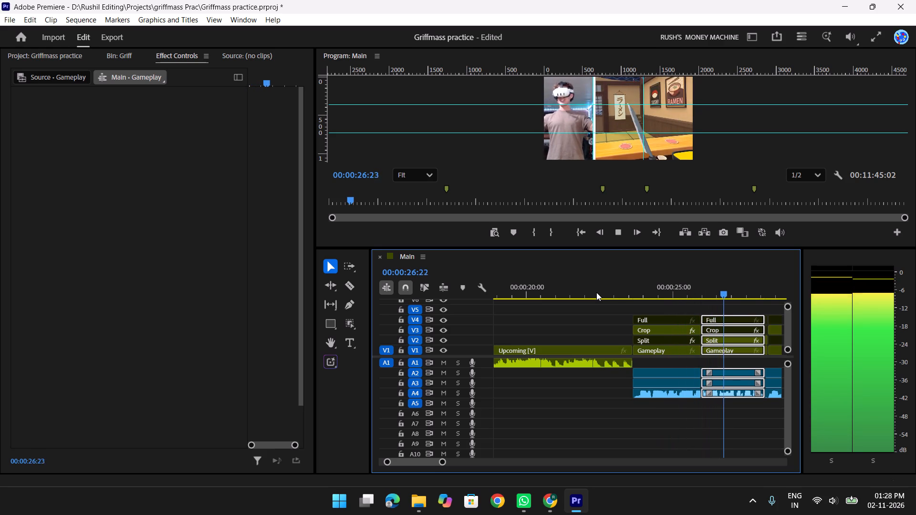